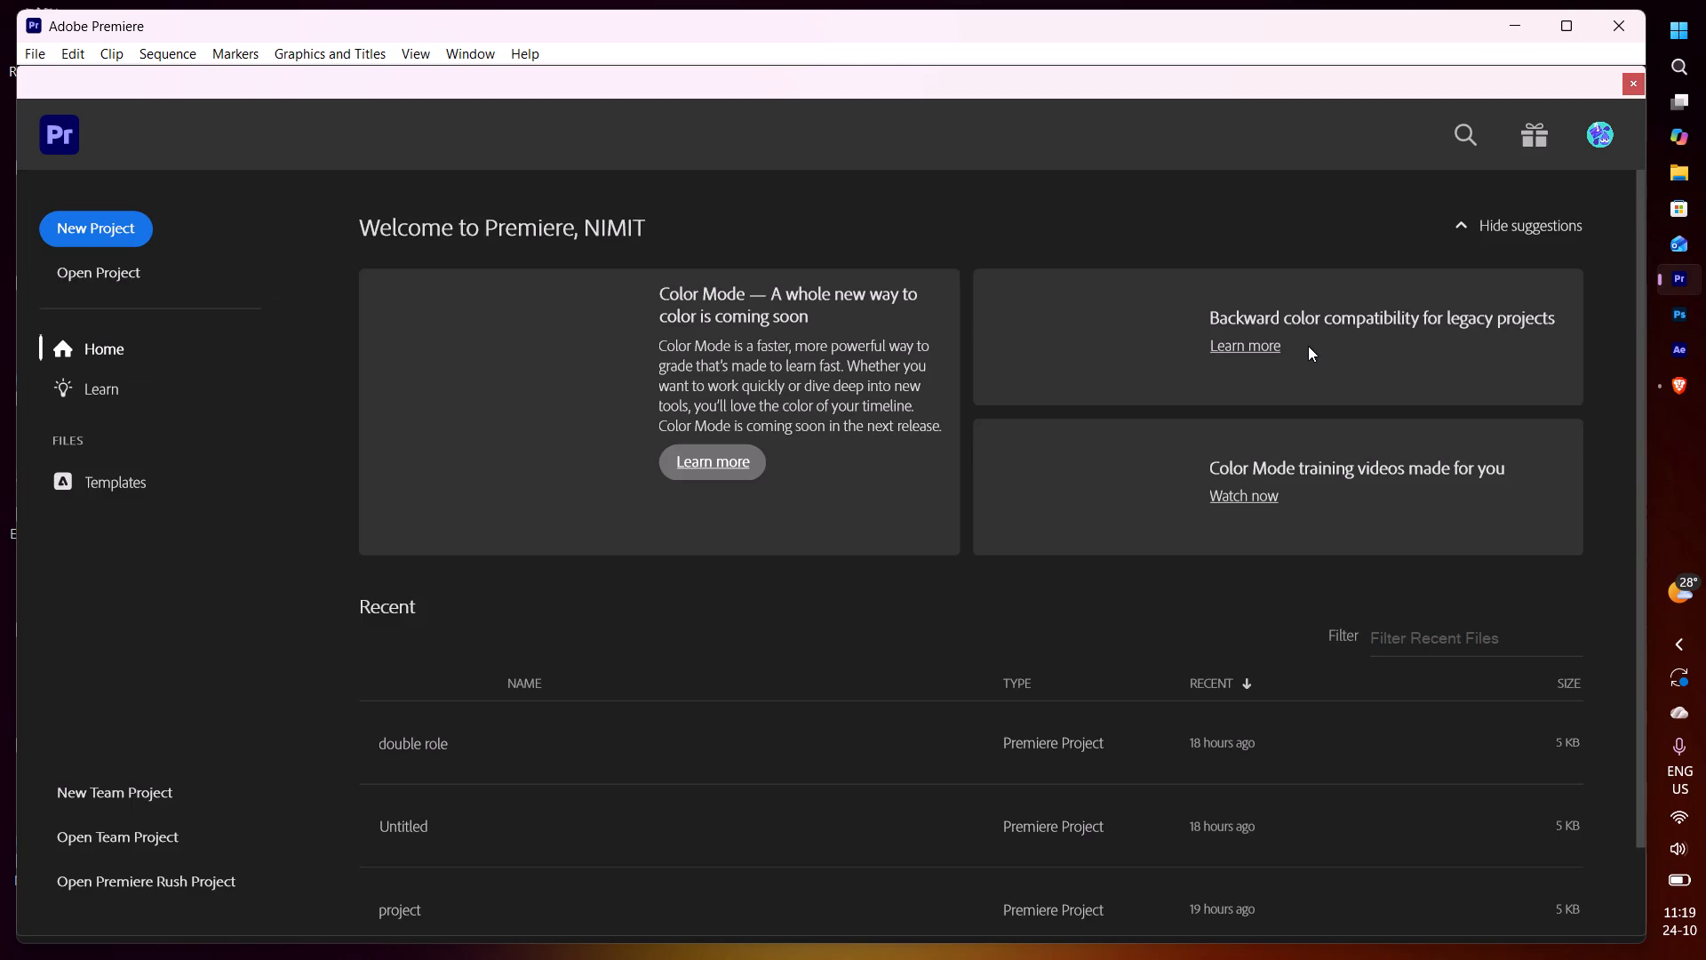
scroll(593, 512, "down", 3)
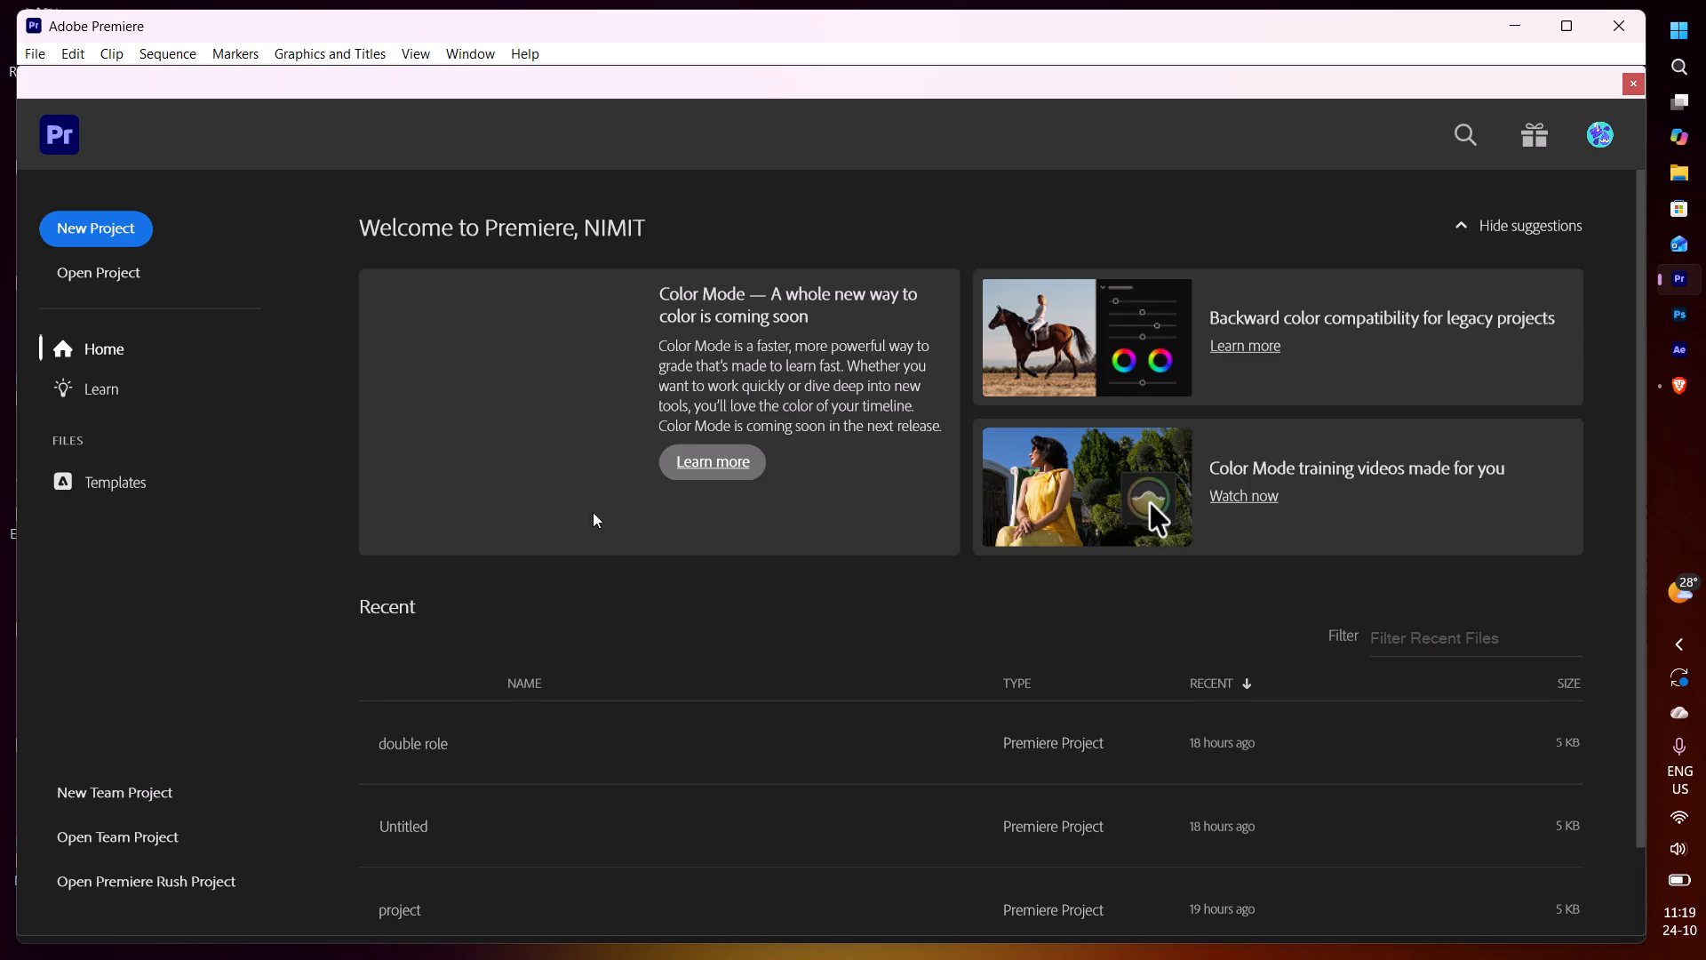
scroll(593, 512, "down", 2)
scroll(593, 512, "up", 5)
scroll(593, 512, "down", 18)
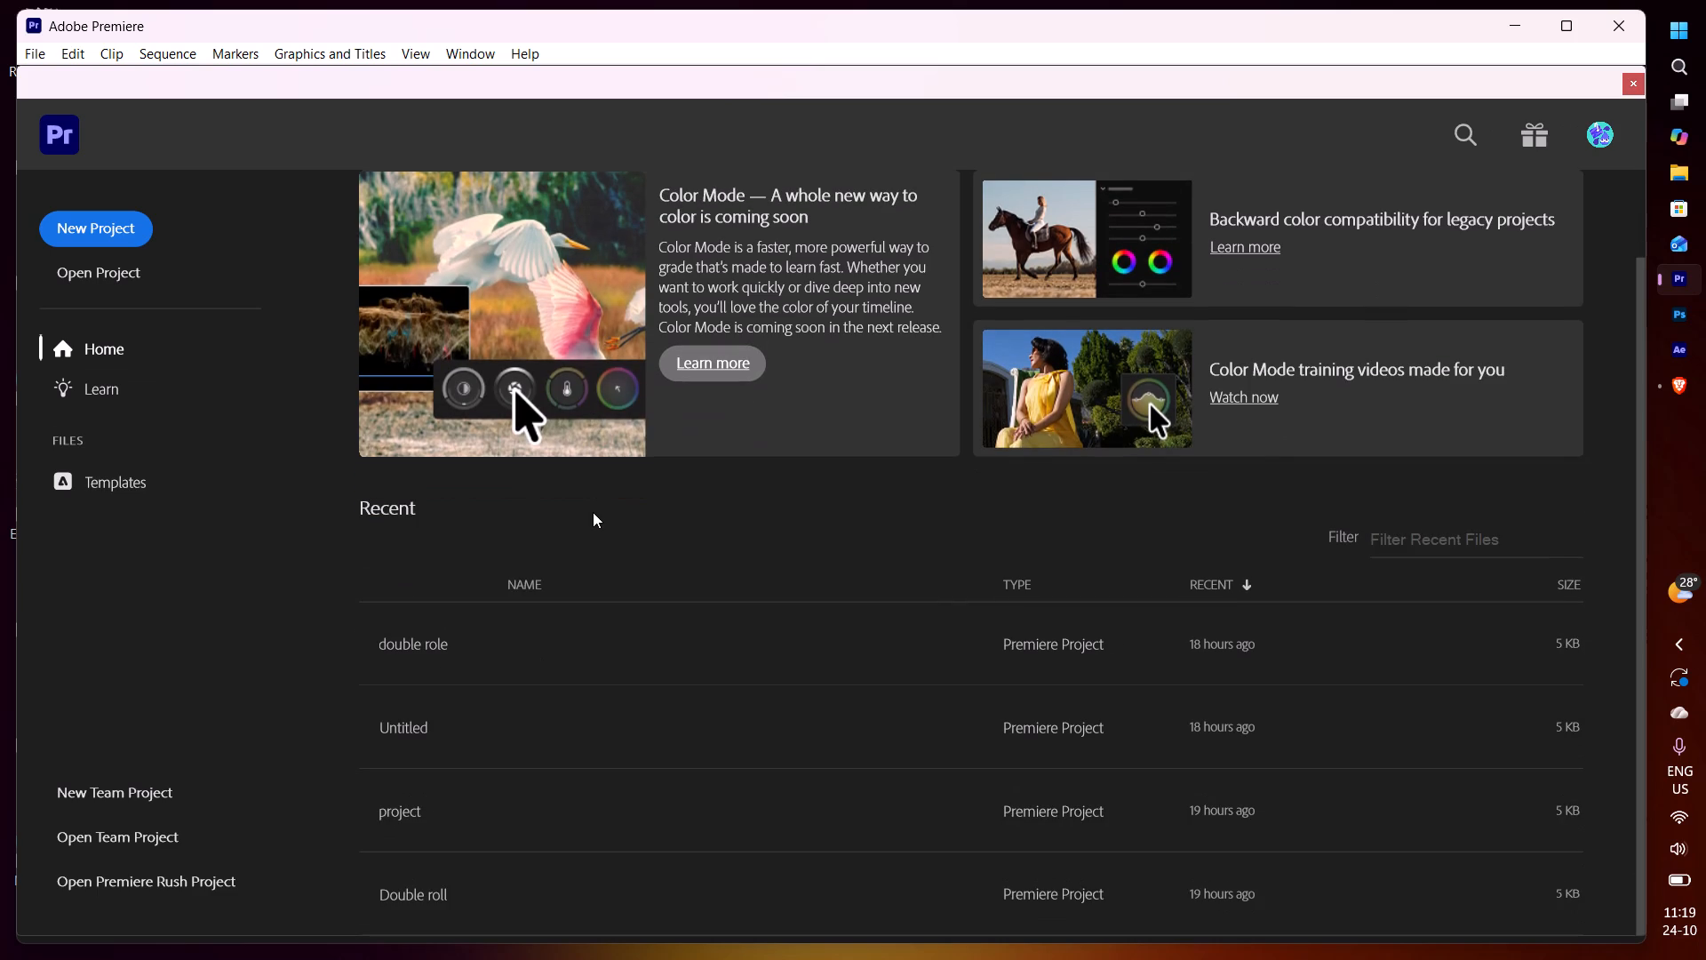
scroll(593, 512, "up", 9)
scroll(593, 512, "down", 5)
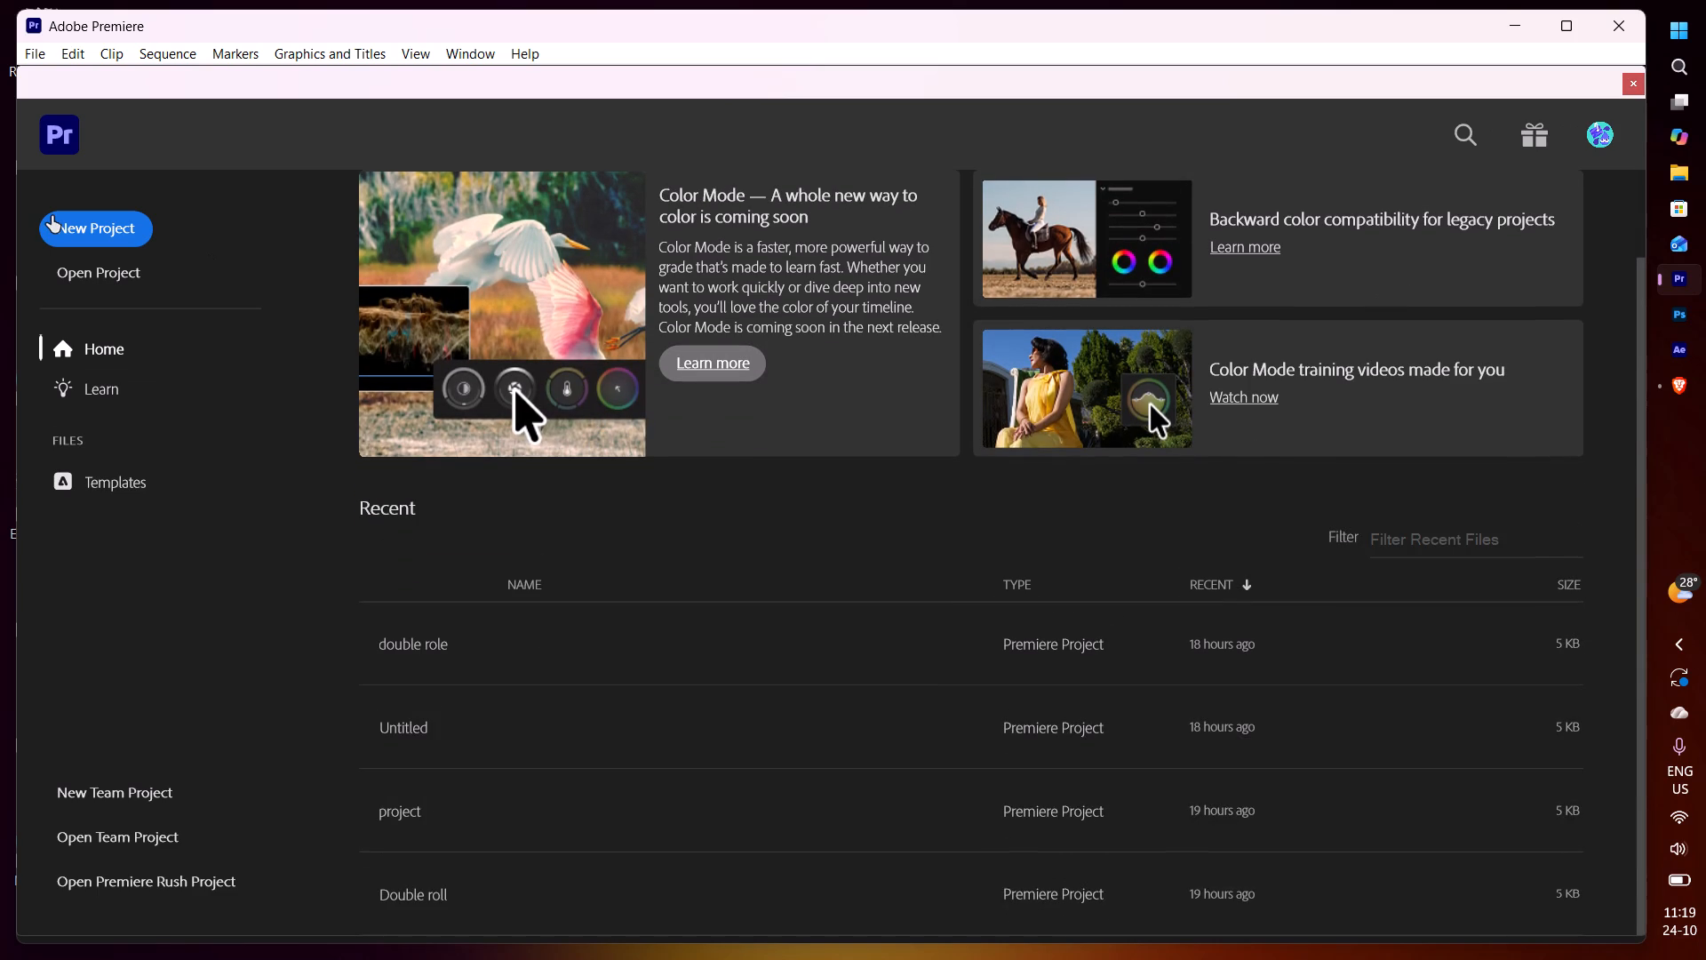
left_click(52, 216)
Switch to the Brave browser and open YouTube in a new tab through a web search for youtube.
left_click(1510, 25)
left_click(1693, 384)
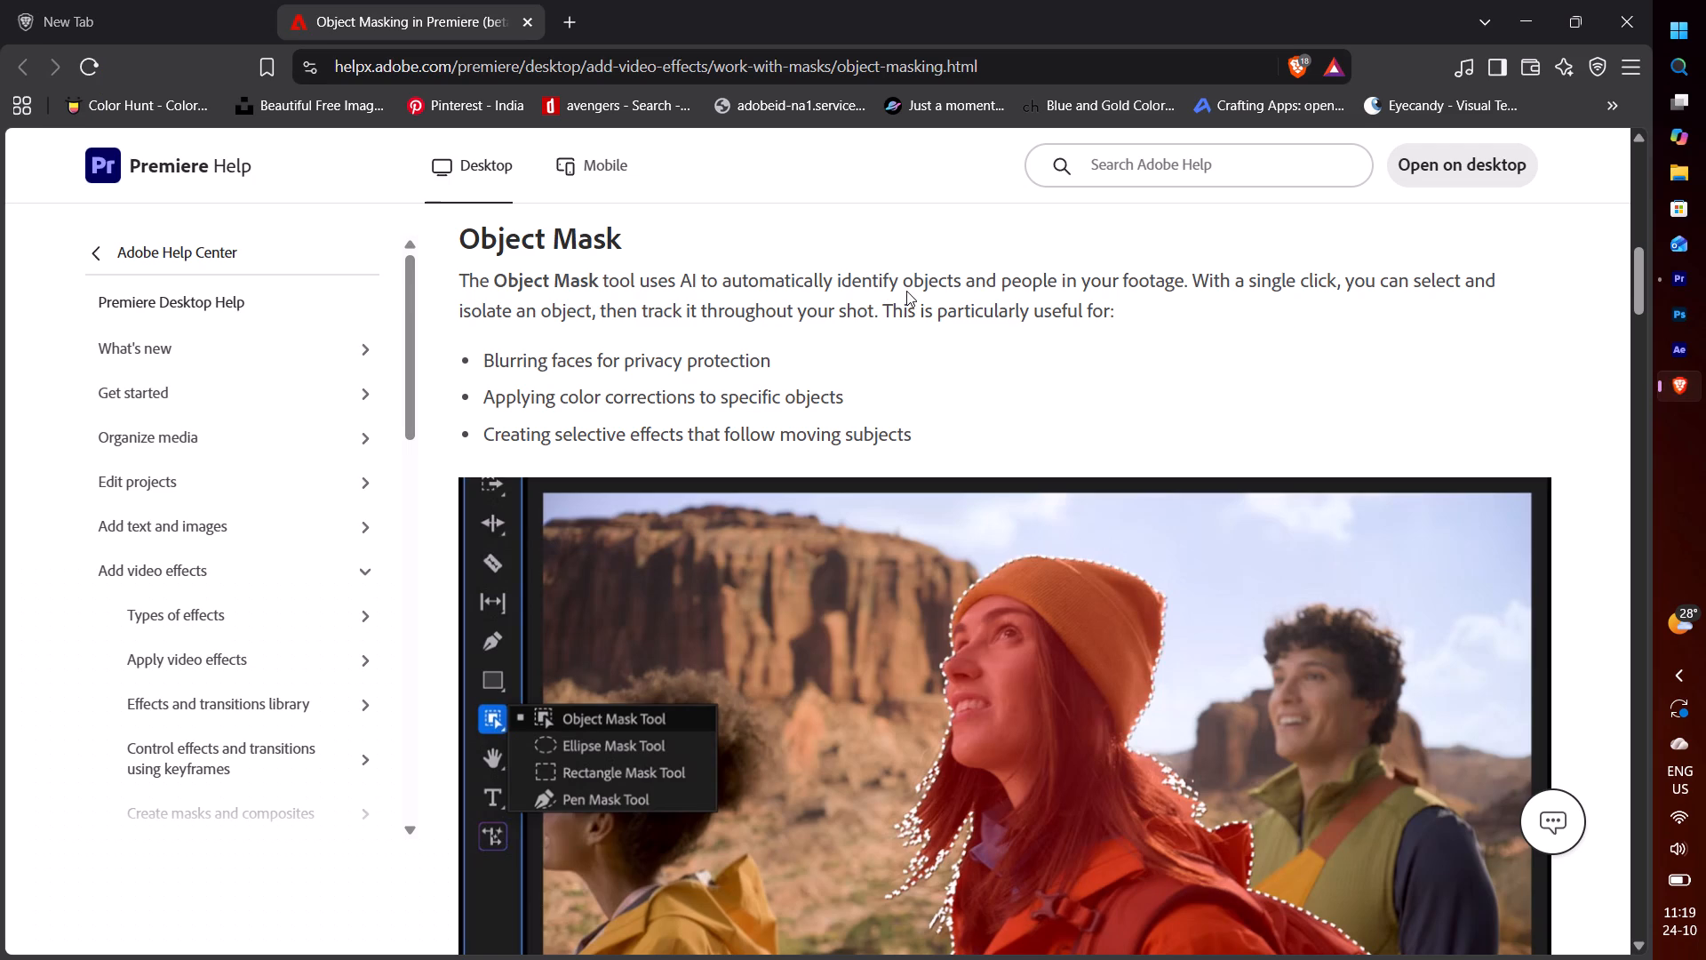
left_click(560, 20)
left_click(514, 75)
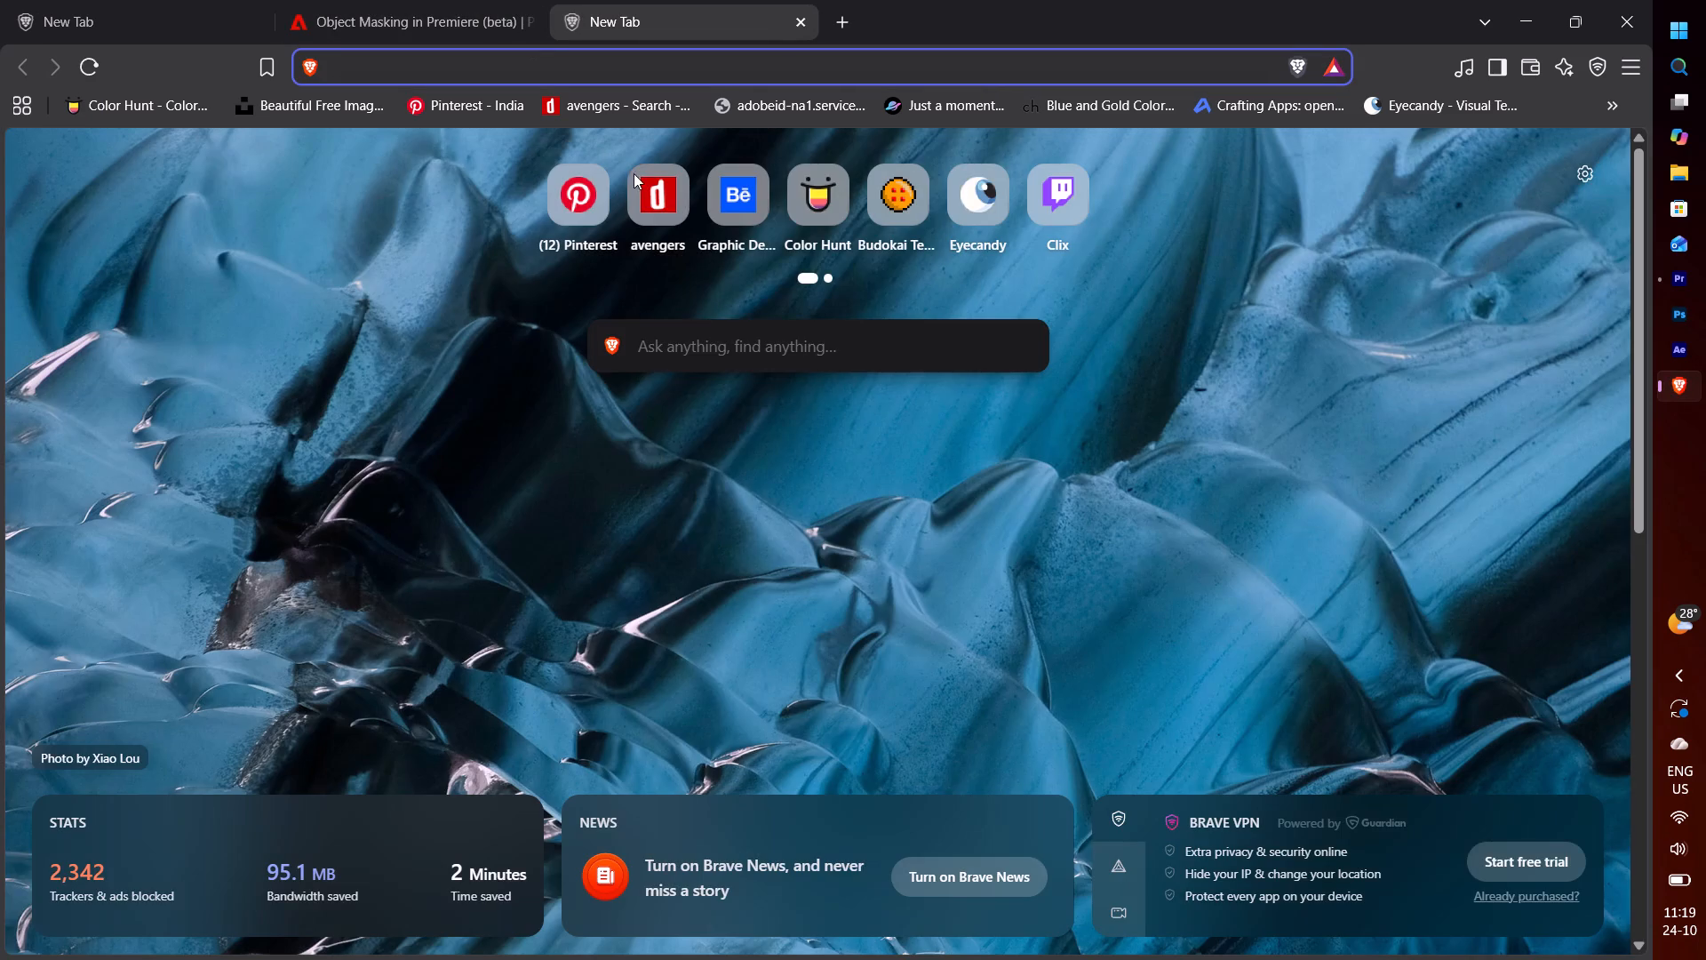
left_click(732, 342)
type("oy")
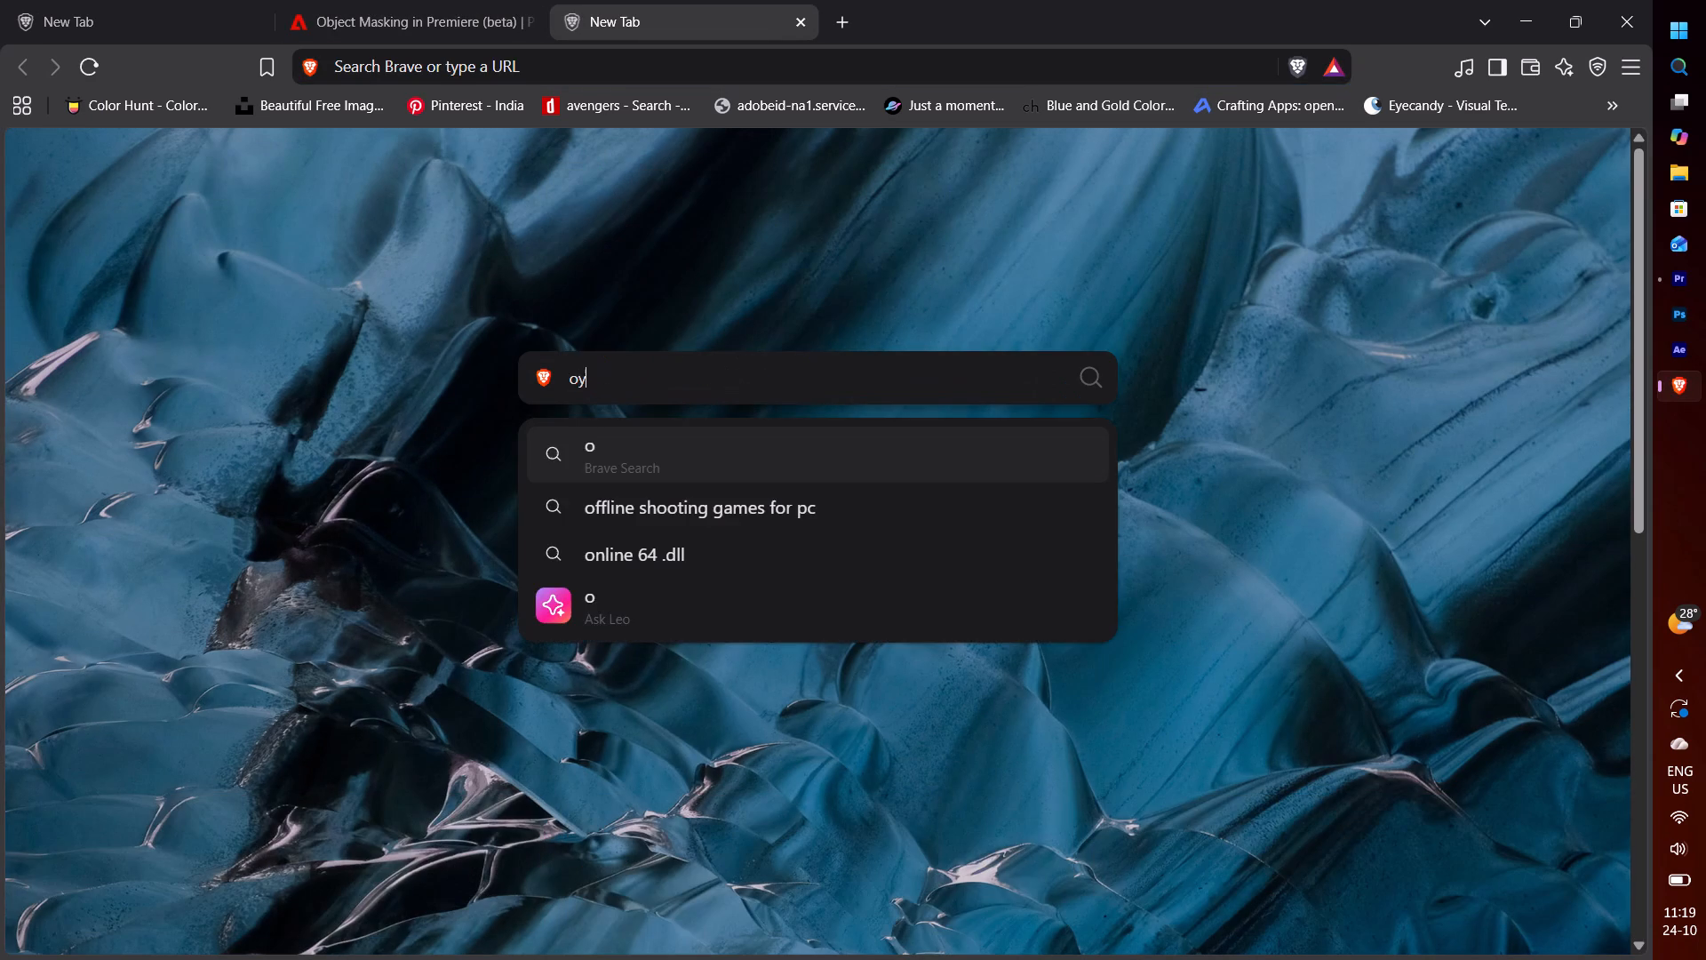
key("BackSpace")
key("BackSpace")
type("youtube")
key("Return")
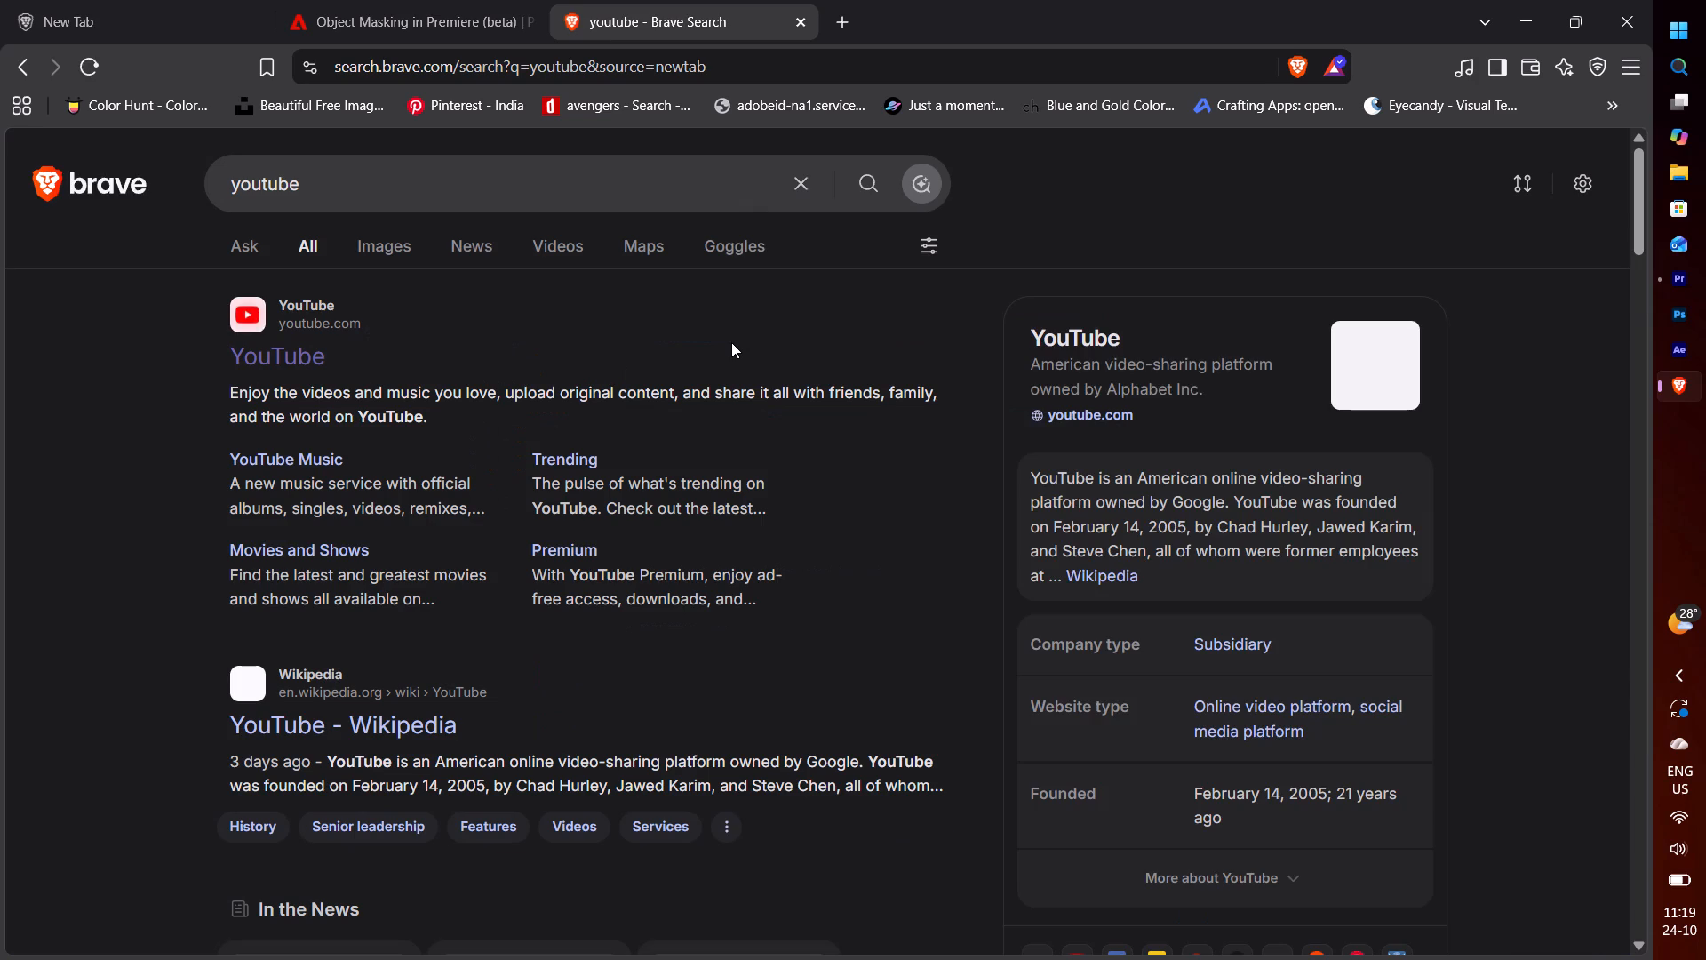
left_click(415, 325)
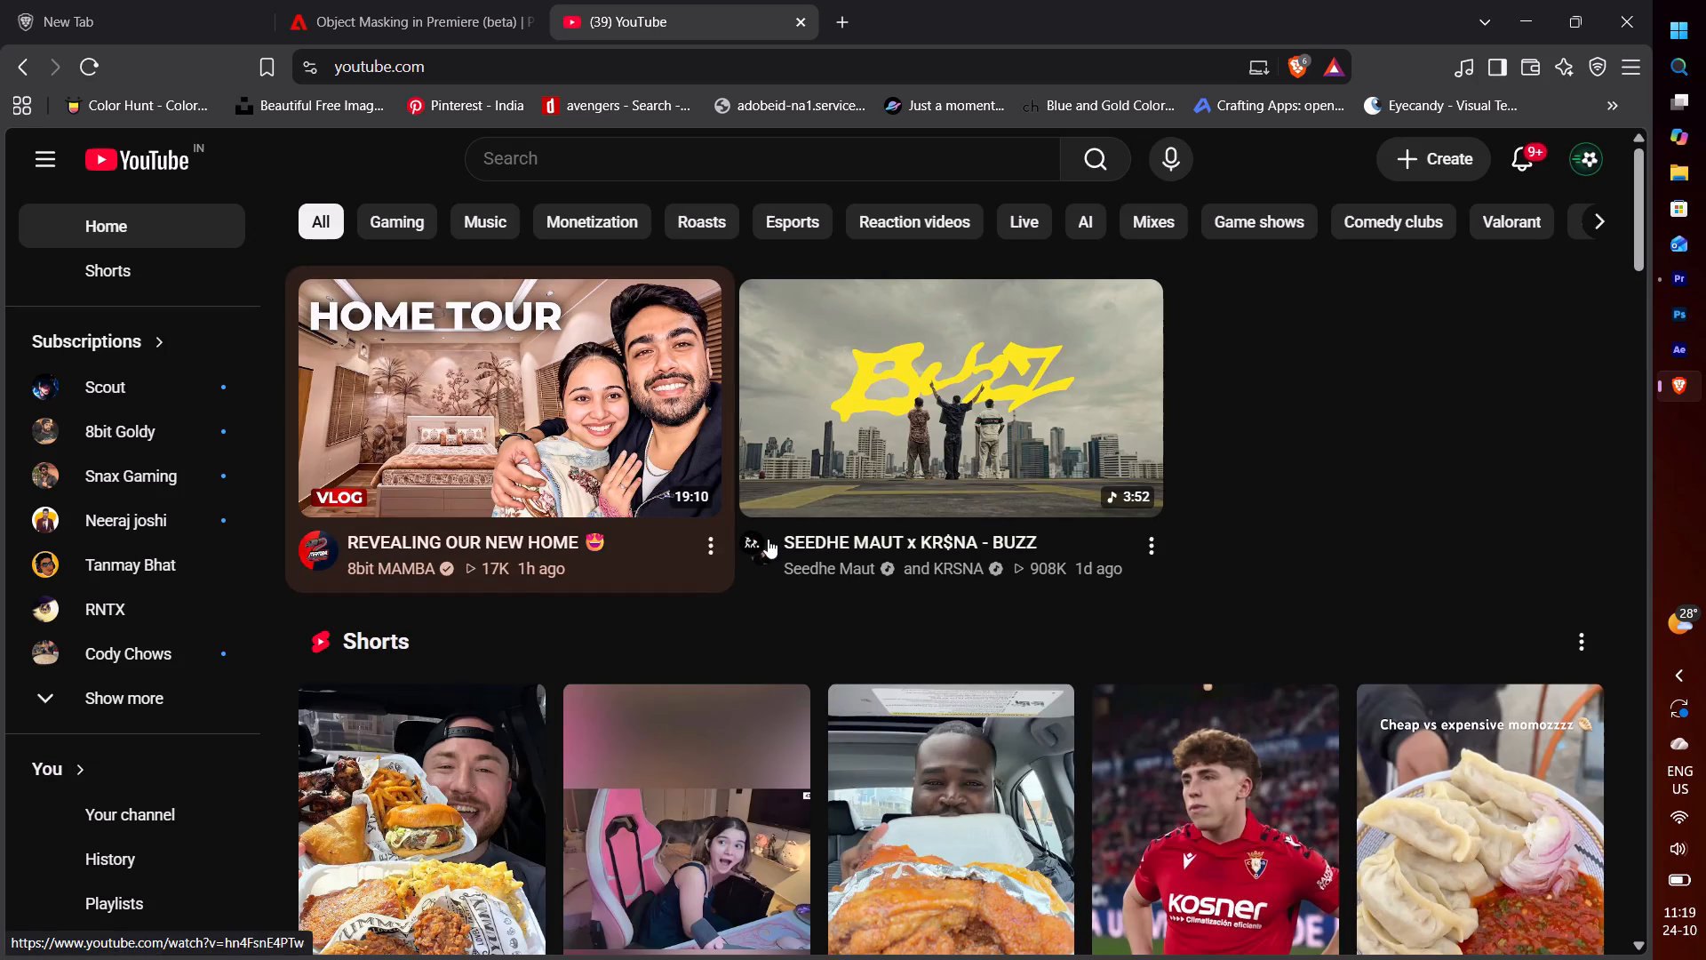
Open the Short "IM SORRY GOLDY BHAI AND S8UL FAM" from the YouTube home feed.
scroll(1089, 576, "down", 3)
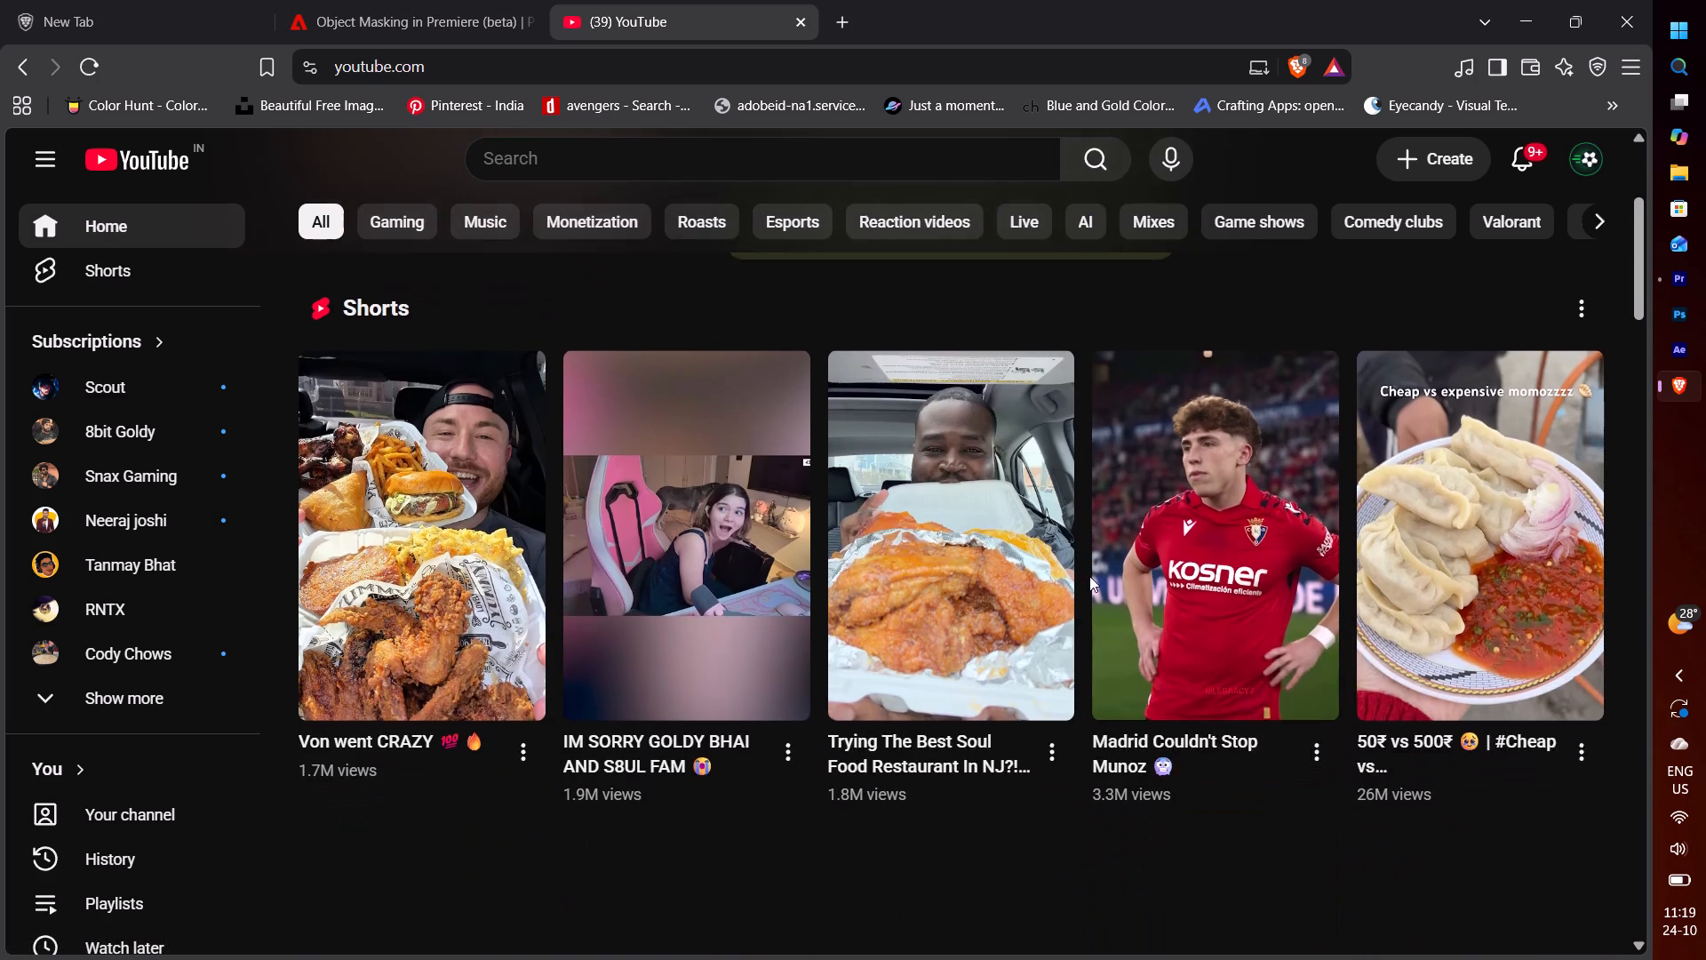
scroll(1092, 571, "up", 2)
scroll(683, 797, "down", 3)
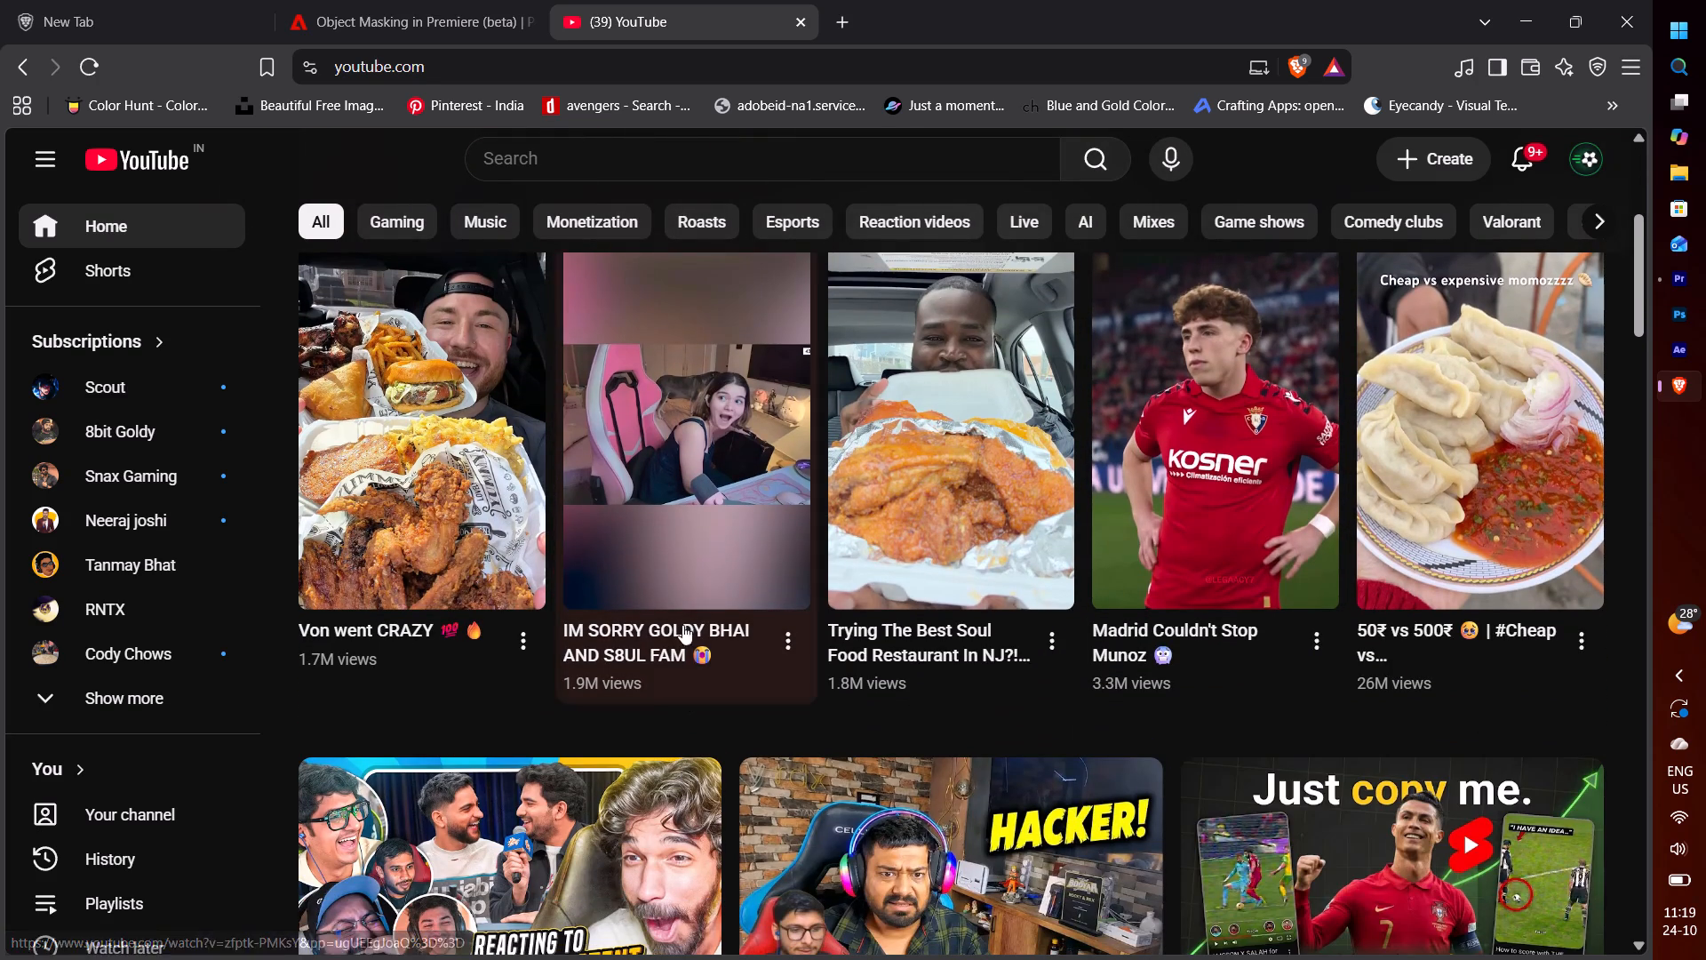
left_click(708, 546)
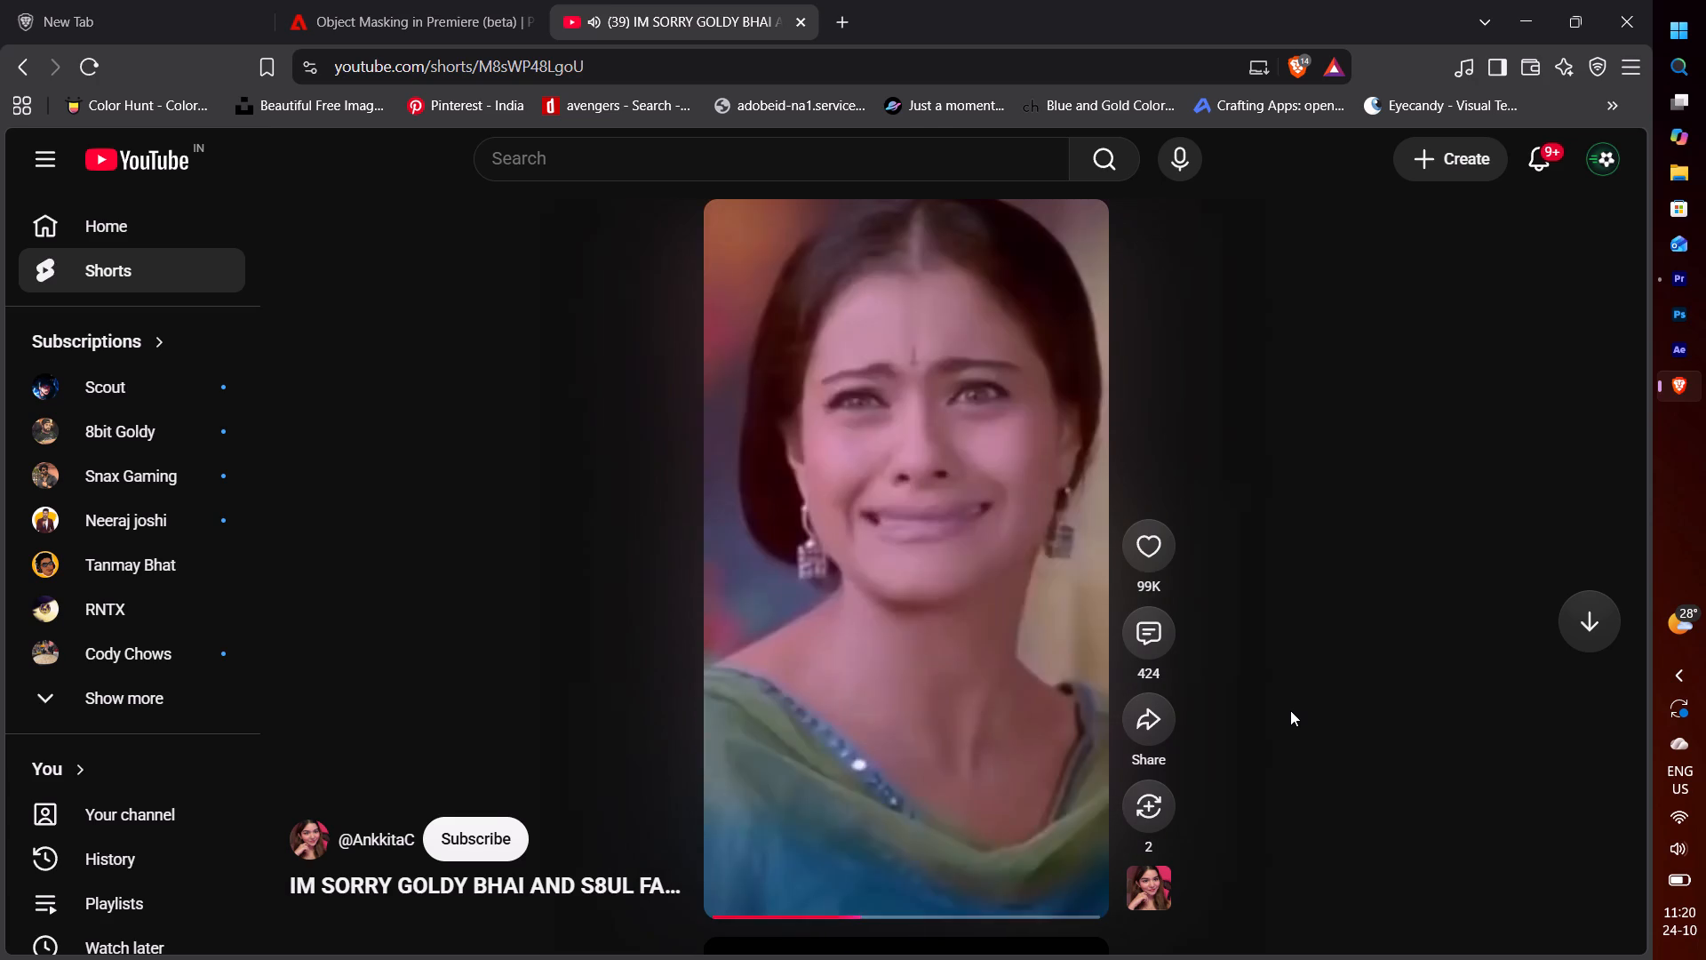
Like the Short and look through its comments, returning to the YouTube home feed when done.
left_click(1167, 653)
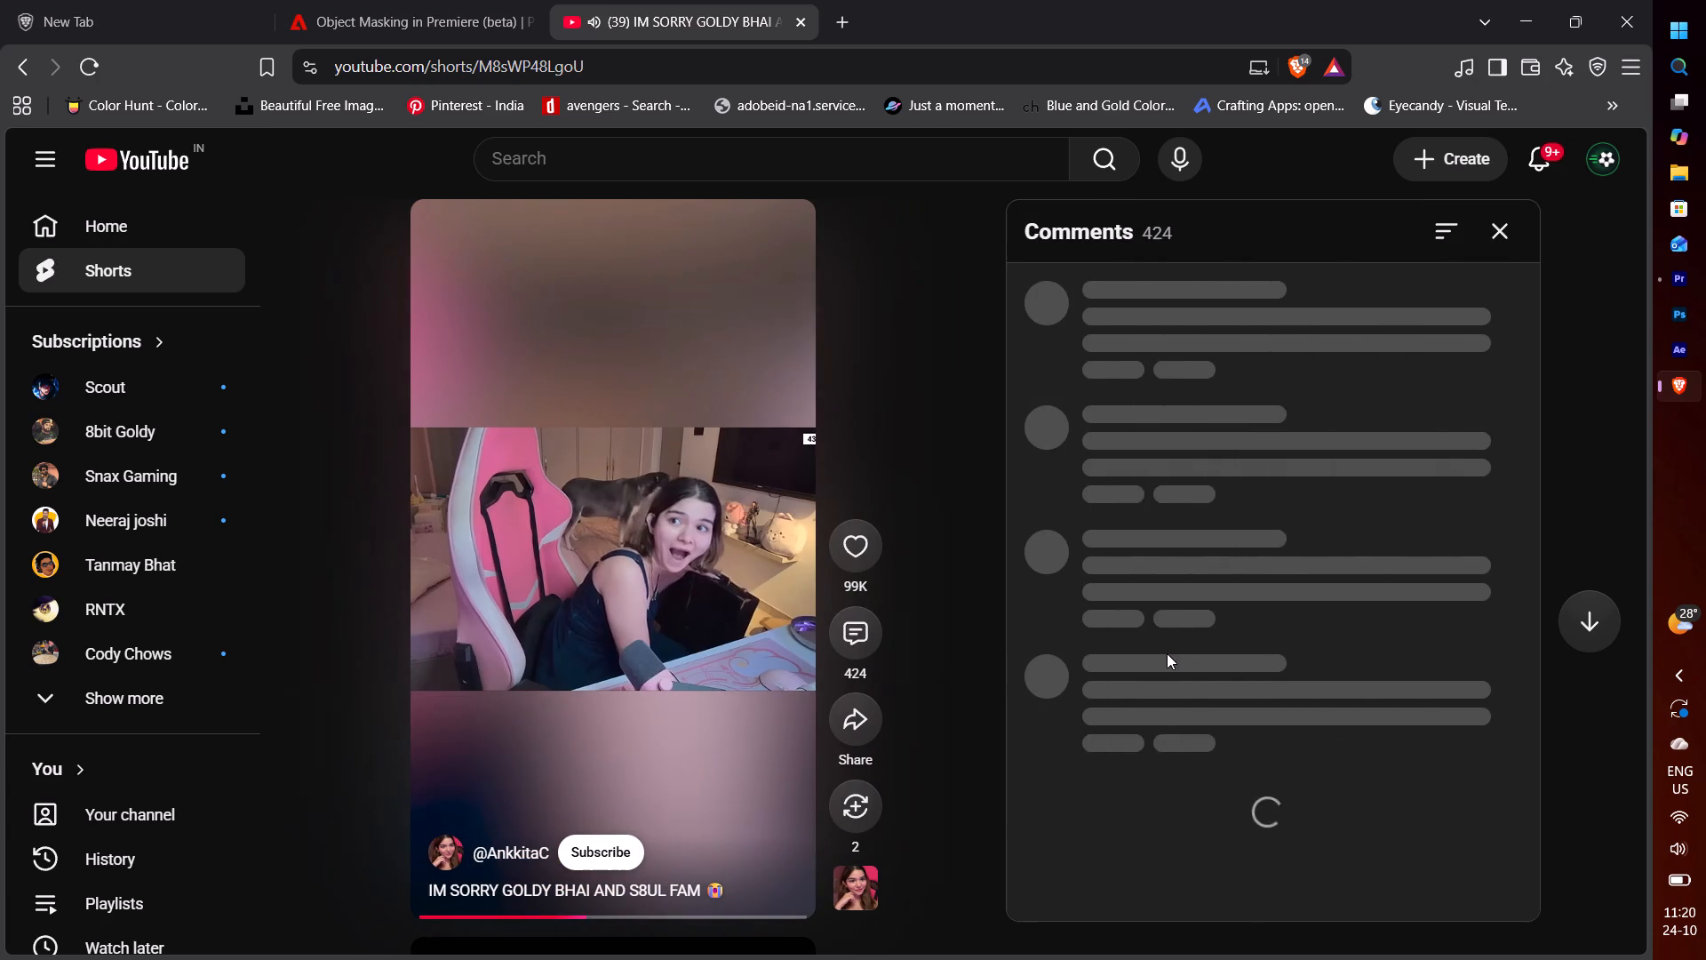
left_click(866, 552)
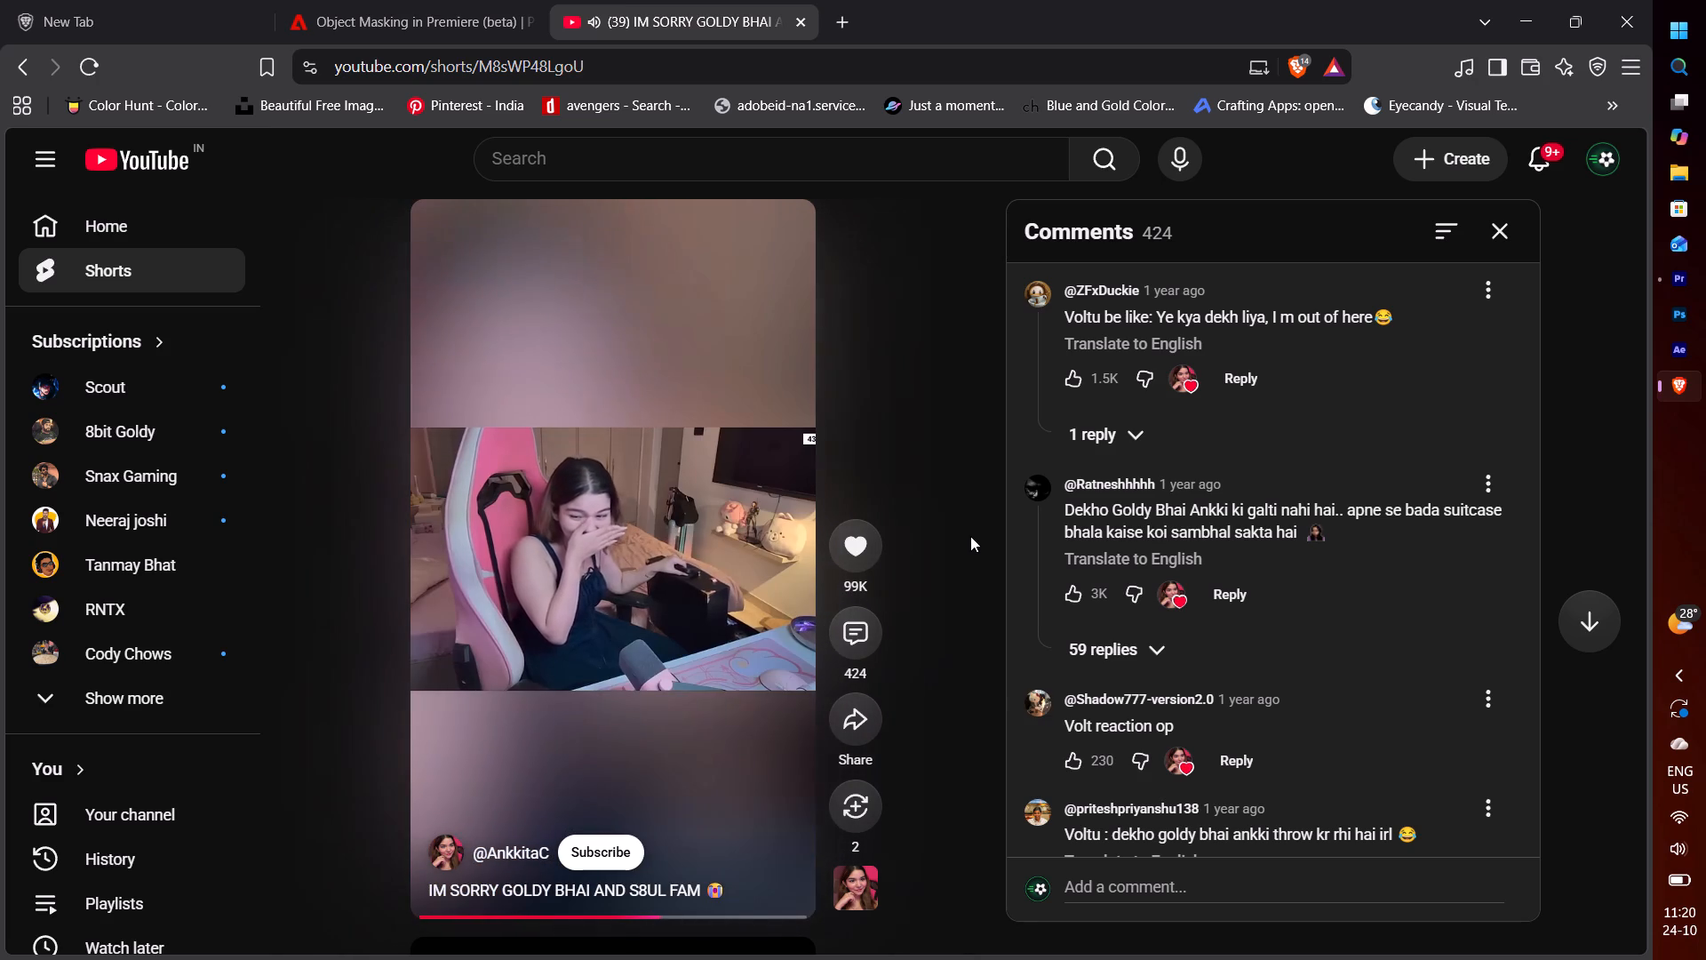
scroll(1184, 628, "down", 4)
scroll(1184, 628, "up", 1)
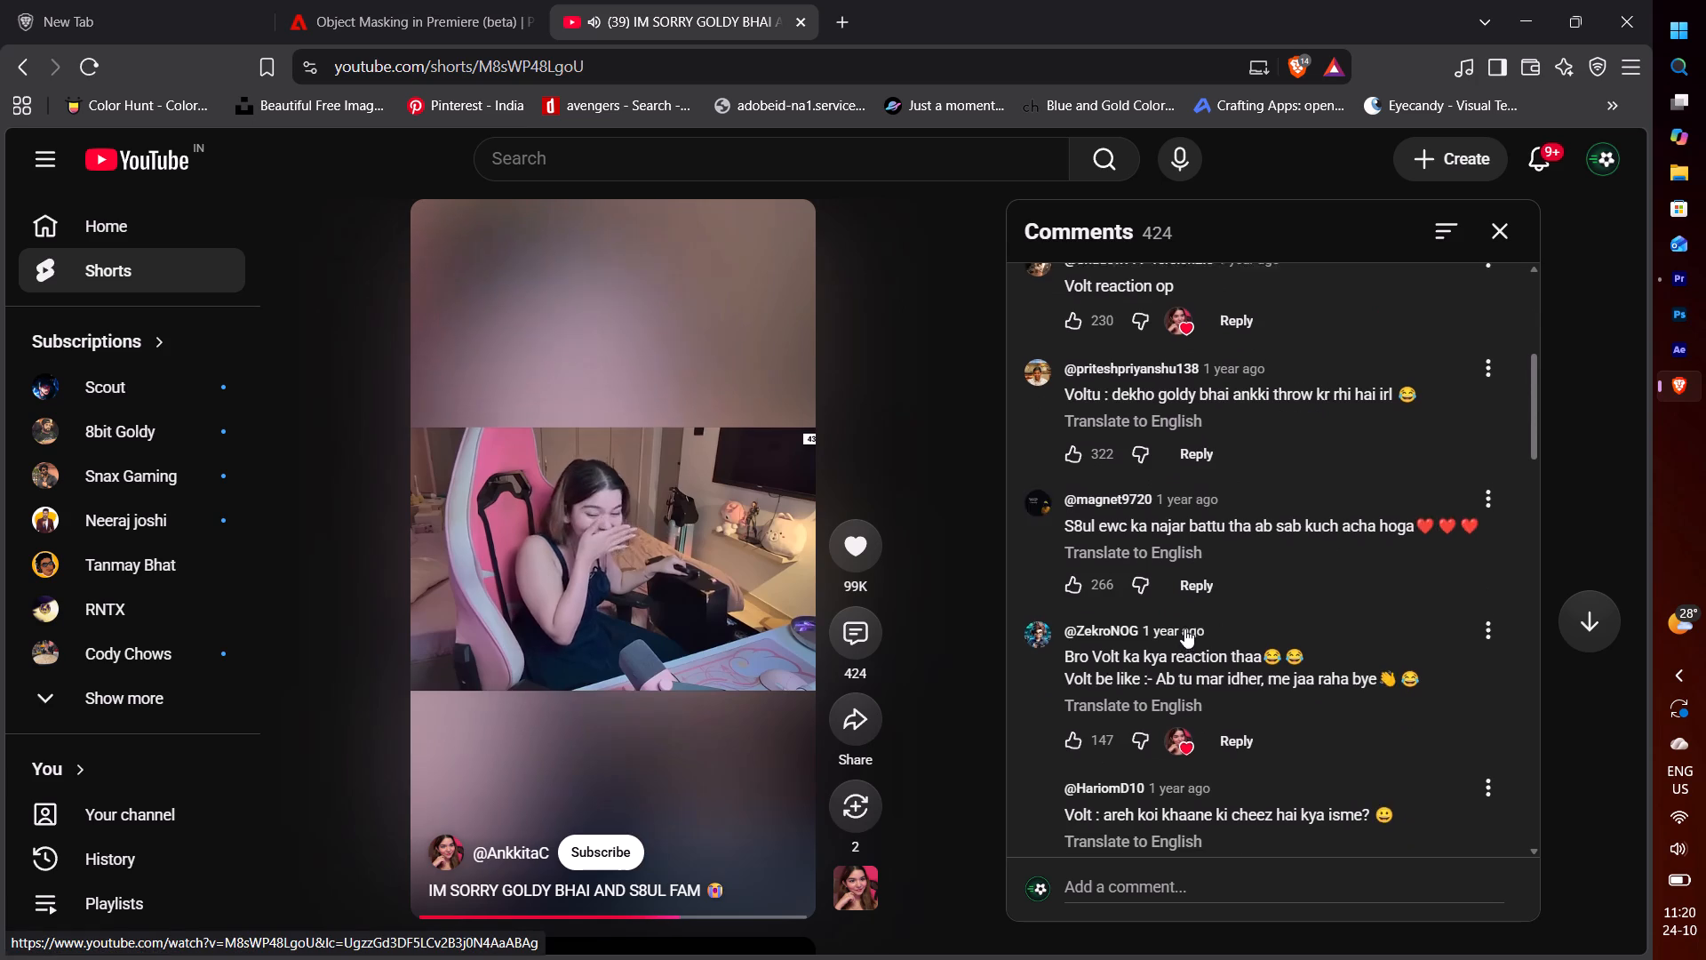
left_click(1518, 239)
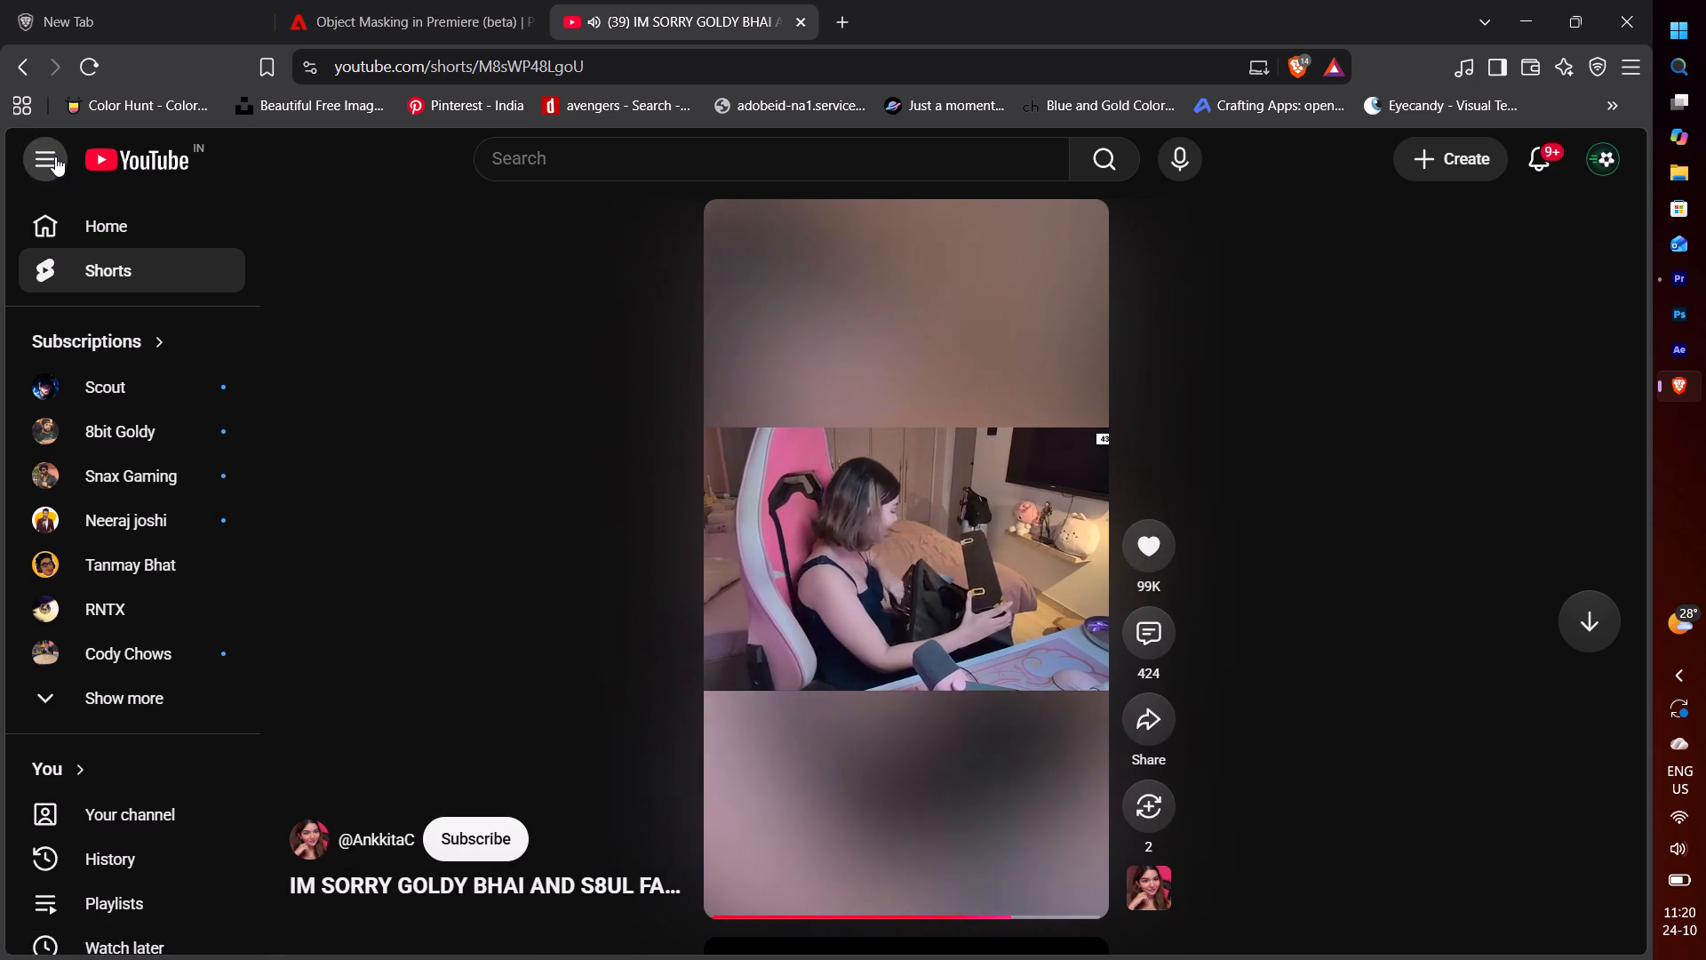
left_click(31, 68)
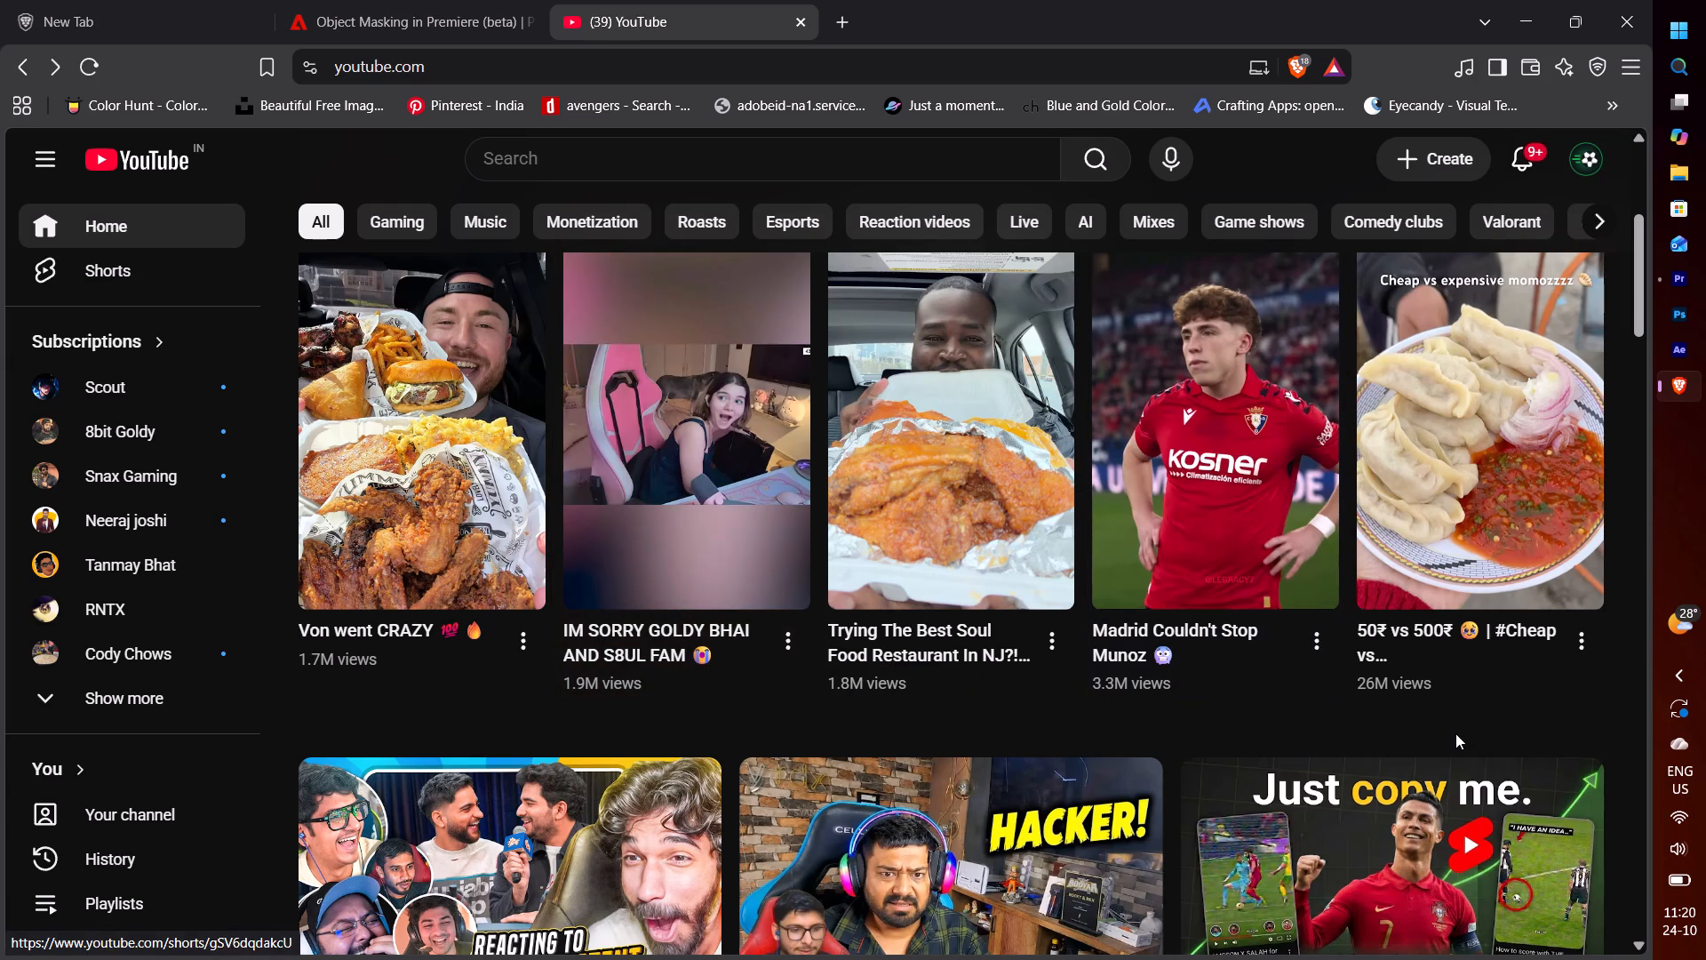
Search YouTube for "double roll in premiere pro" using the matching suggestion for "doub".
scroll(1455, 733, "down", 5)
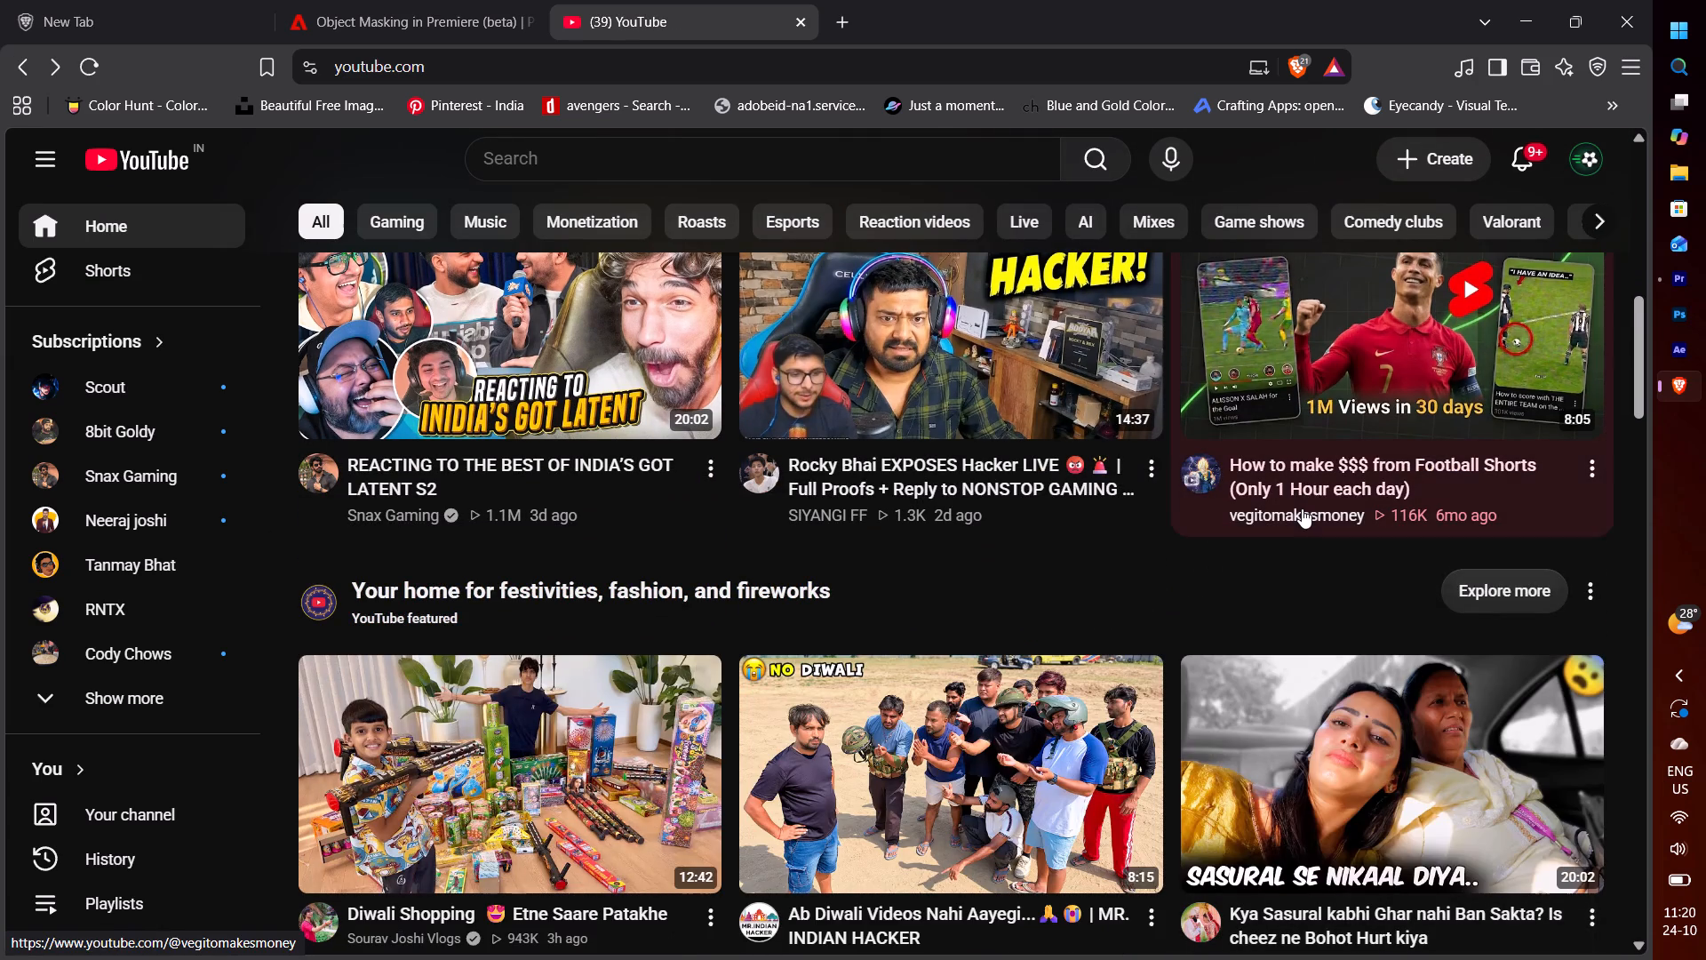
scroll(1298, 525, "up", 1)
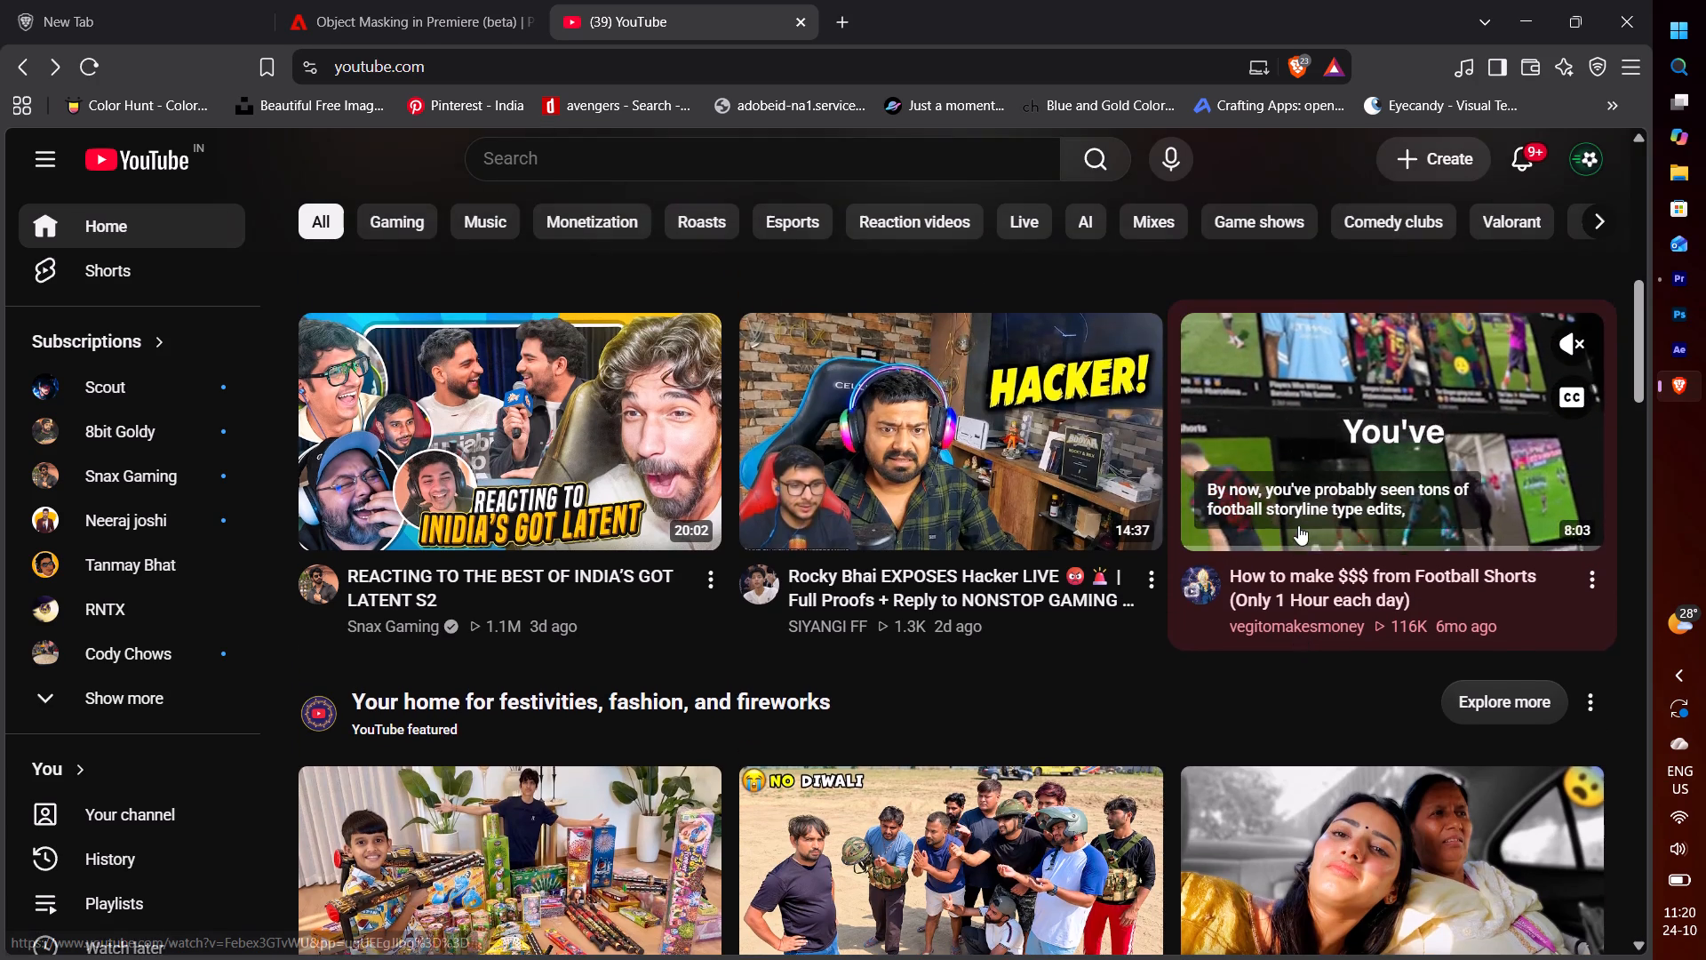
scroll(1298, 525, "up", 2)
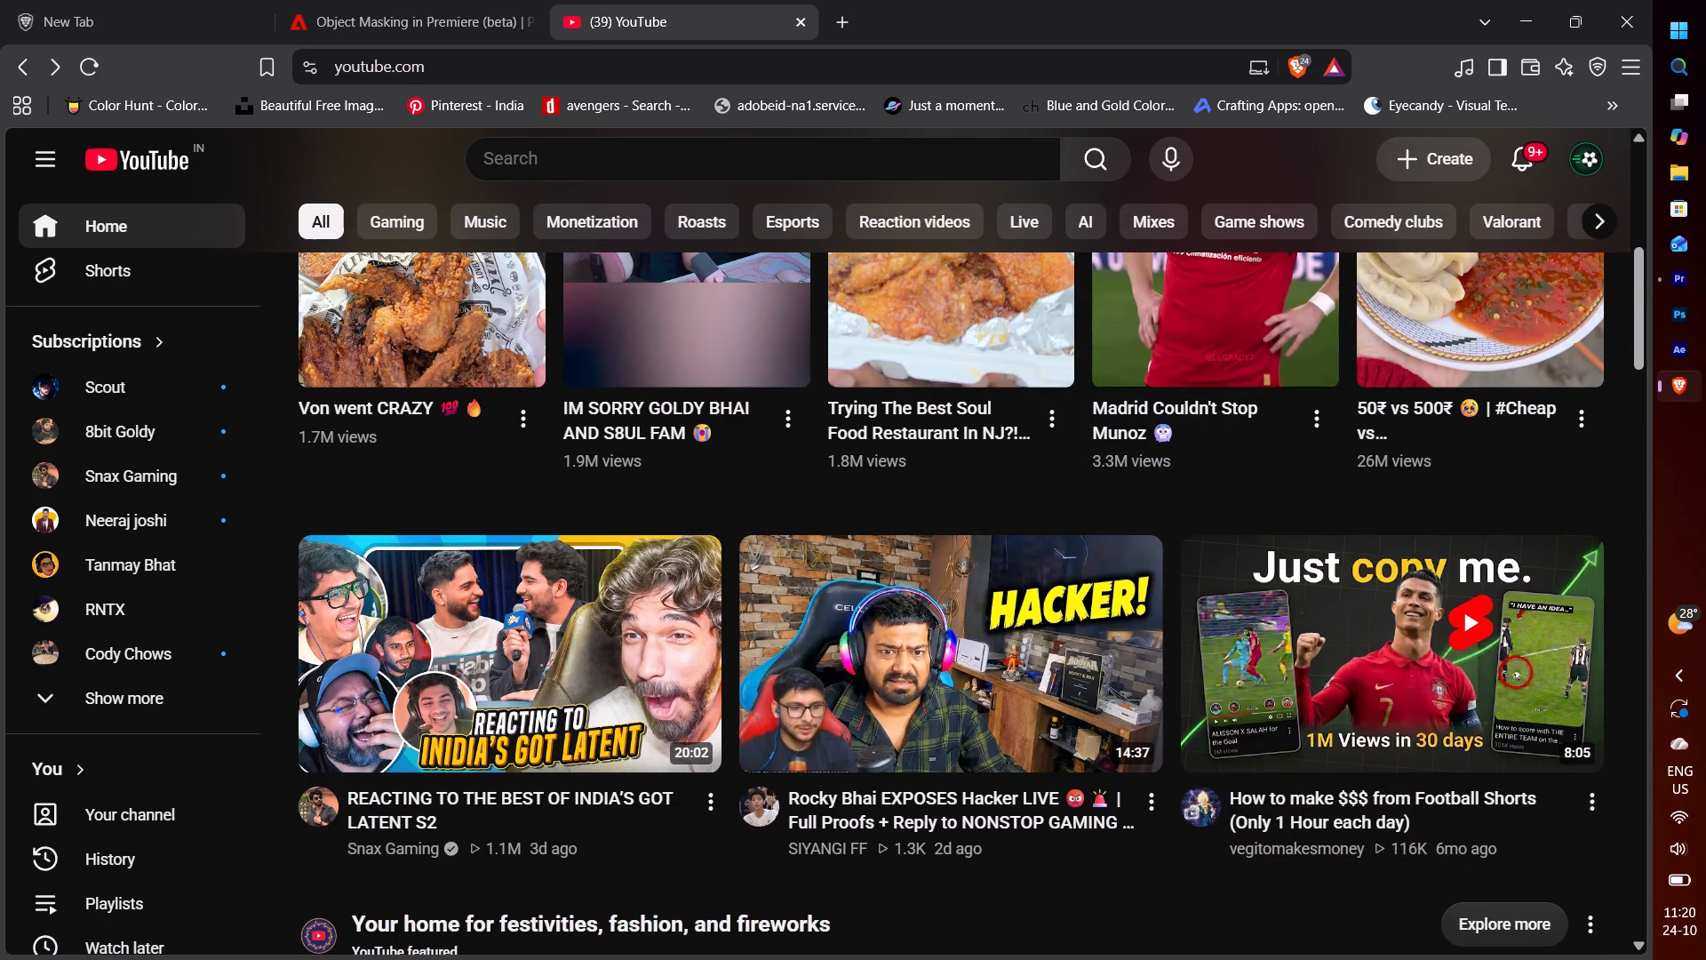
left_click(843, 155)
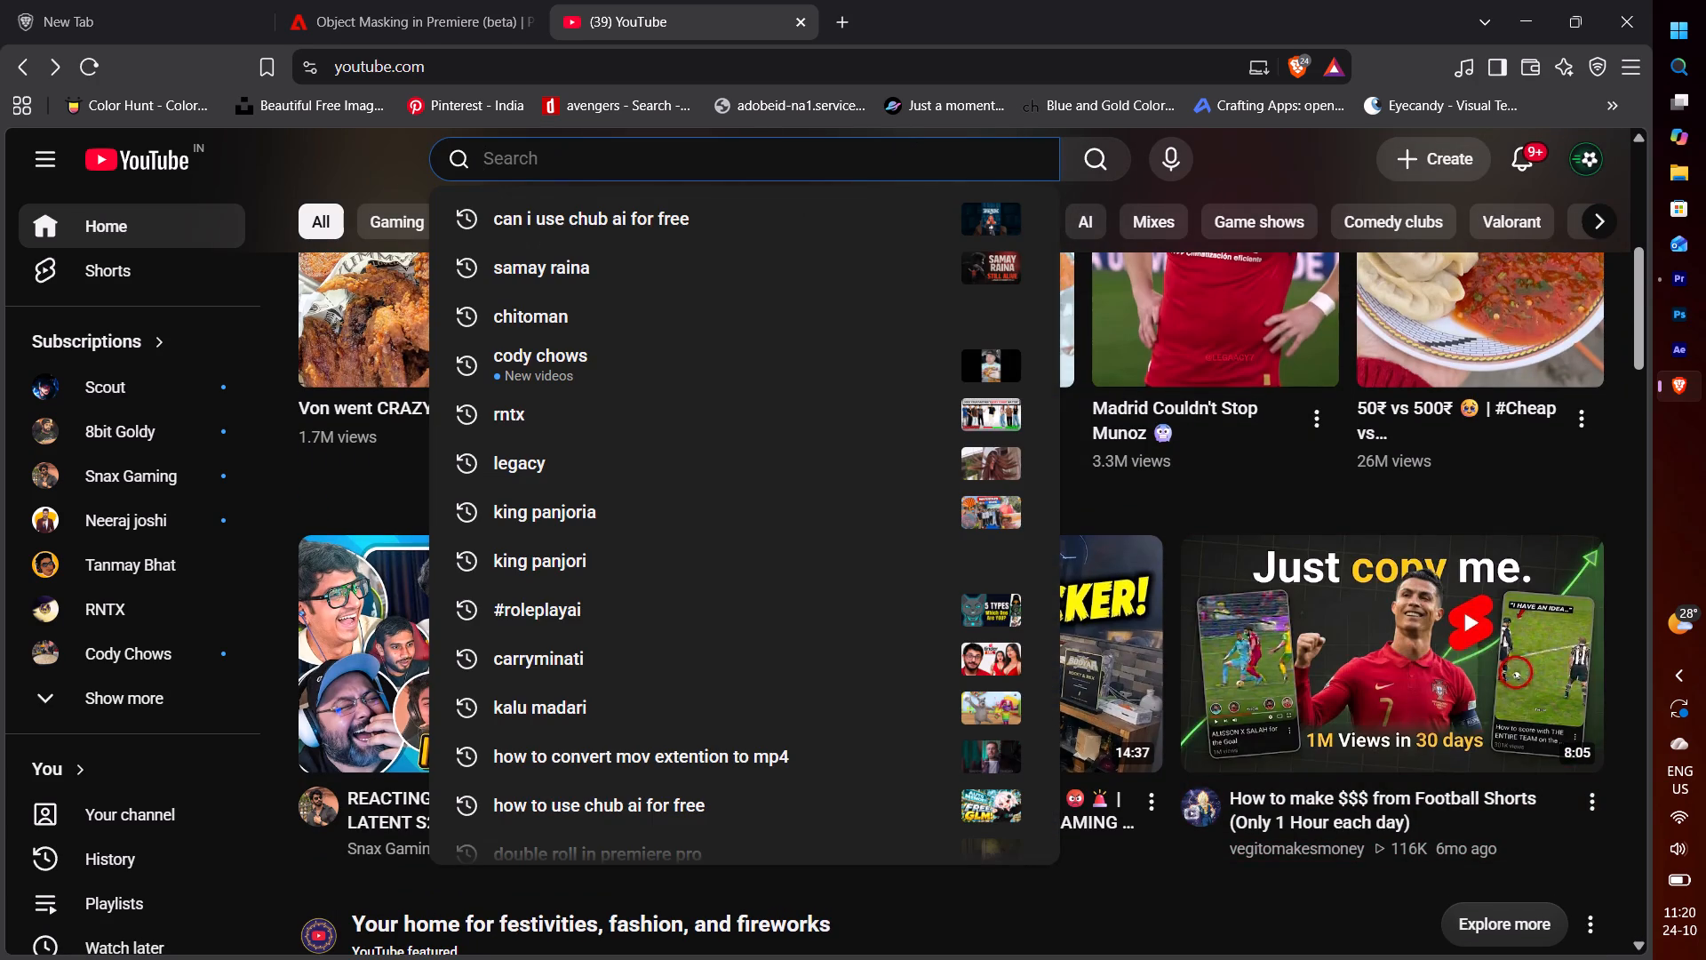
type("doub")
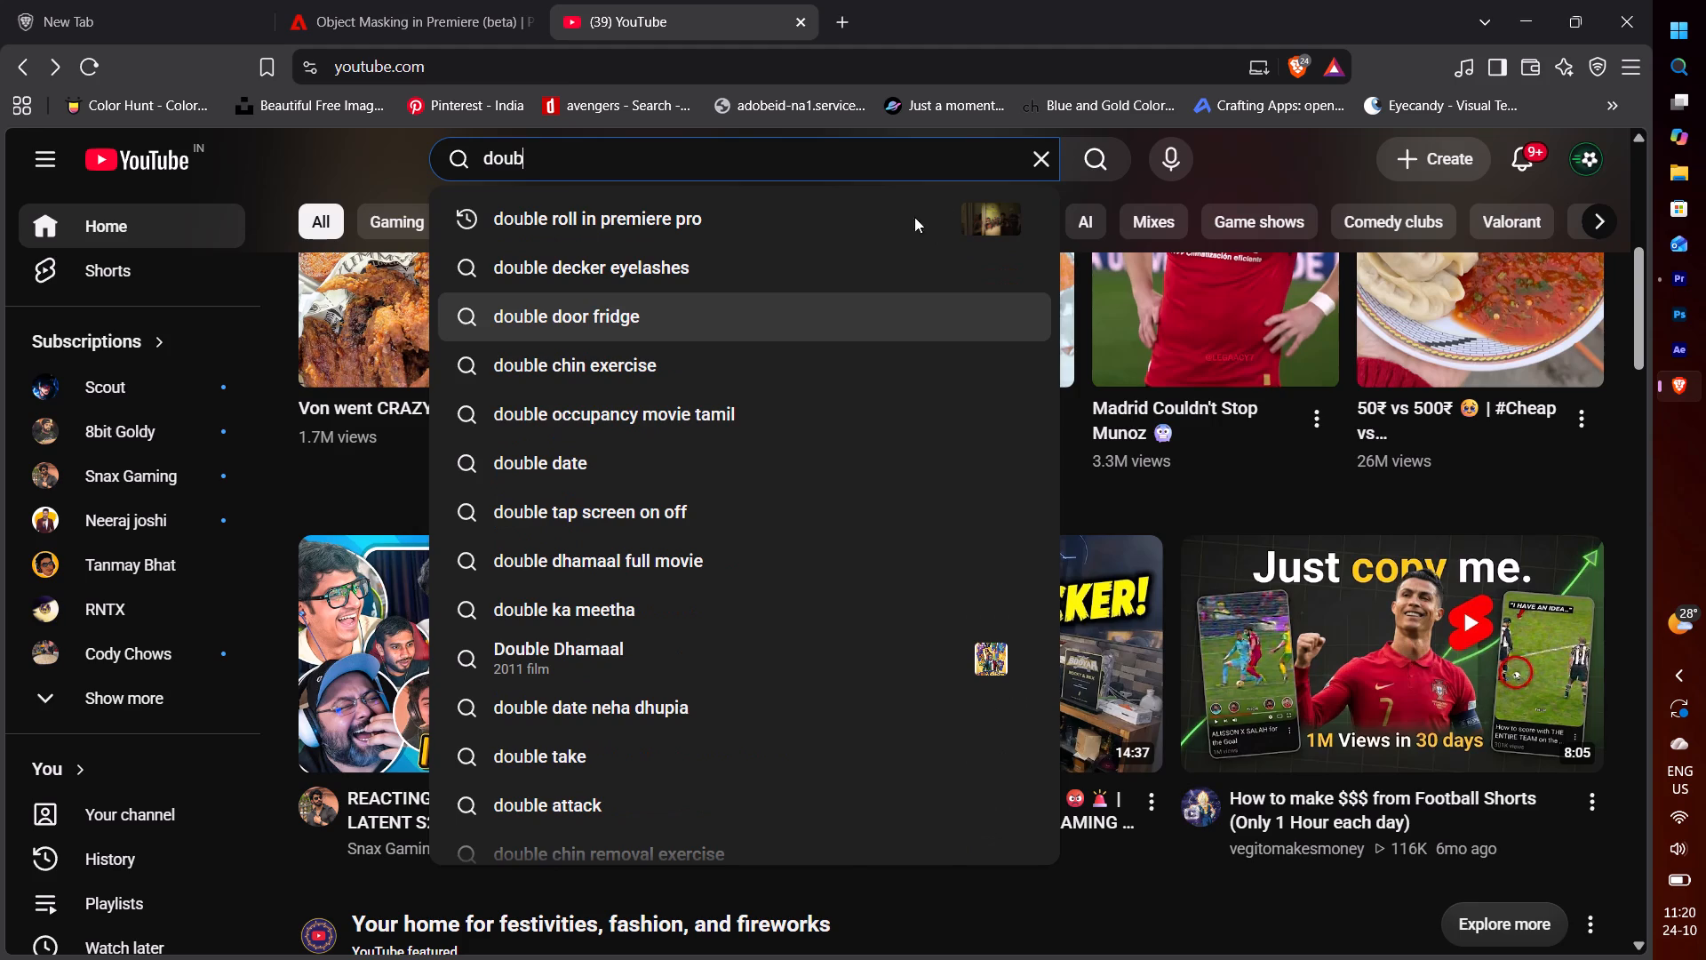
left_click(760, 225)
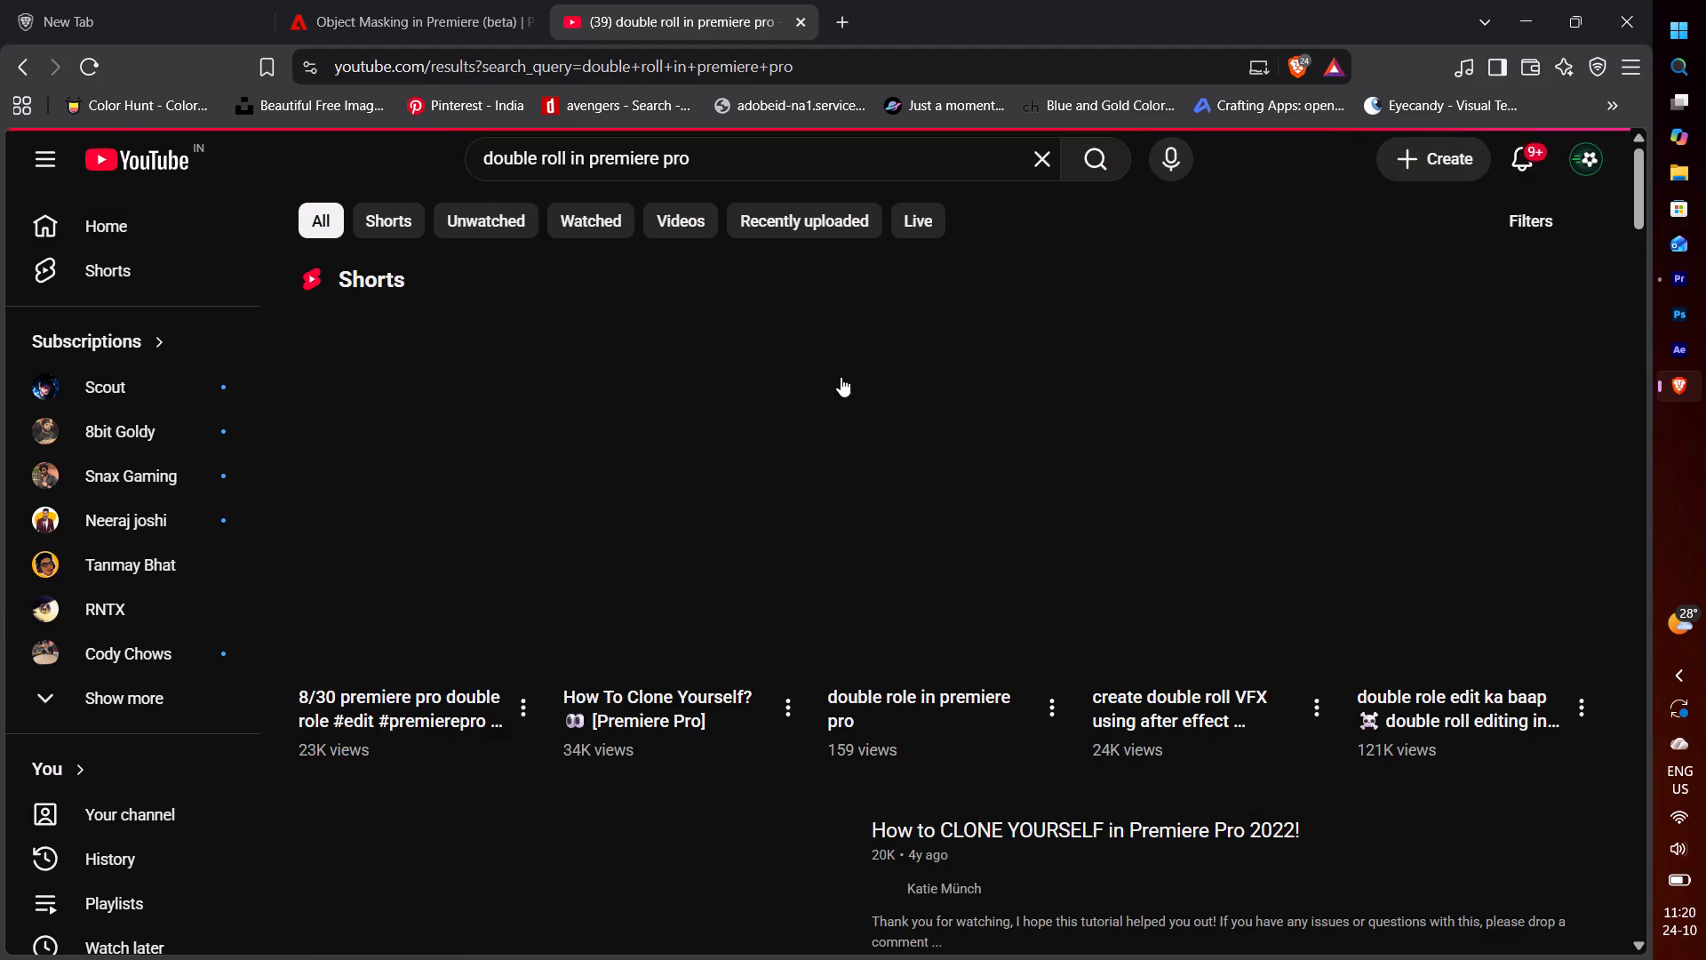
Look through the double-role search results and filter them by upload date Today.
scroll(961, 580, "down", 3)
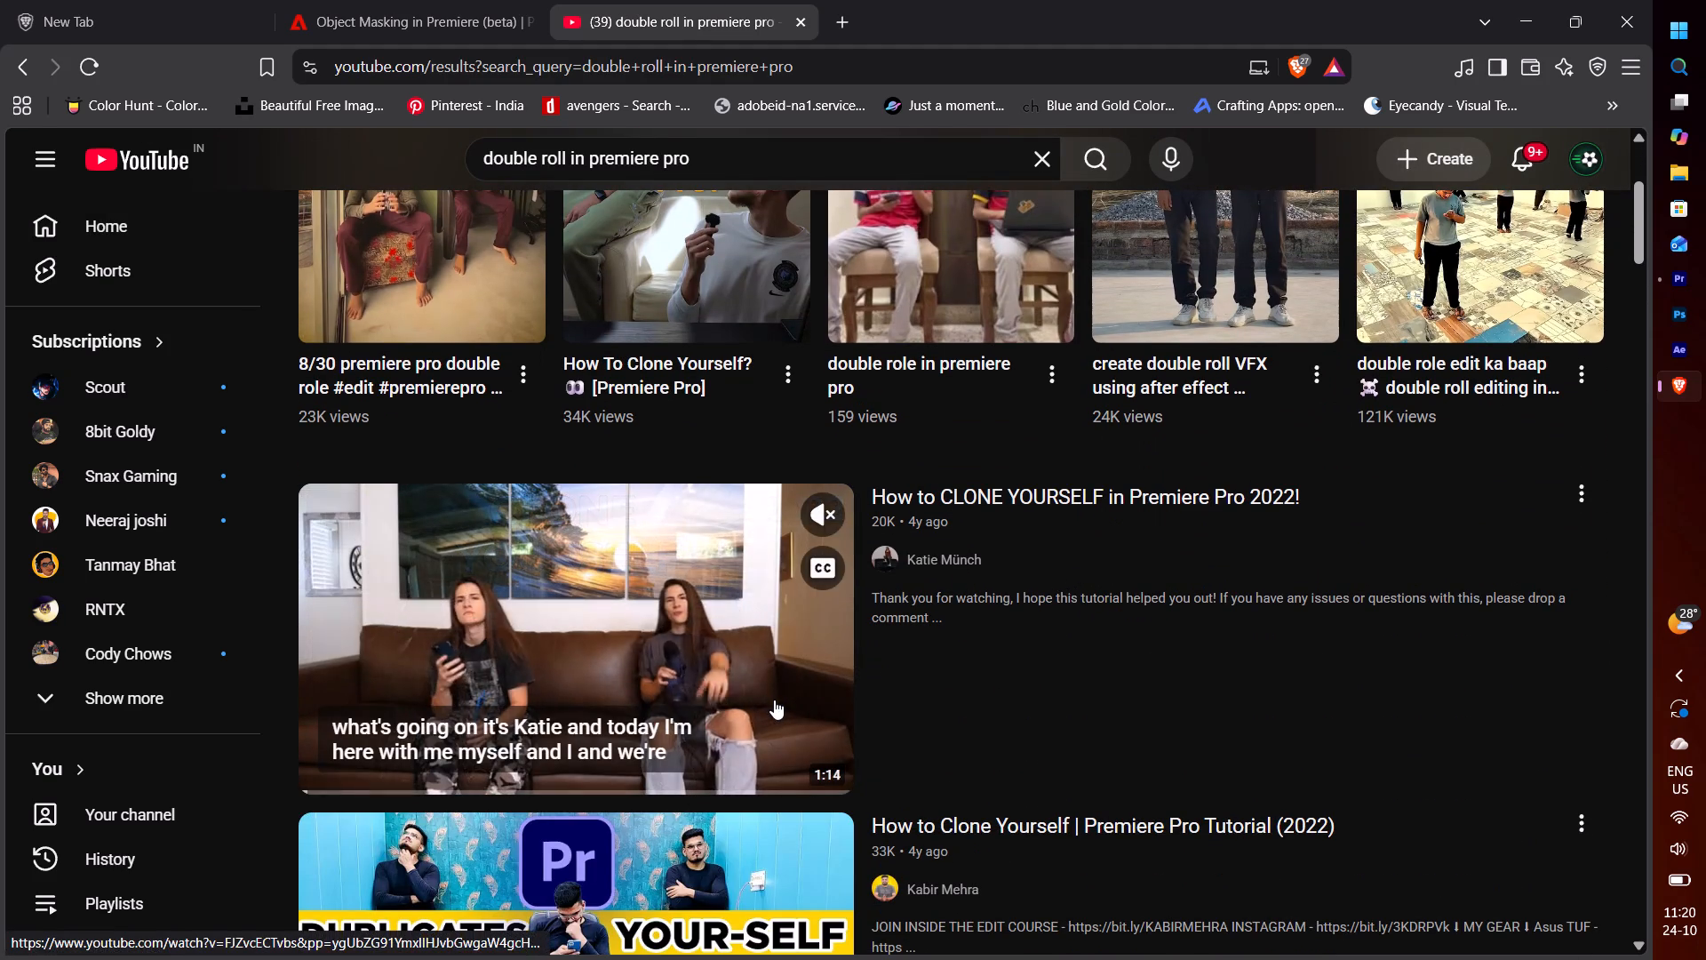
scroll(789, 696, "up", 3)
scroll(789, 696, "down", 4)
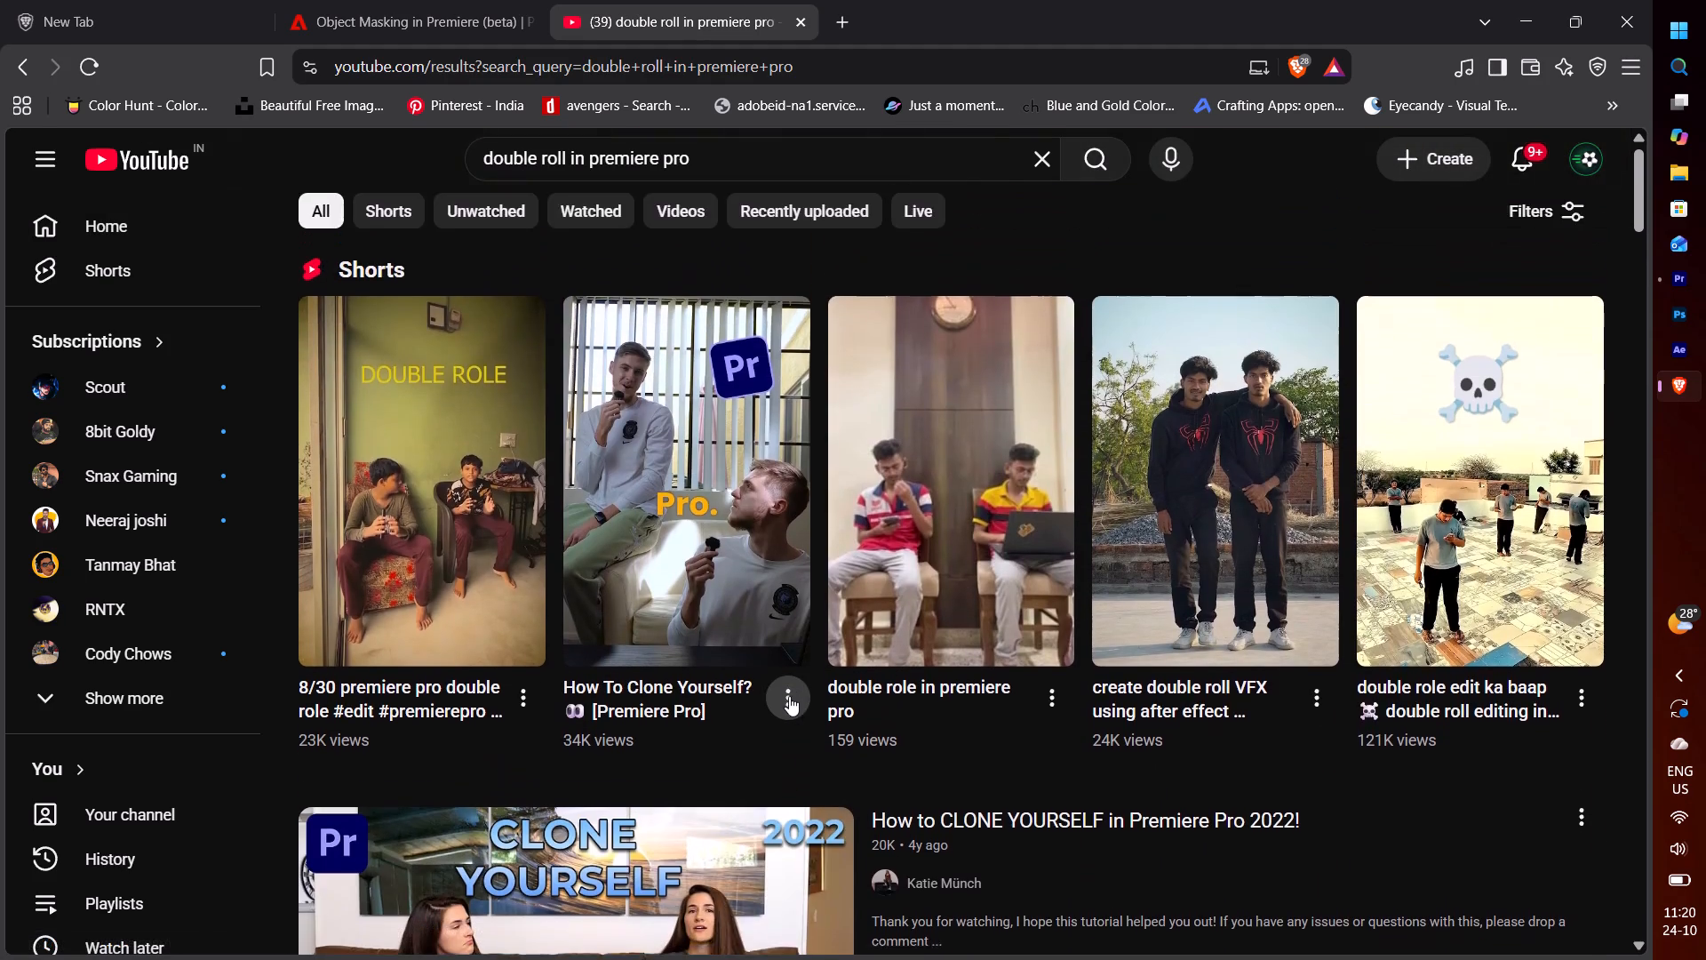
scroll(789, 696, "down", 2)
scroll(789, 696, "up", 2)
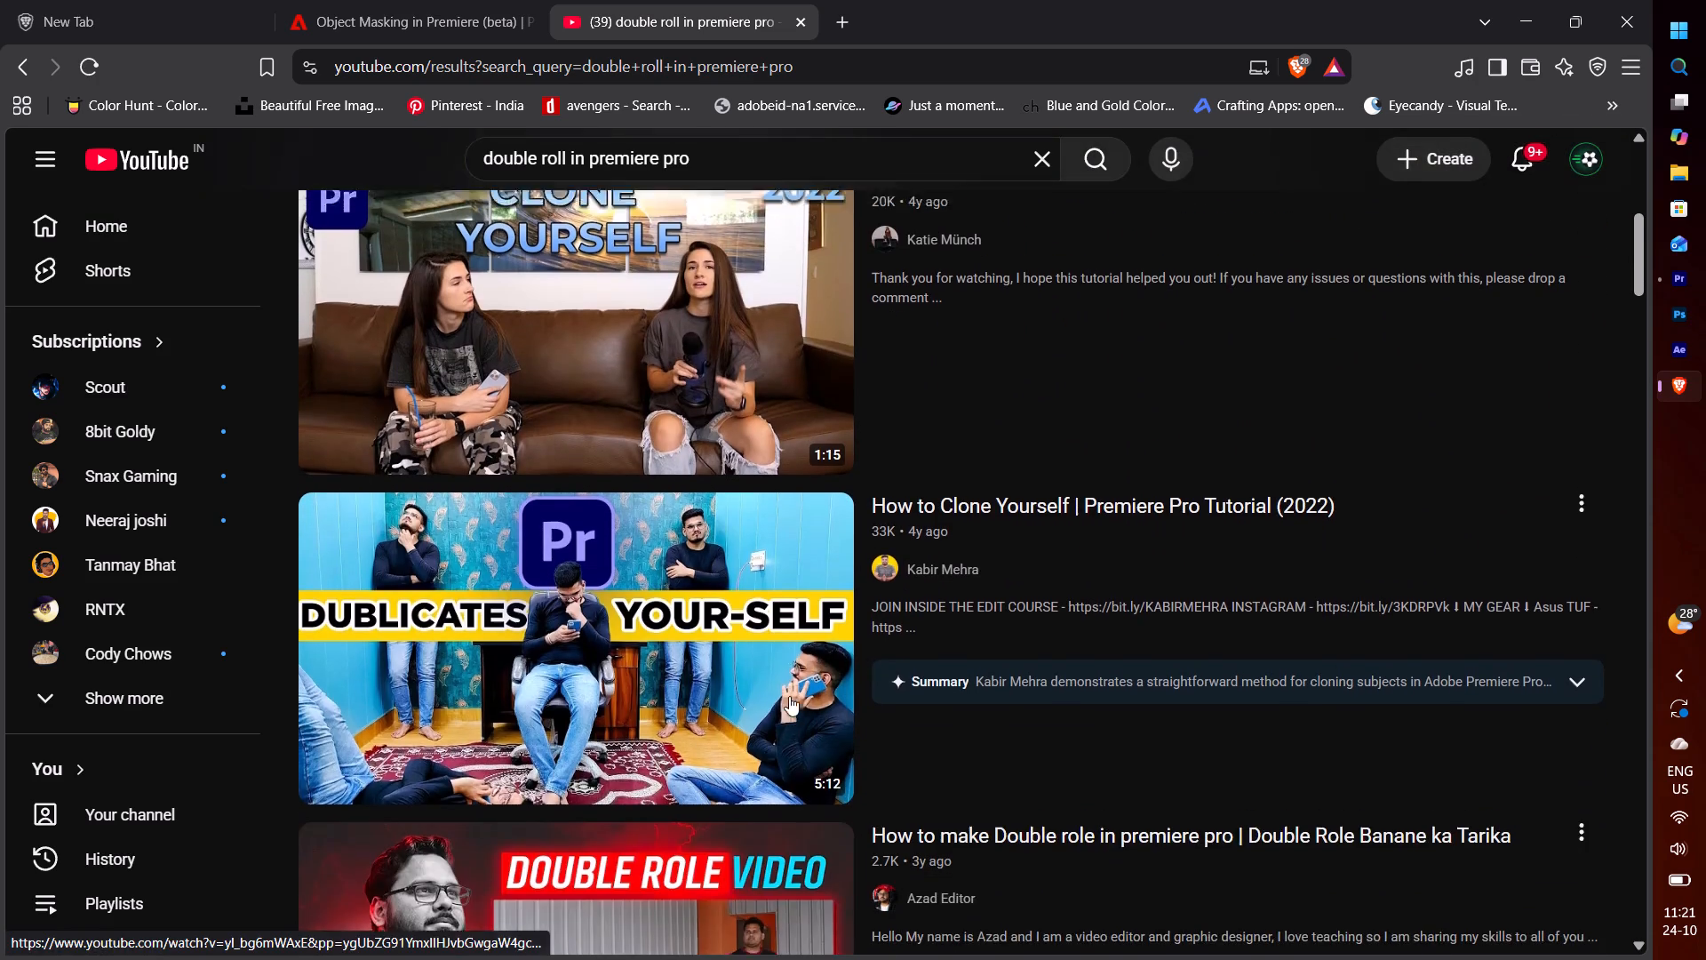
scroll(789, 696, "up", 7)
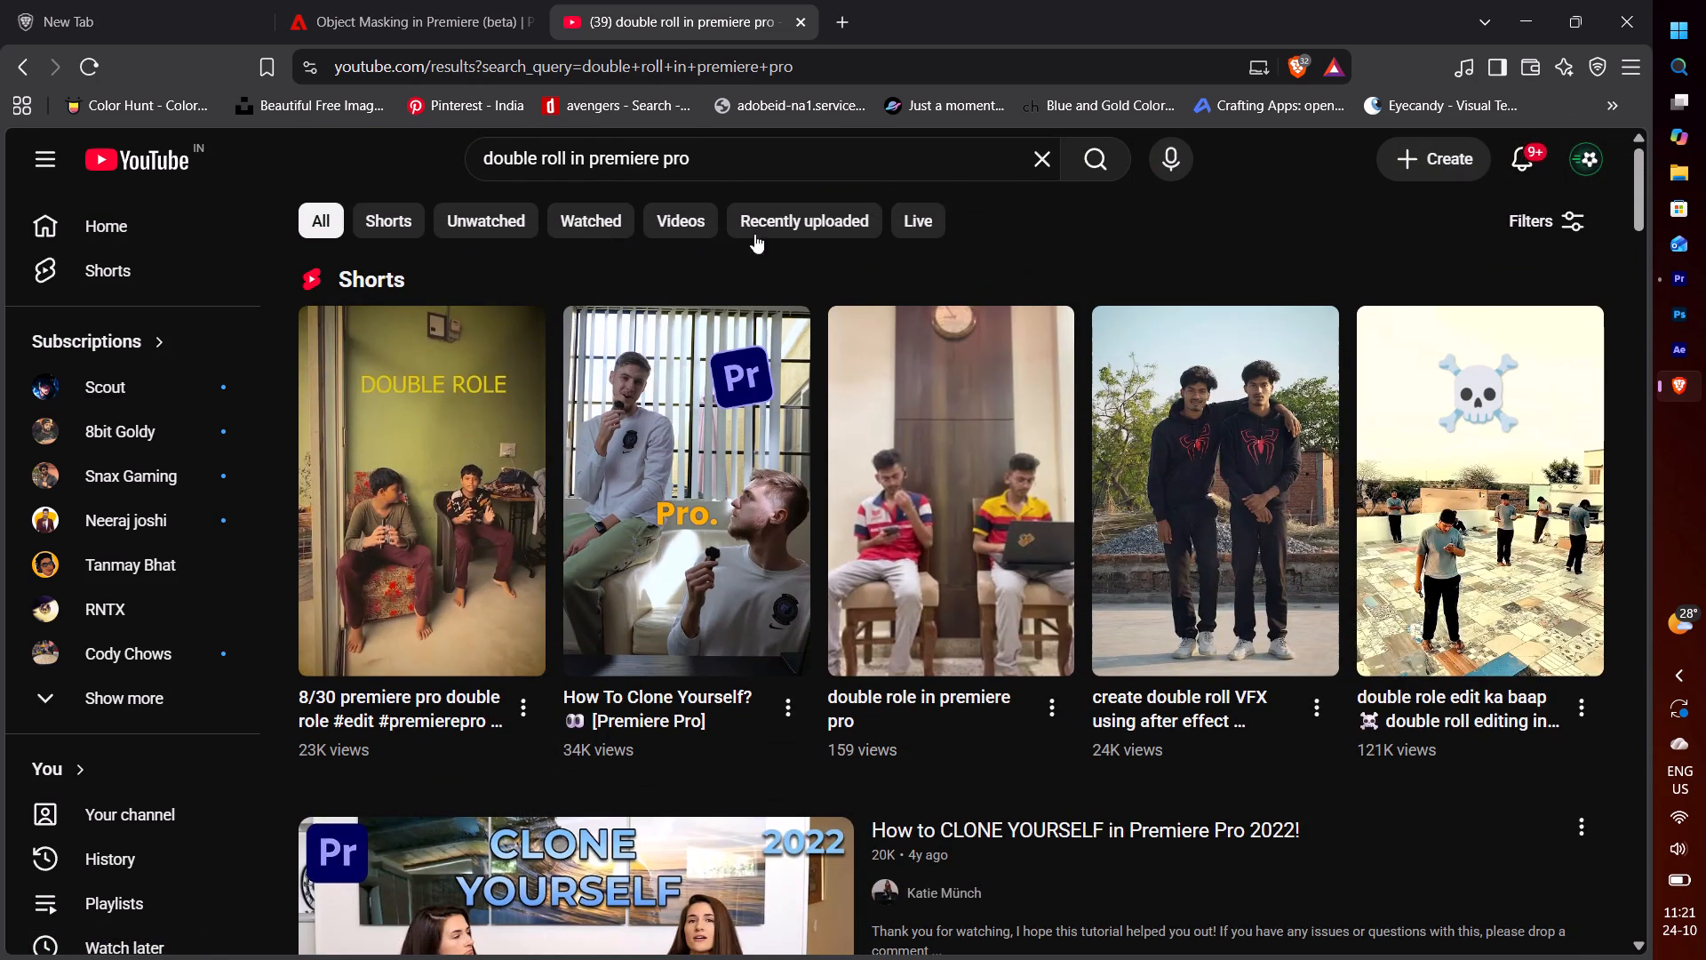
left_click(1590, 221)
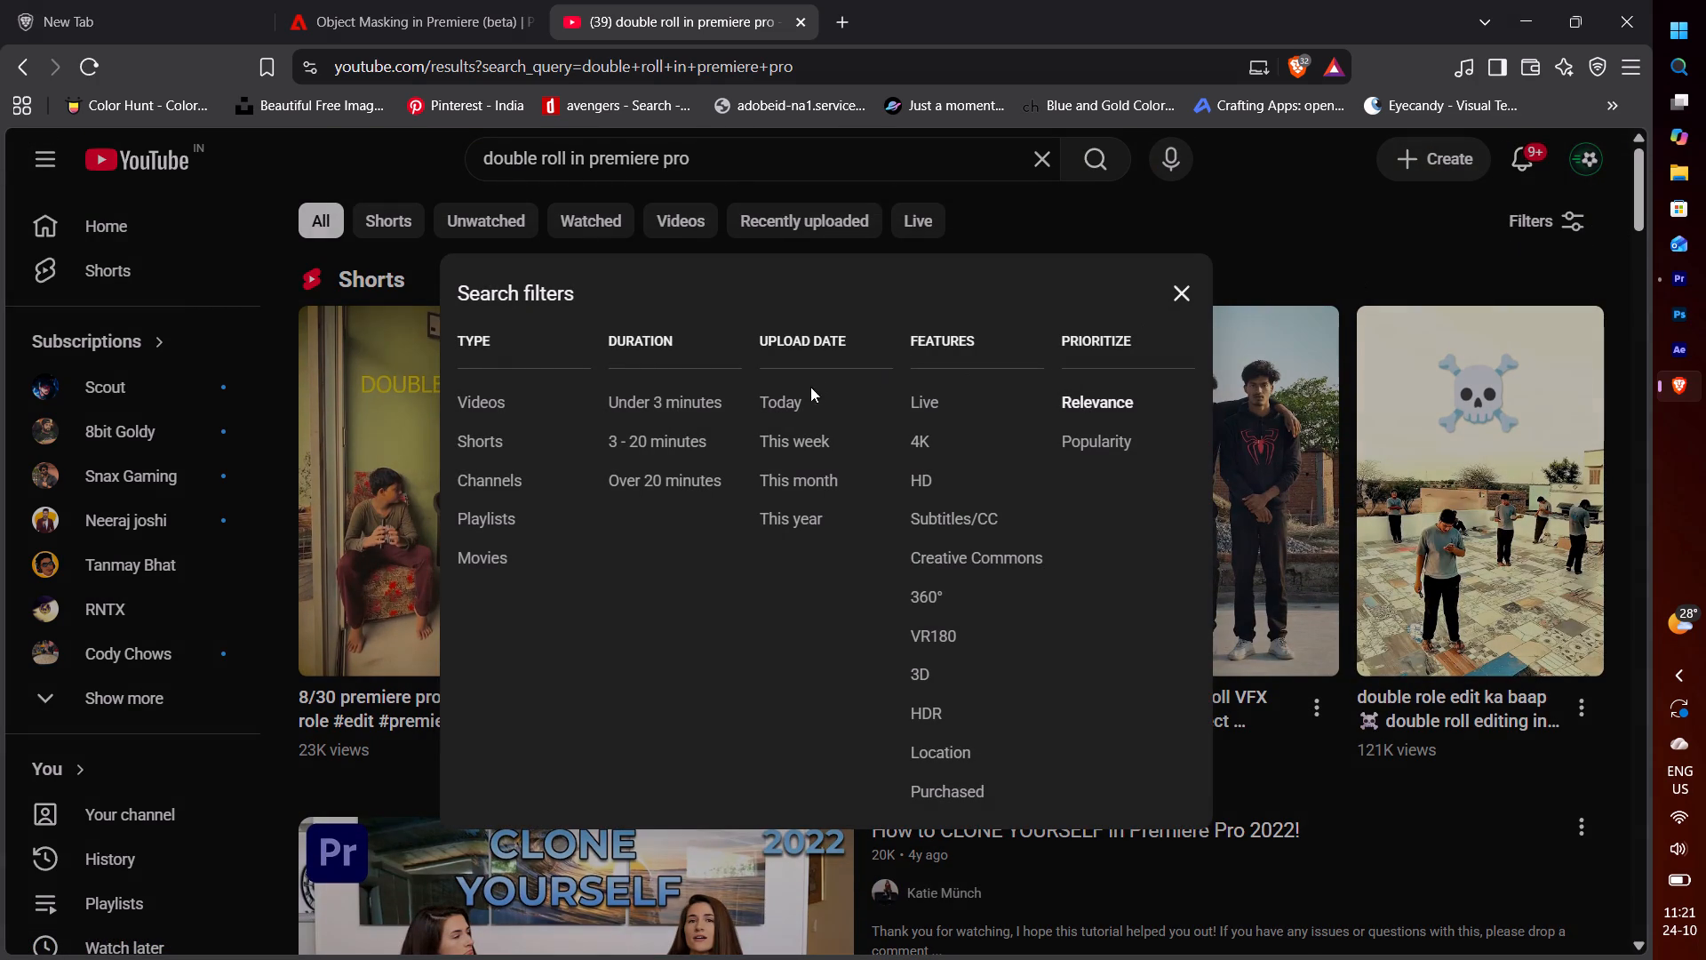
left_click(791, 402)
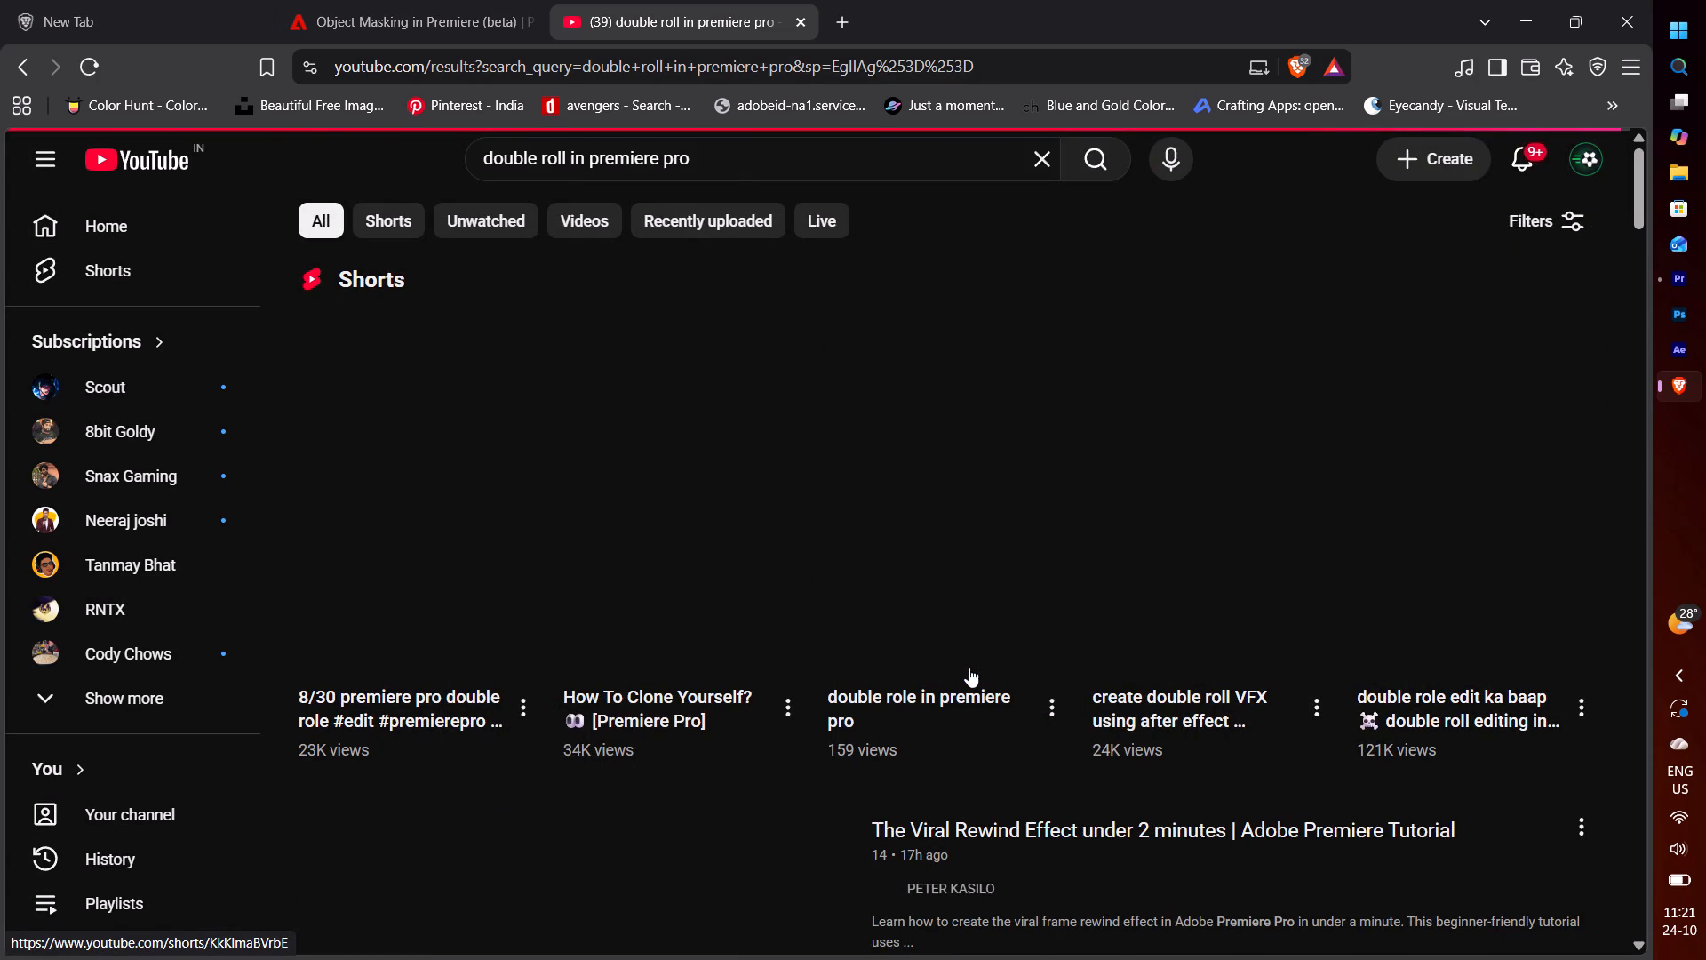
Open the Short "How To Clone Yourself? [Premiere Pro]" from the filtered search results.
scroll(969, 668, "down", 2)
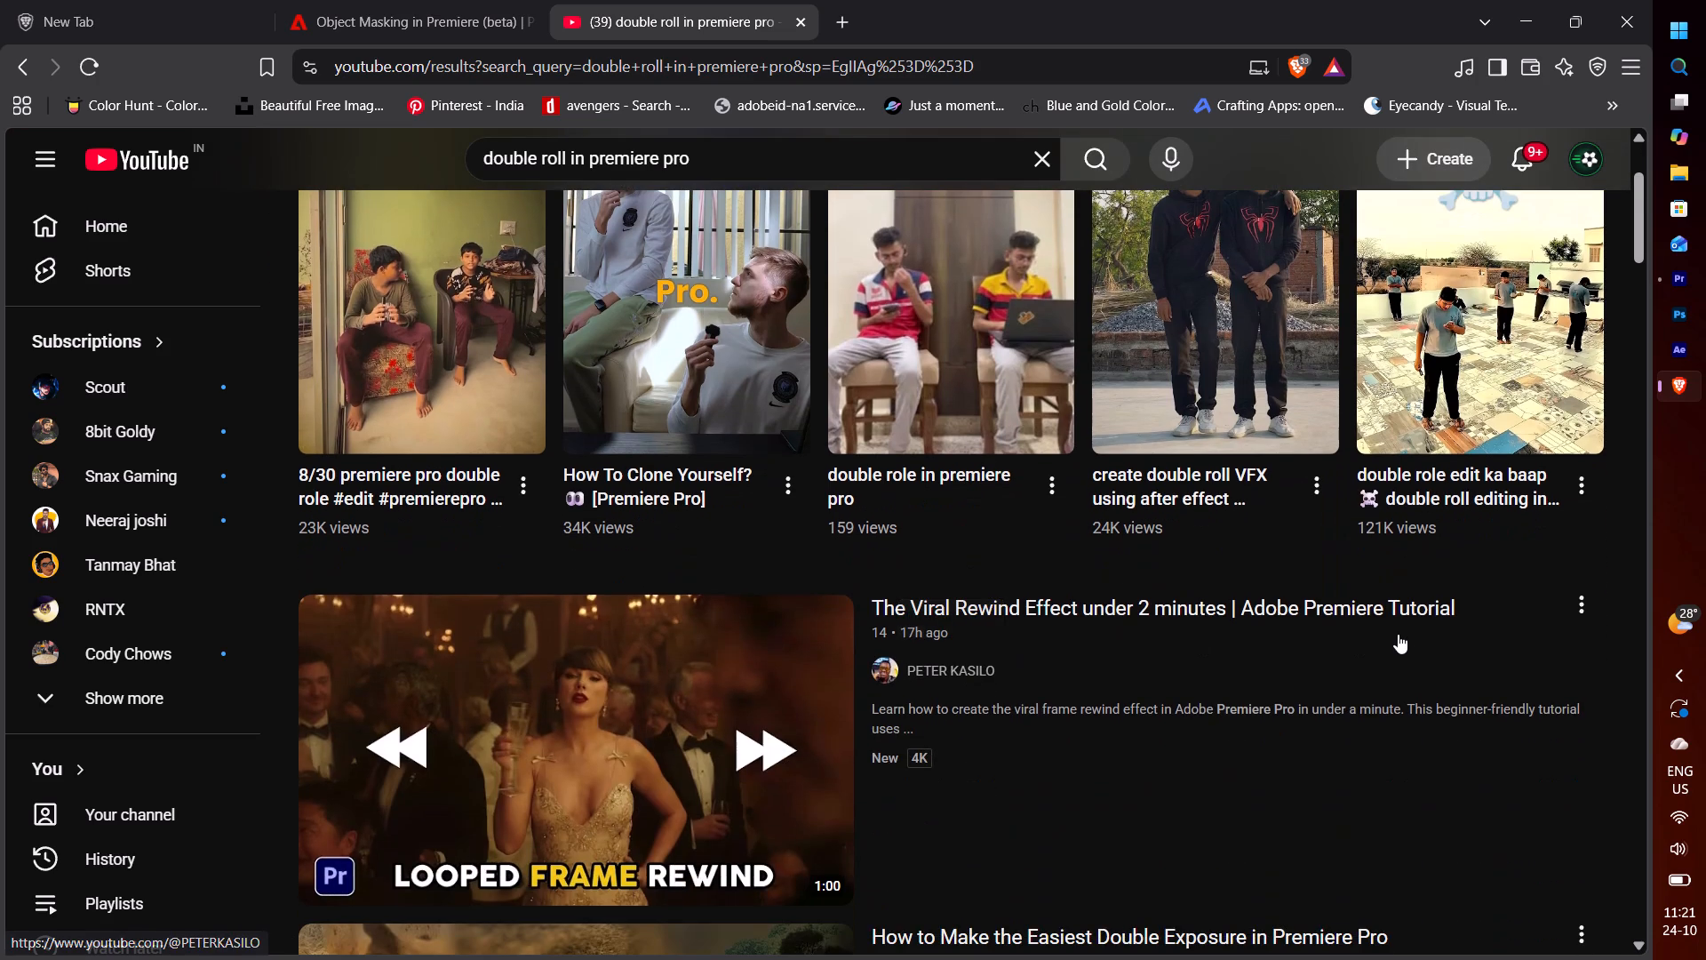
scroll(1398, 634, "down", 3)
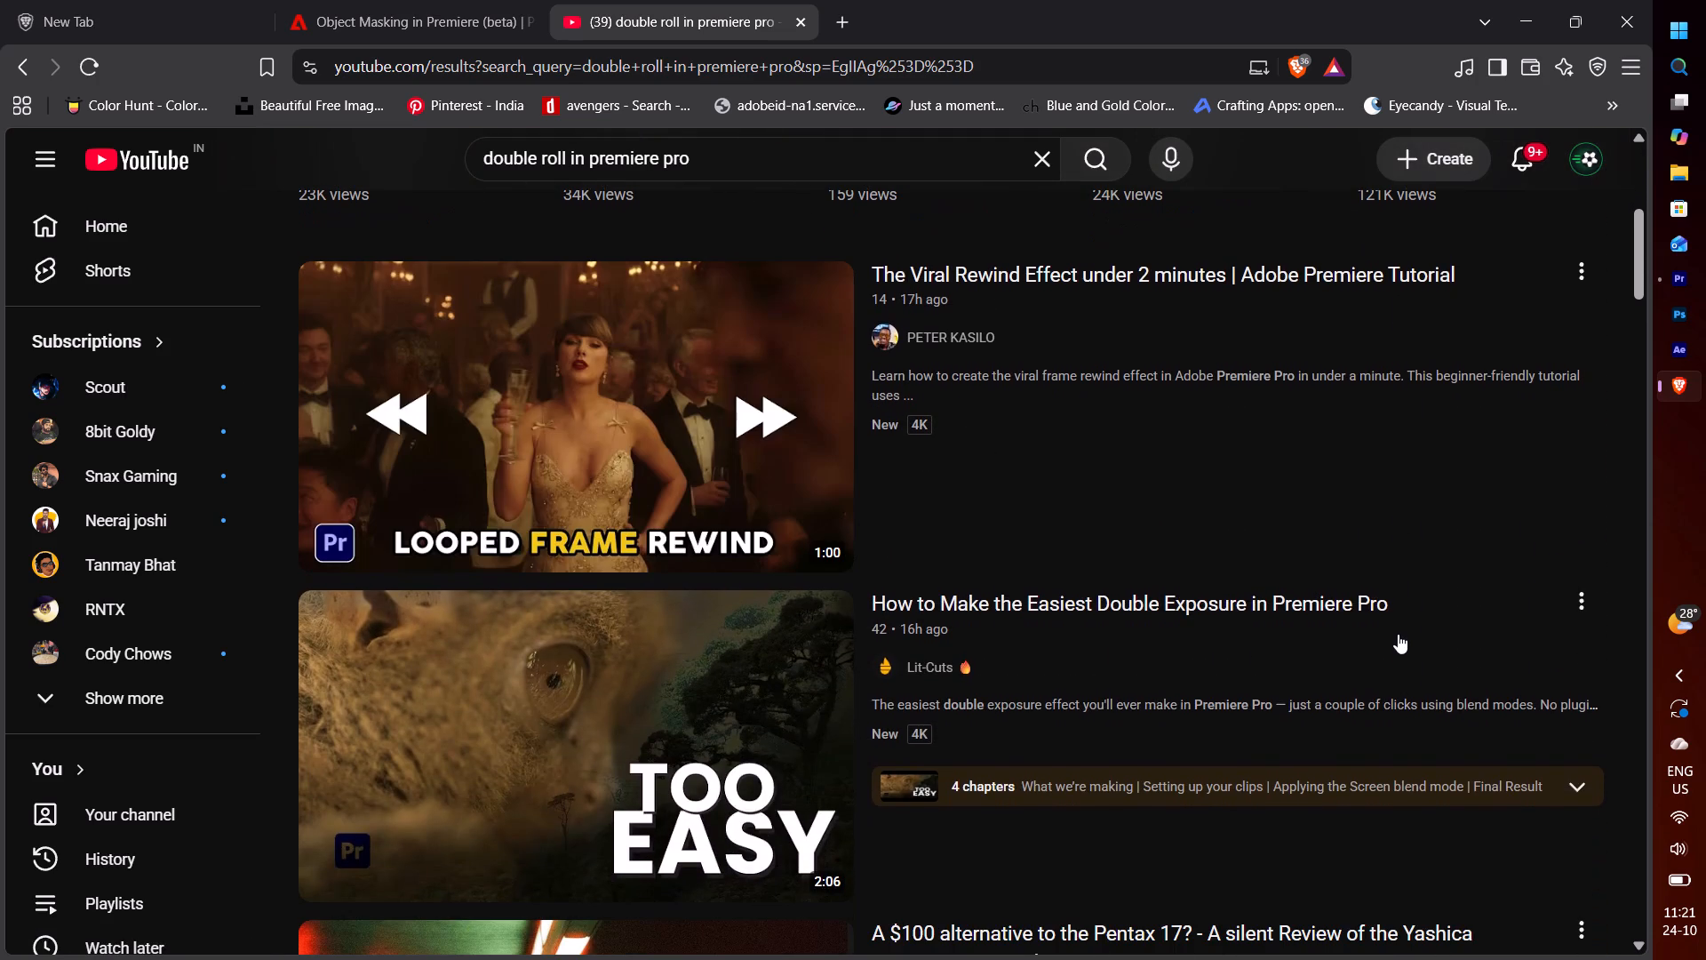
scroll(1398, 634, "down", 2)
scroll(1023, 682, "down", 2)
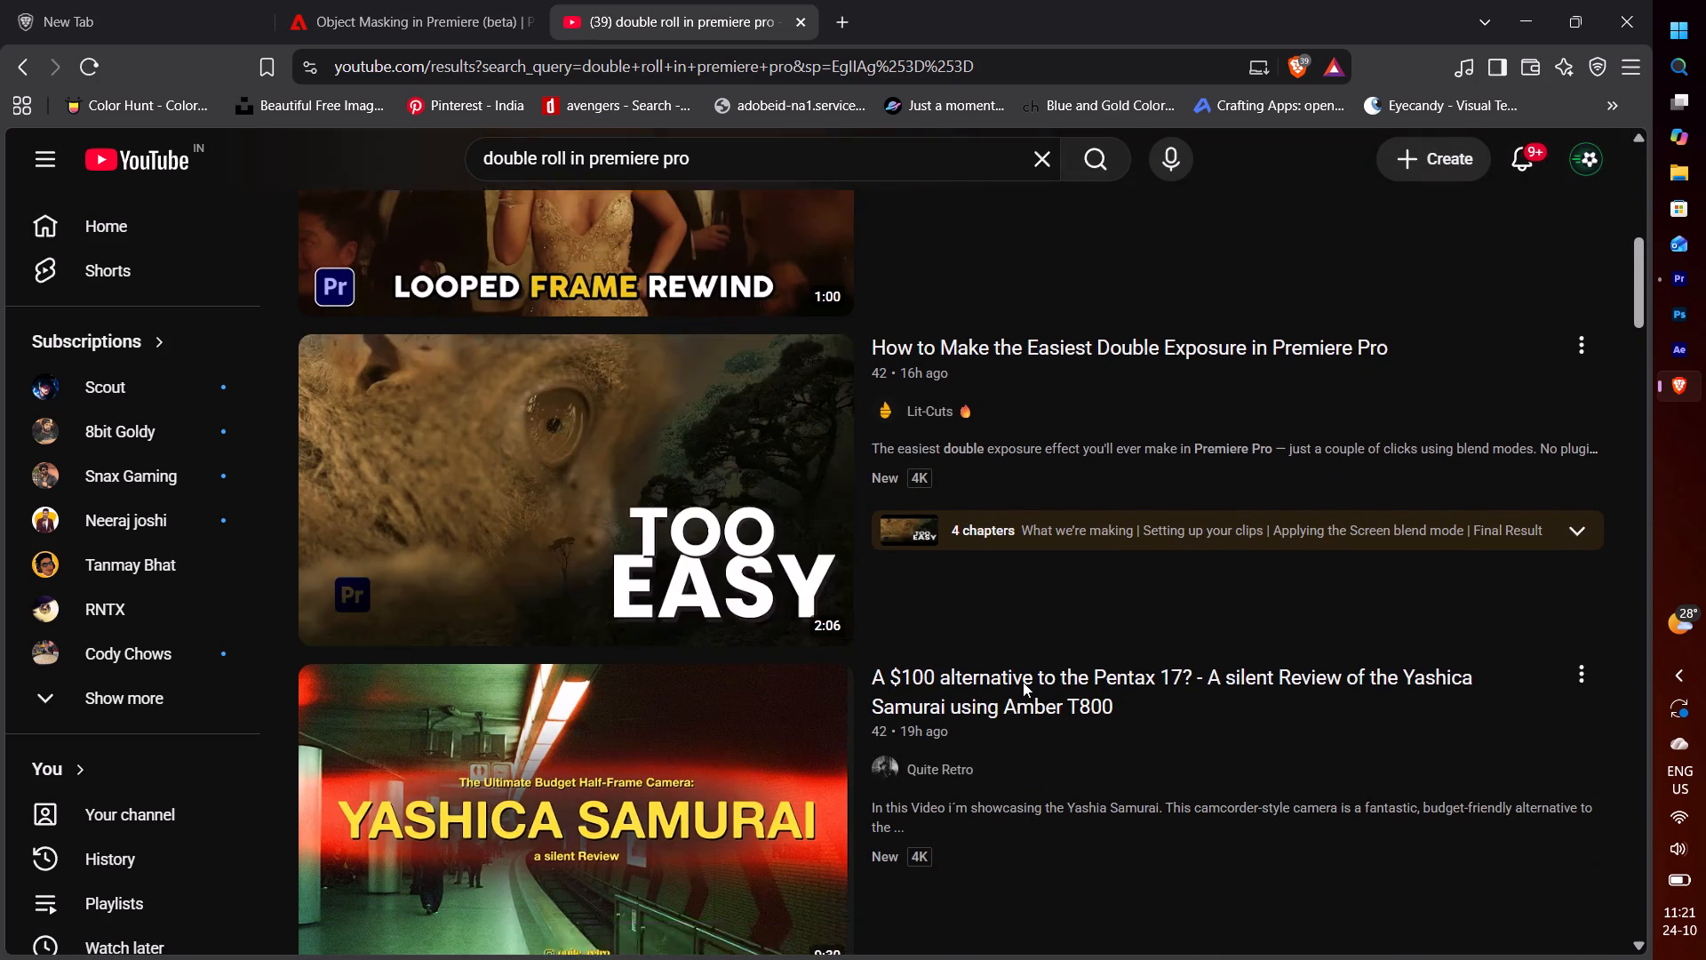
scroll(1039, 668, "up", 8)
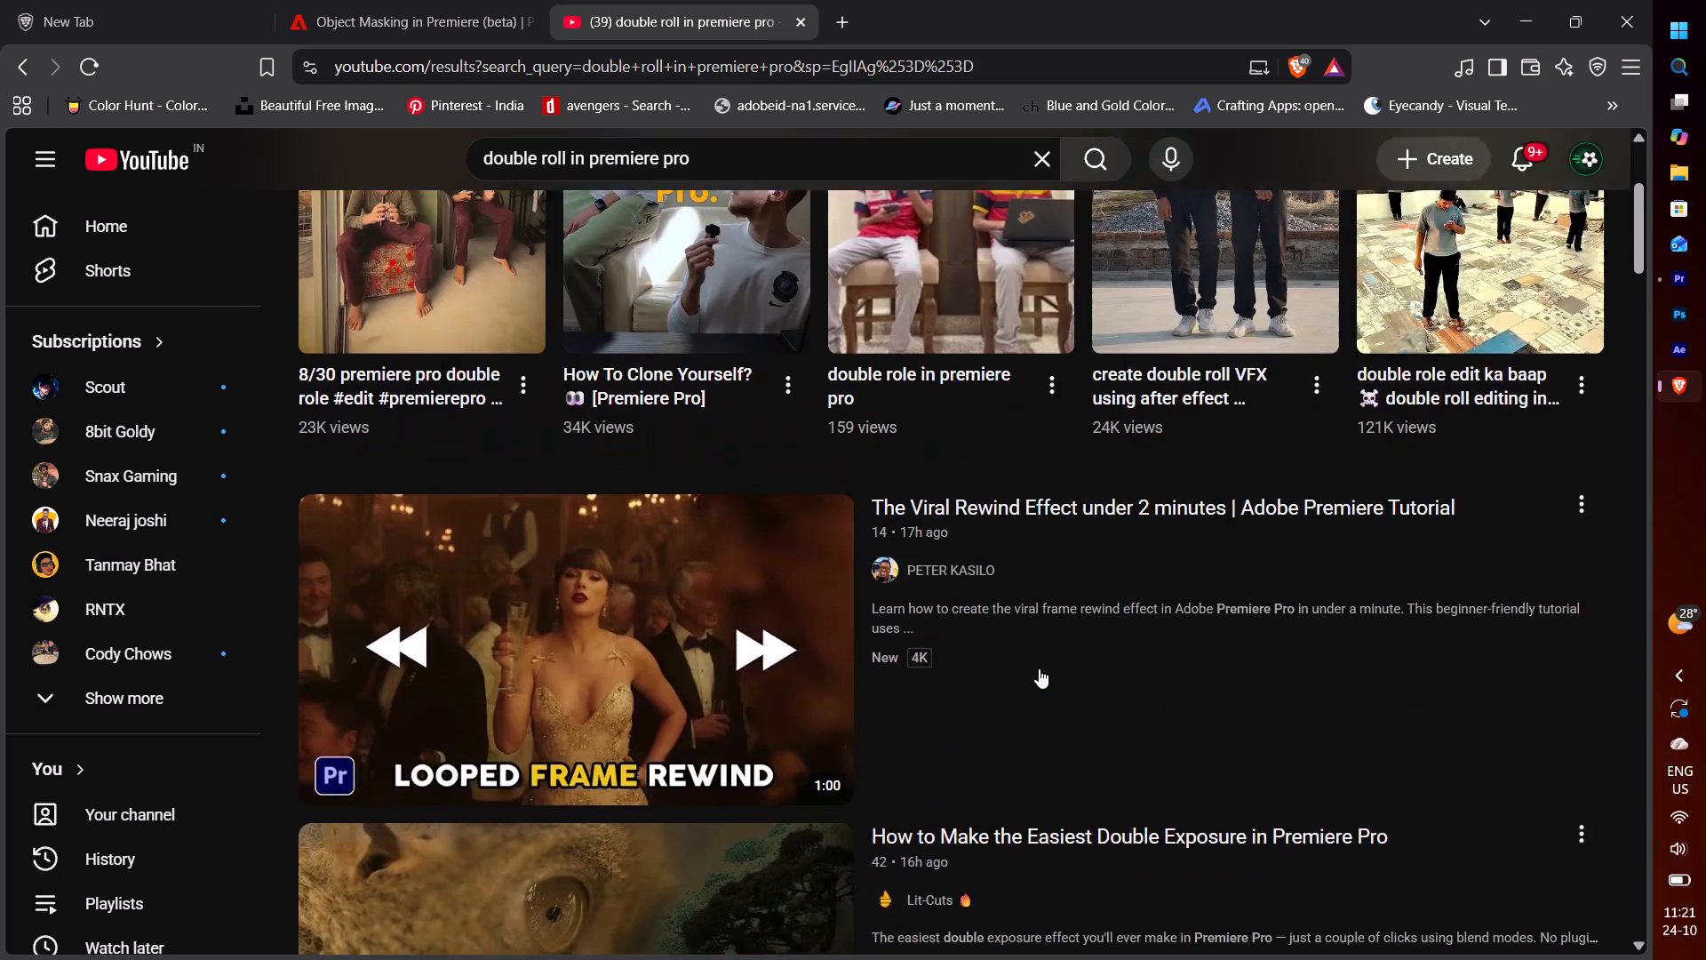
scroll(1039, 668, "up", 2)
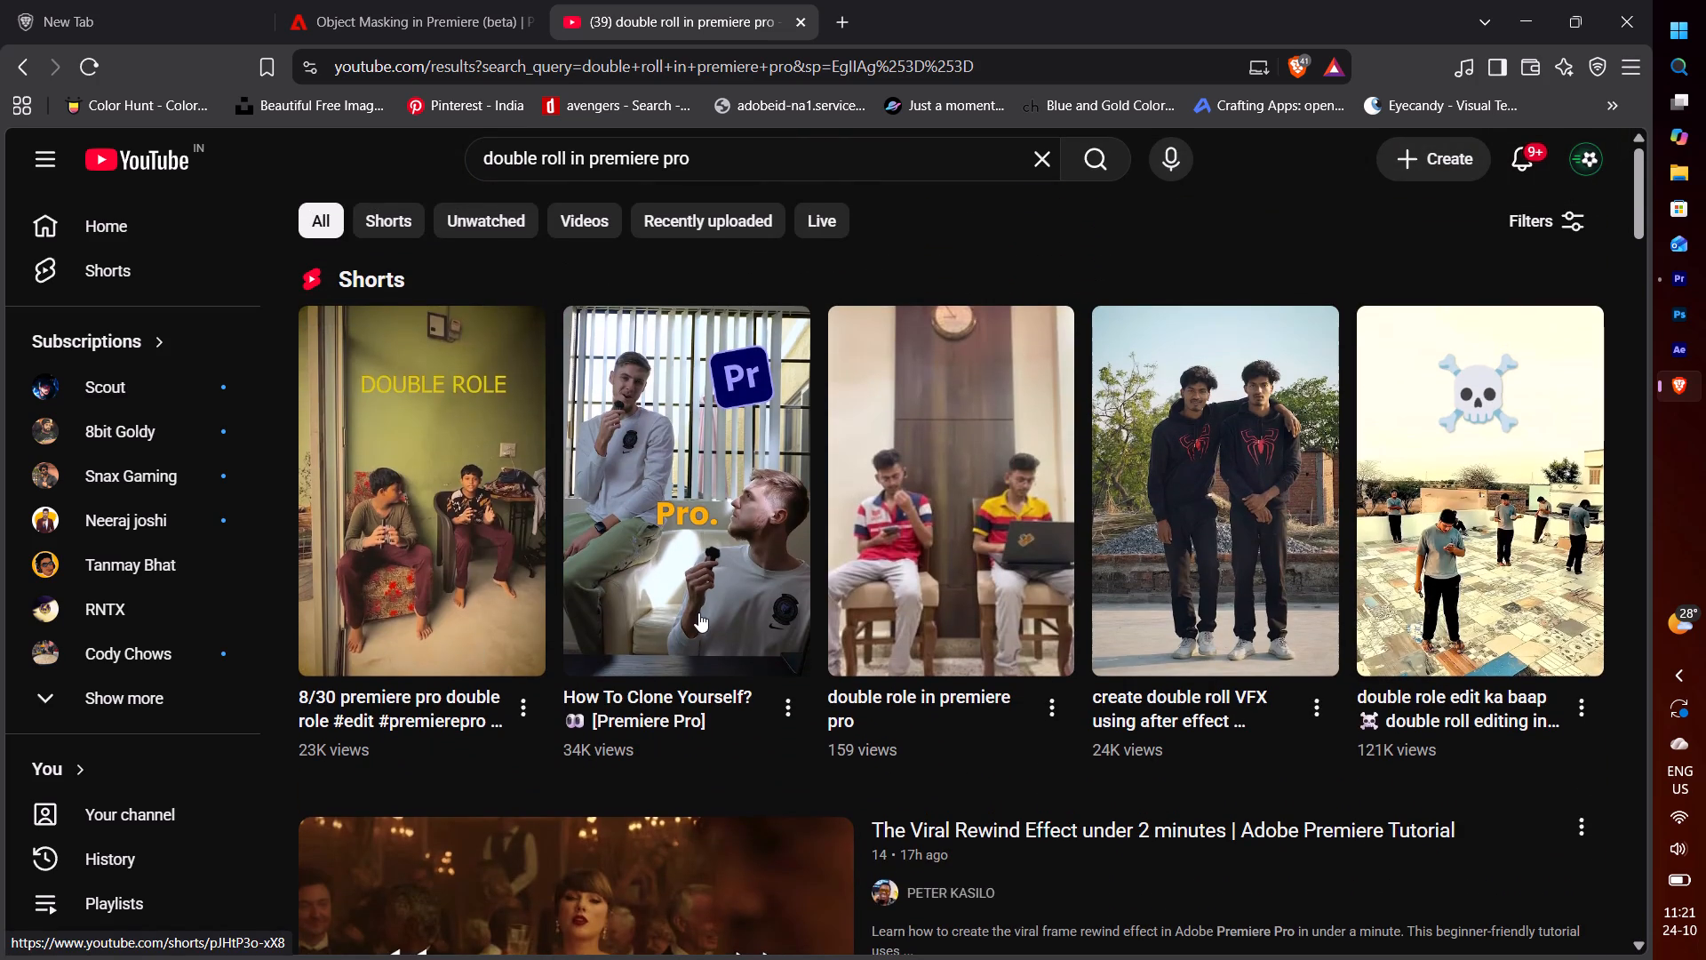
left_click(698, 612)
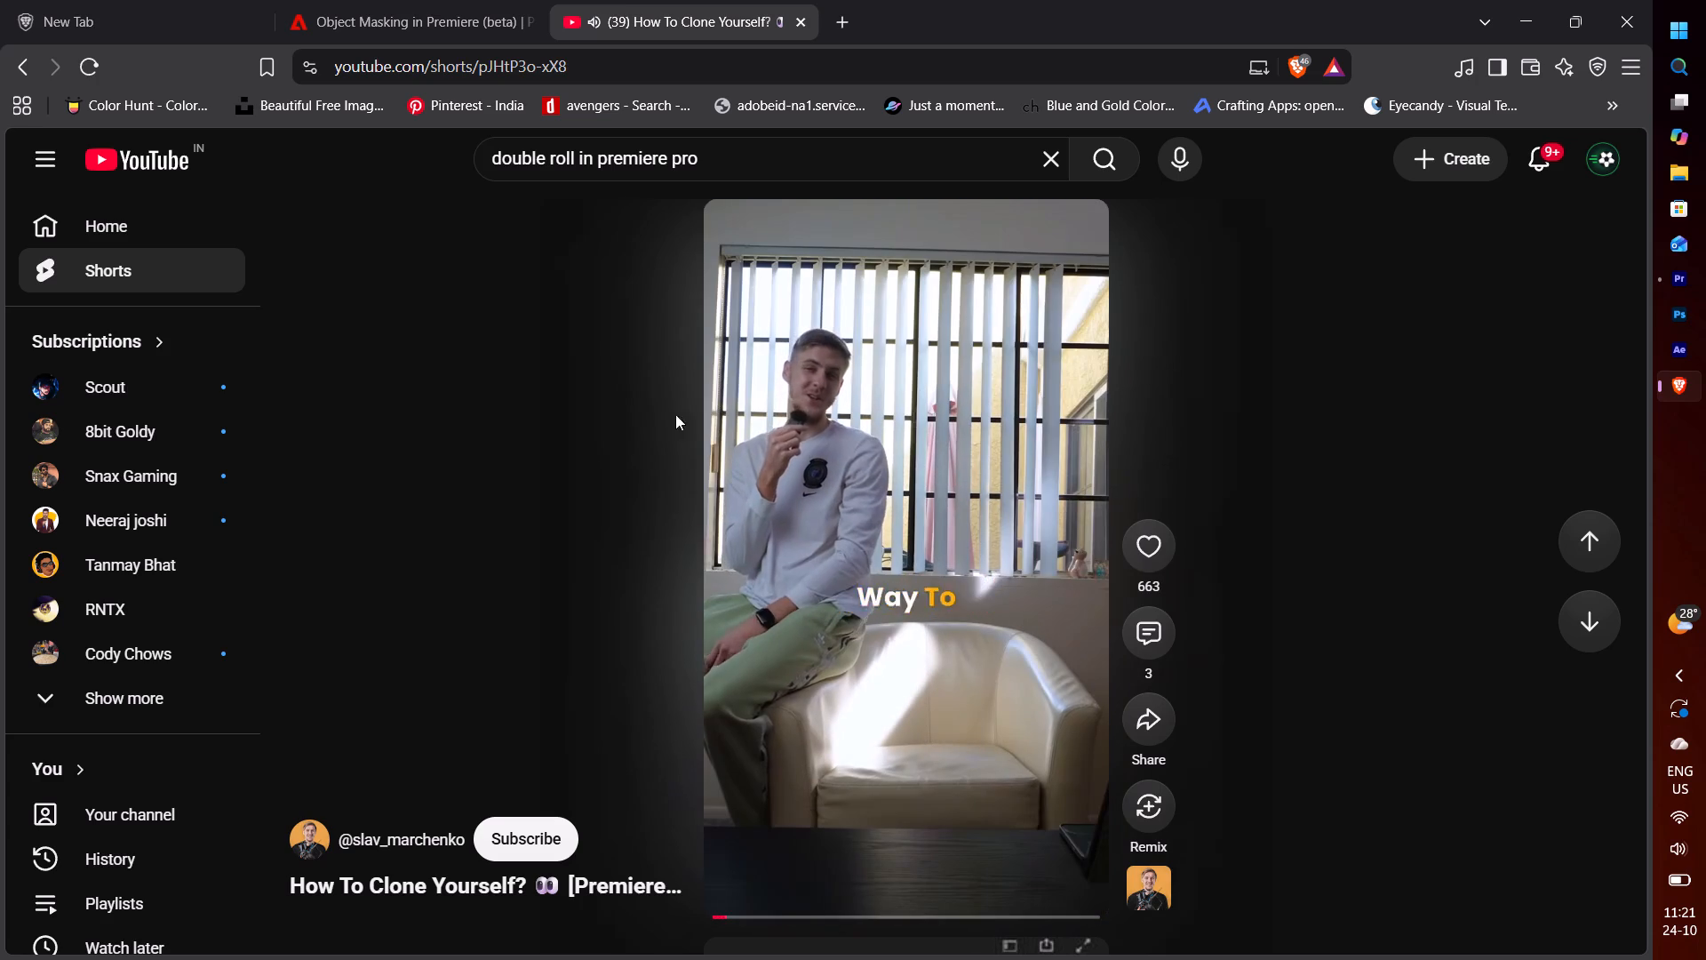
Browse onward through the Shorts to "How to CLONE YOURSELF In Premiere" and watch it up to the free draw bezier mask part.
left_click(962, 604)
scroll(1092, 576, "down", 1)
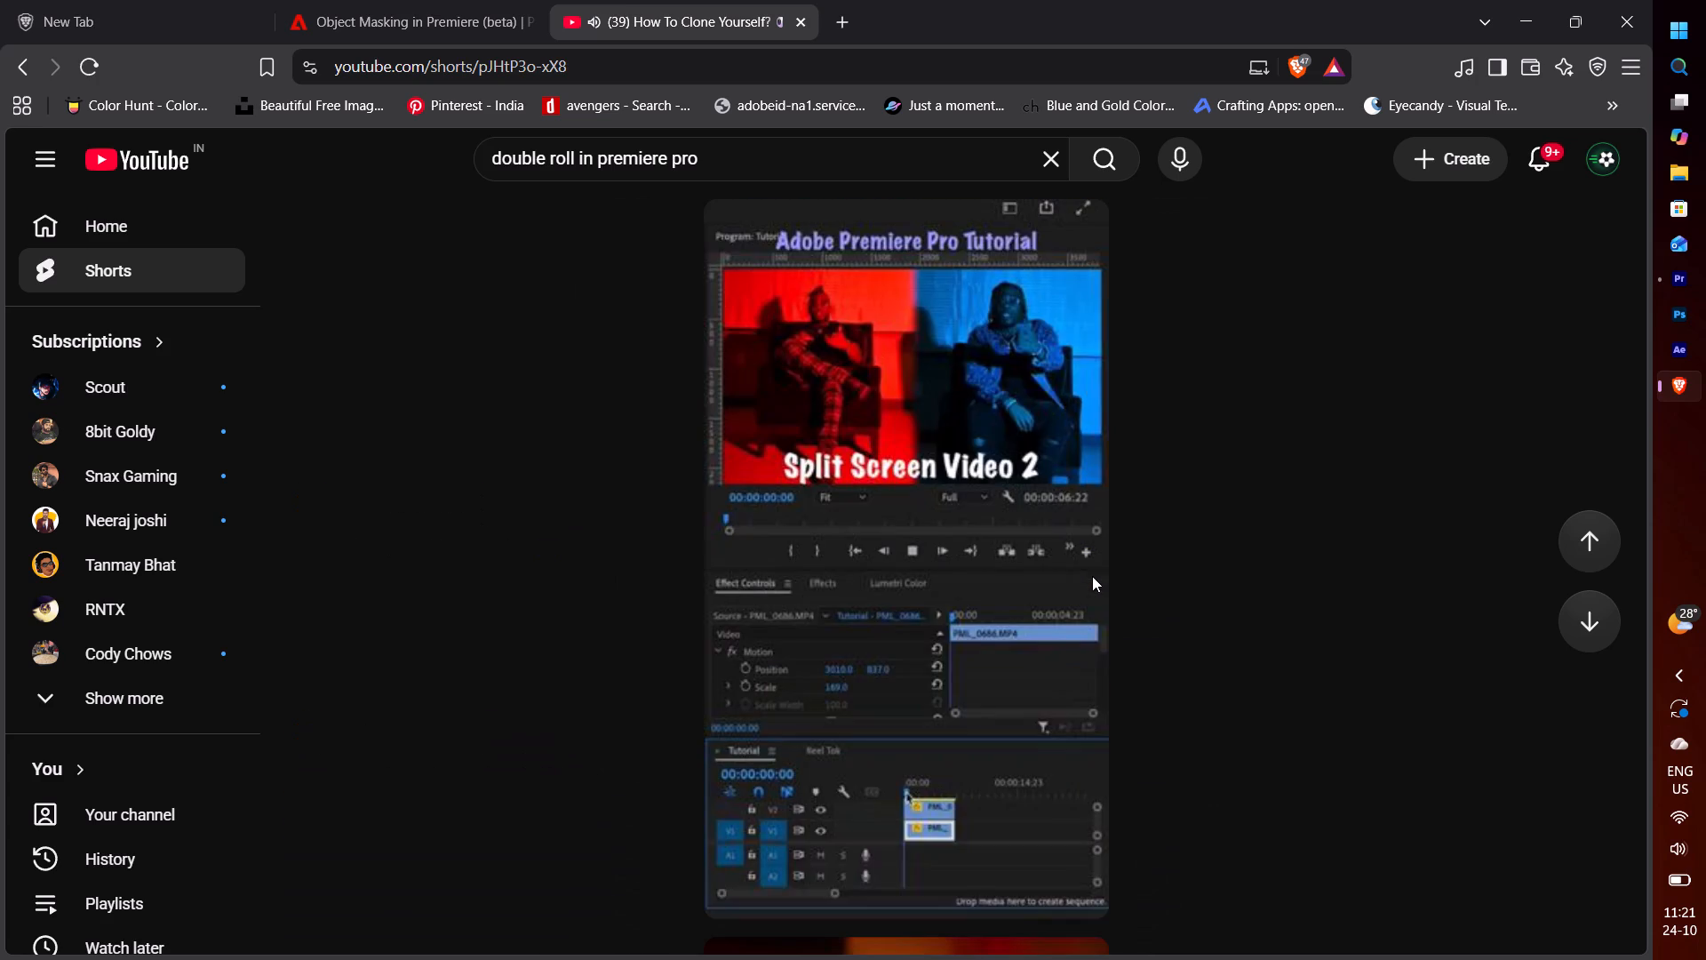
scroll(1092, 576, "down", 2)
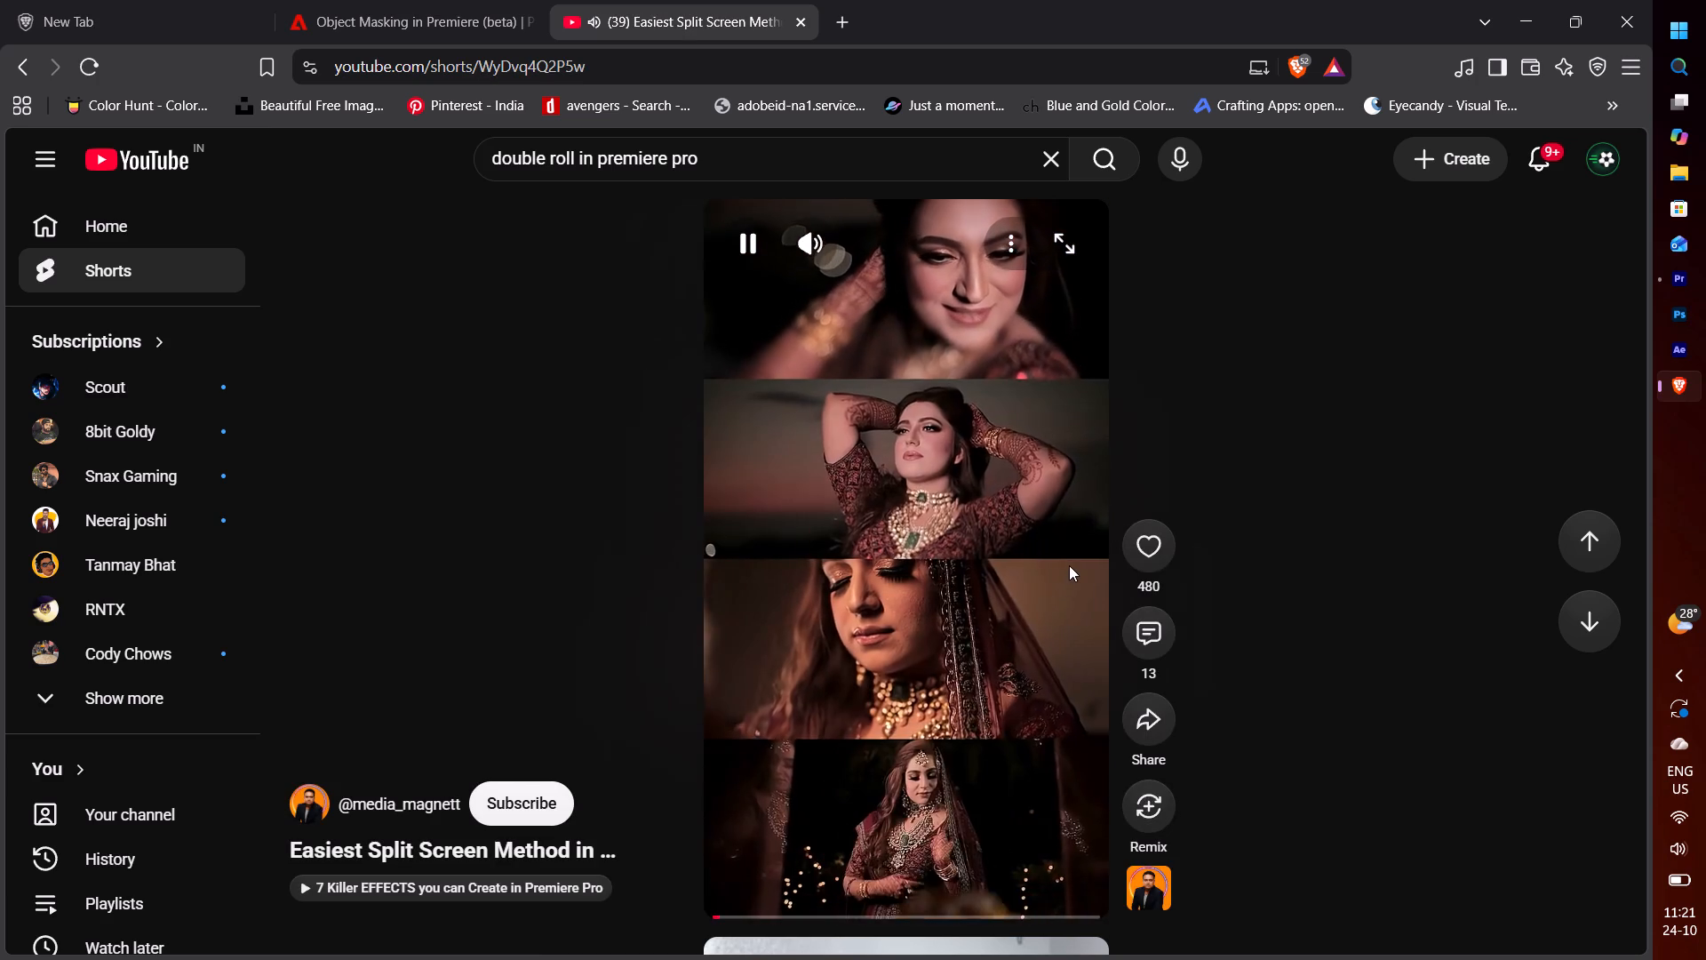
scroll(1069, 565, "down", 5)
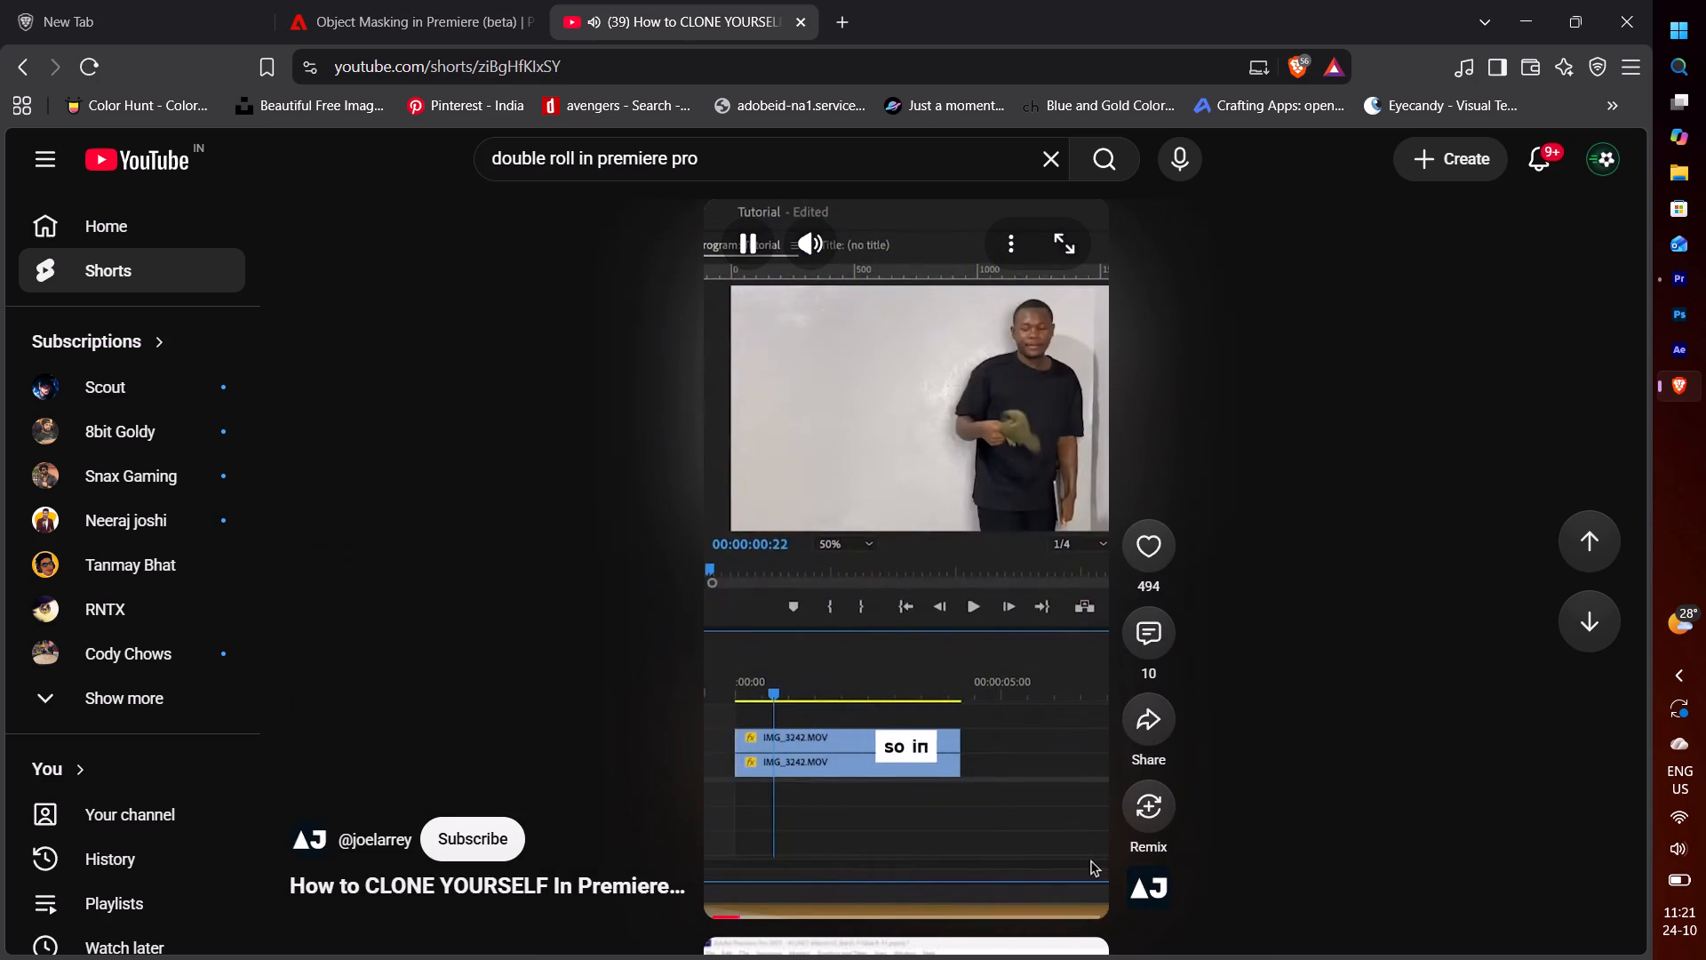
key("Right")
key("Right")
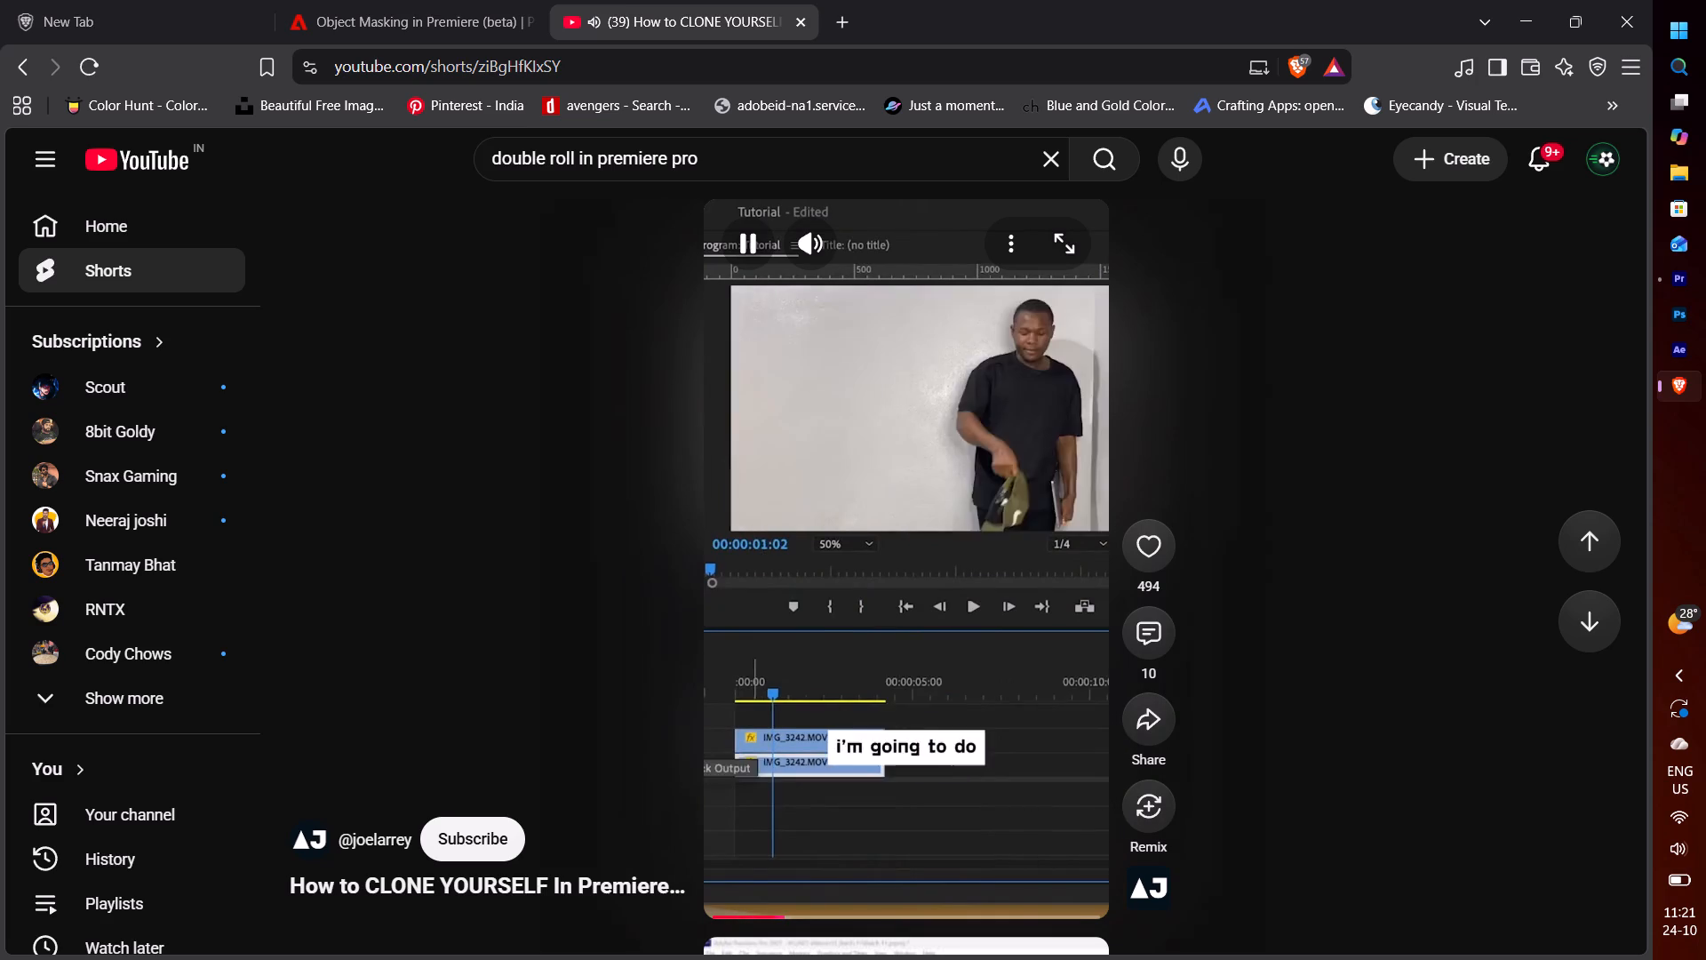
key("Right")
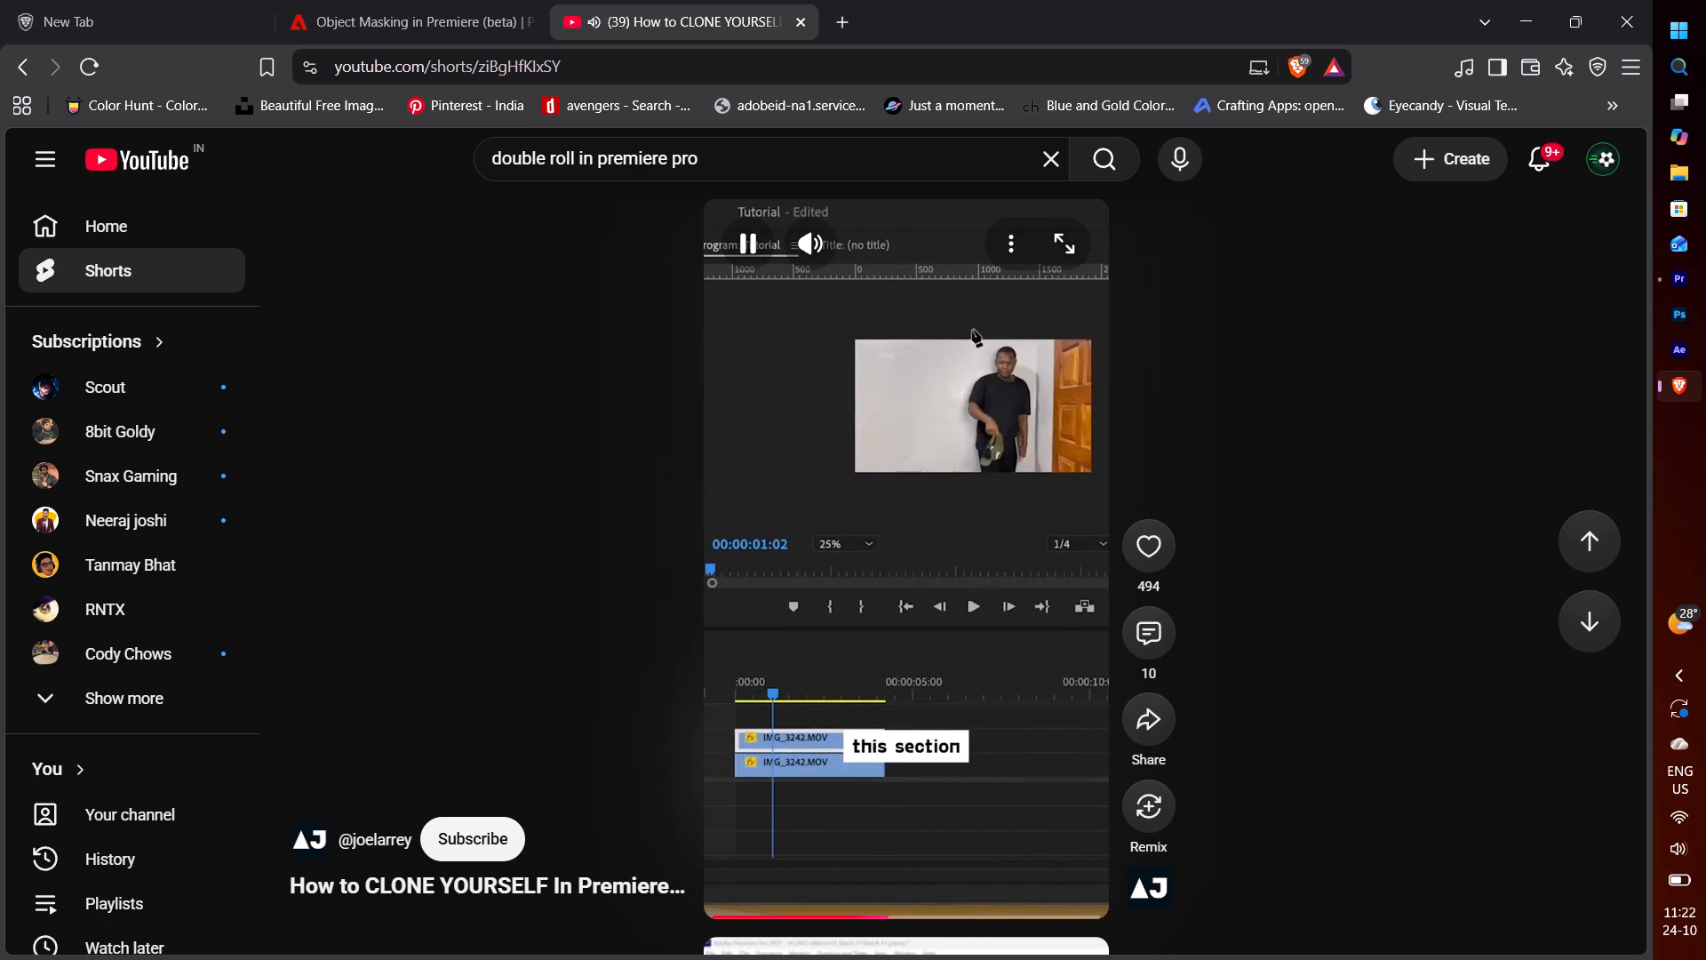
key("Left")
key("Left")
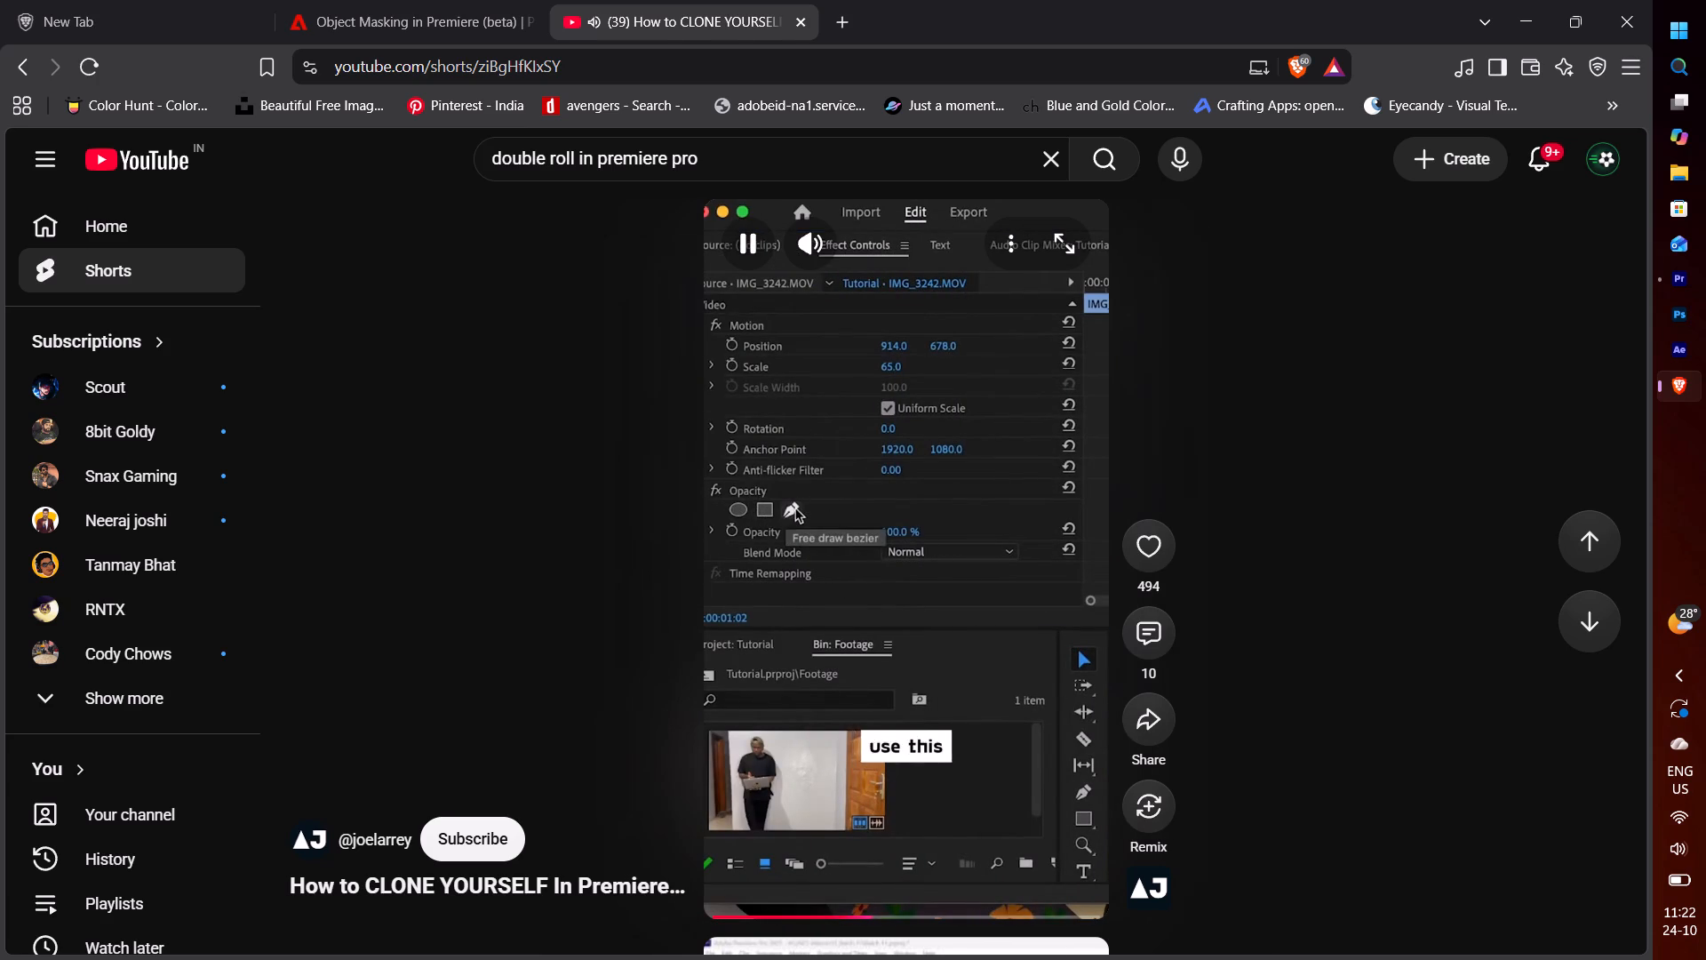
left_click(967, 572)
Switch to Adobe Premiere, create the Untitled project by replacing the existing one, and skip the initial media import.
left_click(1545, 6)
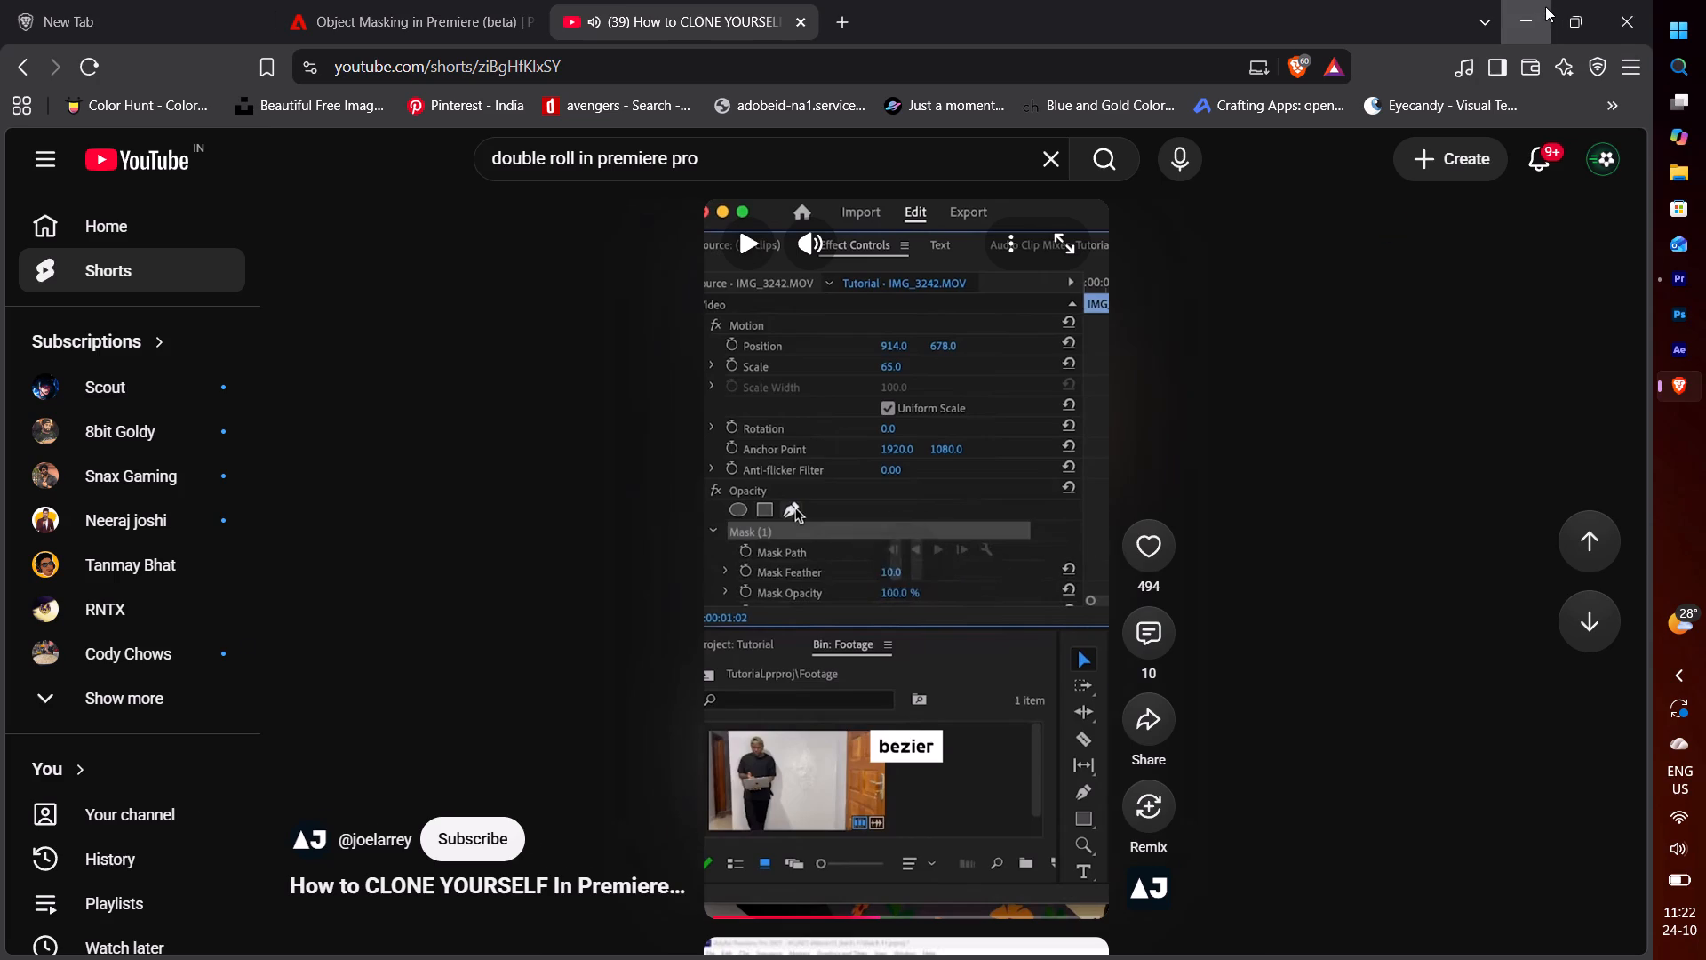
left_click(927, 591)
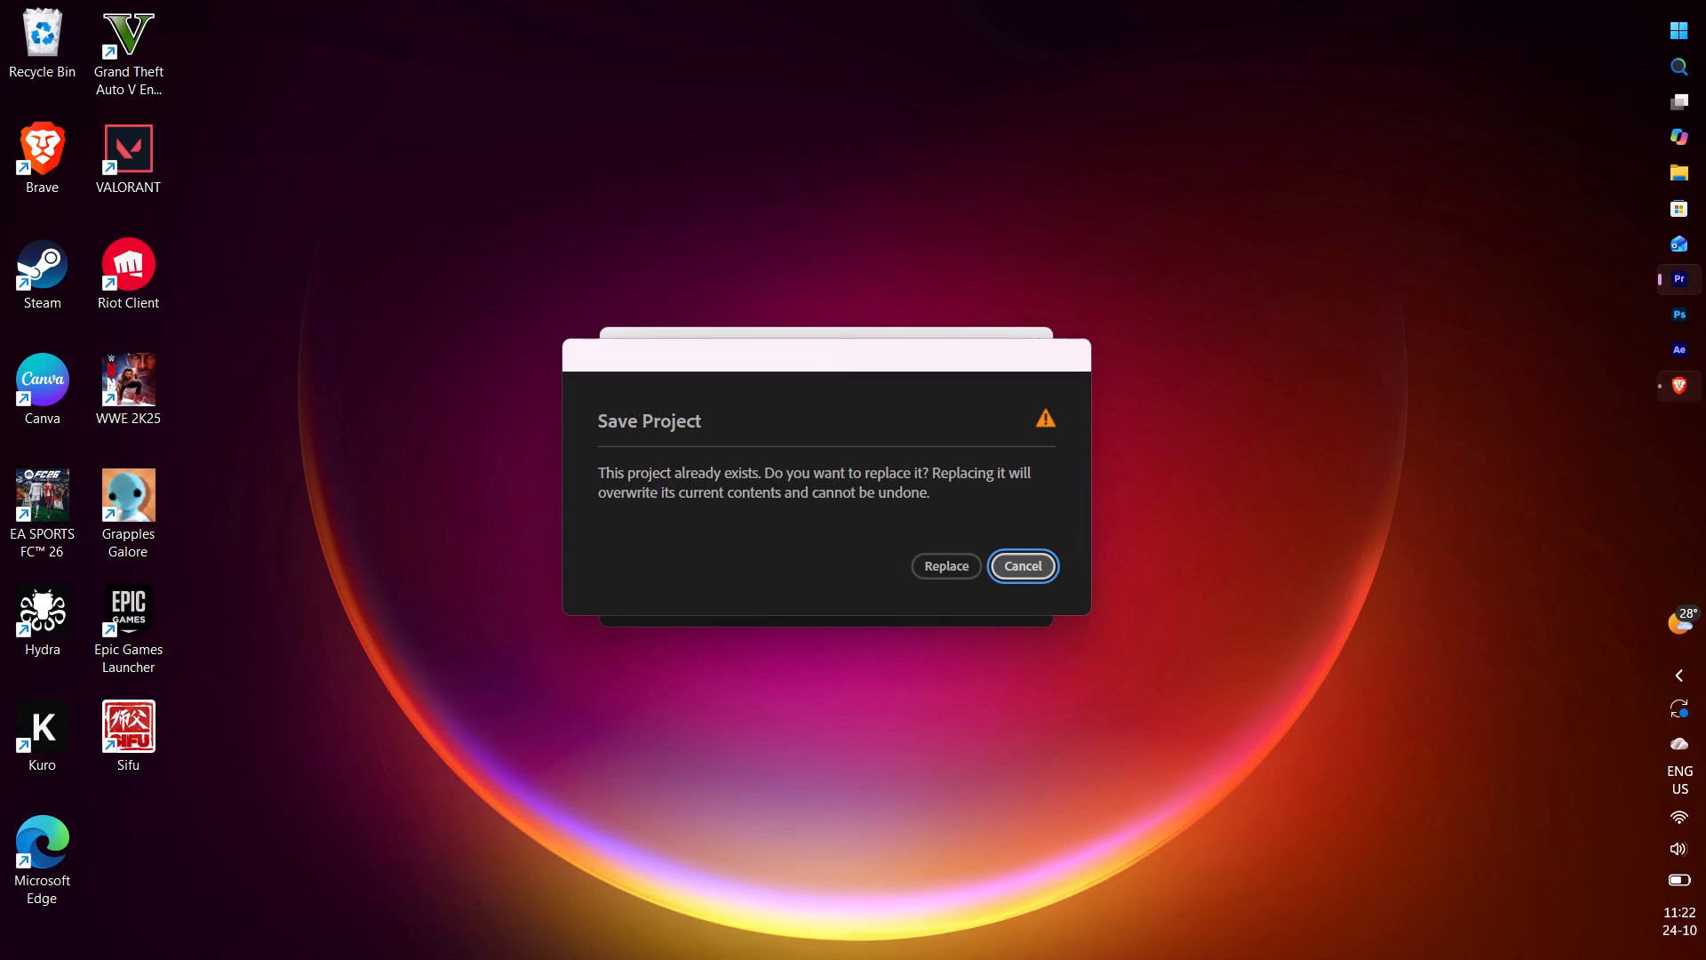
left_click(956, 564)
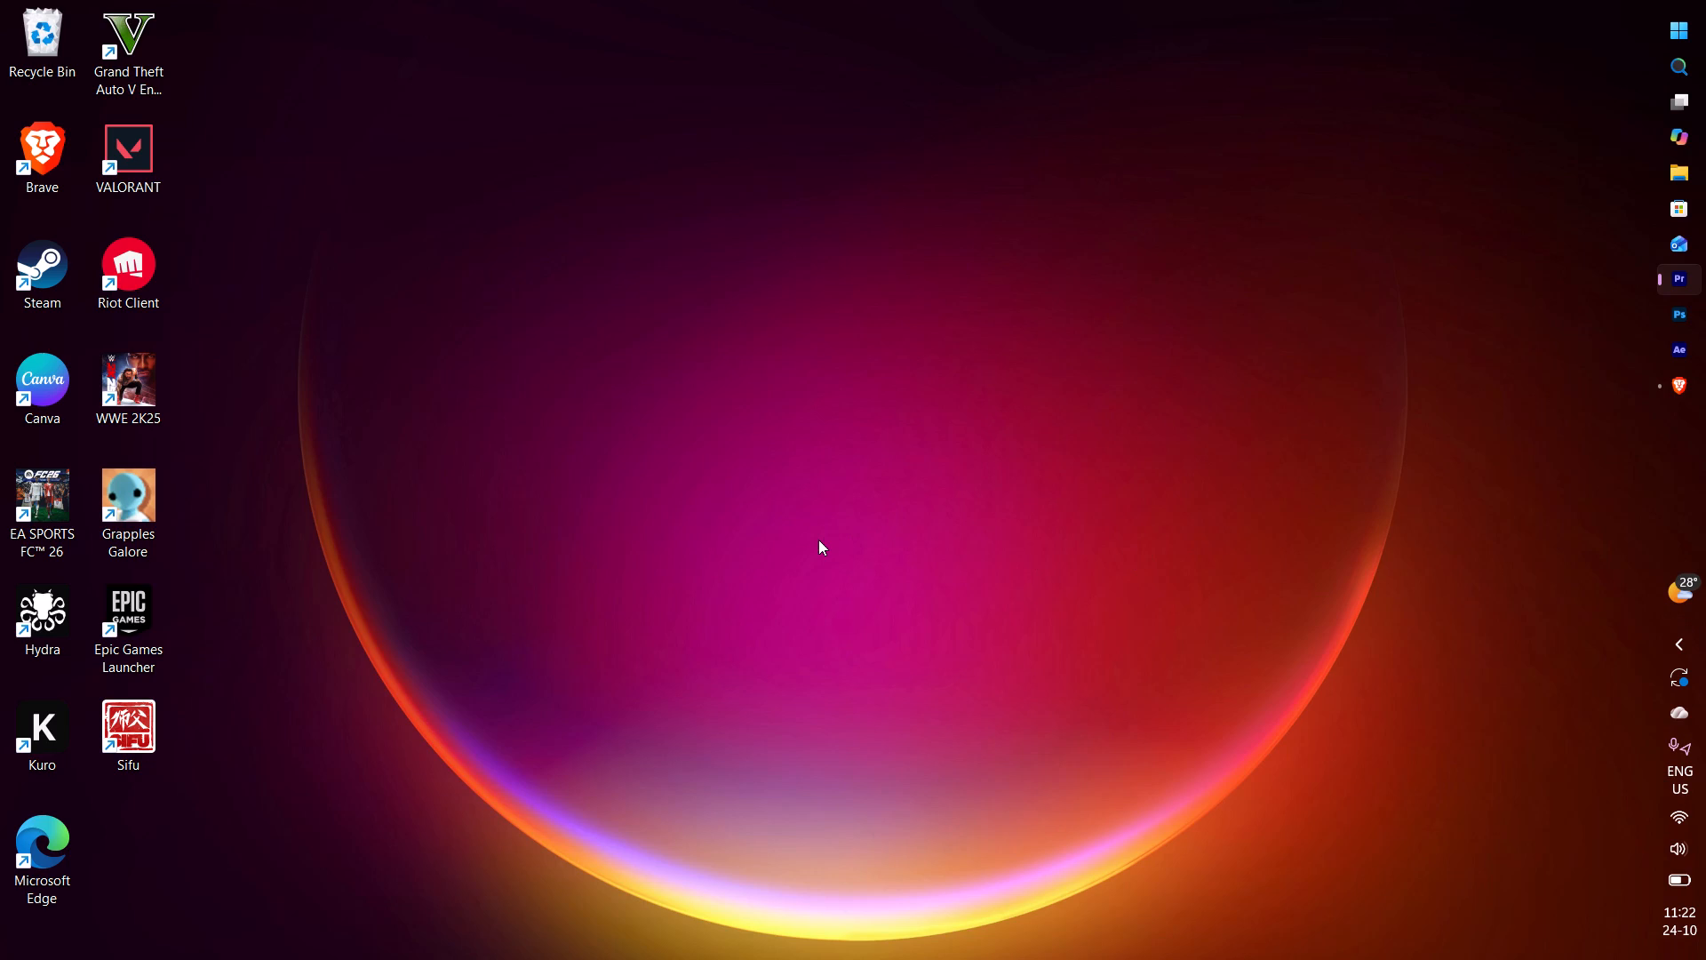
left_click(1682, 276)
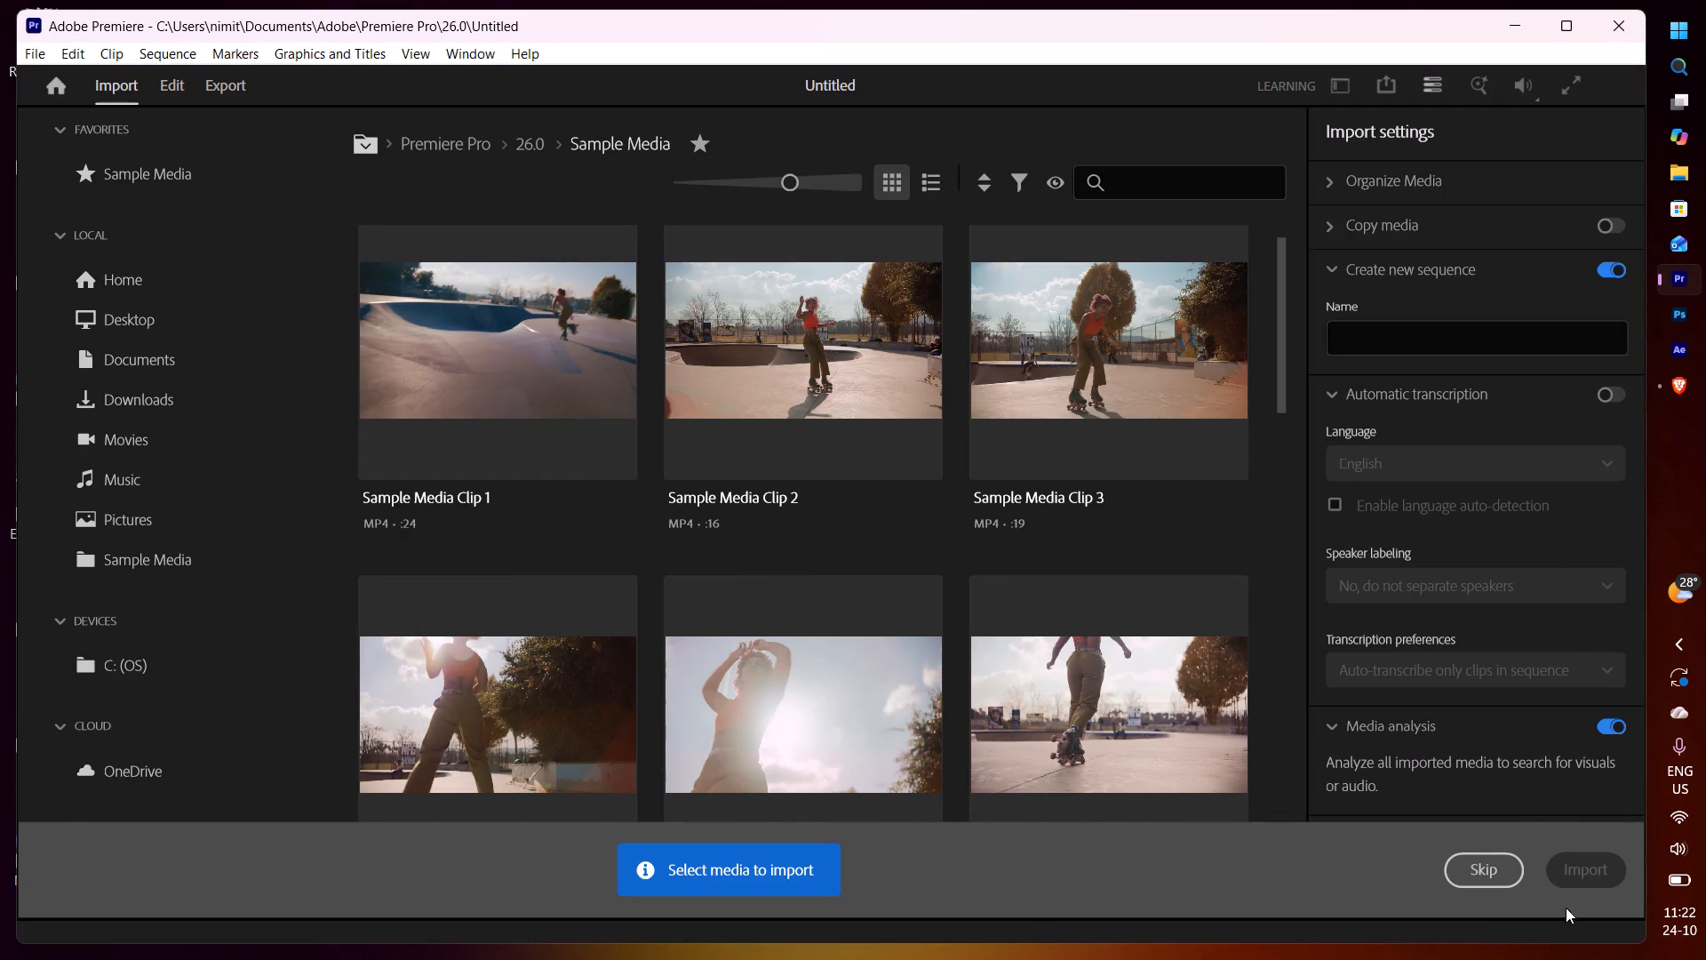
left_click(1505, 876)
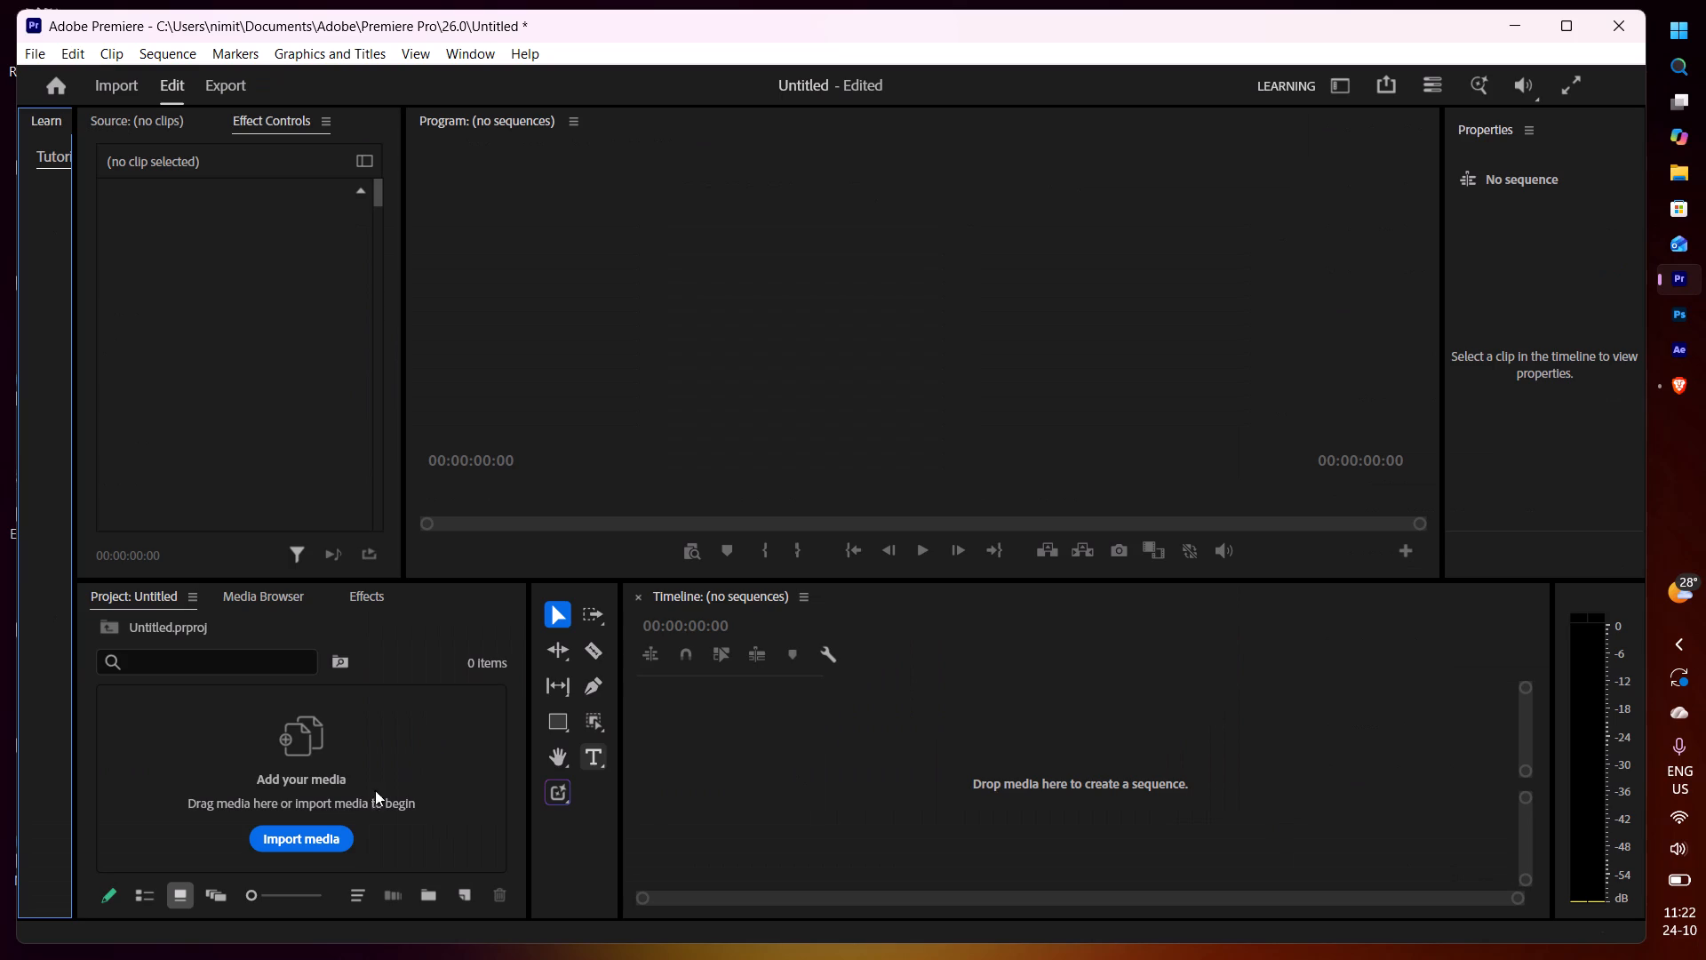
Import the clips IMG_5670 and IMG_5671 from the Downloads folder into the project.
left_click(321, 835)
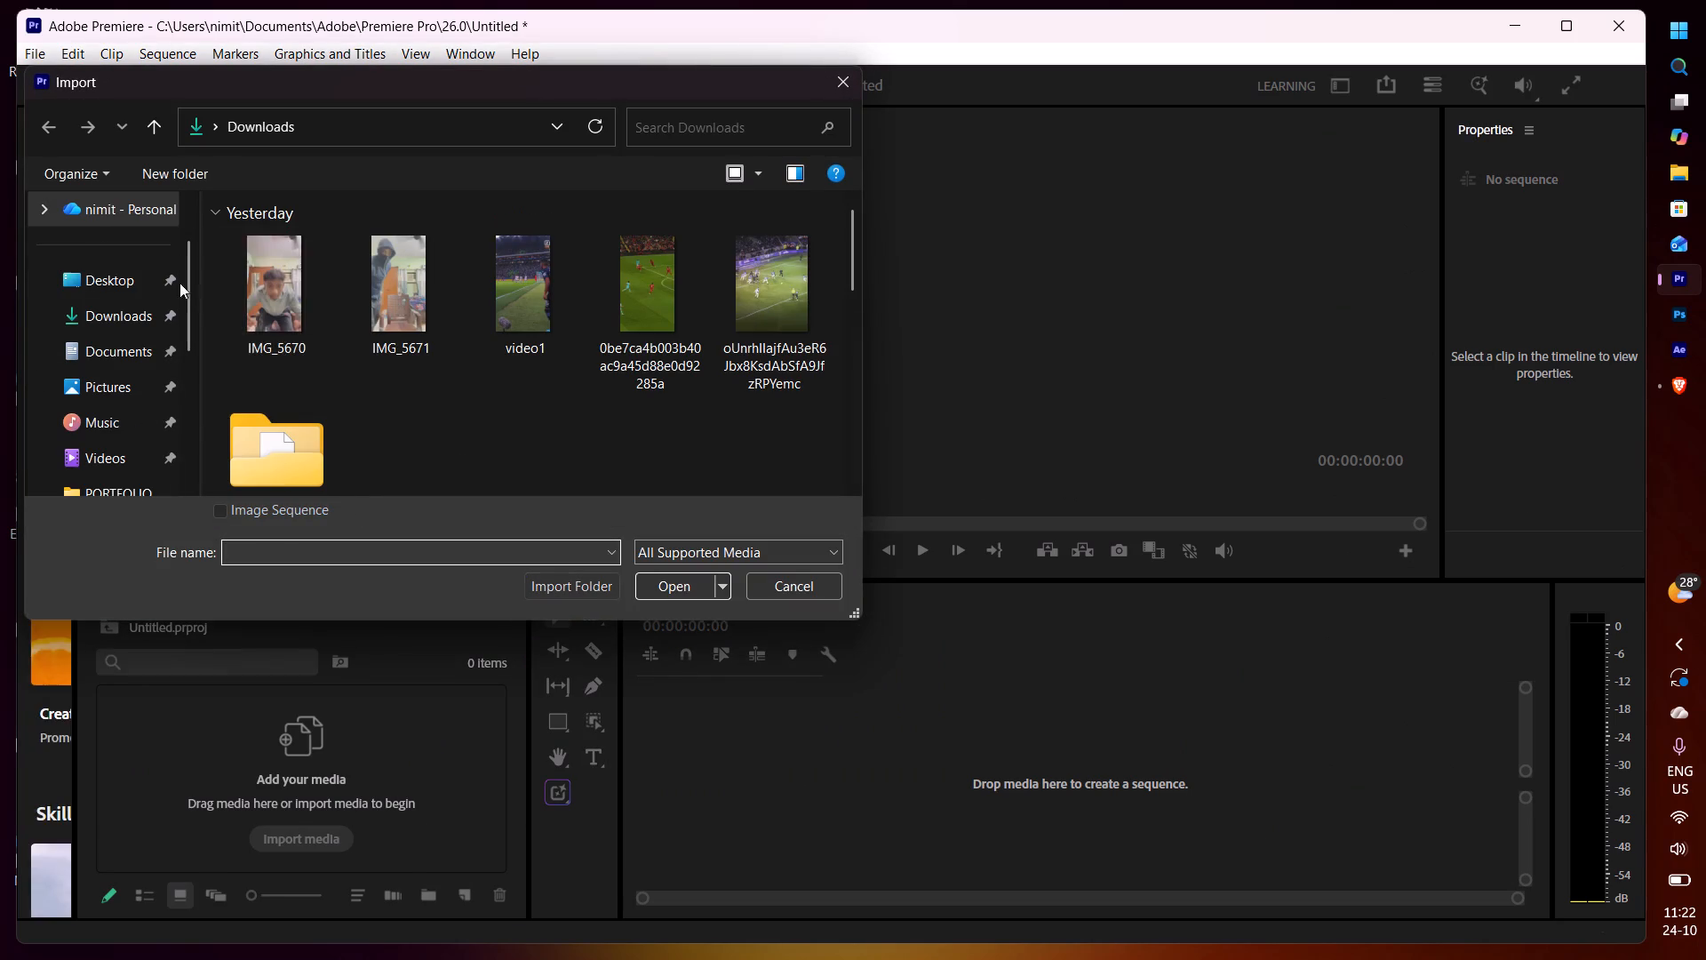
left_click(304, 300)
left_click(384, 285, "shift")
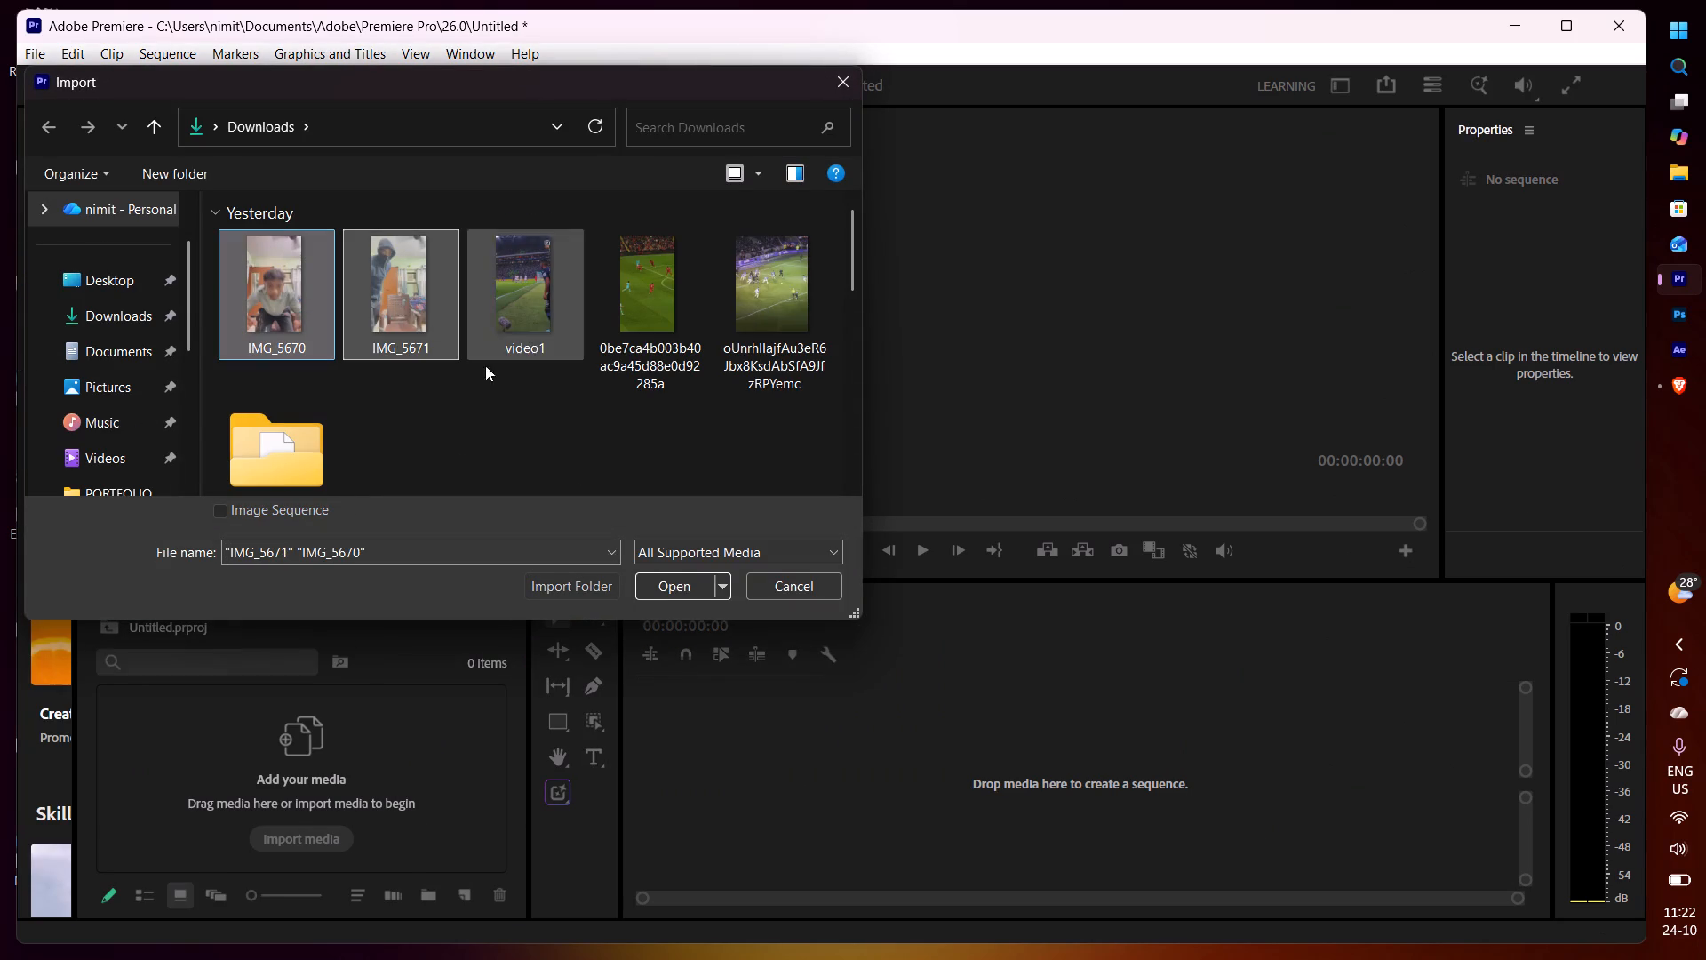
left_click(690, 590, "shift")
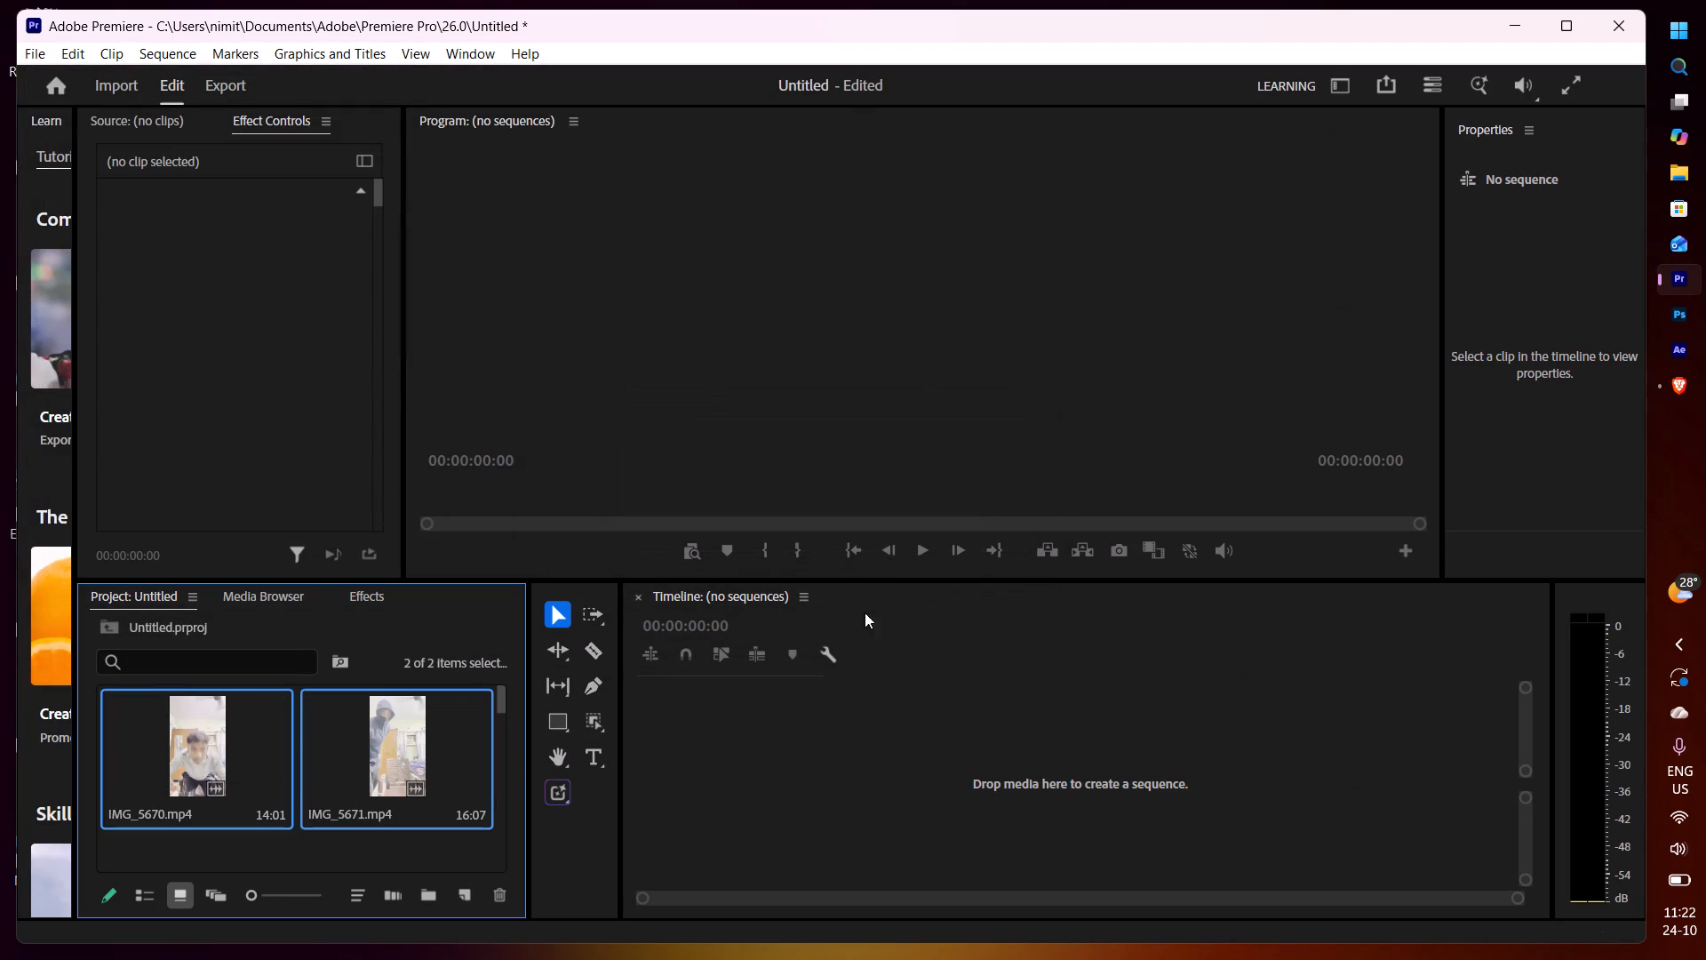
Preview IMG_5670.mp4 in the source monitor and mark its In point at 00:00:03:14.
double_click(231, 745)
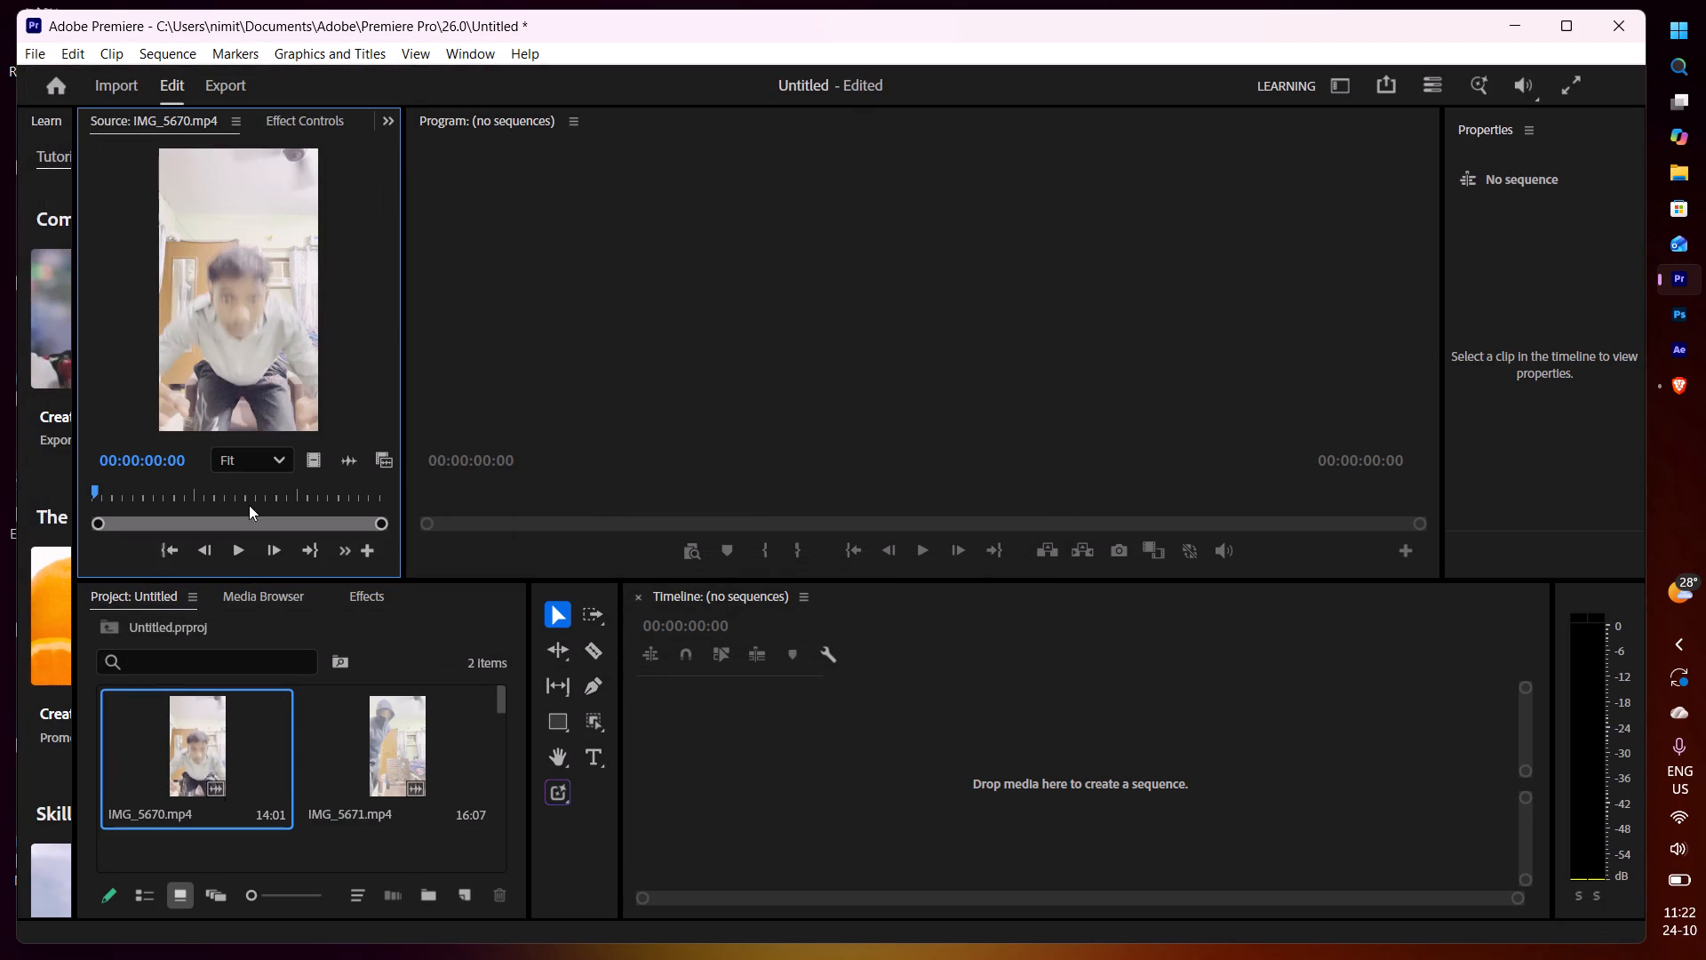
left_click(230, 548)
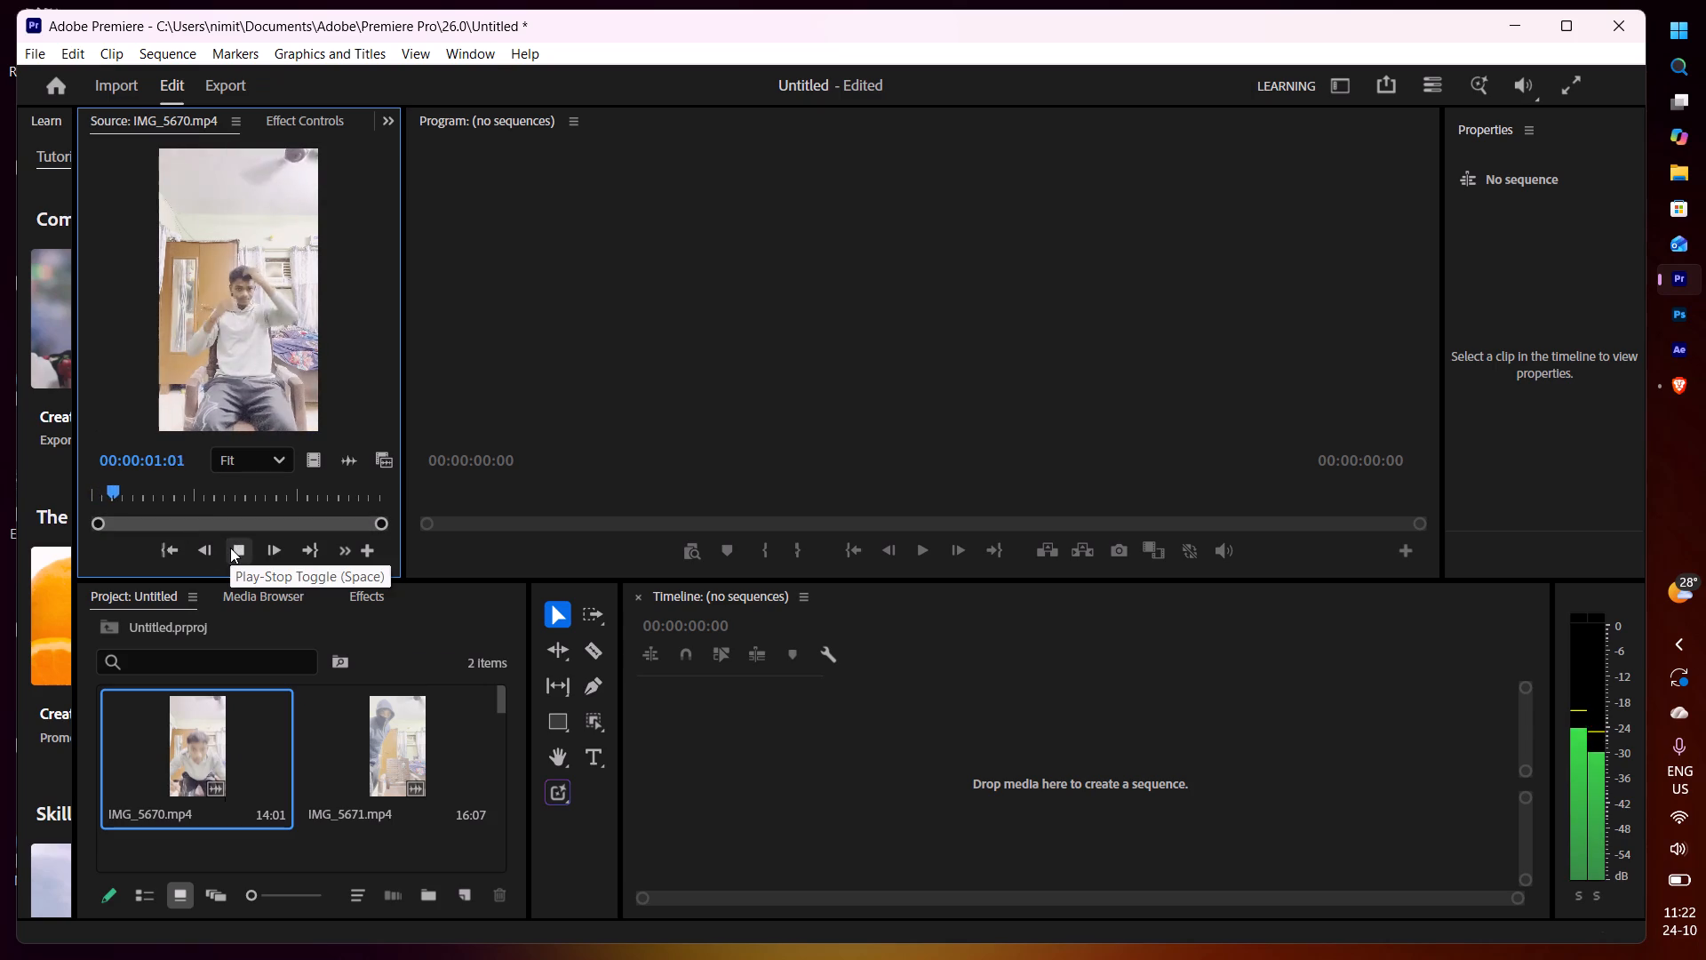
key("space")
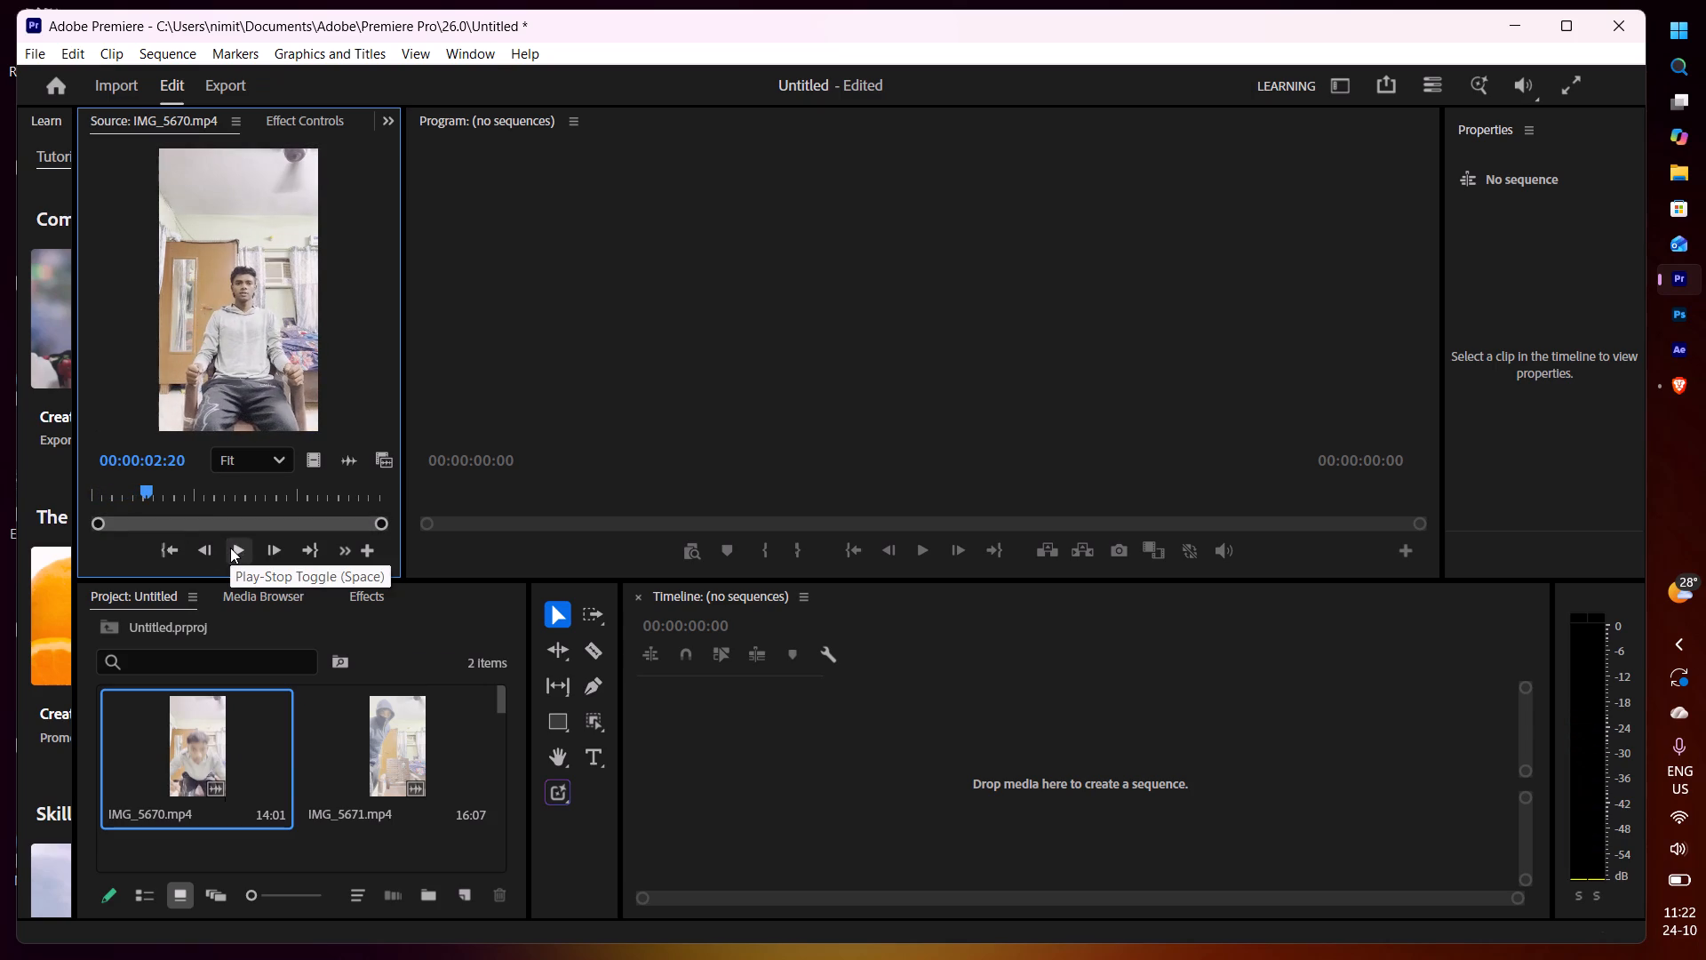
key("space")
key("space")
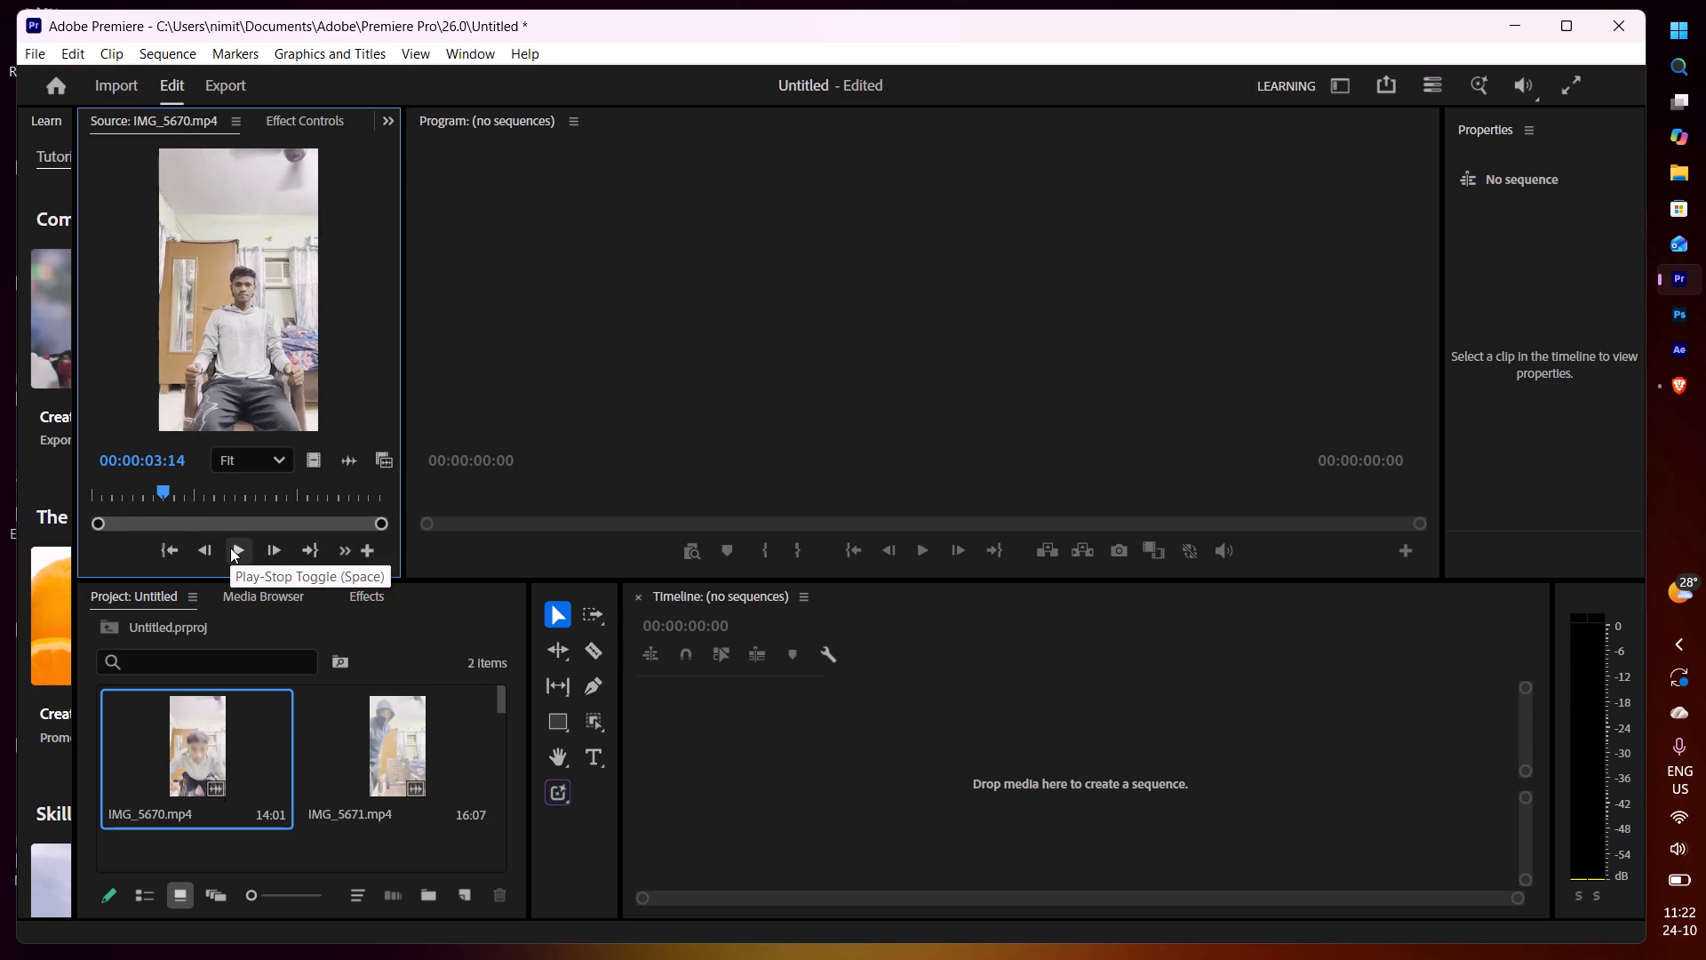
key("i")
Mark the Out point of IMG_5670.mp4 and adjust it so the marked range lasts about 7:28.
key("space")
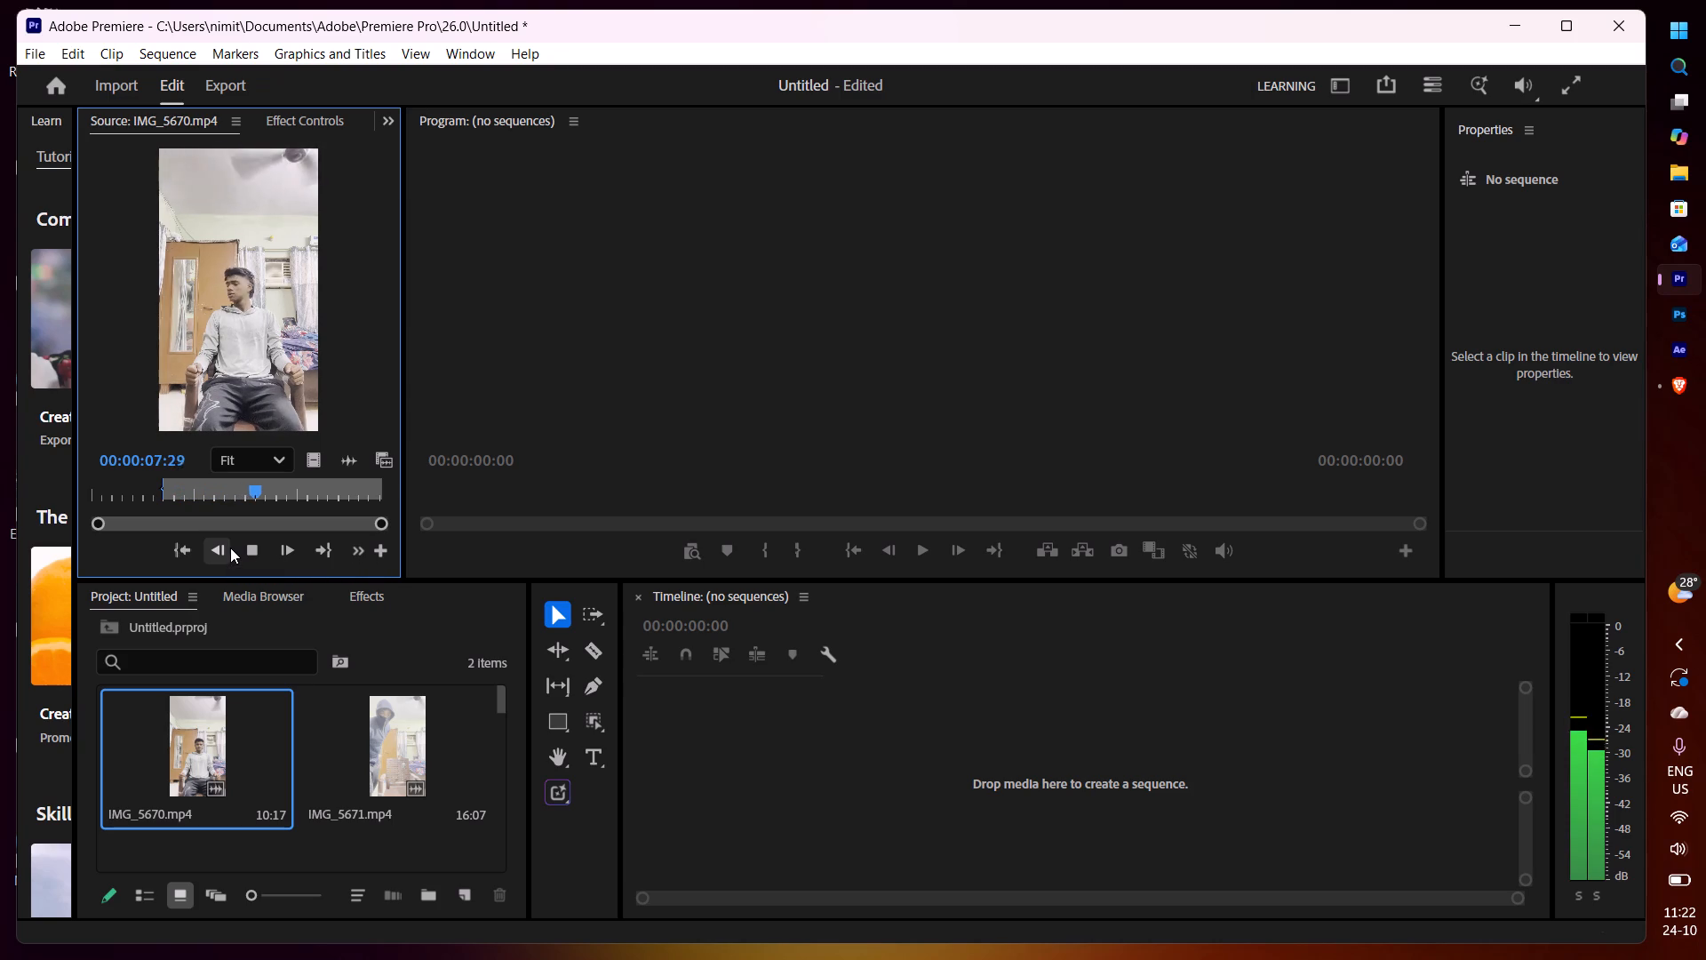
key("o")
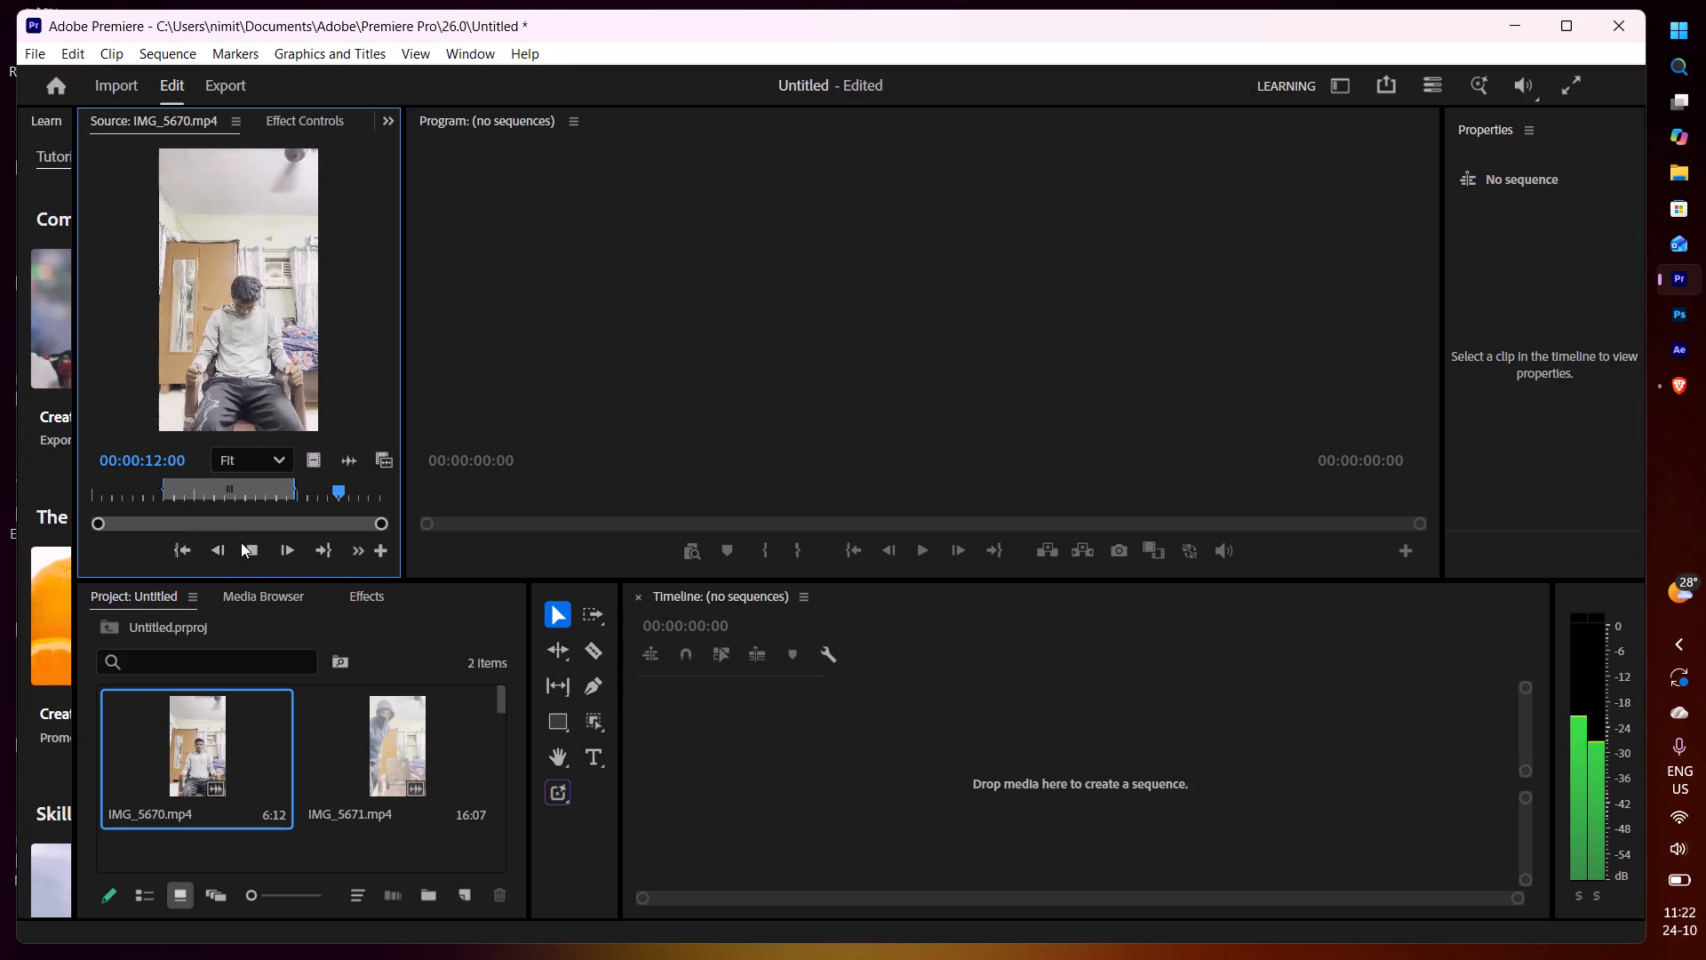
left_click(248, 542)
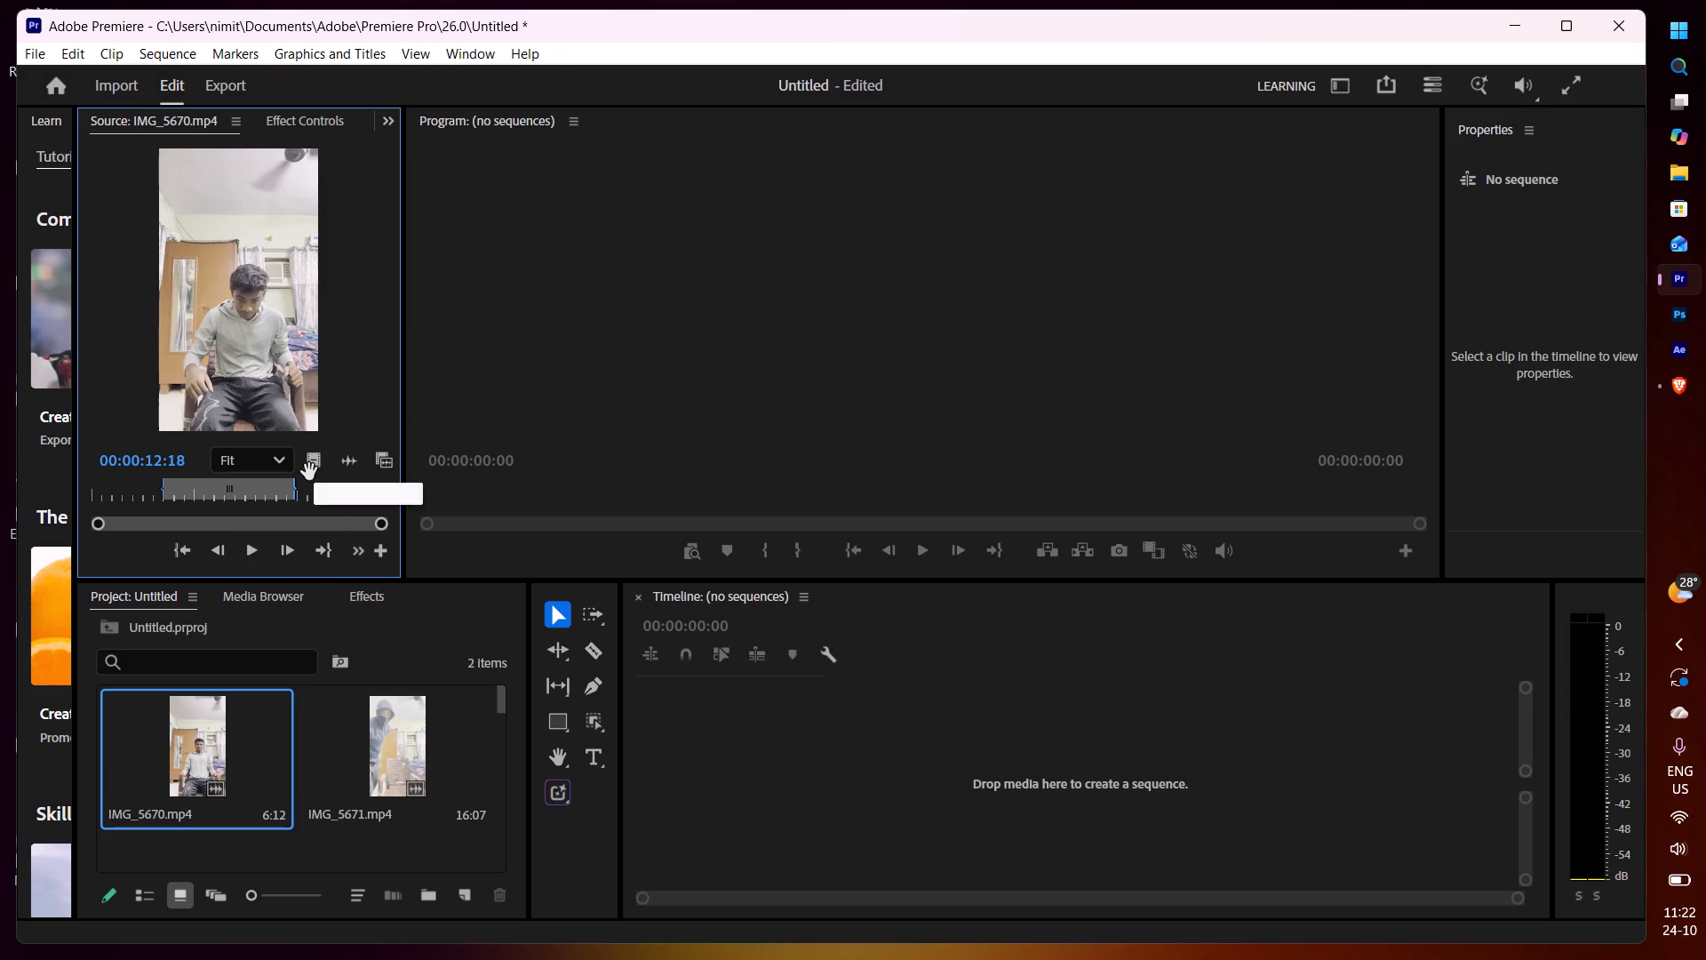
left_click_drag(294, 490, 315, 485)
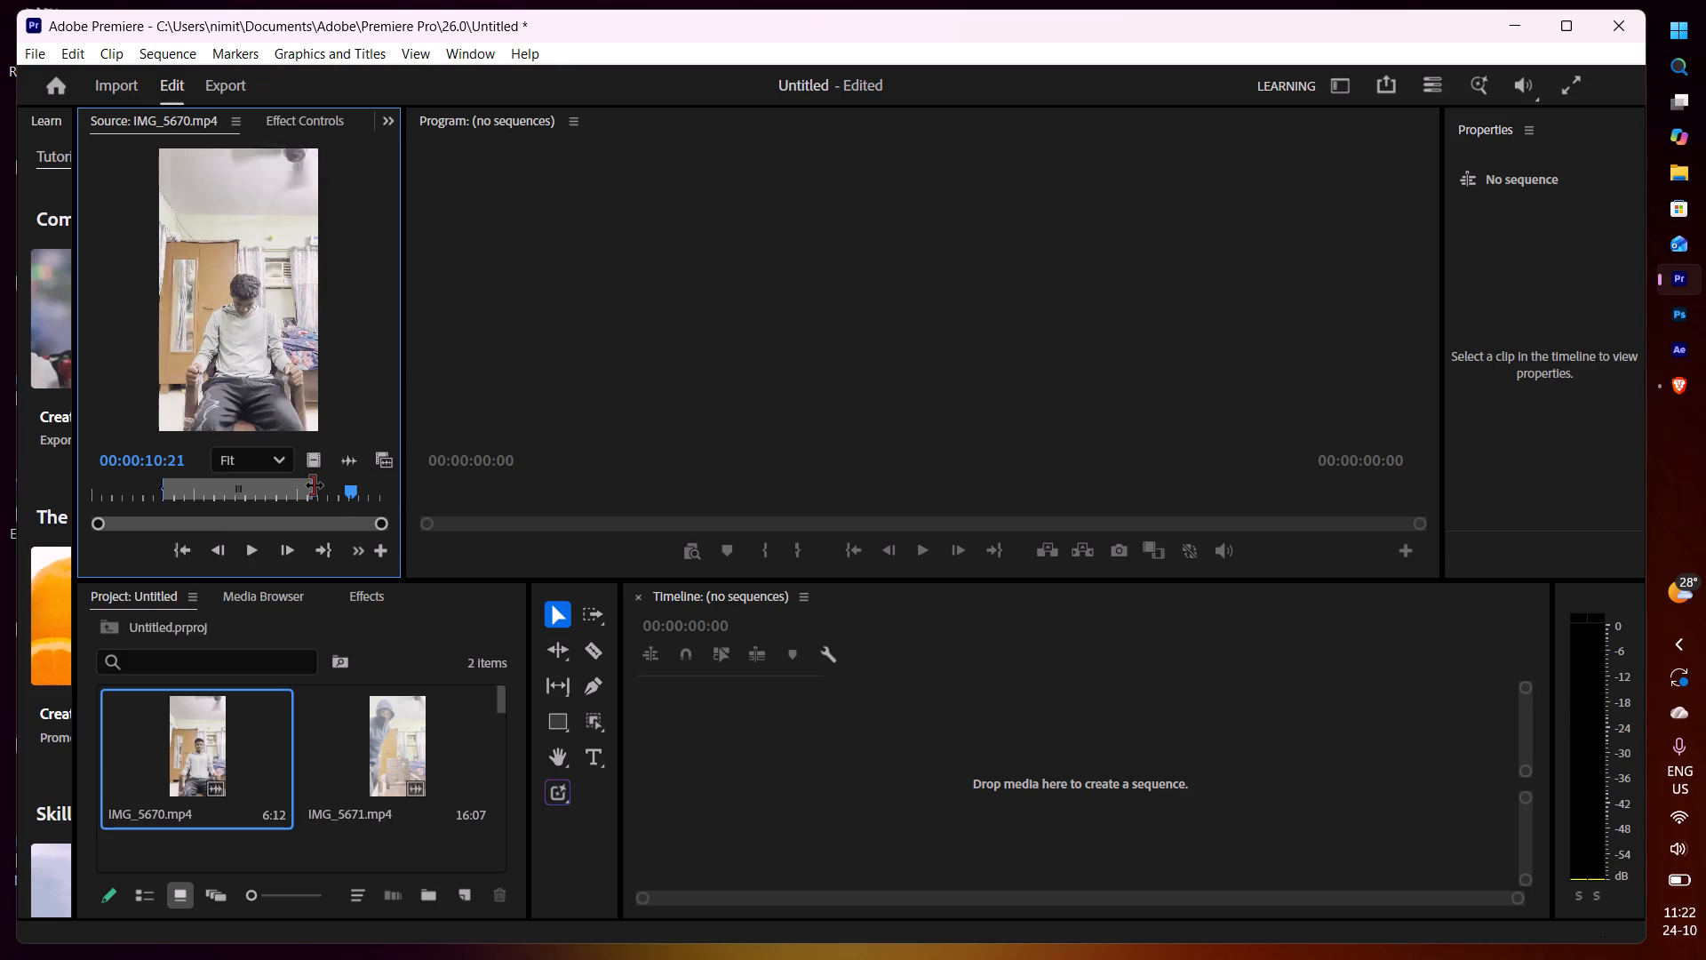
left_click_drag(315, 485, 336, 483)
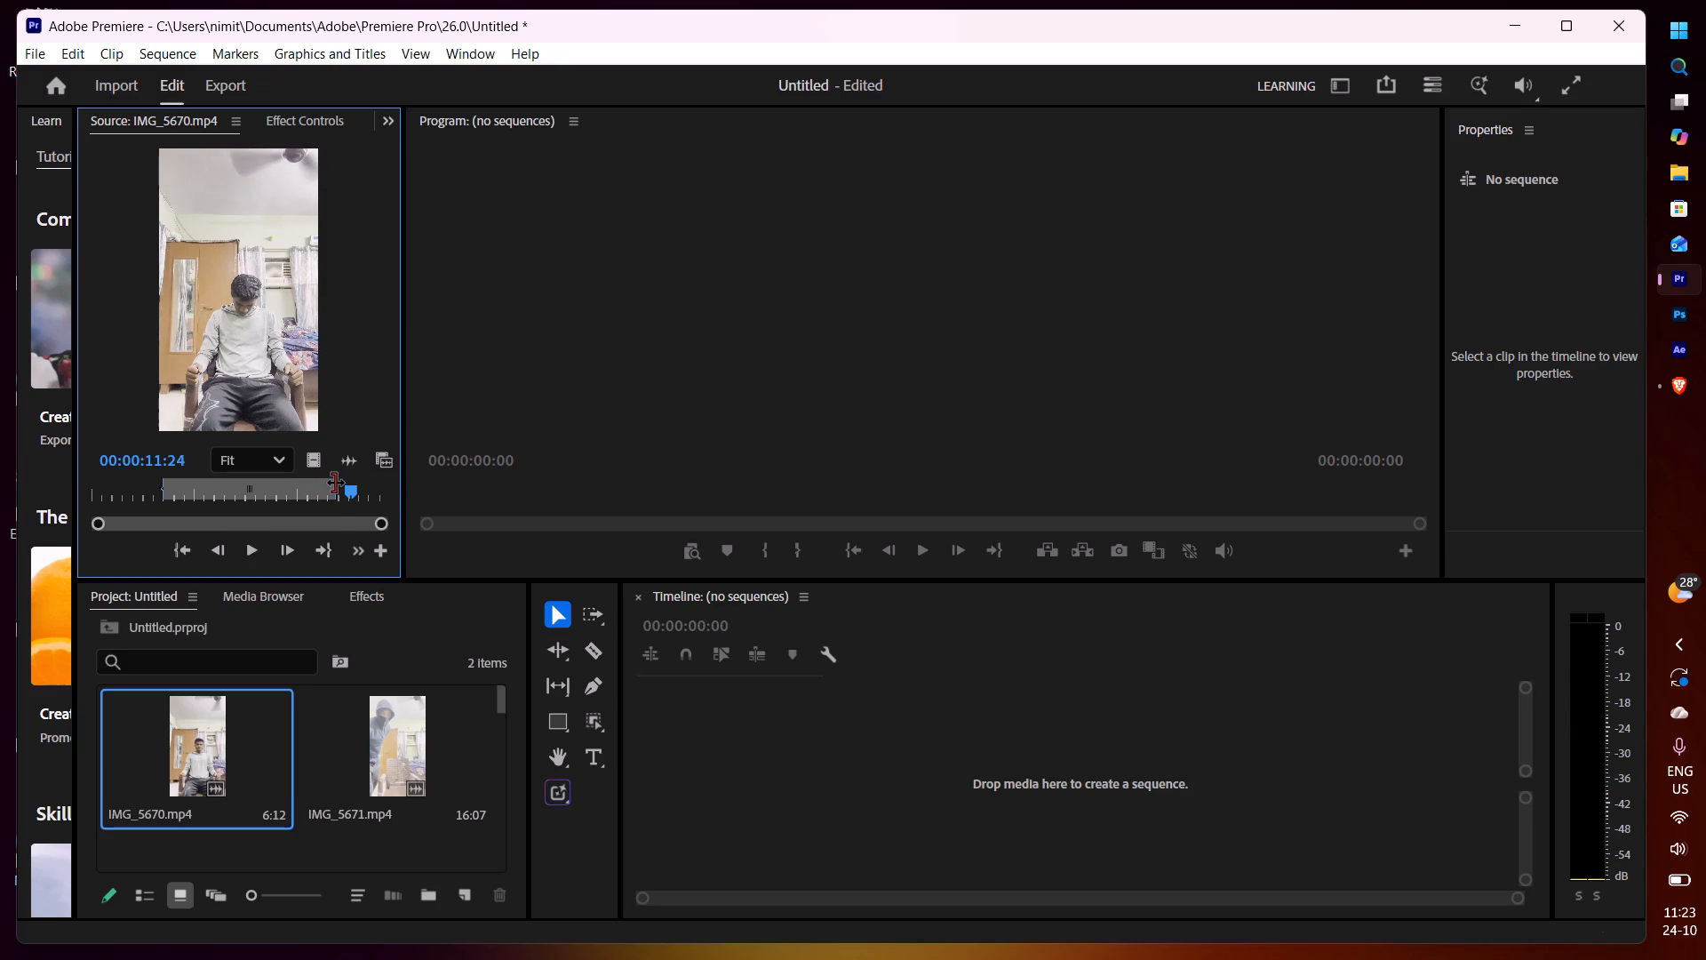
left_click_drag(336, 483, 330, 484)
left_click_drag(330, 495, 314, 499)
left_click_drag(315, 486, 299, 492)
left_click_drag(347, 487, 312, 495)
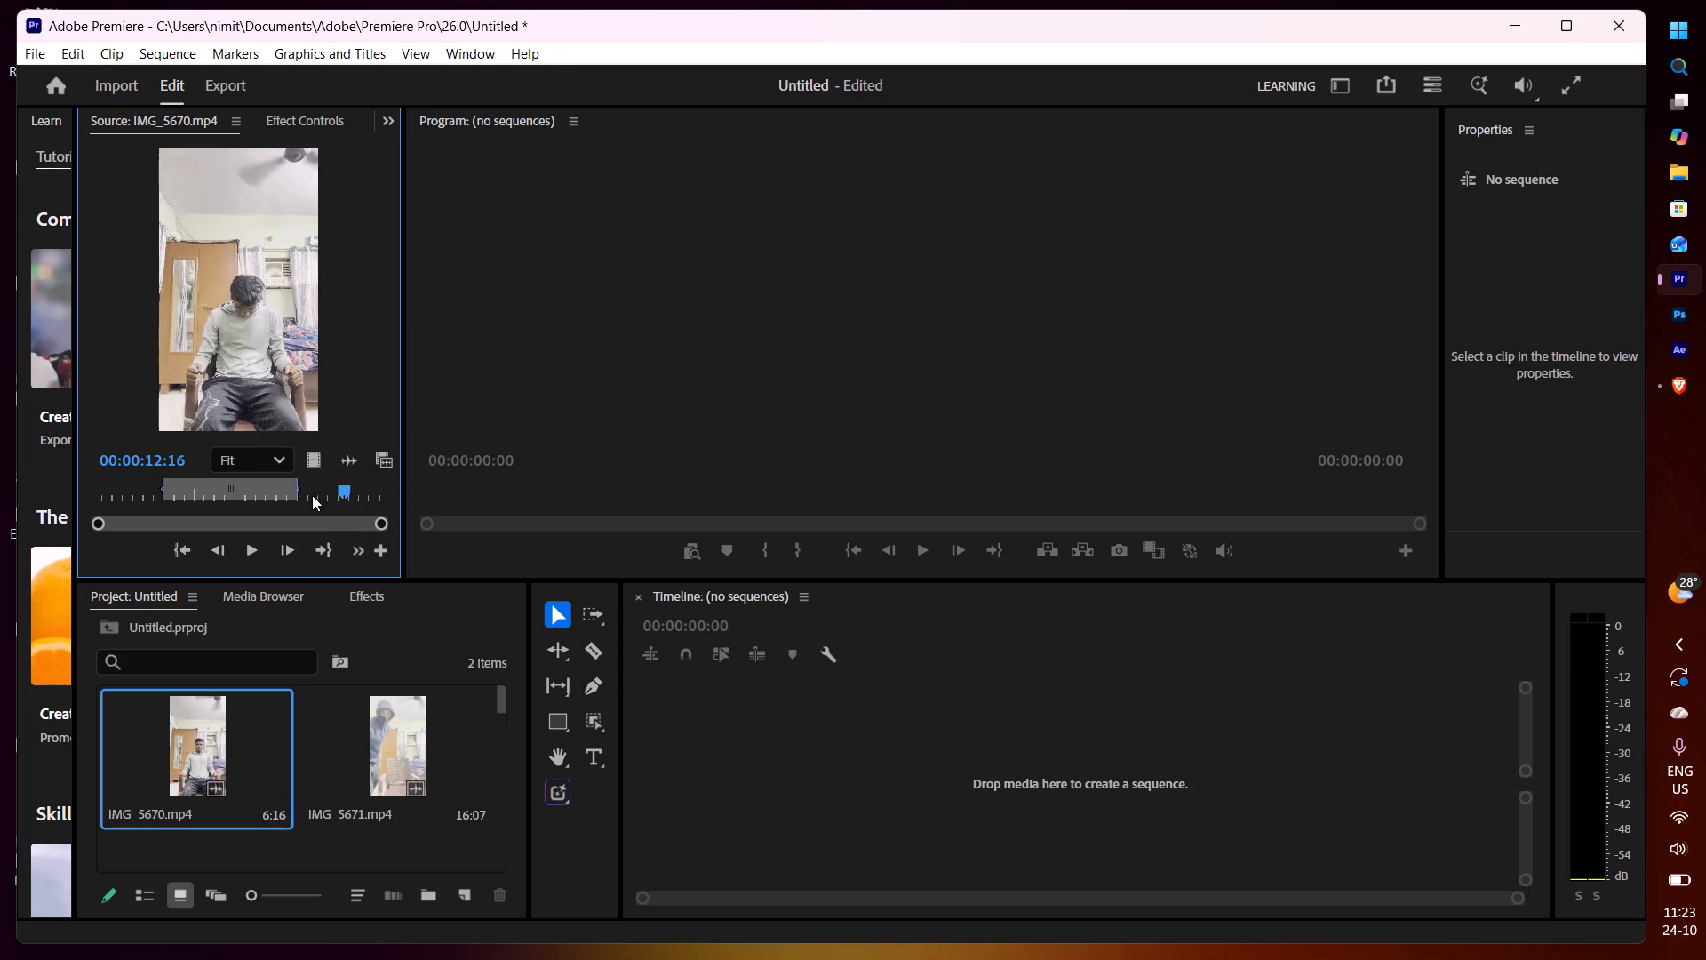
left_click_drag(312, 495, 331, 493)
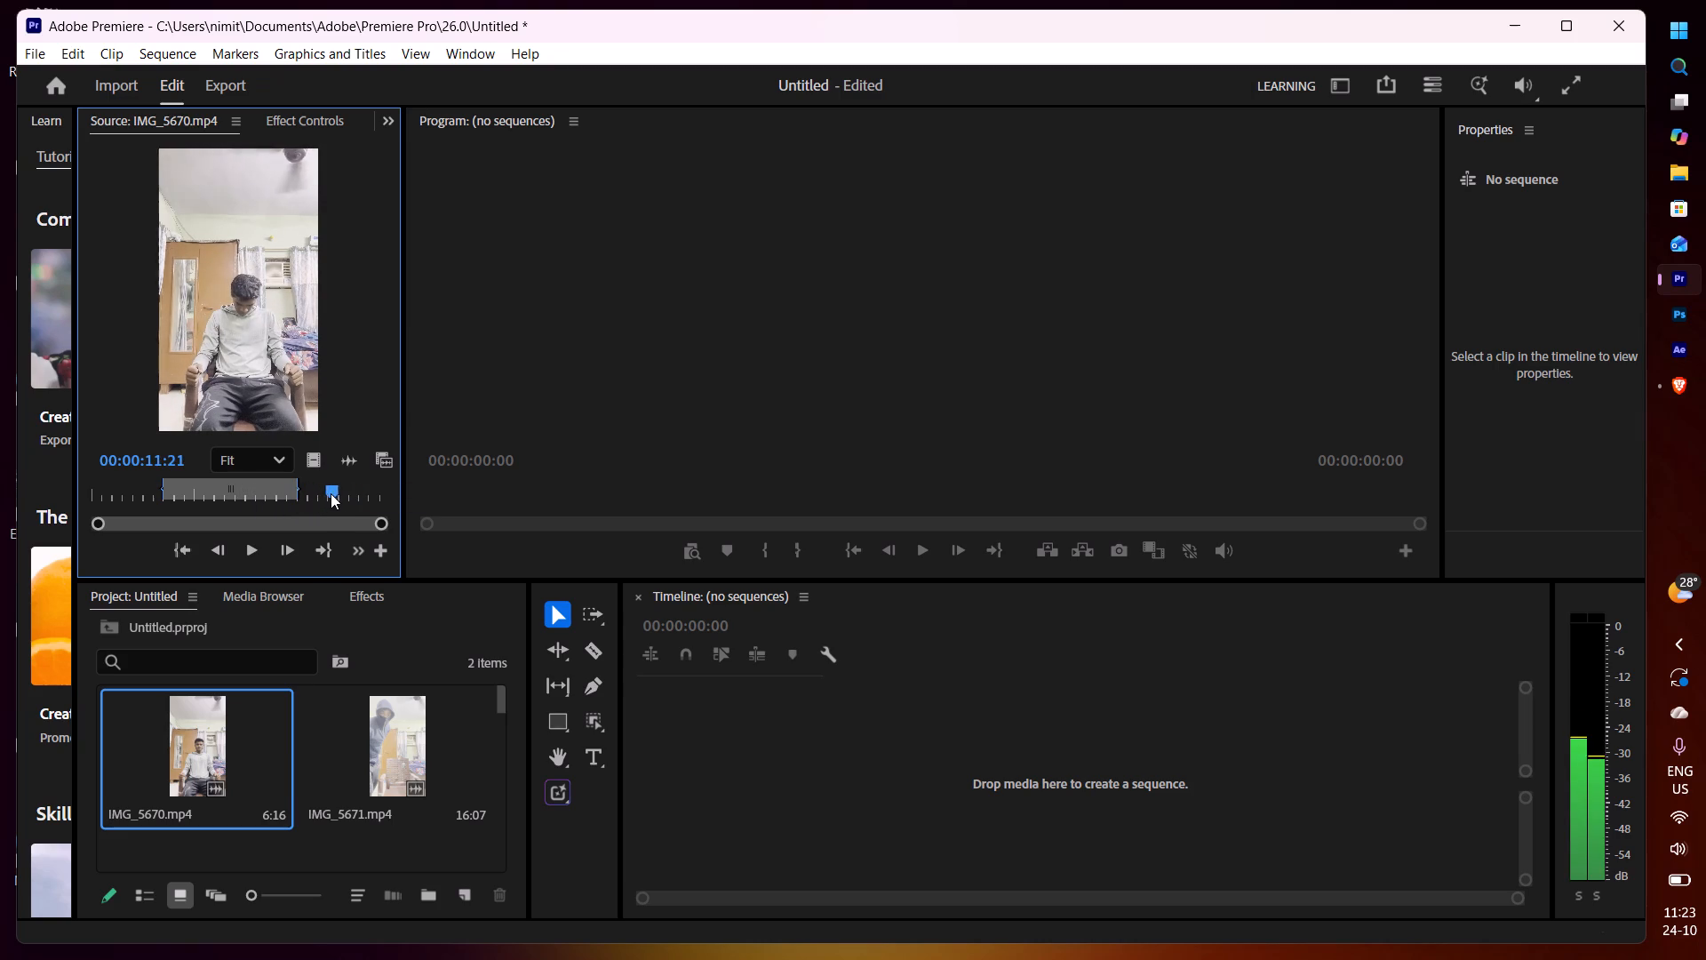
left_click_drag(331, 493, 331, 493)
left_click_drag(300, 488, 330, 482)
Place only the video of the trimmed IMG_5670.mp4 in the empty timeline to create a sequence.
left_click_drag(315, 469, 642, 743)
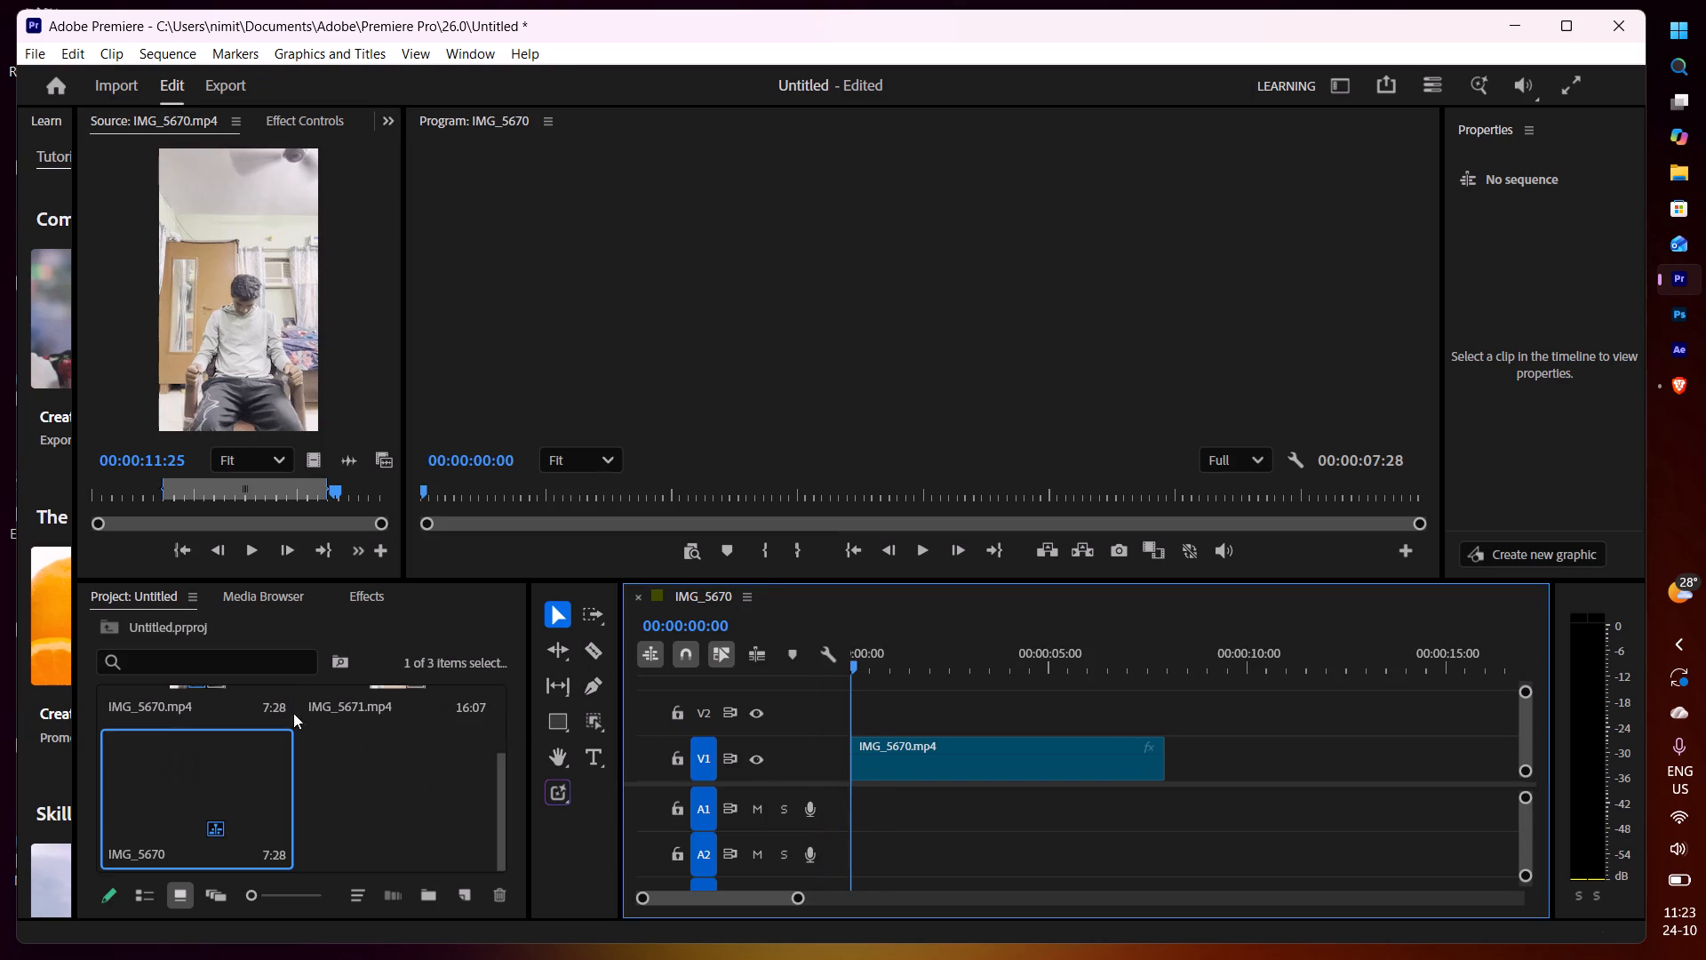
Open IMG_5671.mp4 in the source monitor and mark its In point at 00:00:06:13, where the hooded figure stands beside the chair.
scroll(301, 737, "up", 3)
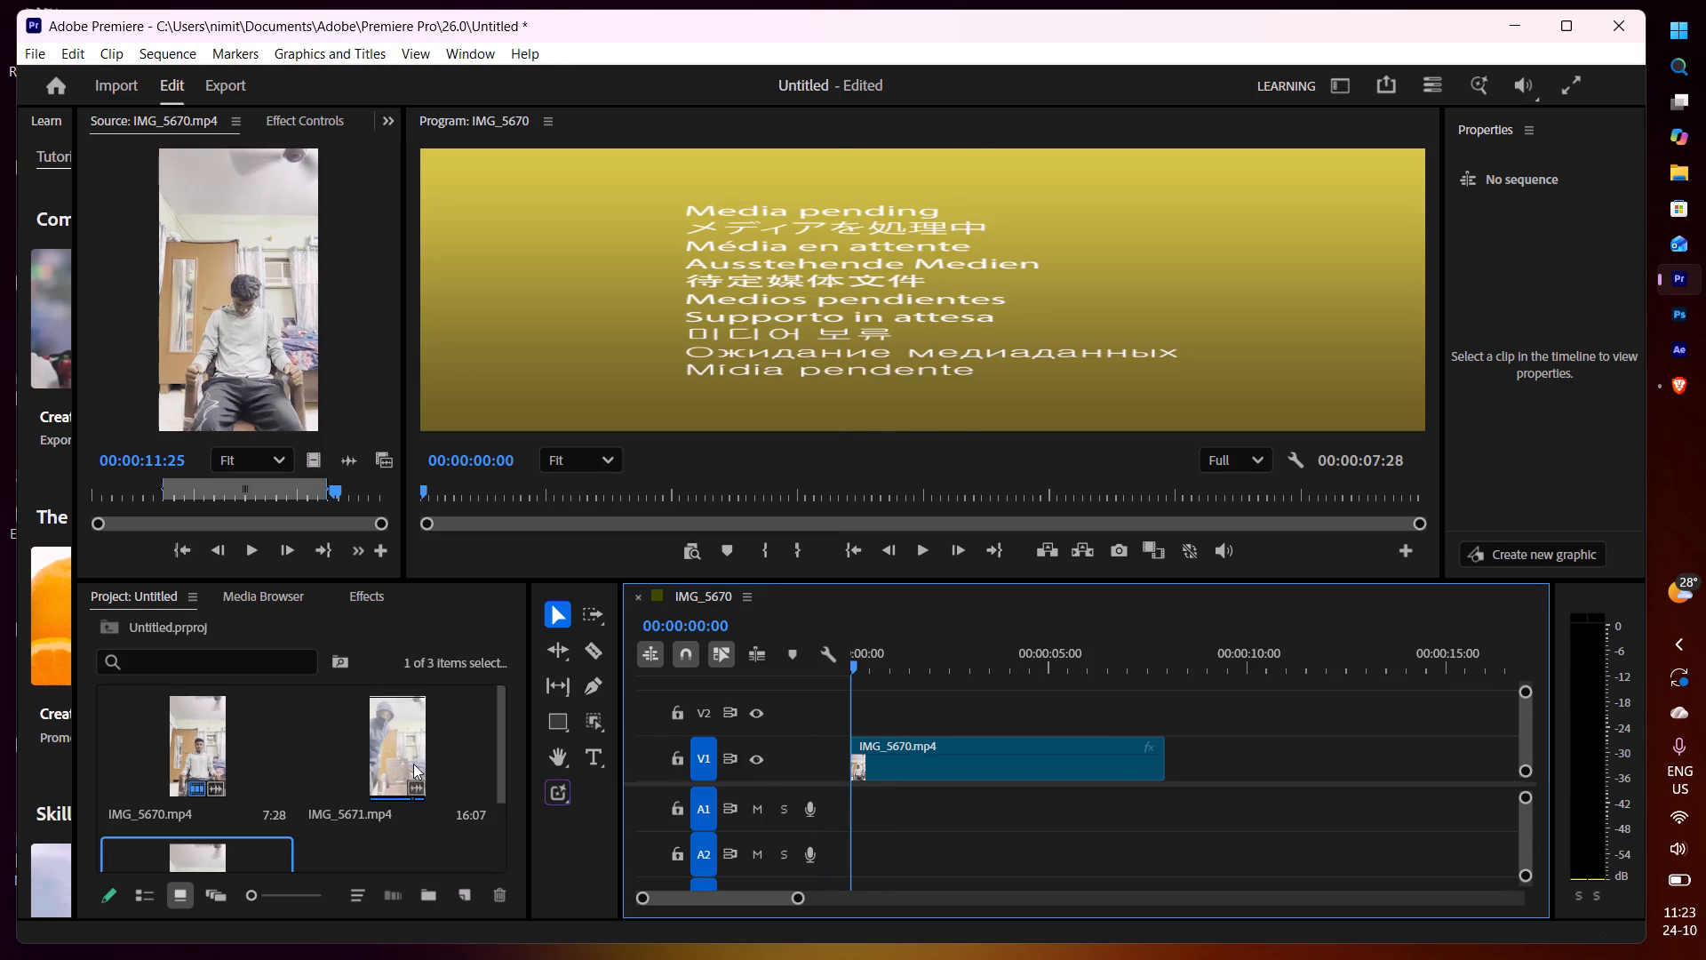
left_click(413, 764)
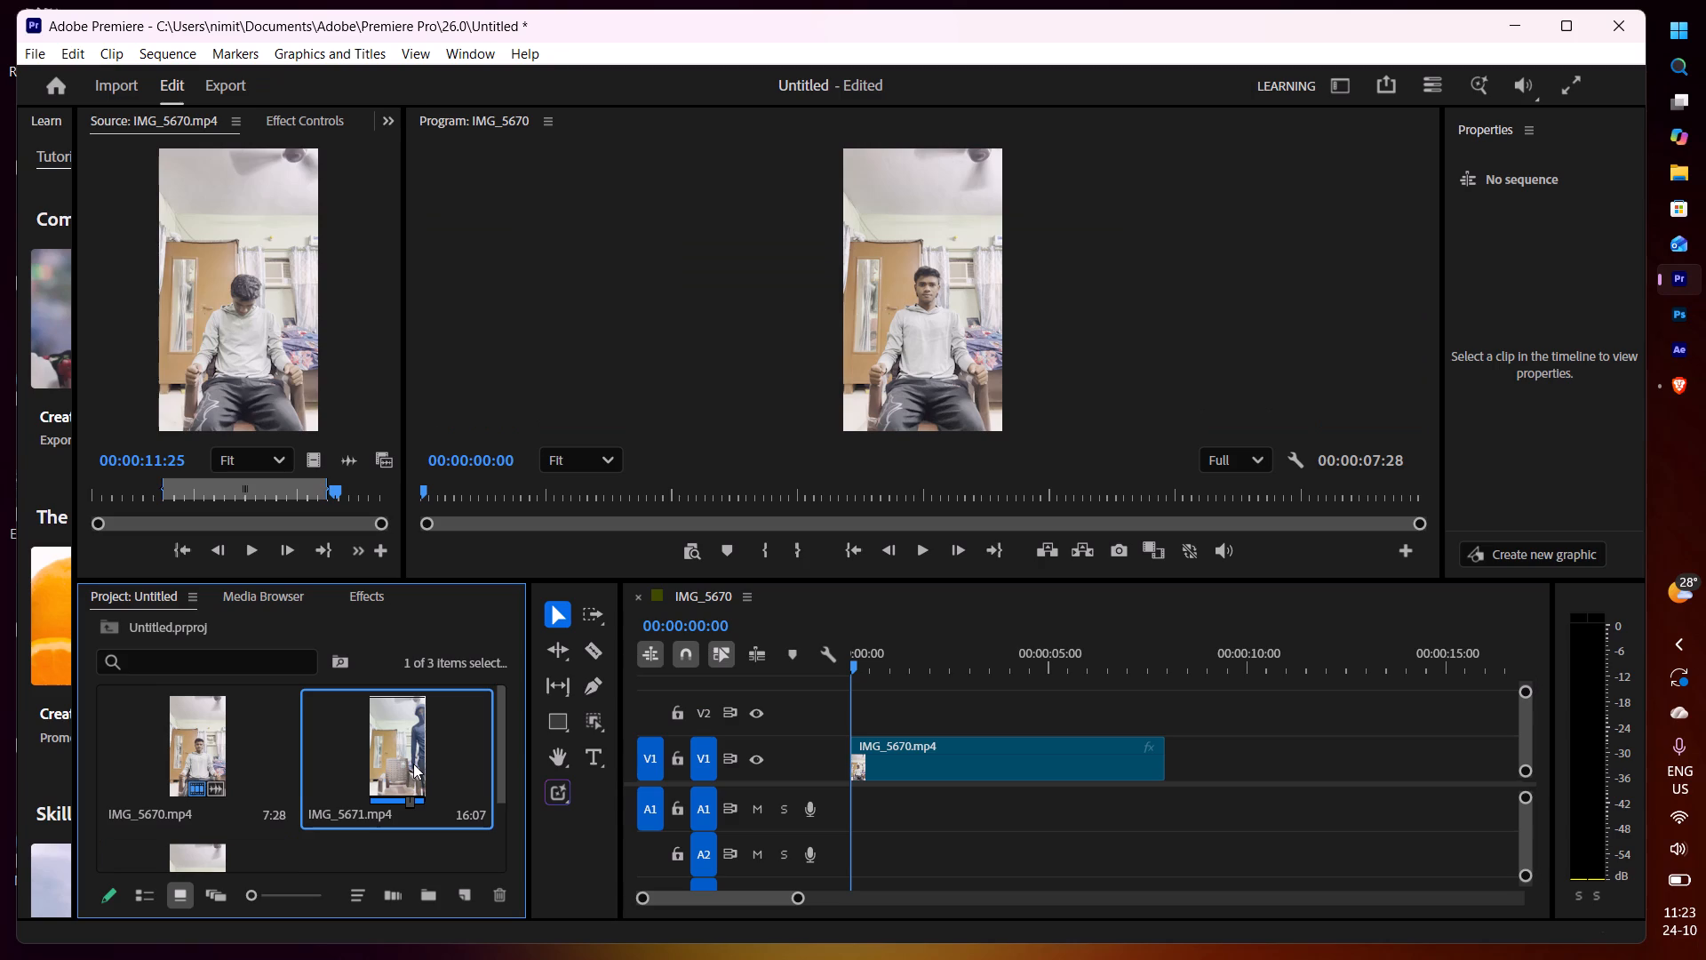
double_click(413, 764)
left_click_drag(318, 493, 201, 514)
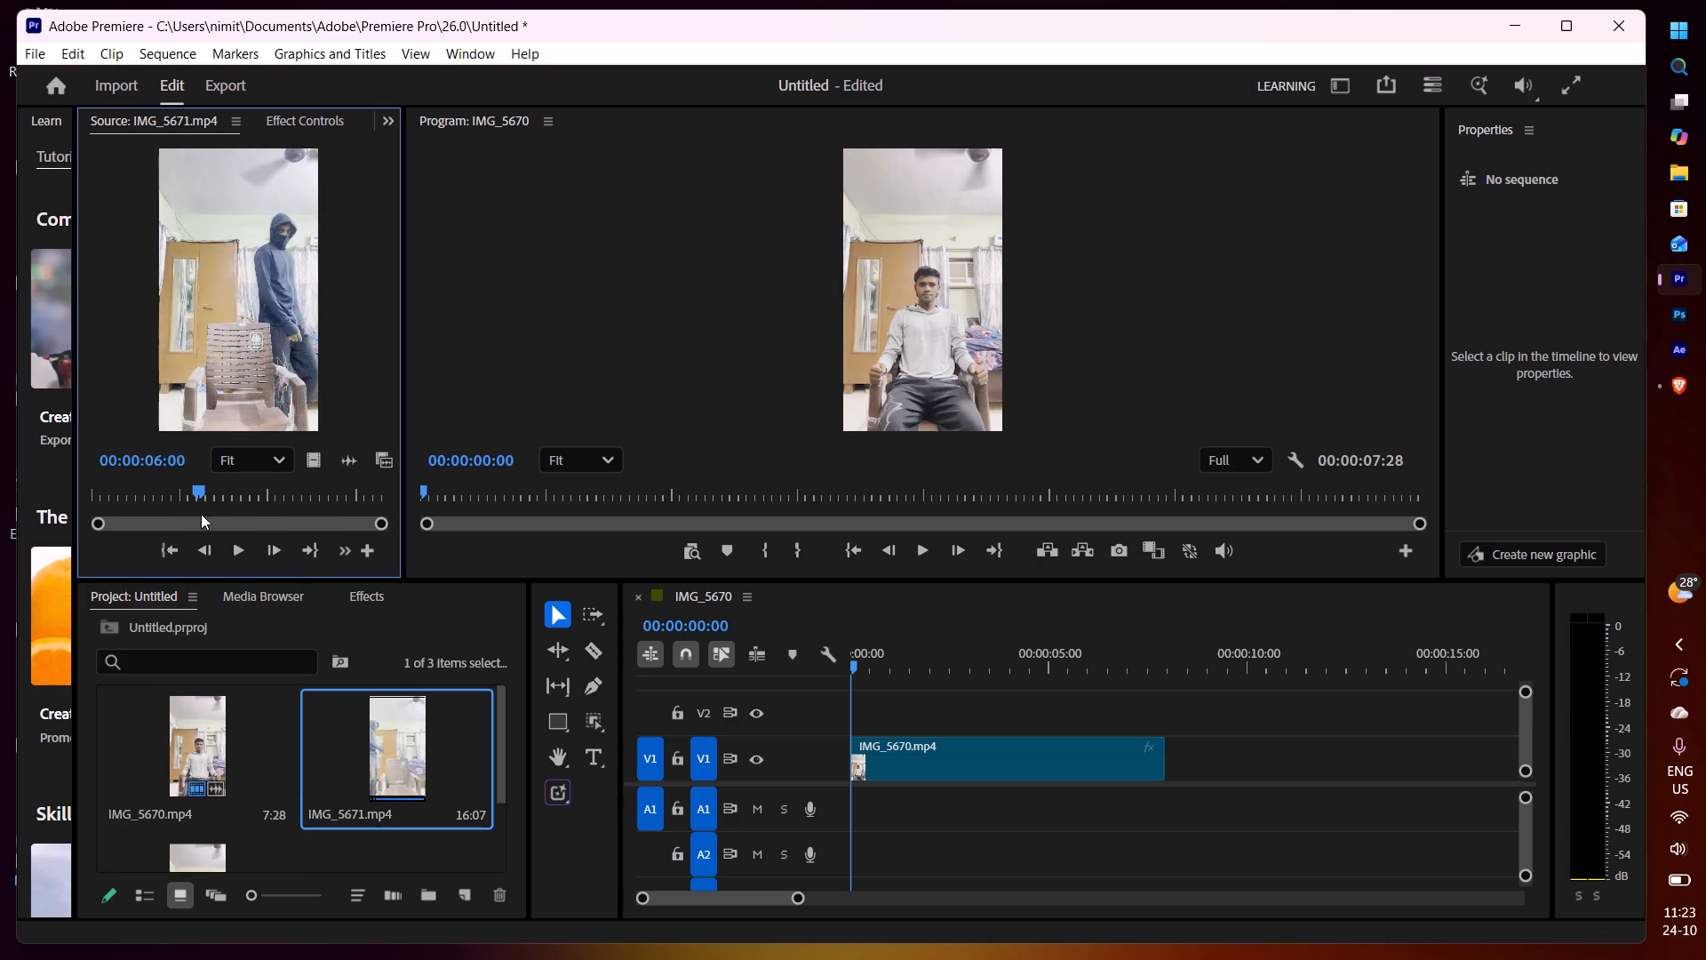
left_click_drag(201, 514, 192, 524)
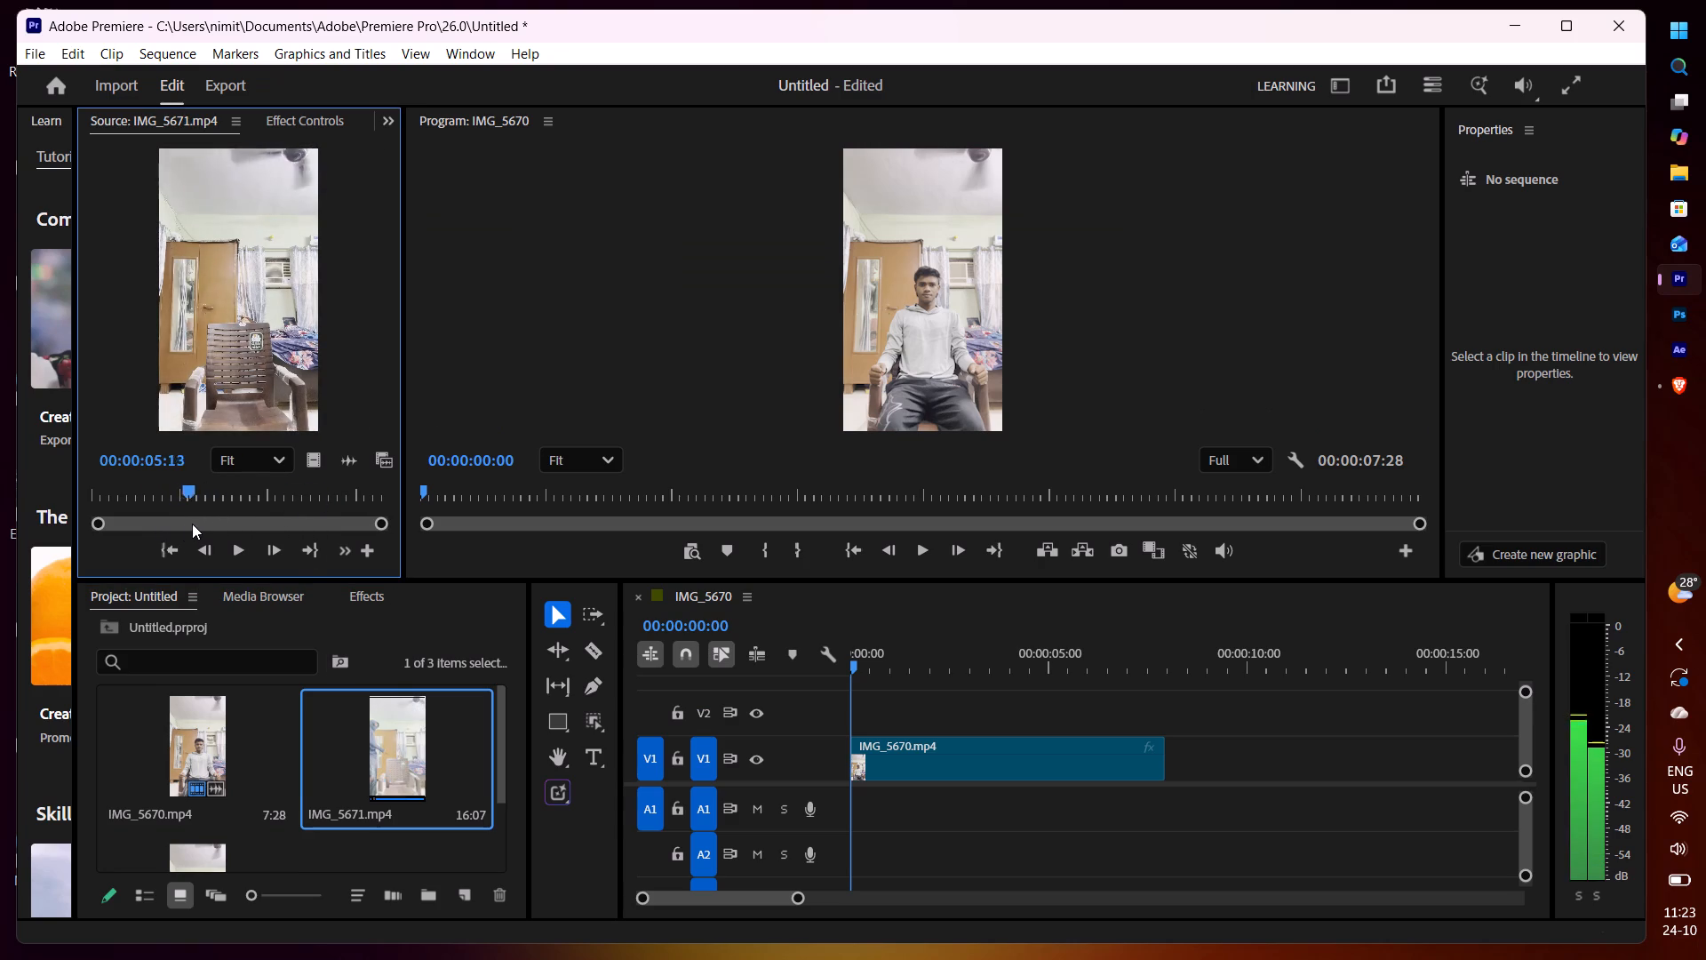
left_click_drag(192, 524, 208, 523)
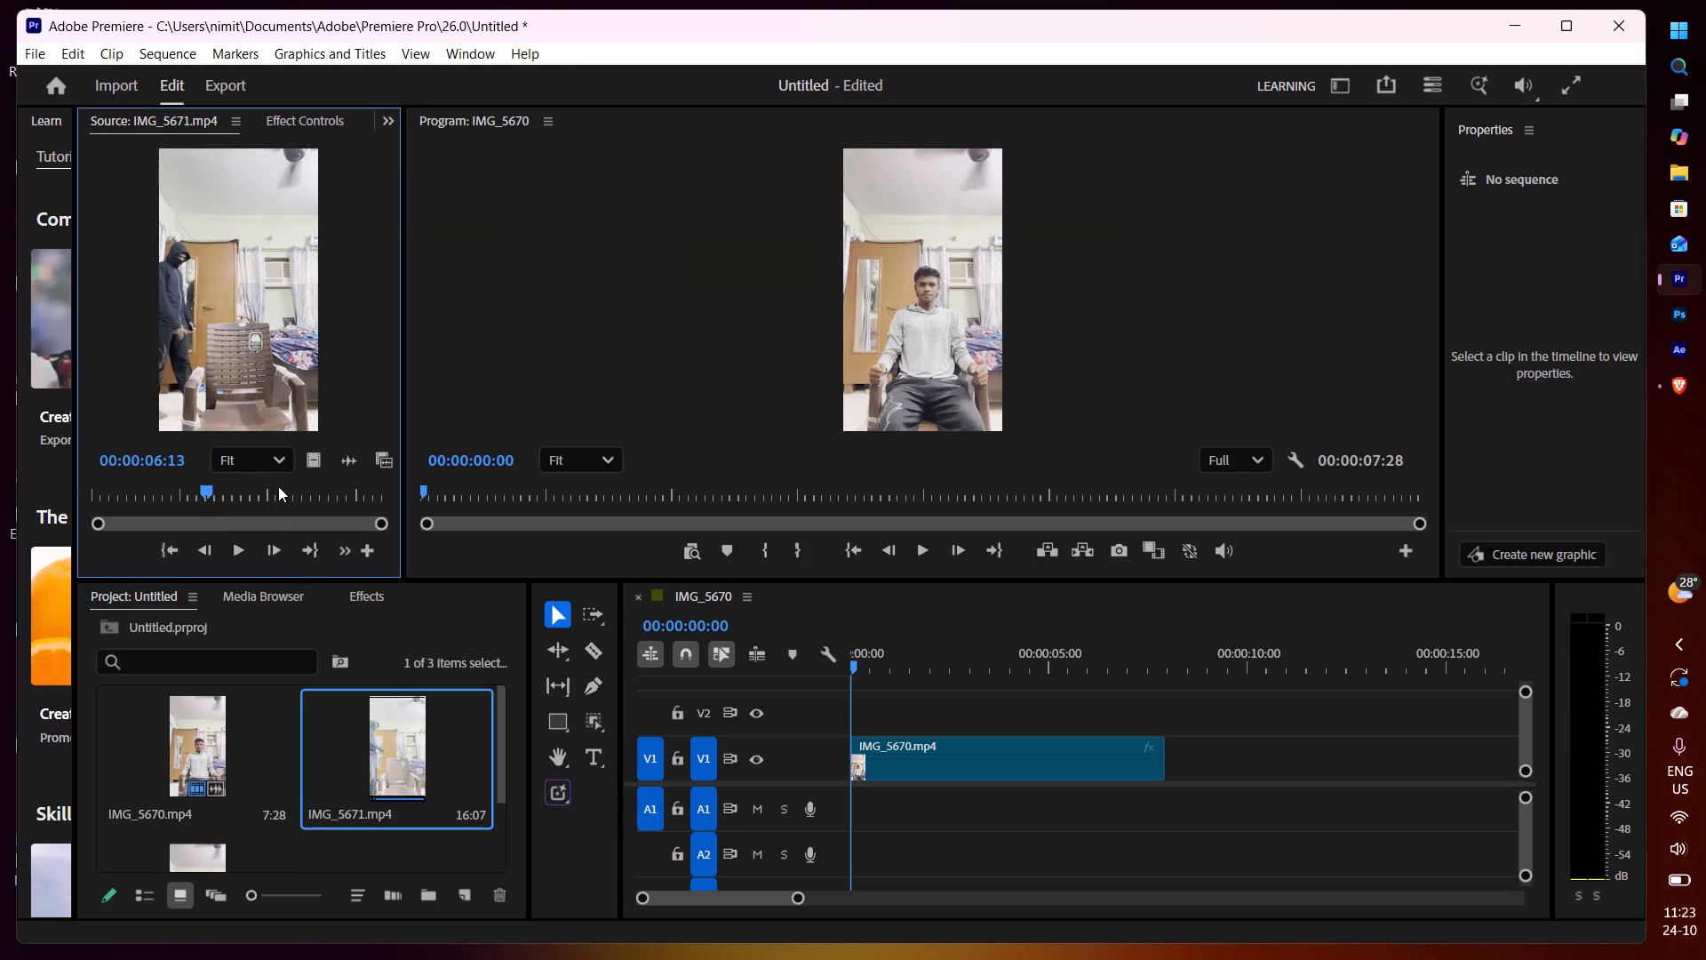
type("i")
Play IMG_5671.mp4 onward in the source monitor and mark its Out point at 00:00:15:18.
key("space")
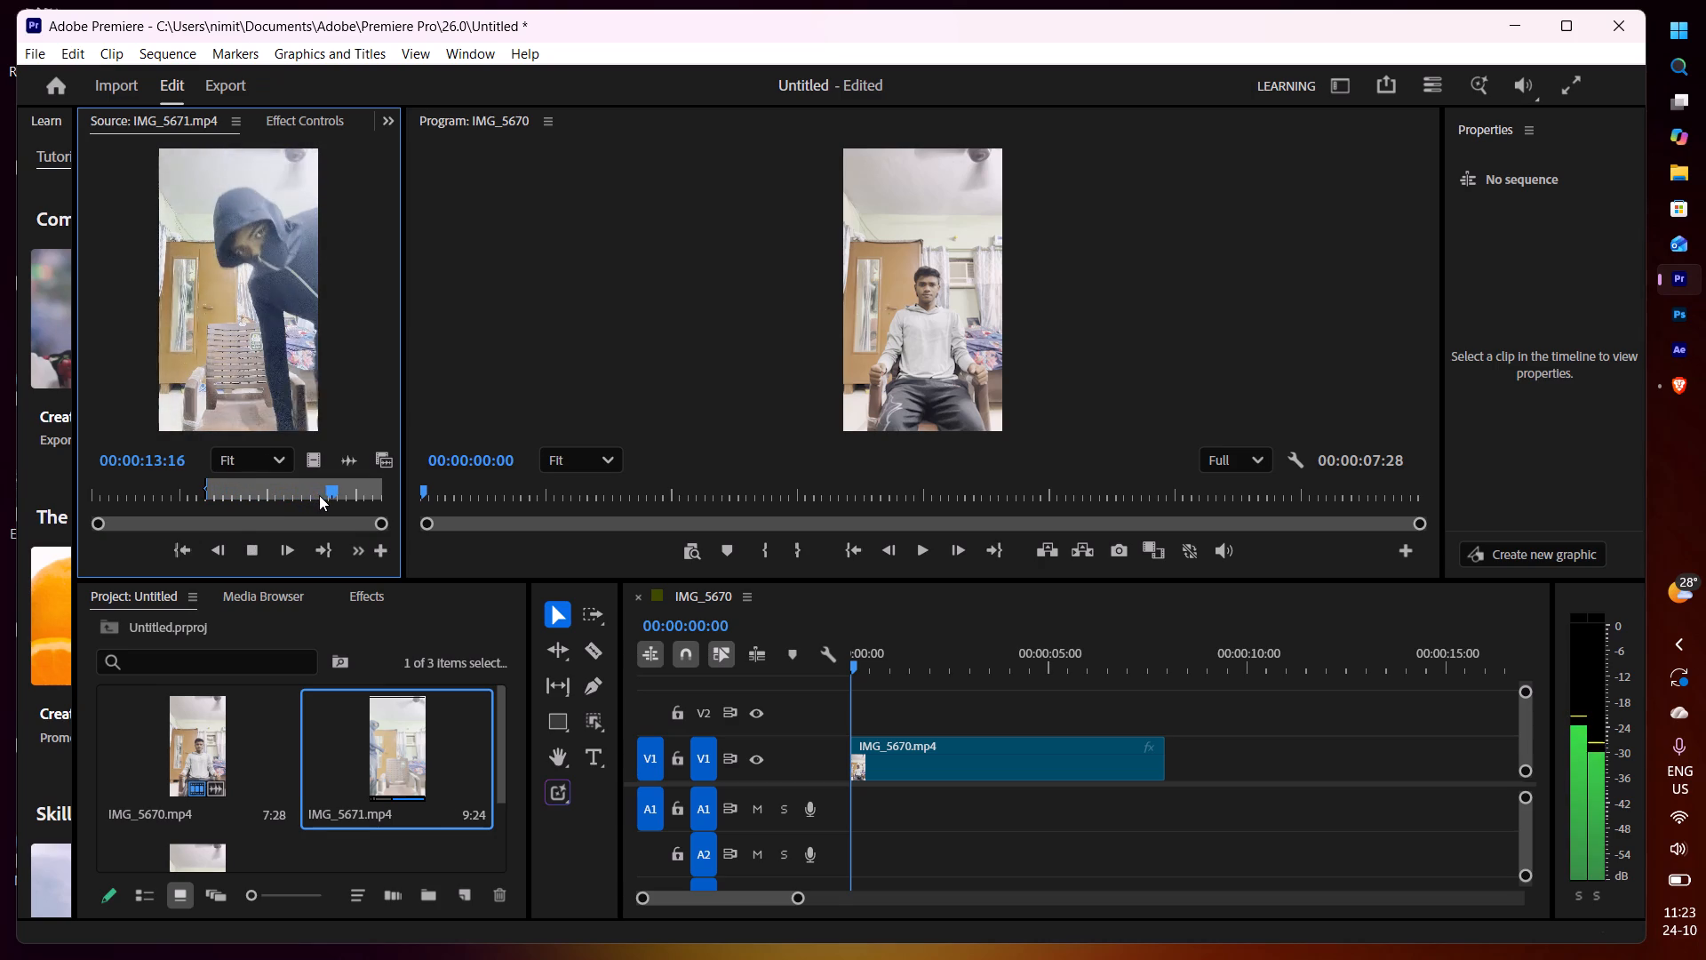
key("space")
key("space")
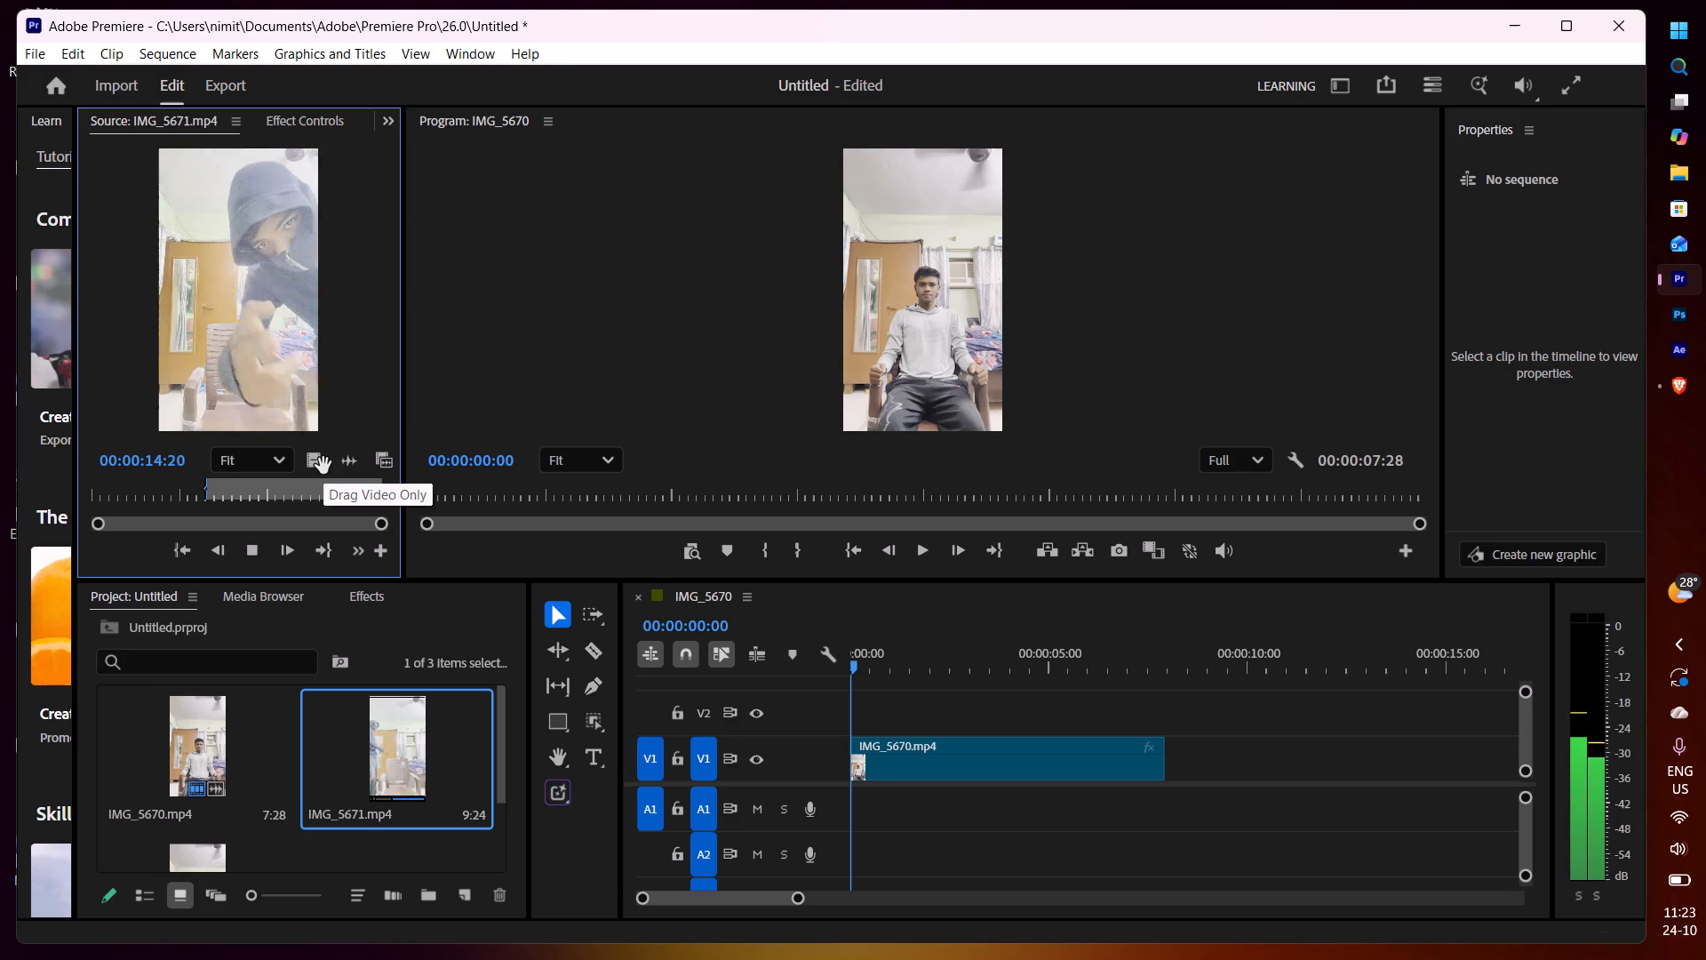
key("space")
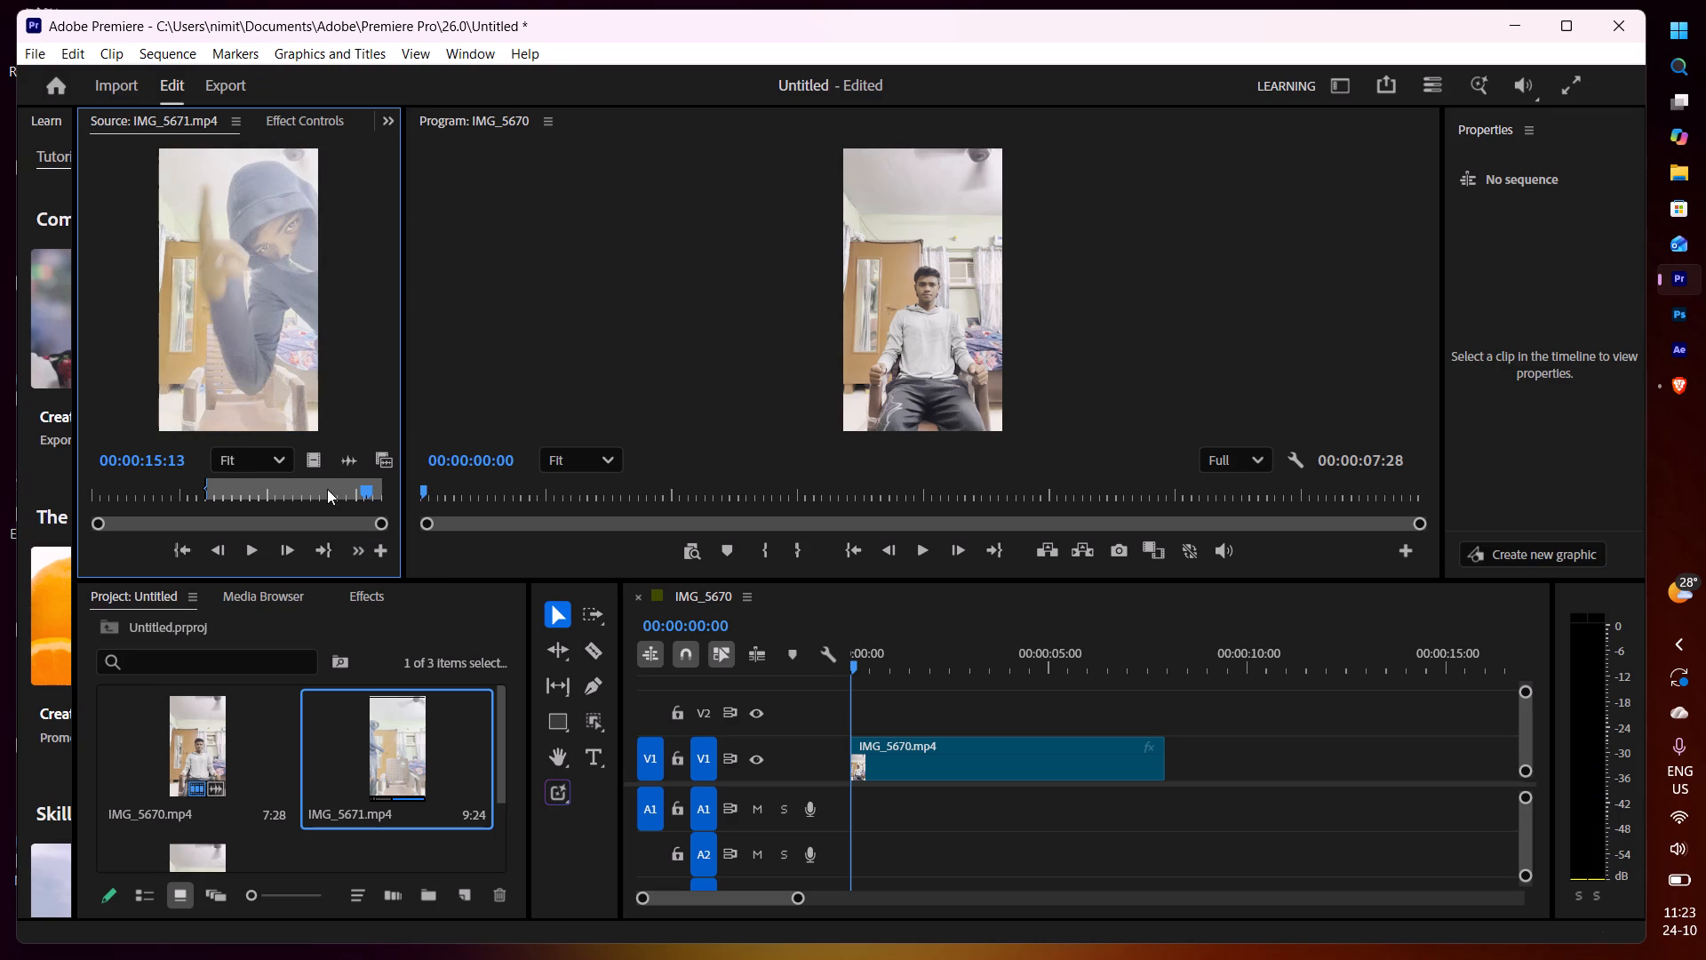
key("space")
key("space")
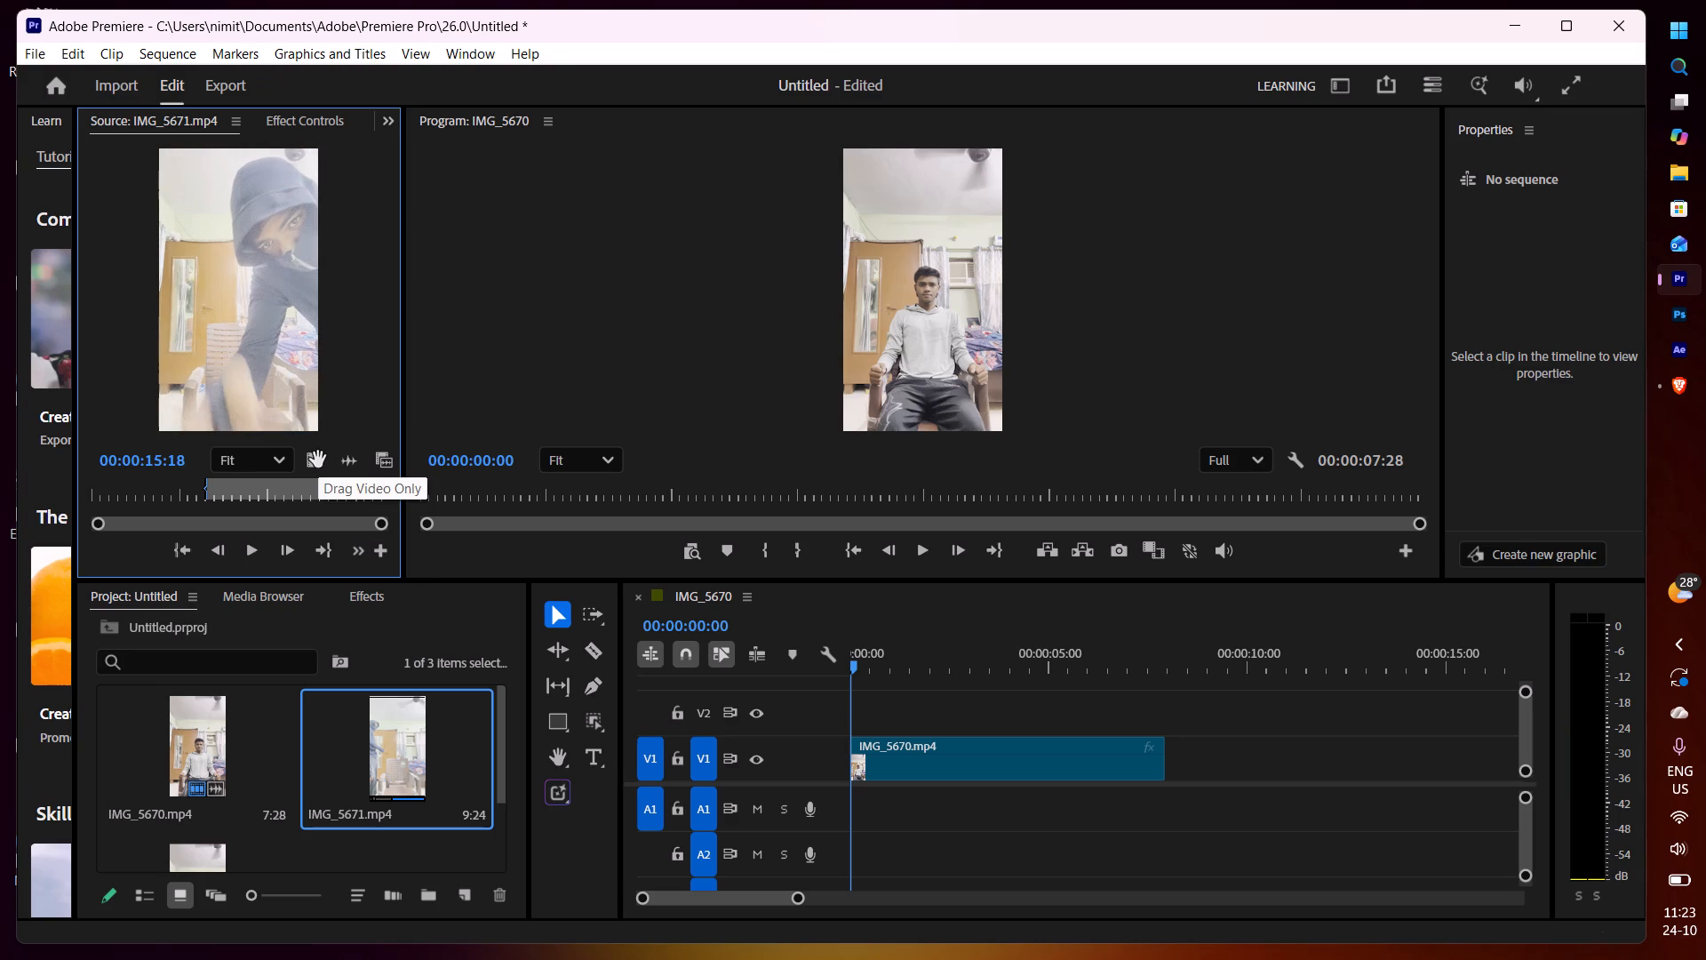
key("o")
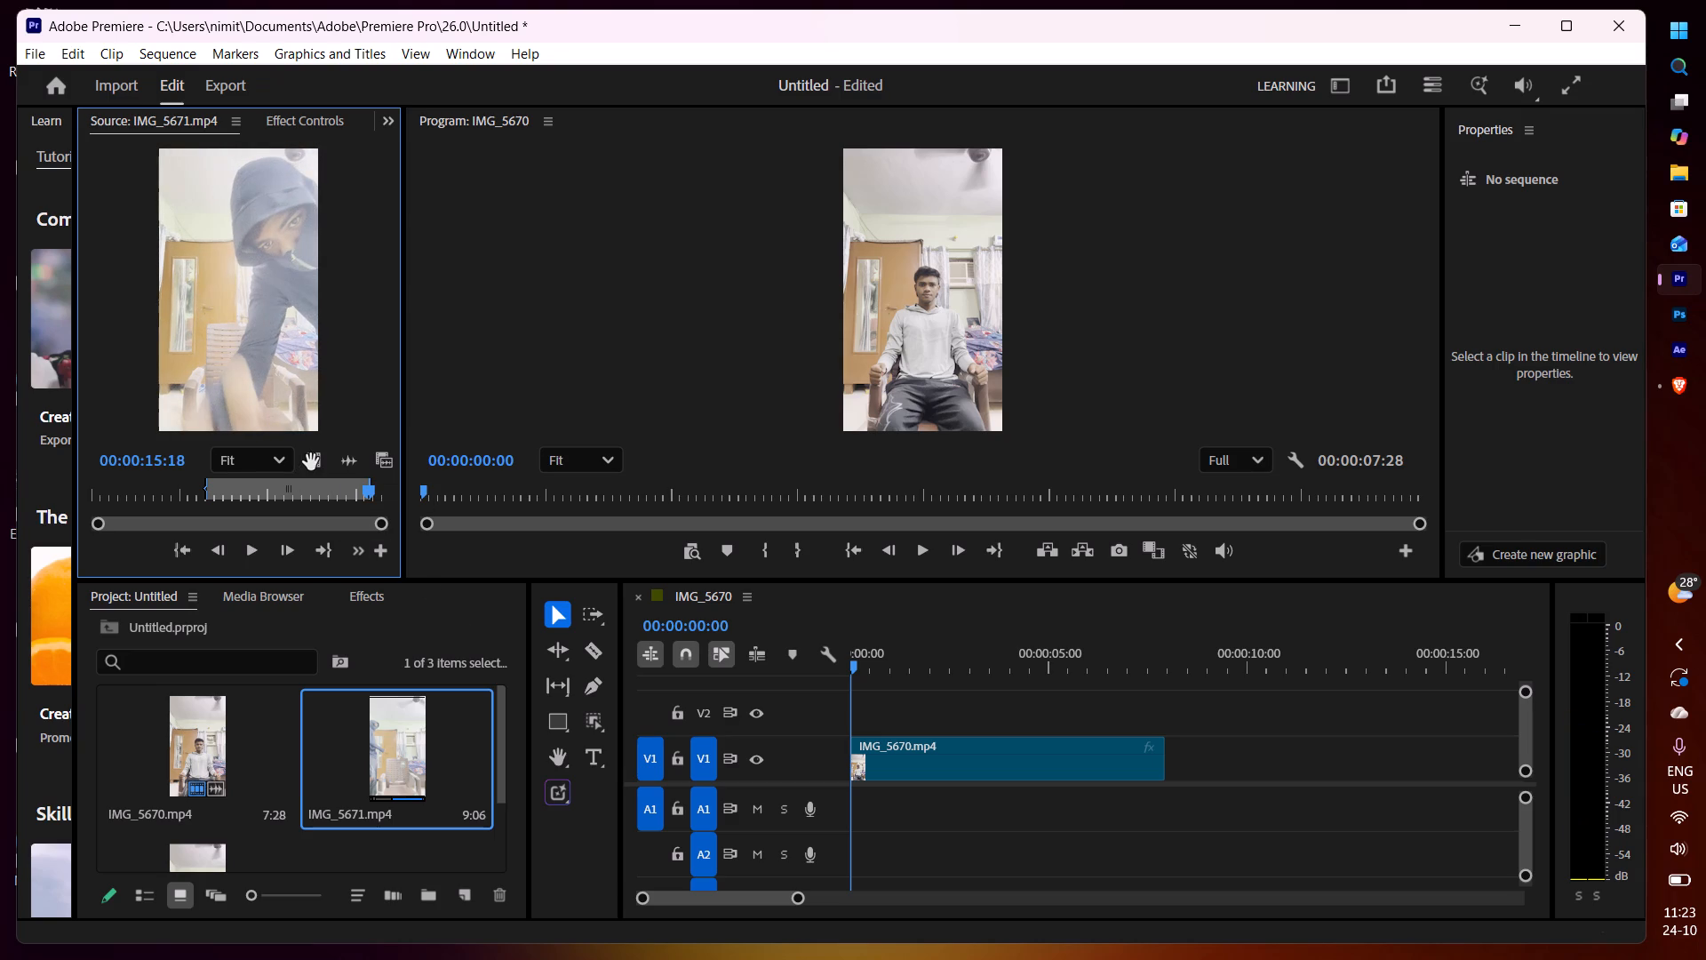
Place only the video of the trimmed IMG_5671.mp4 on track V2 at the sequence start, directly above IMG_5670.mp4.
left_click_drag(311, 462, 848, 709)
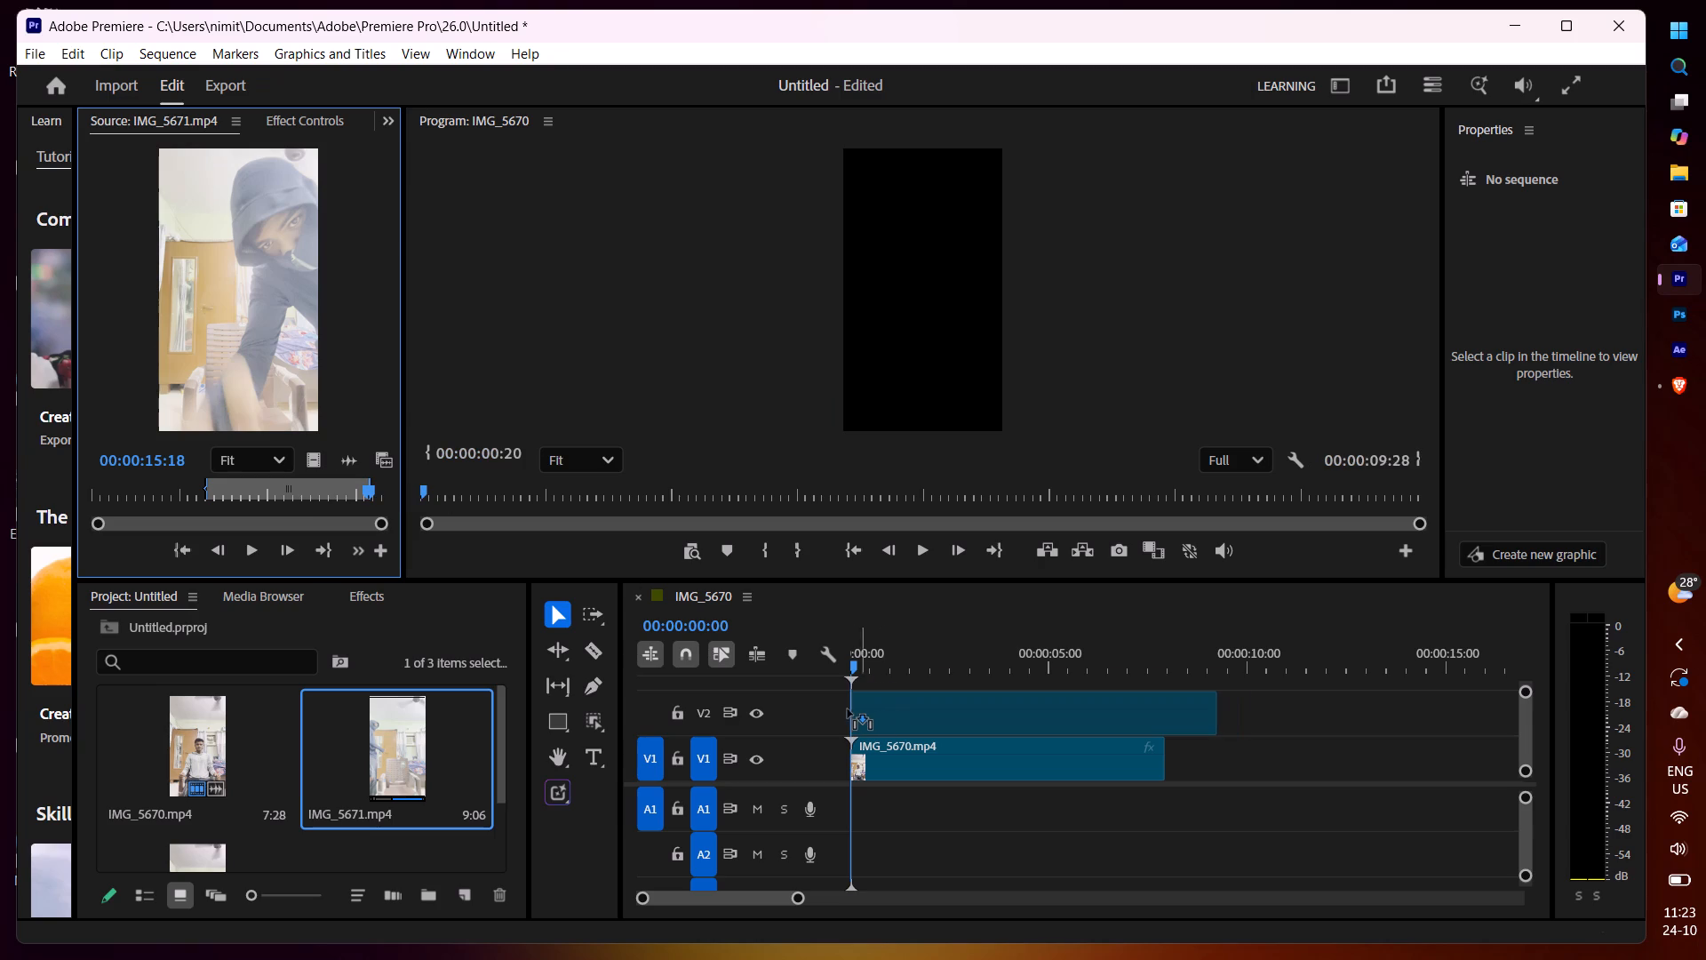
left_click_drag(848, 709, 844, 709)
Play the sequence from the start to review the stacked clips.
key("space")
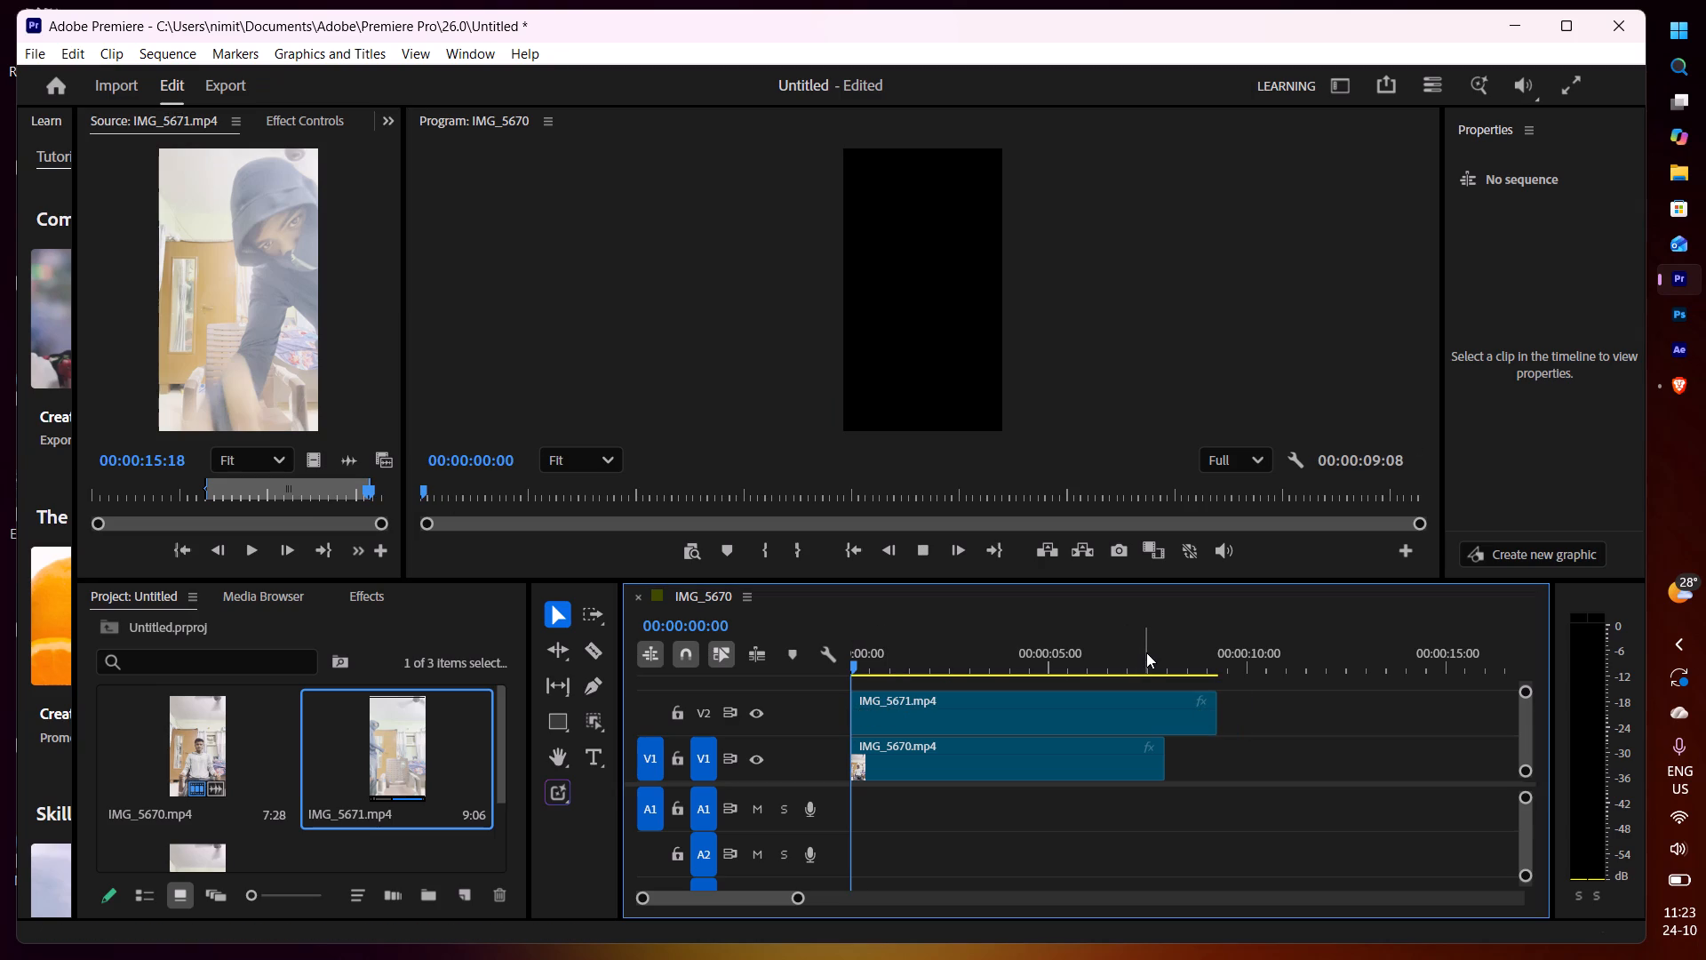
key("space")
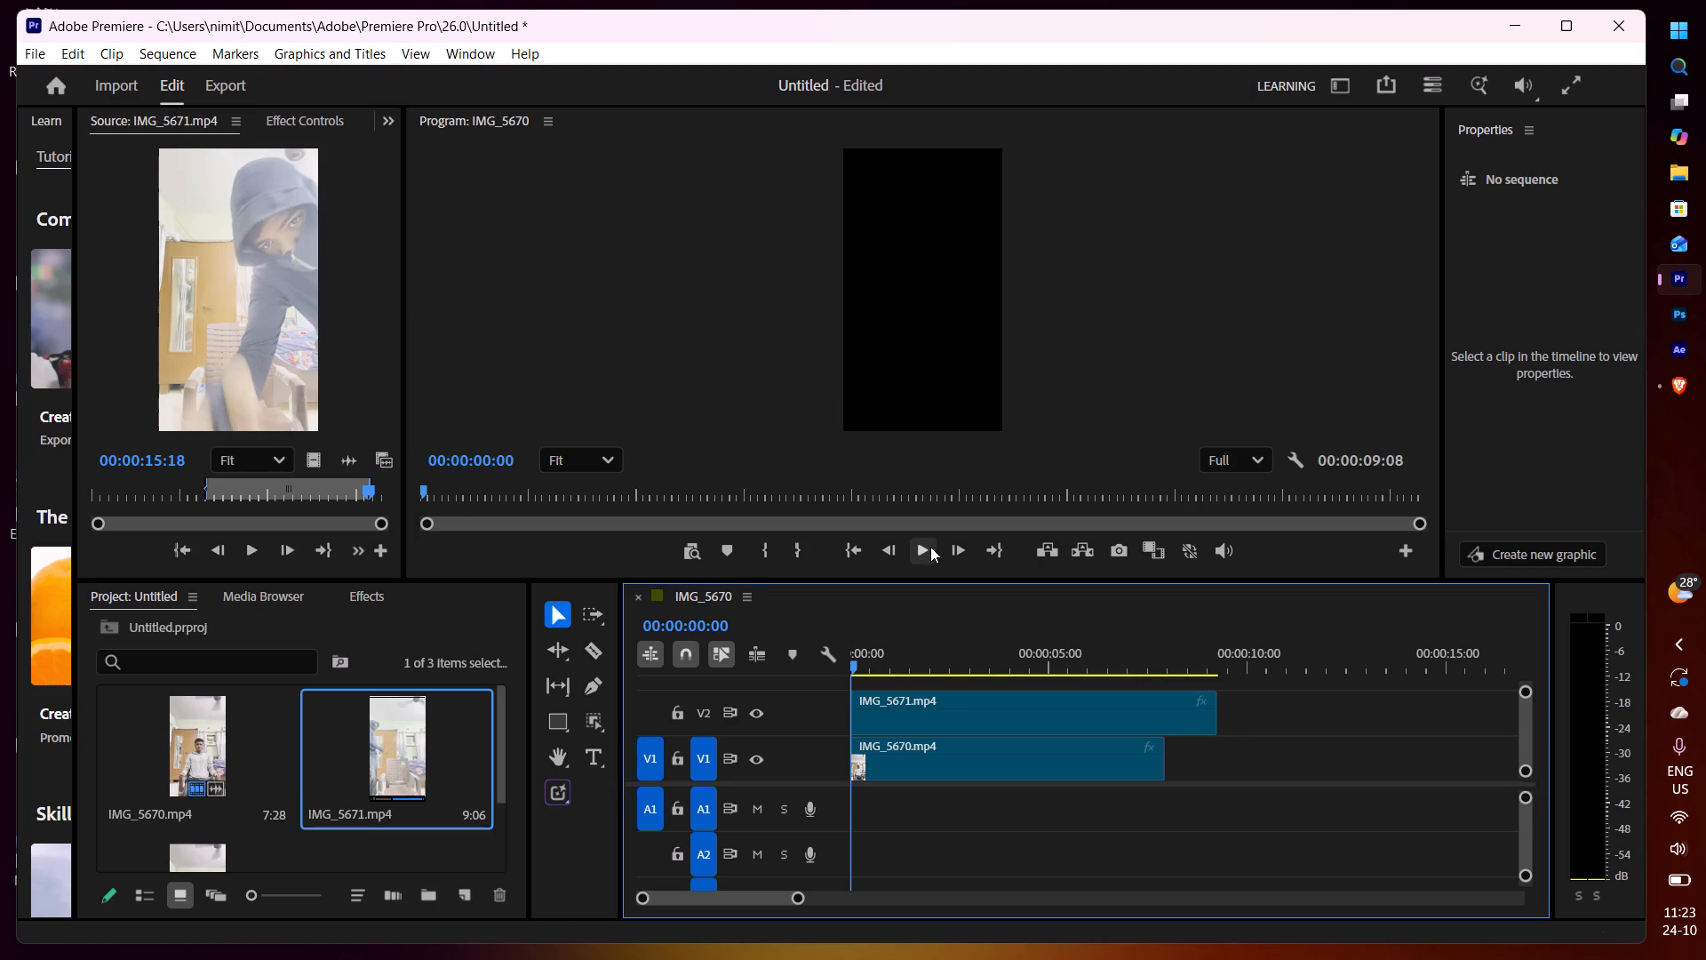
left_click(930, 547)
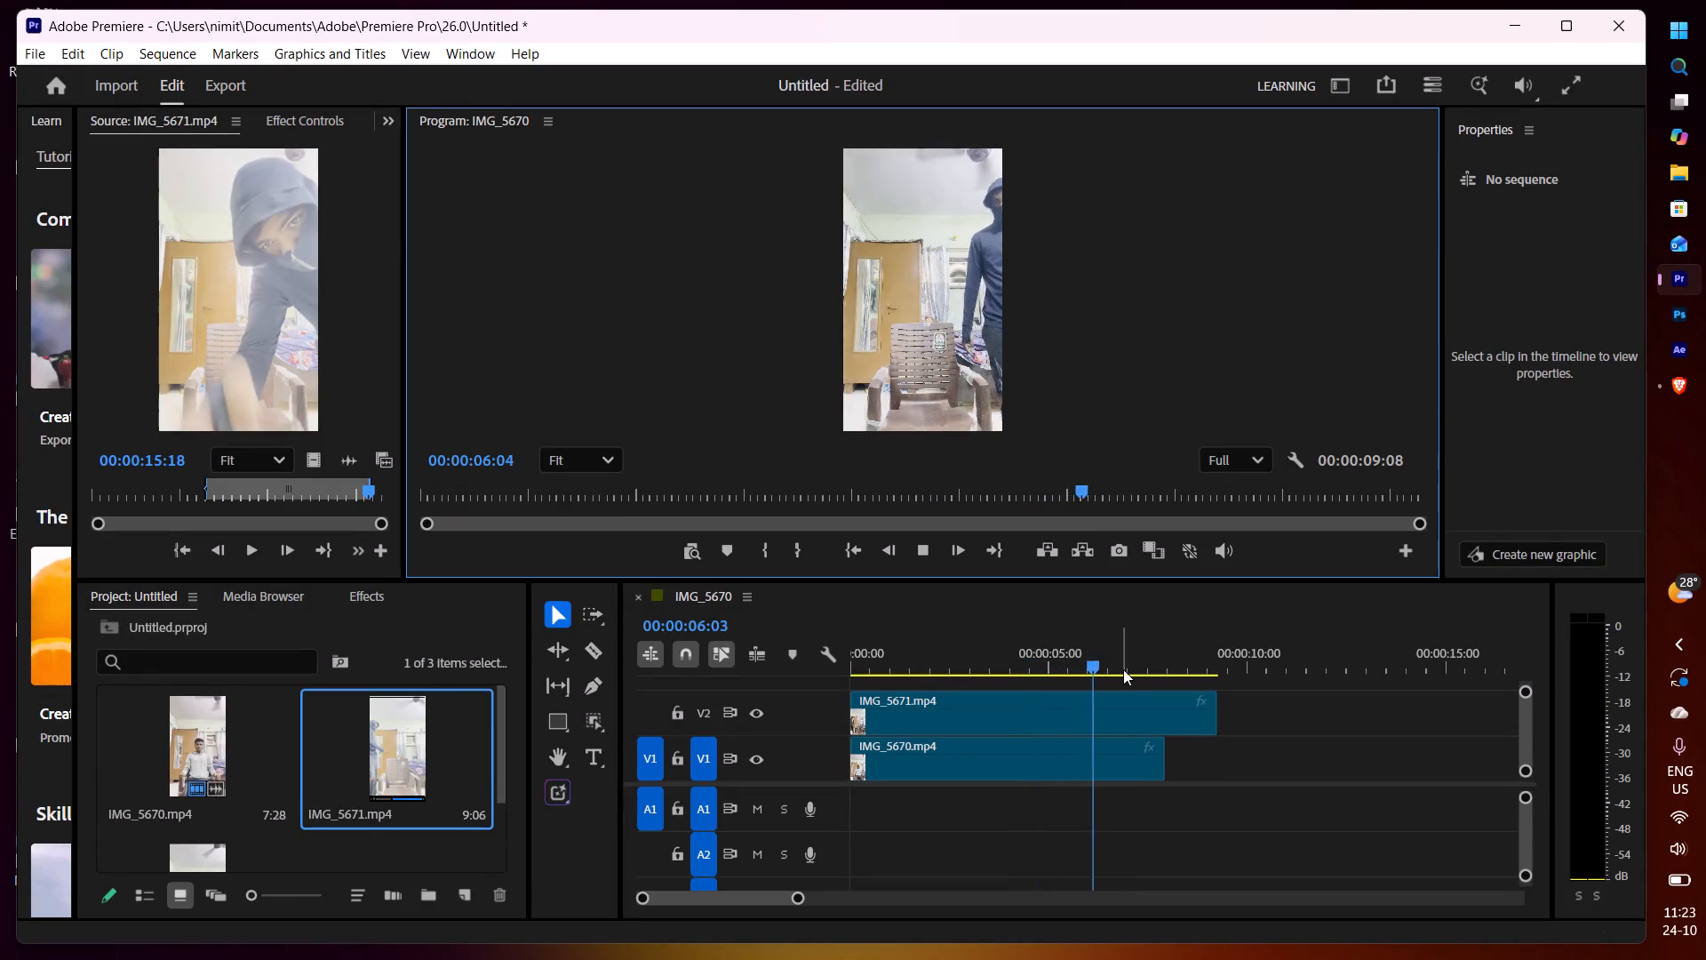
left_click_drag(1125, 668, 662, 676)
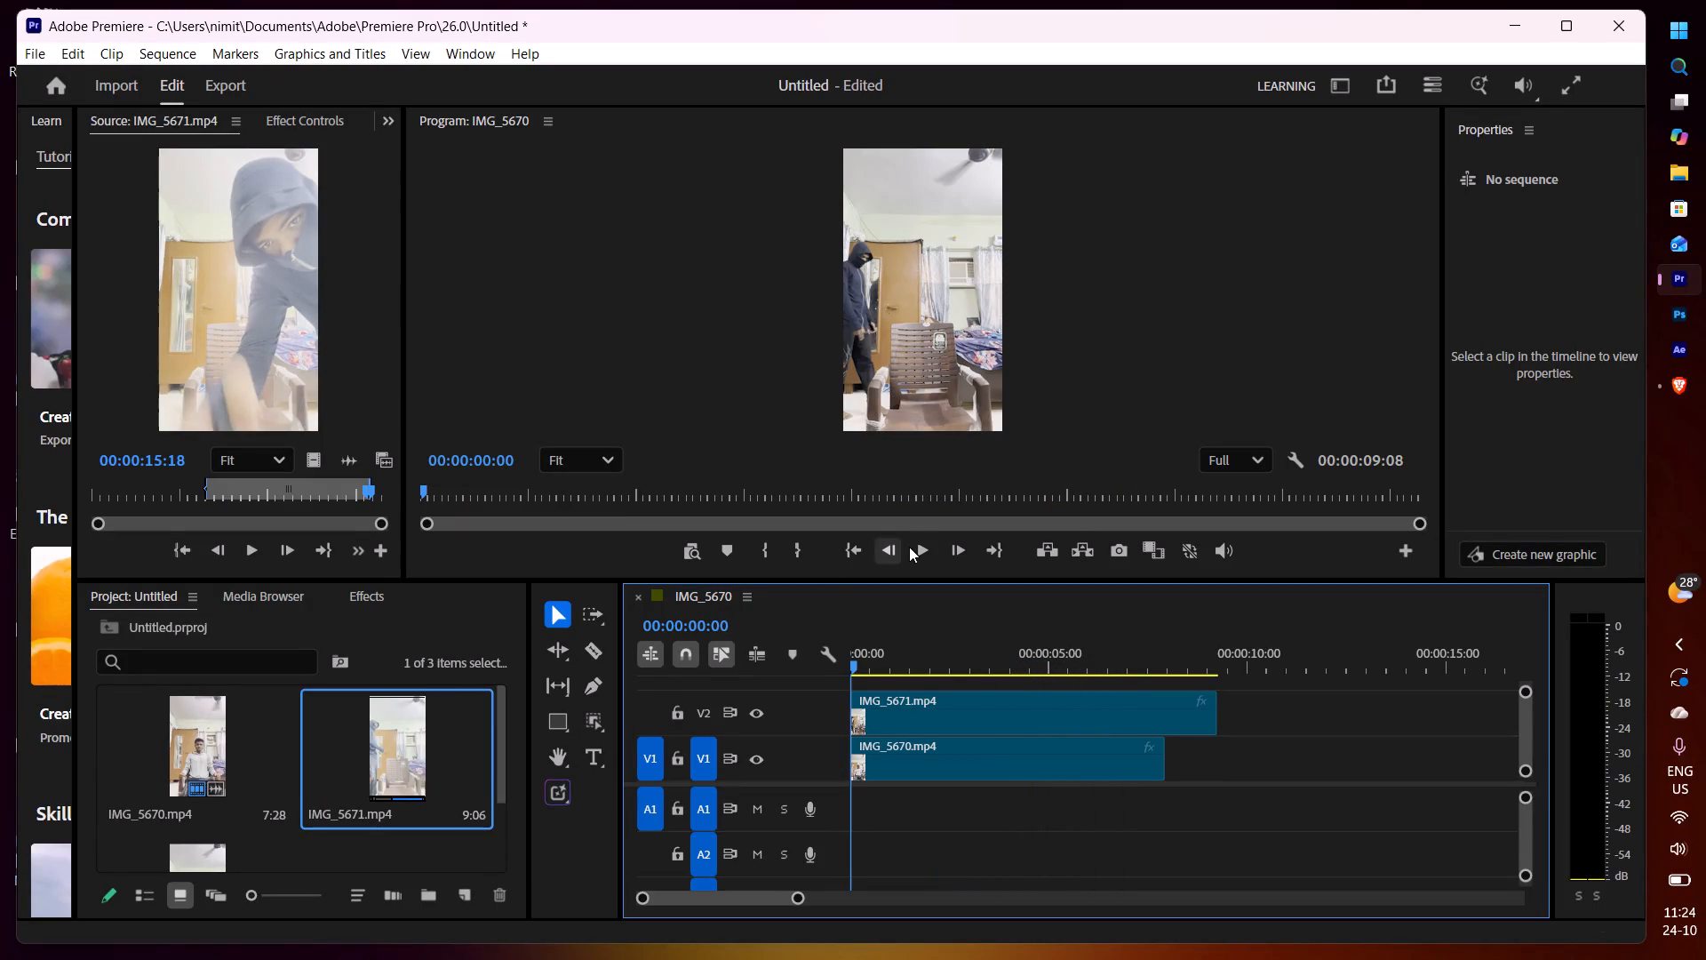
left_click(916, 545)
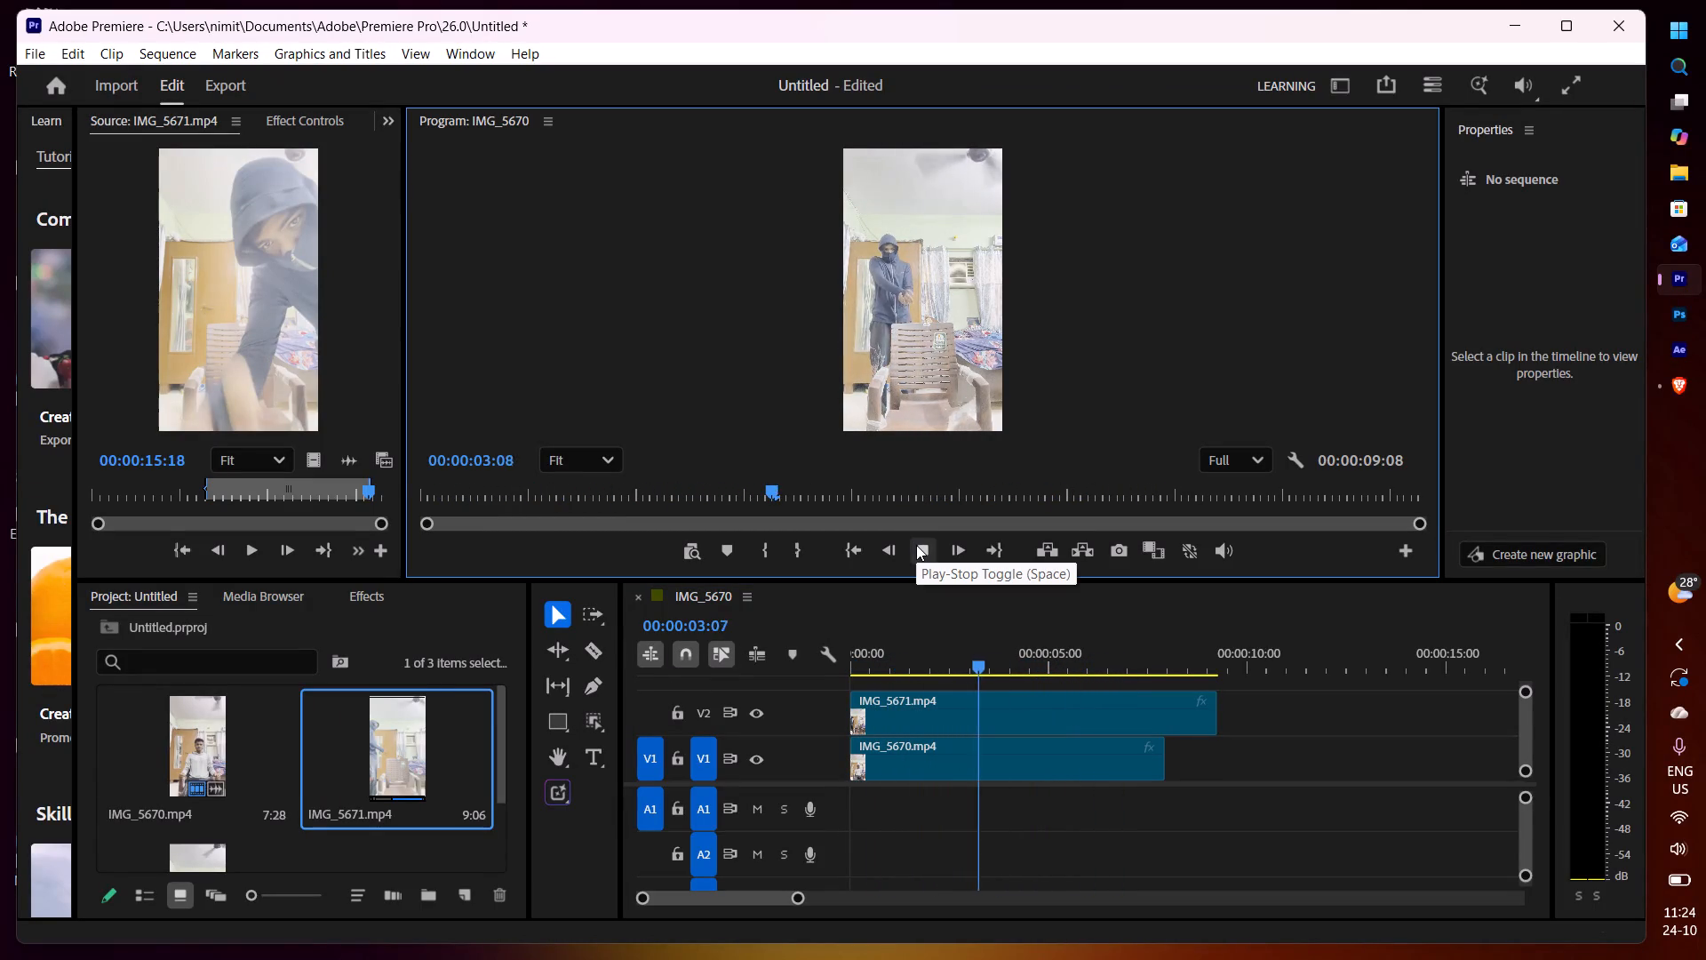
left_click(916, 545)
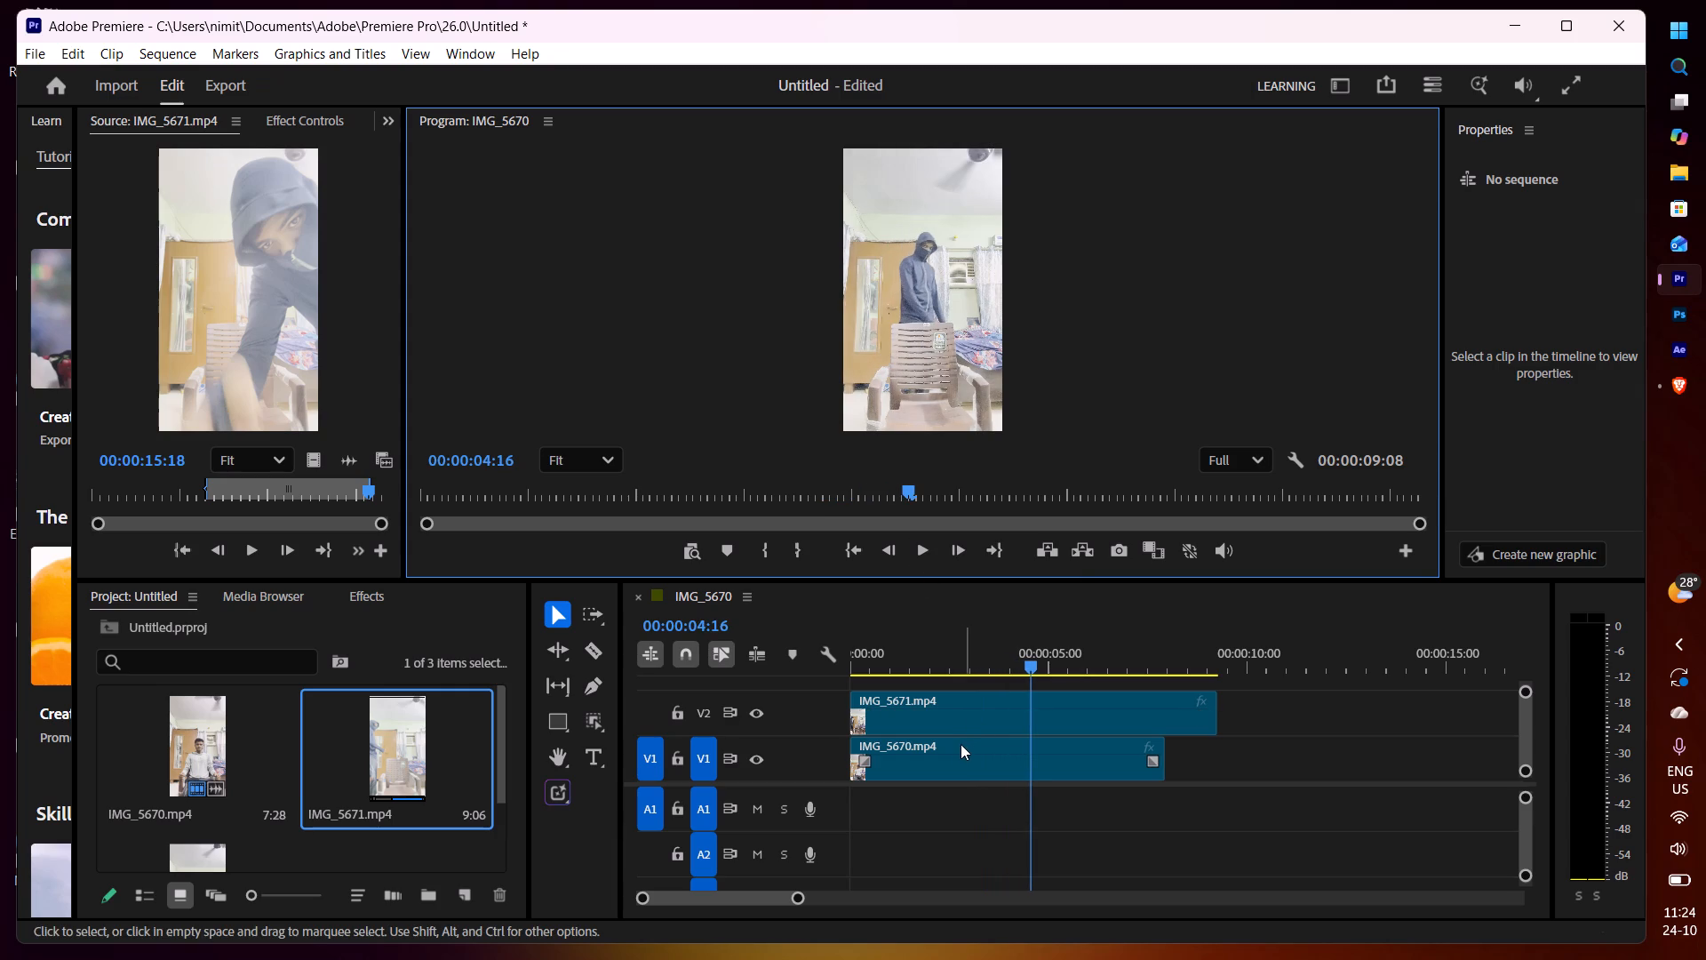
Select the IMG_5671.mp4 clip on V2 and inspect its Opacity effect and blend mode options.
left_click(956, 748)
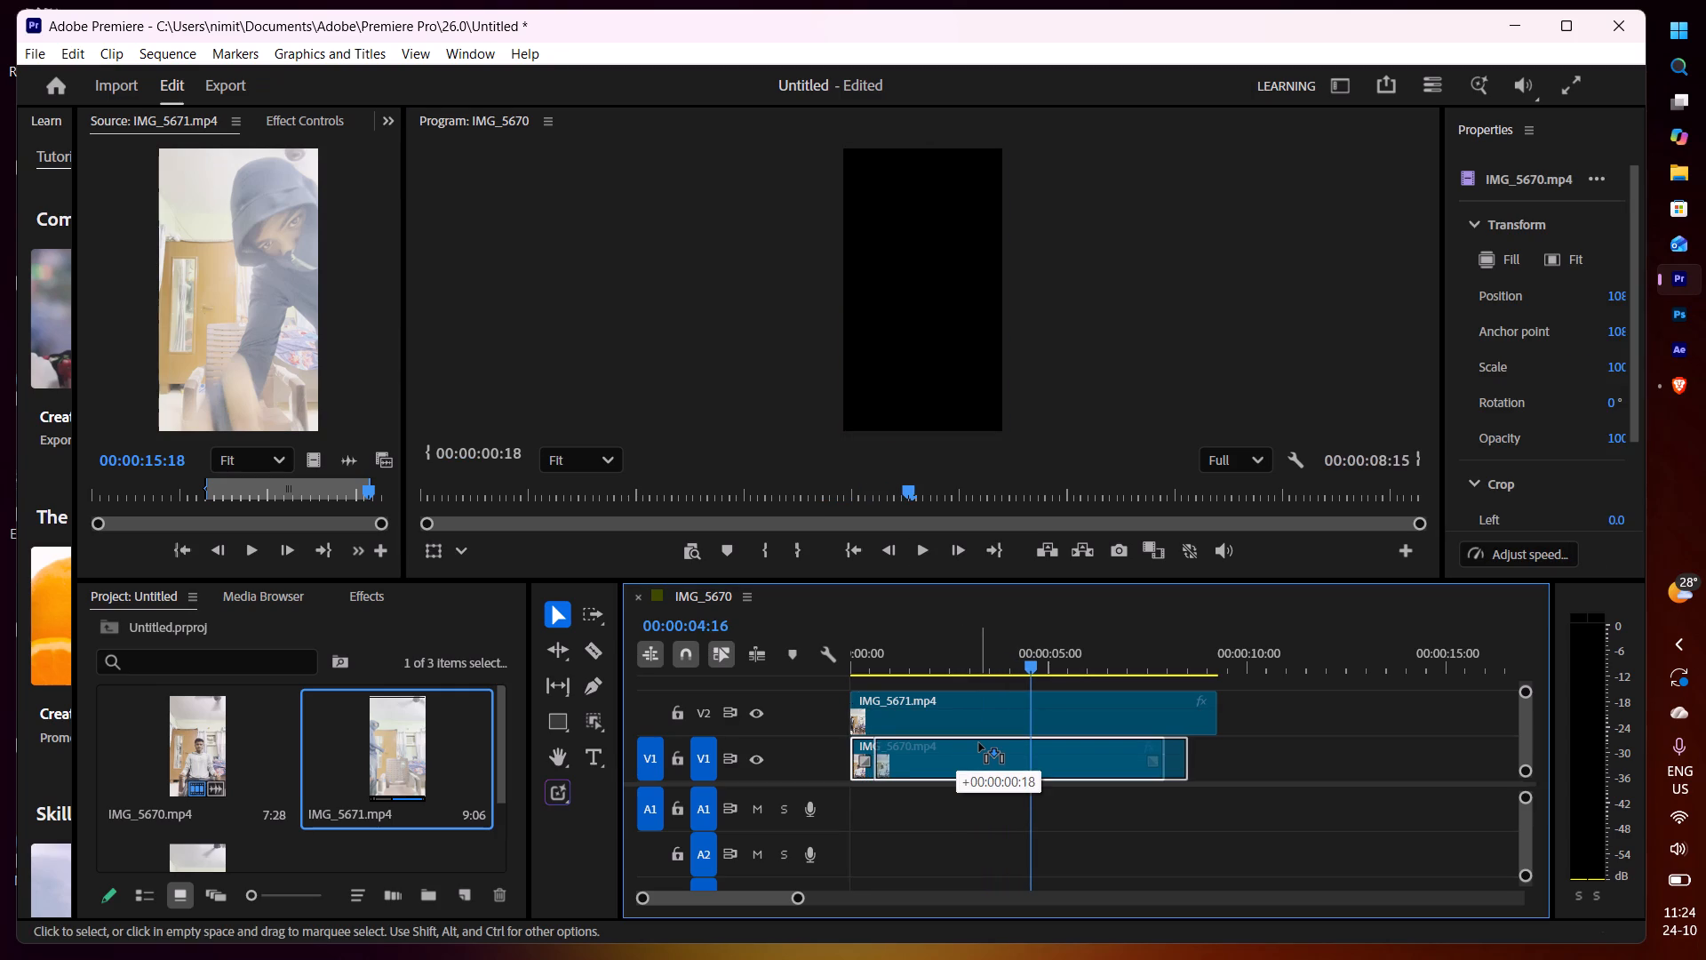
left_click(957, 713)
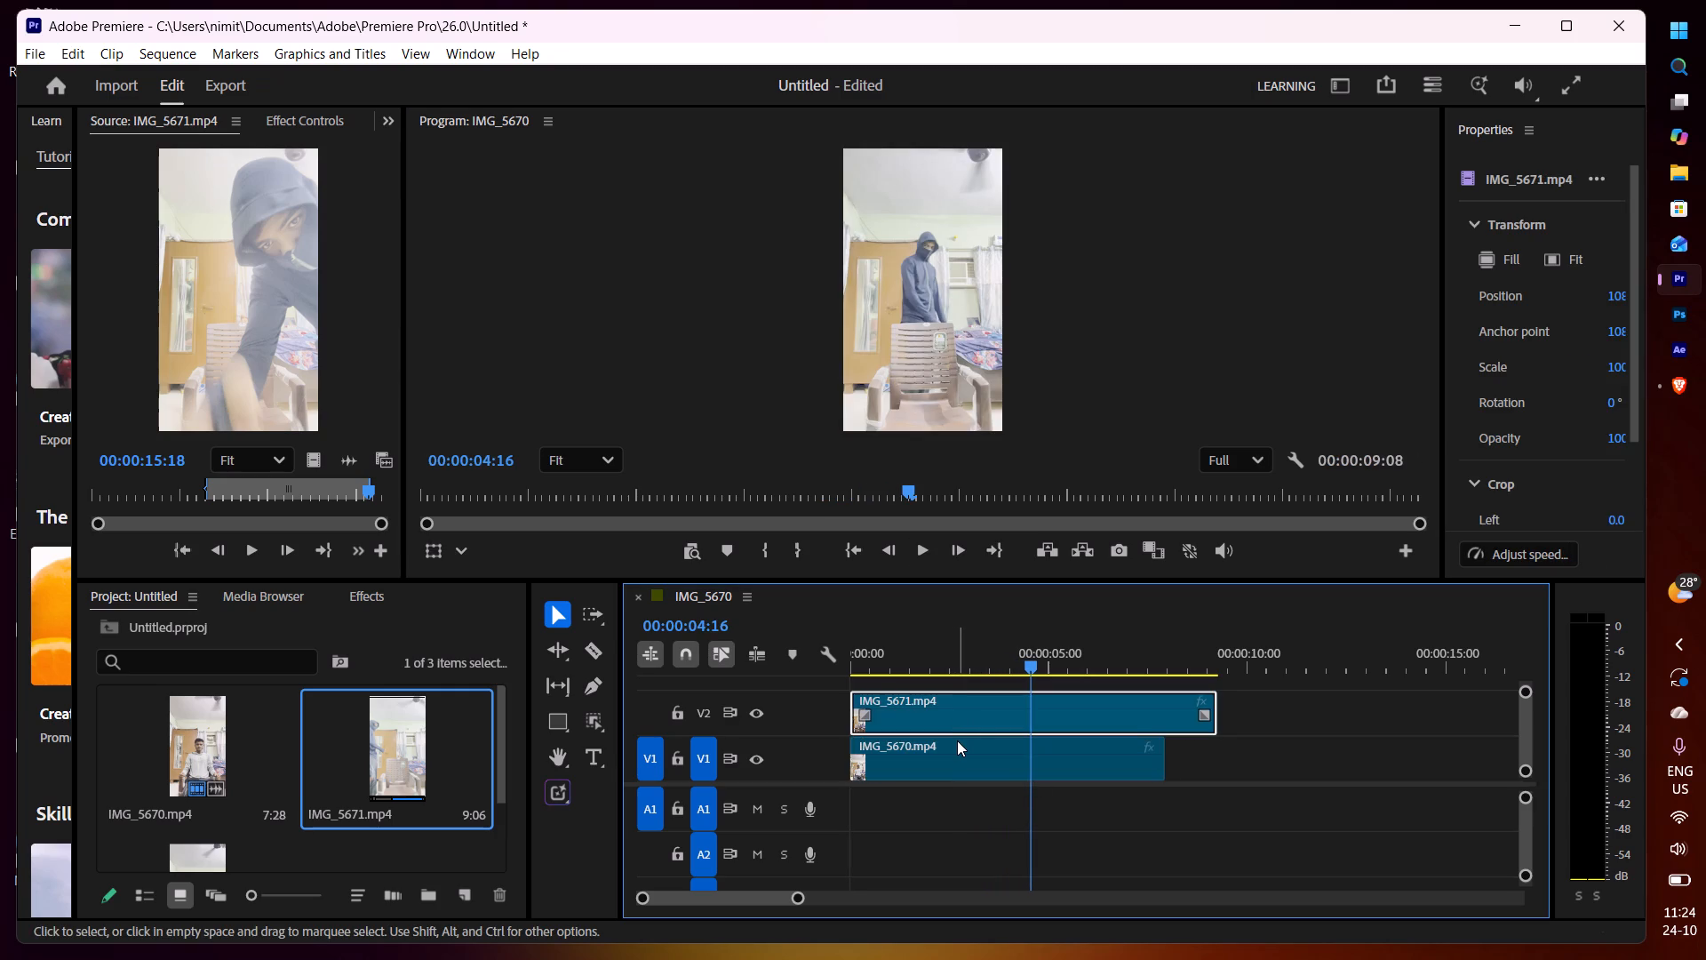
left_click(957, 740)
left_click(964, 712)
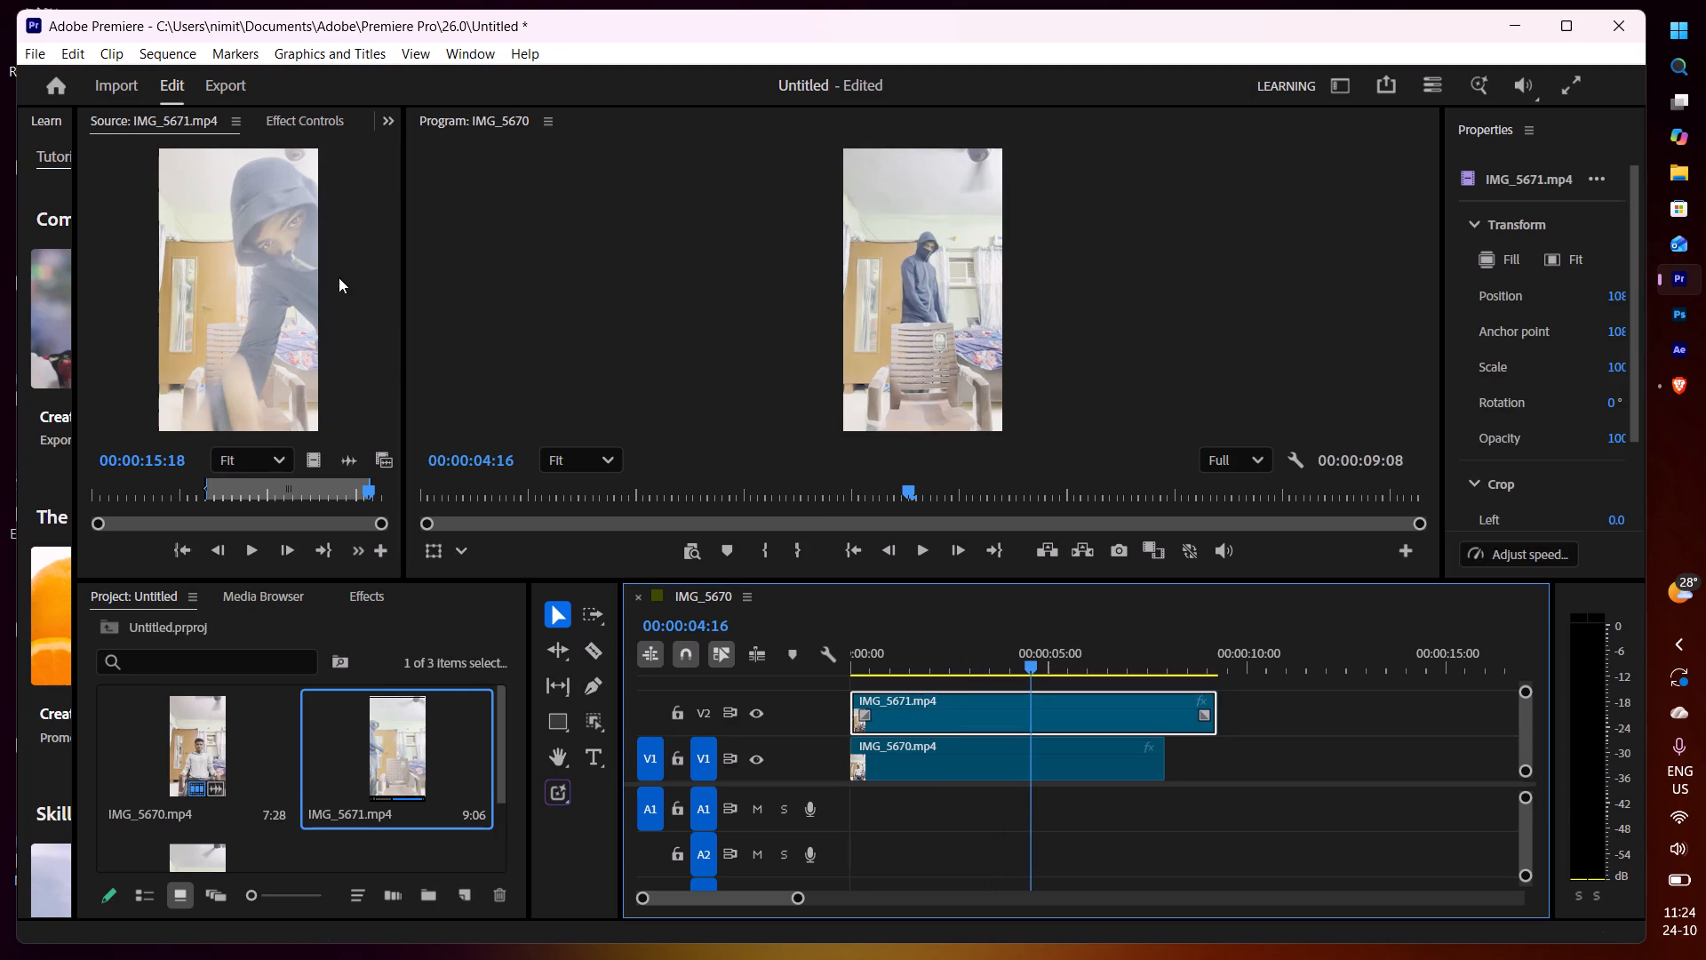
left_click(328, 121)
left_click(126, 289)
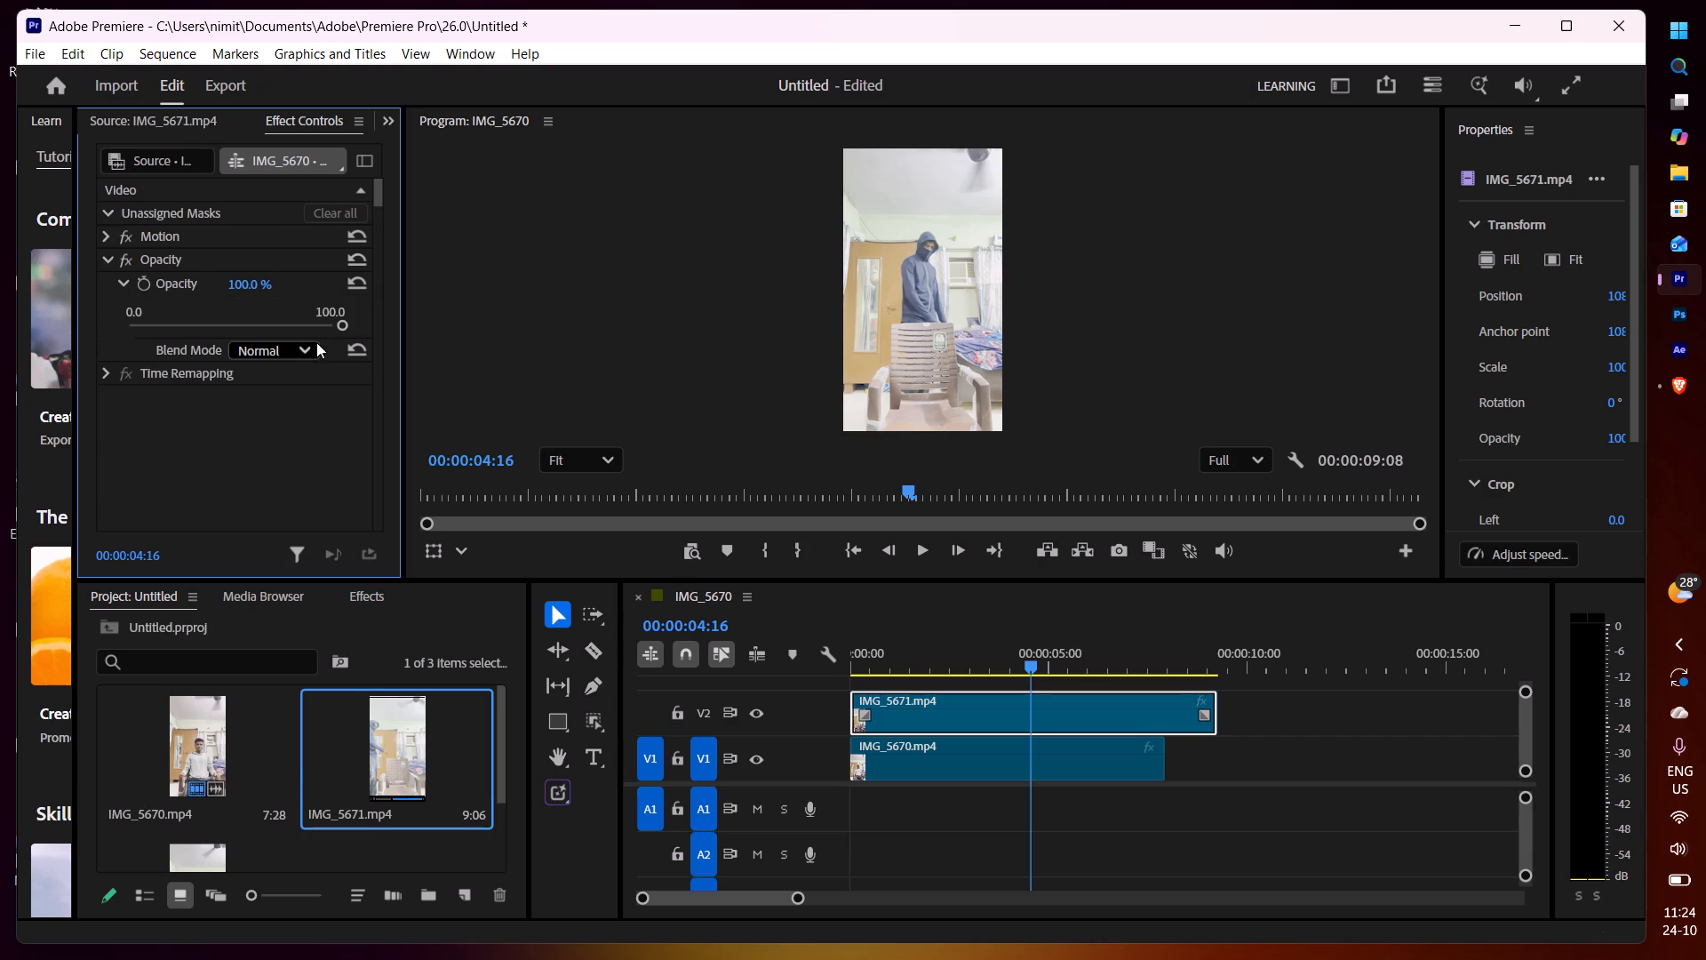
left_click(307, 348)
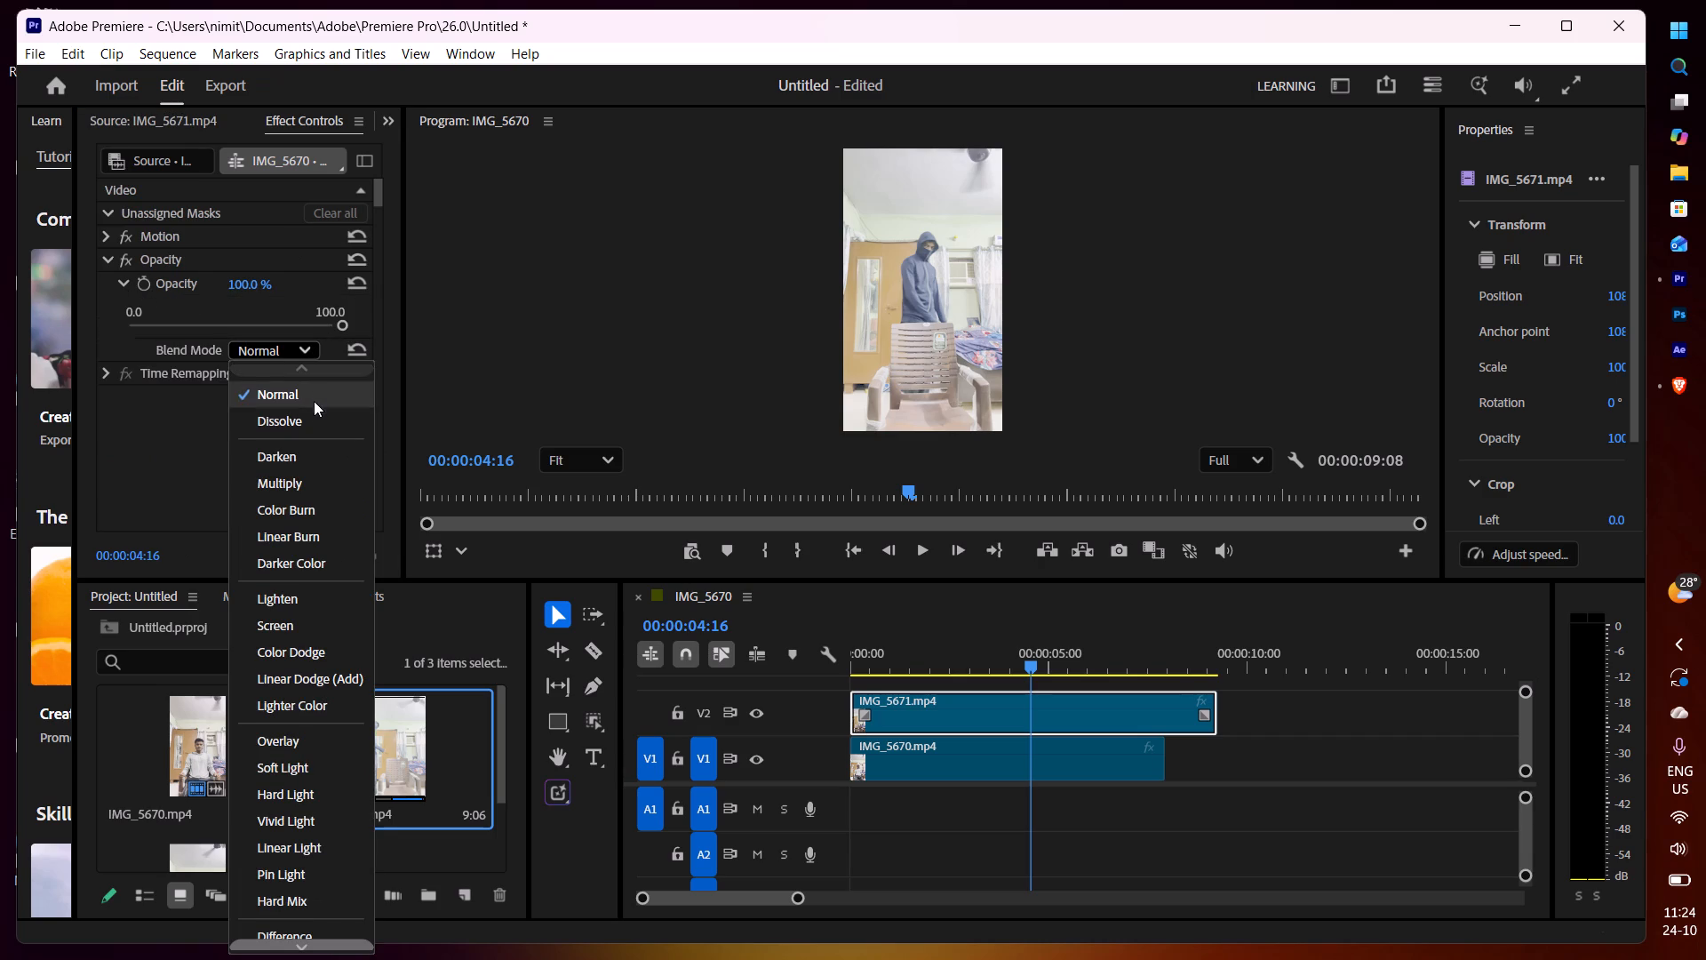
left_click(311, 368)
left_click(302, 351)
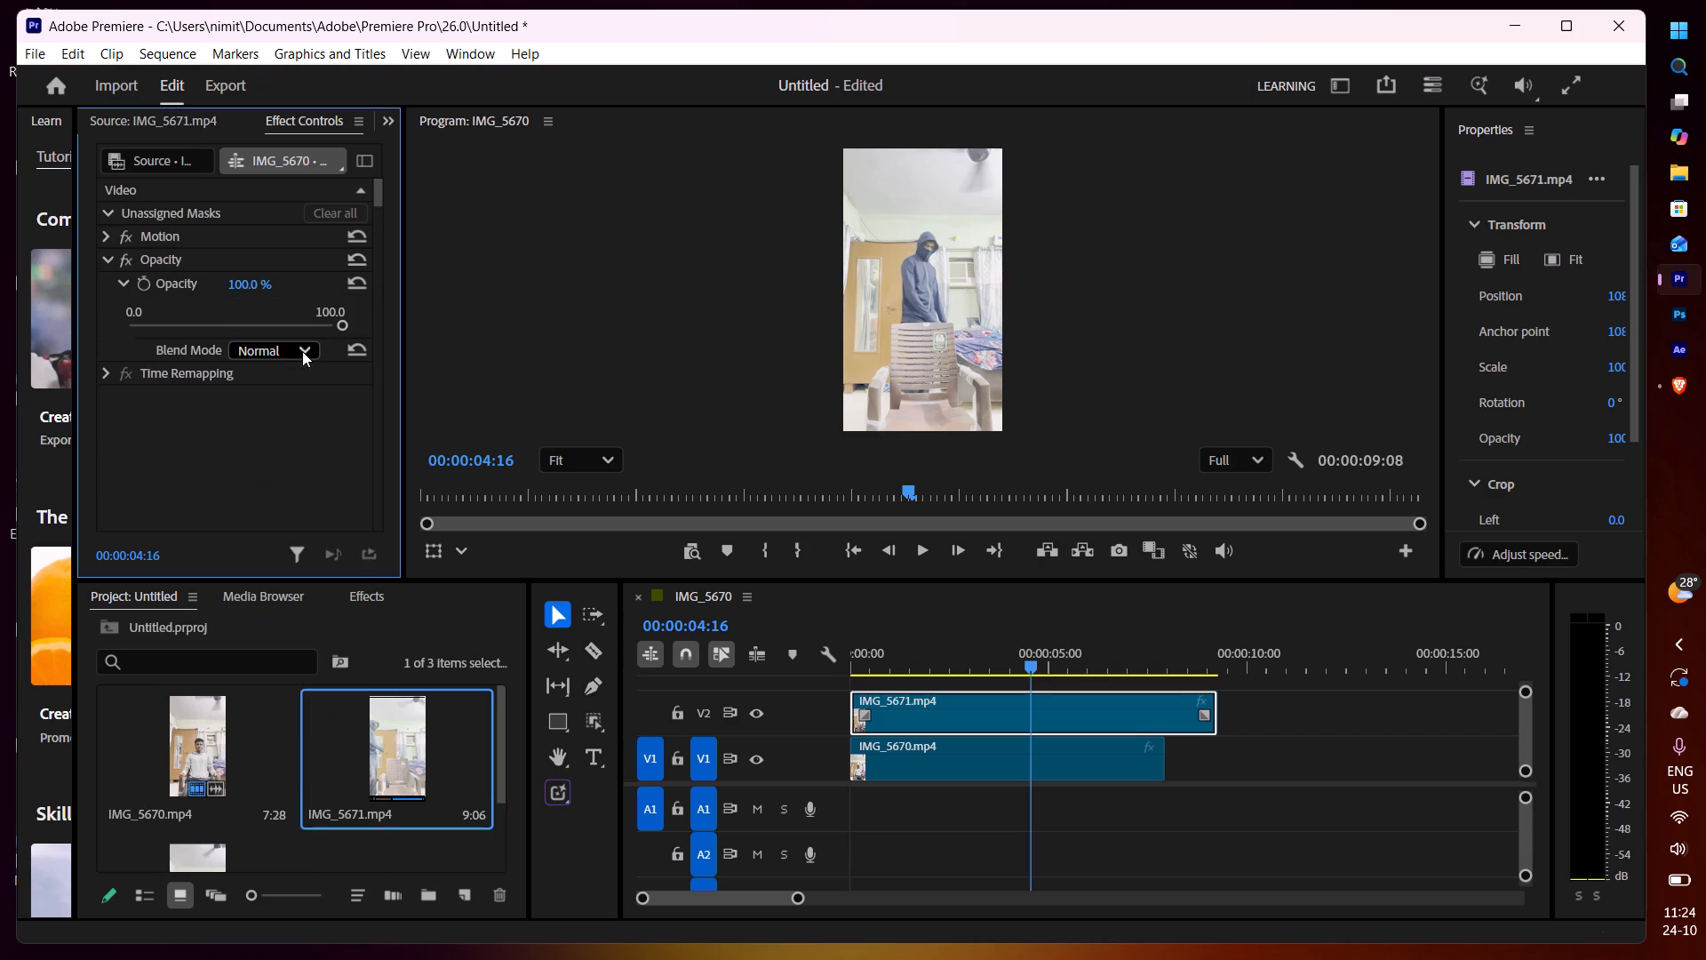
left_click(172, 288)
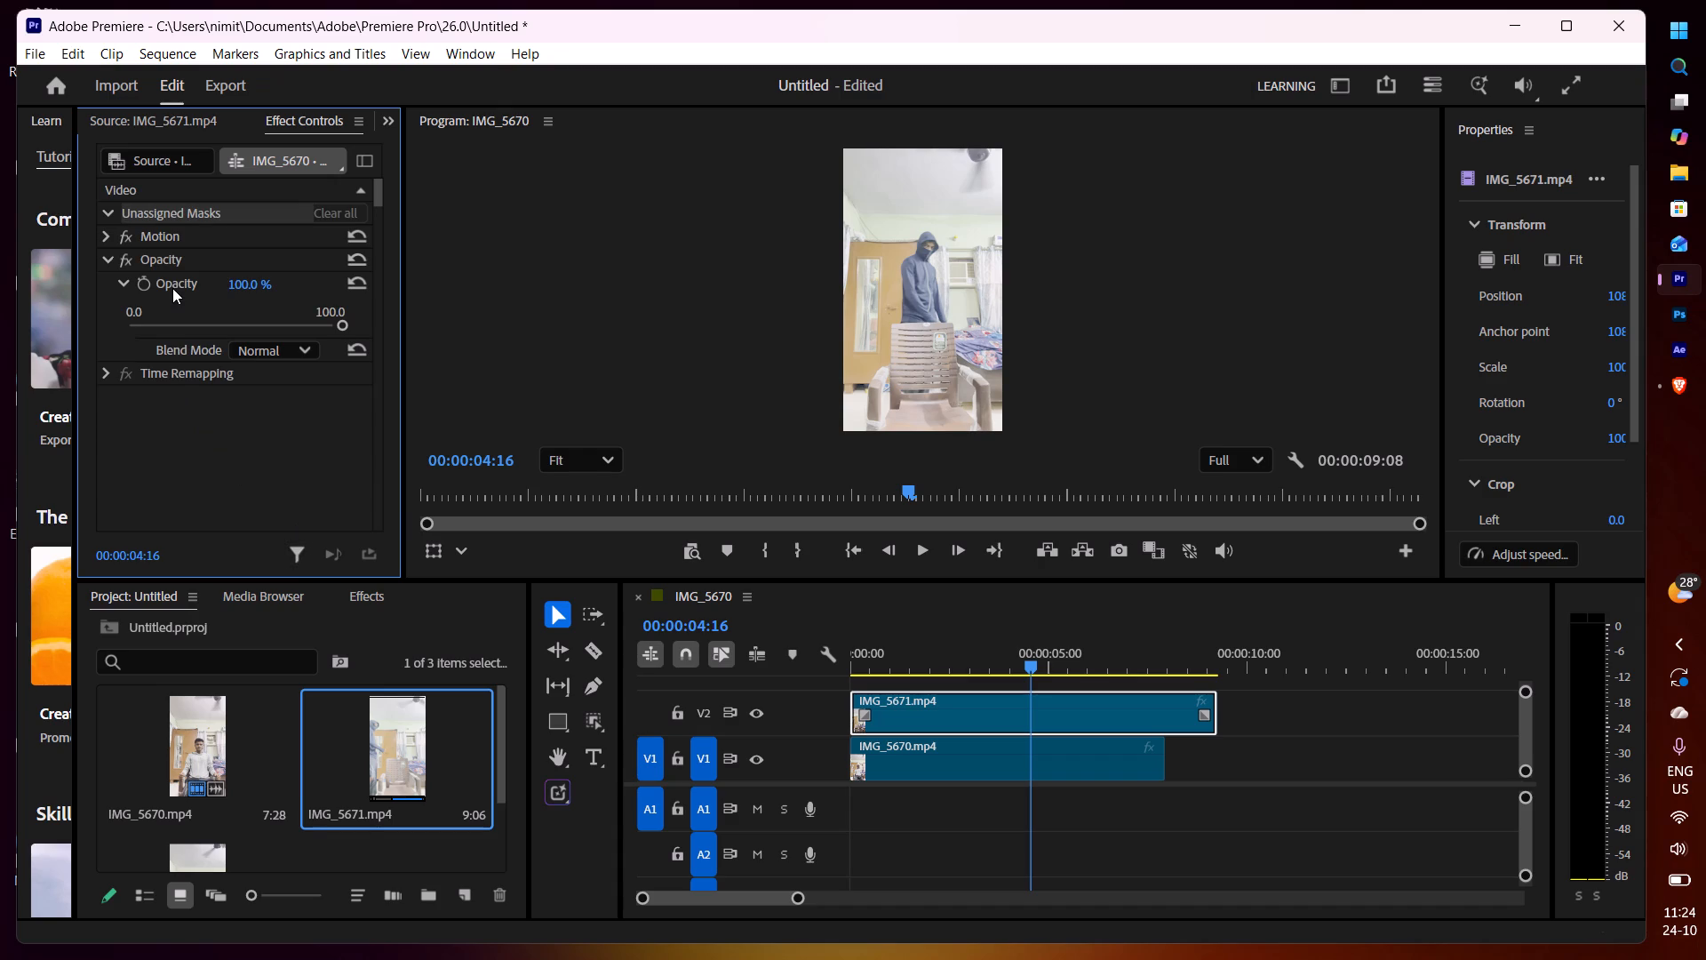
left_click(171, 258)
triple_click(171, 258)
At 00:00:00:00, create an object mask on the IMG_5671.mp4 clip by lassoing the hooded figure standing by the door.
left_click(587, 720)
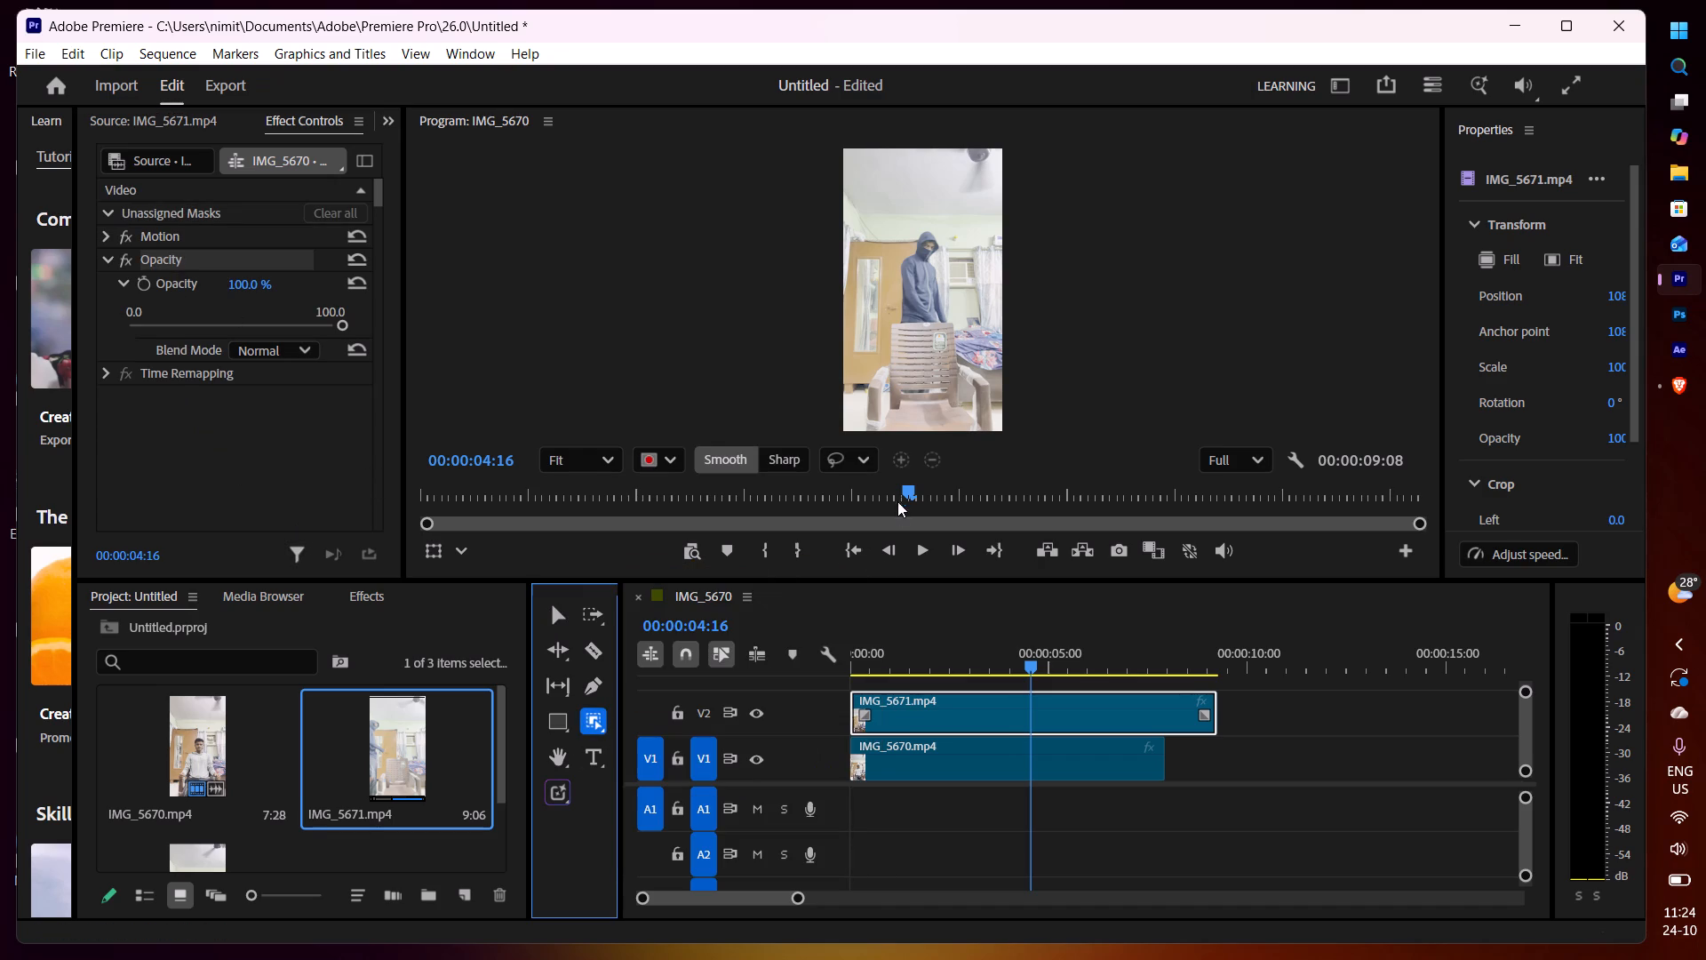
left_click_drag(905, 492, 667, 515)
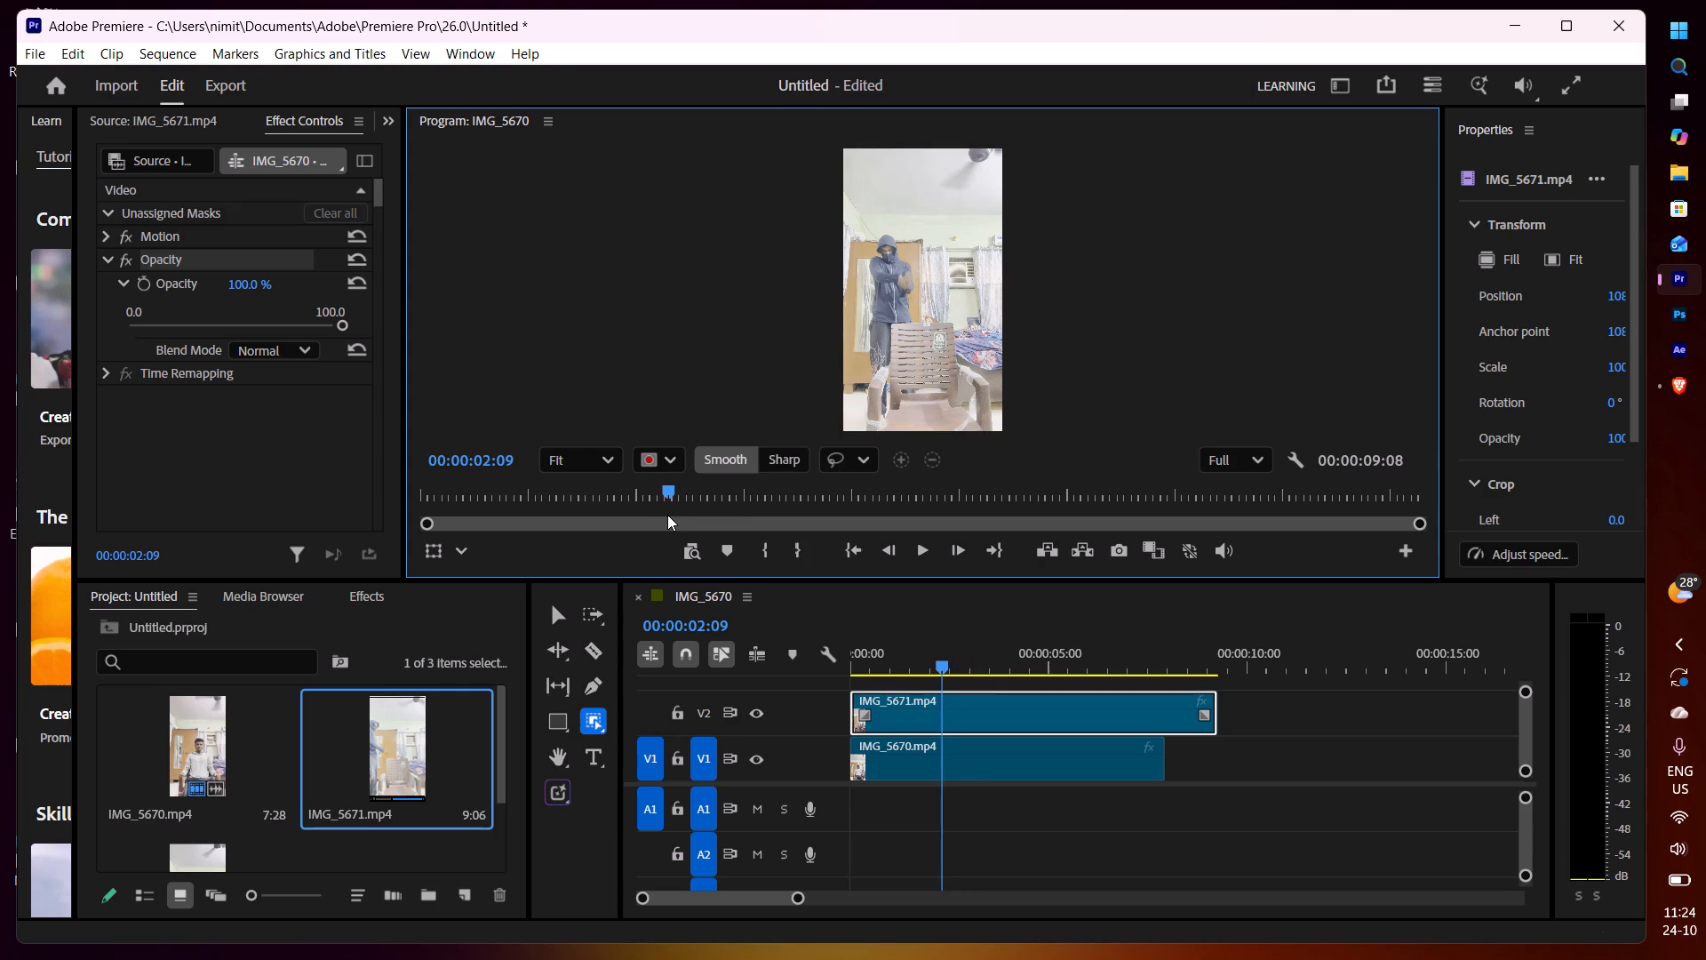
left_click_drag(667, 515, 349, 540)
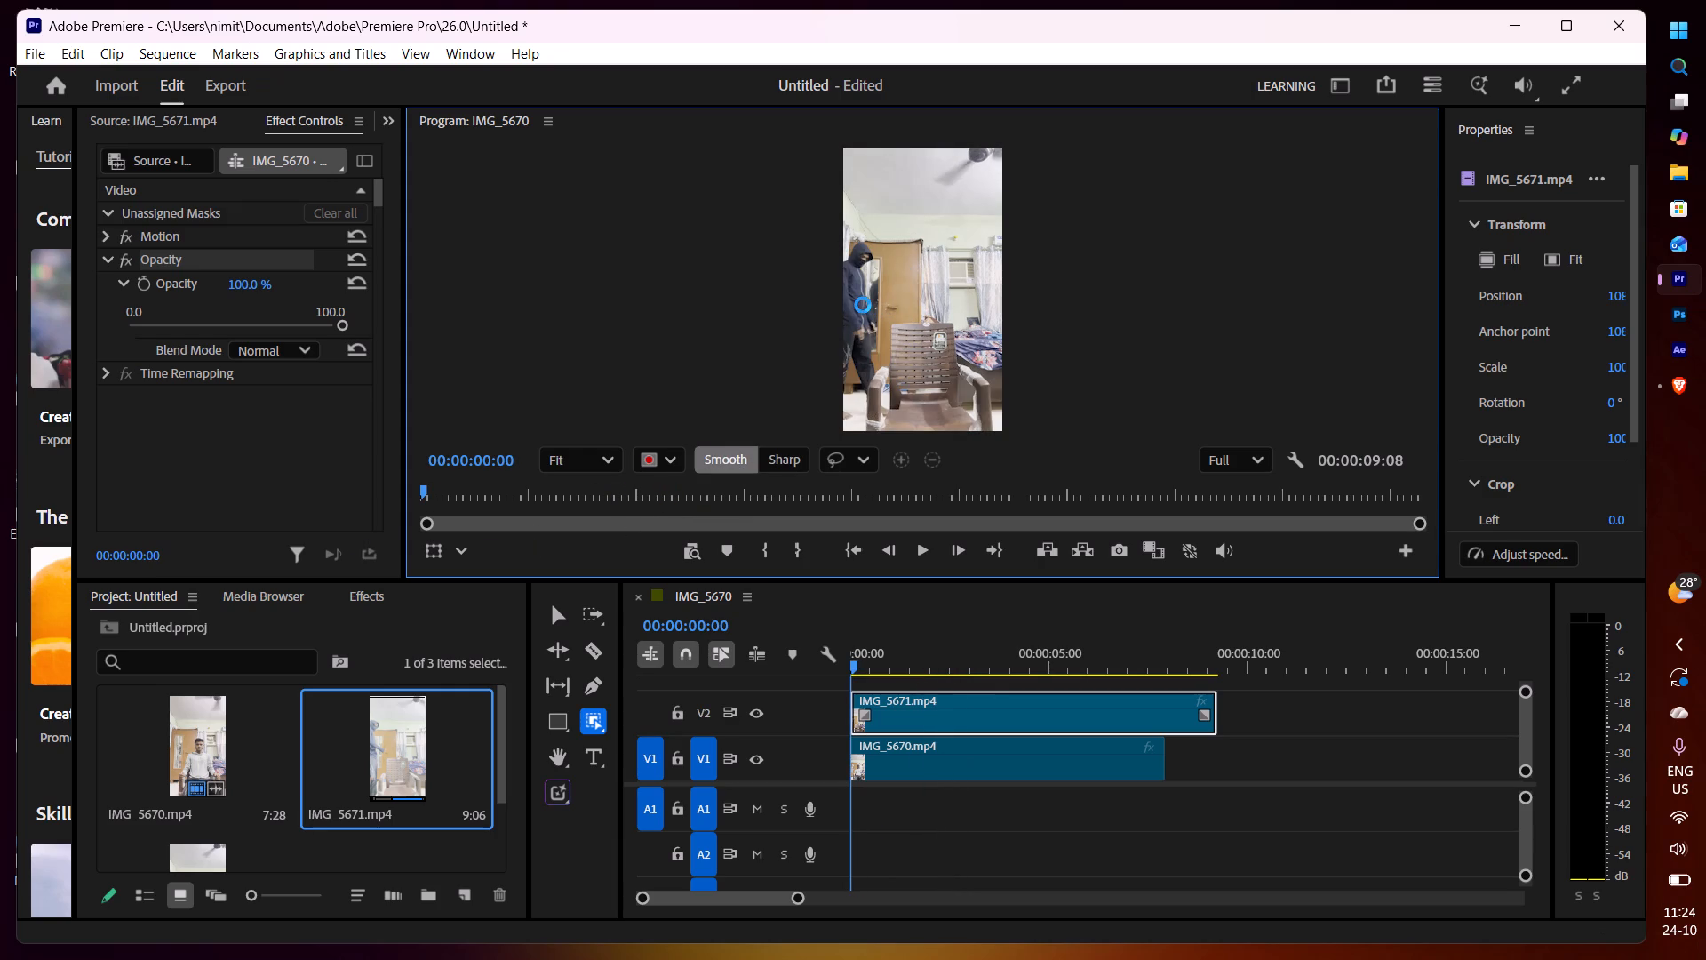
left_click(861, 474)
left_click(864, 464)
left_click(890, 555)
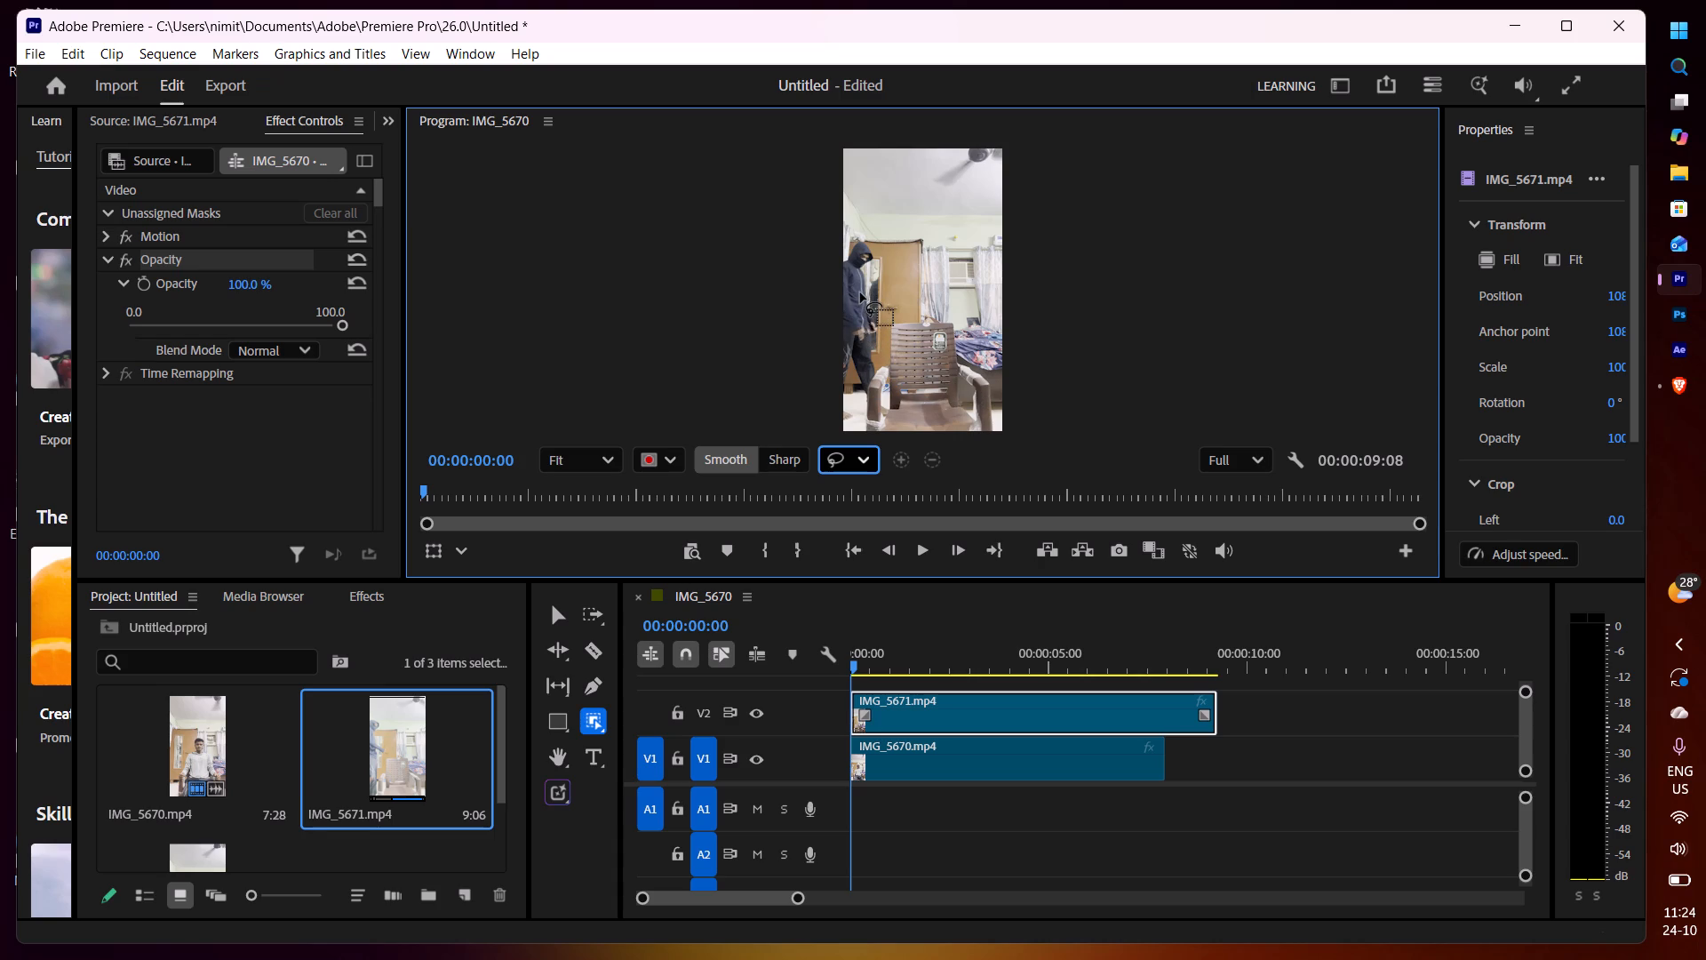
left_click(869, 460)
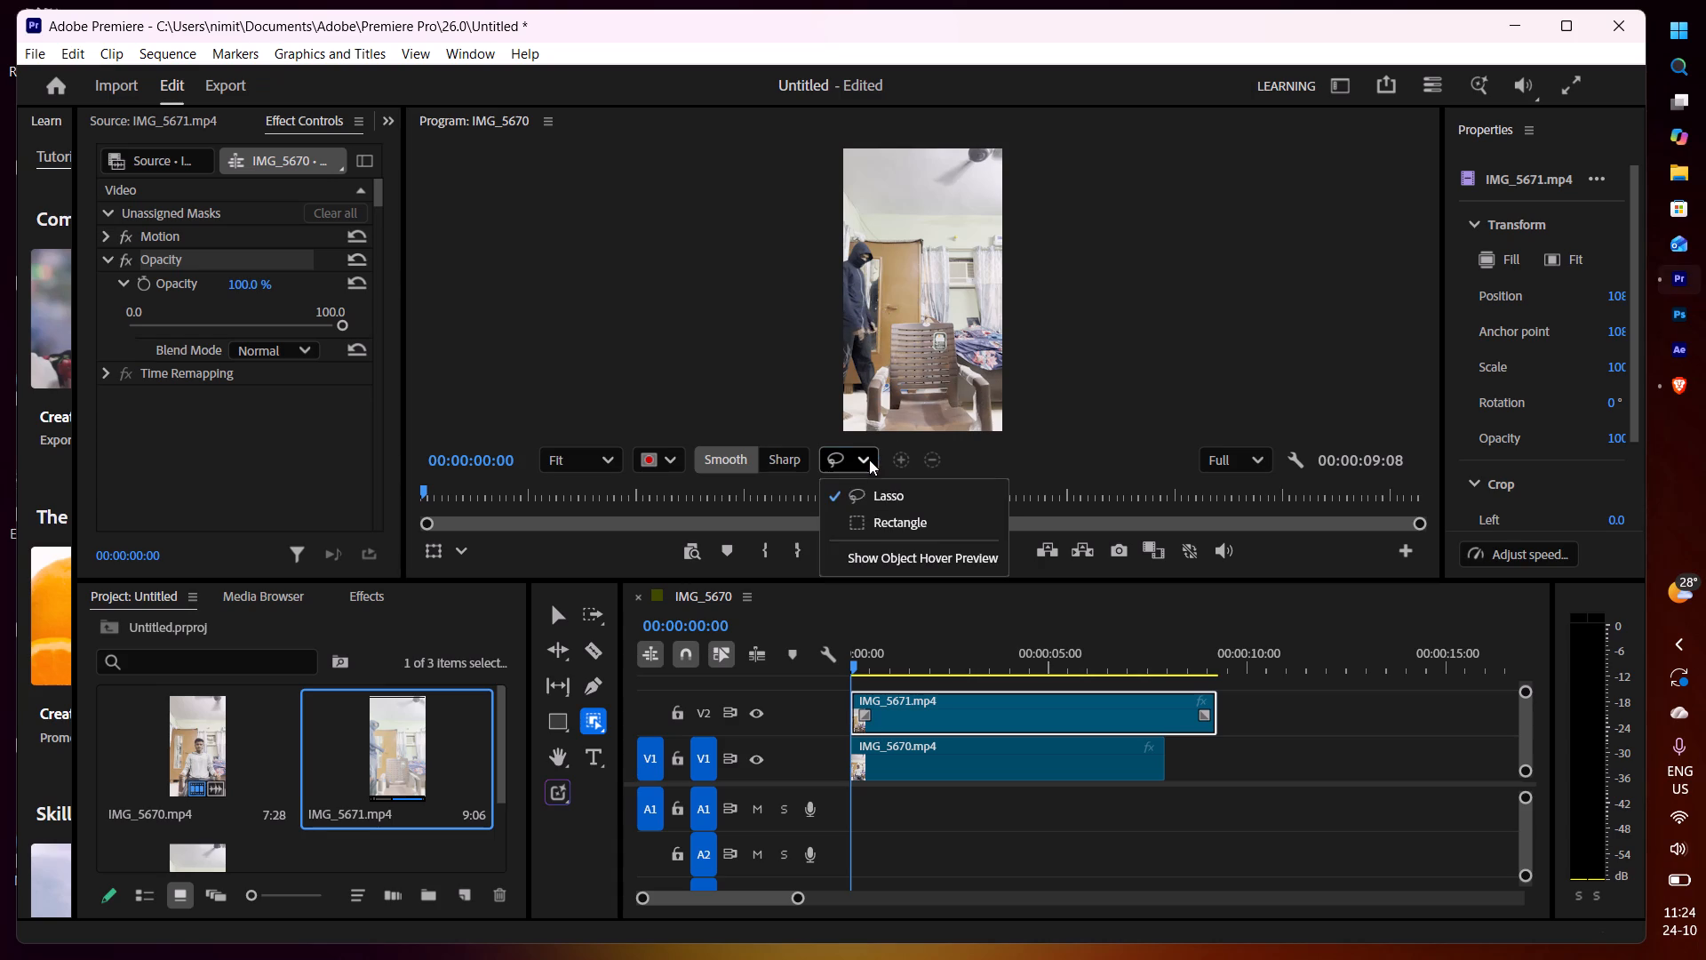
double_click(869, 460)
left_click(875, 556)
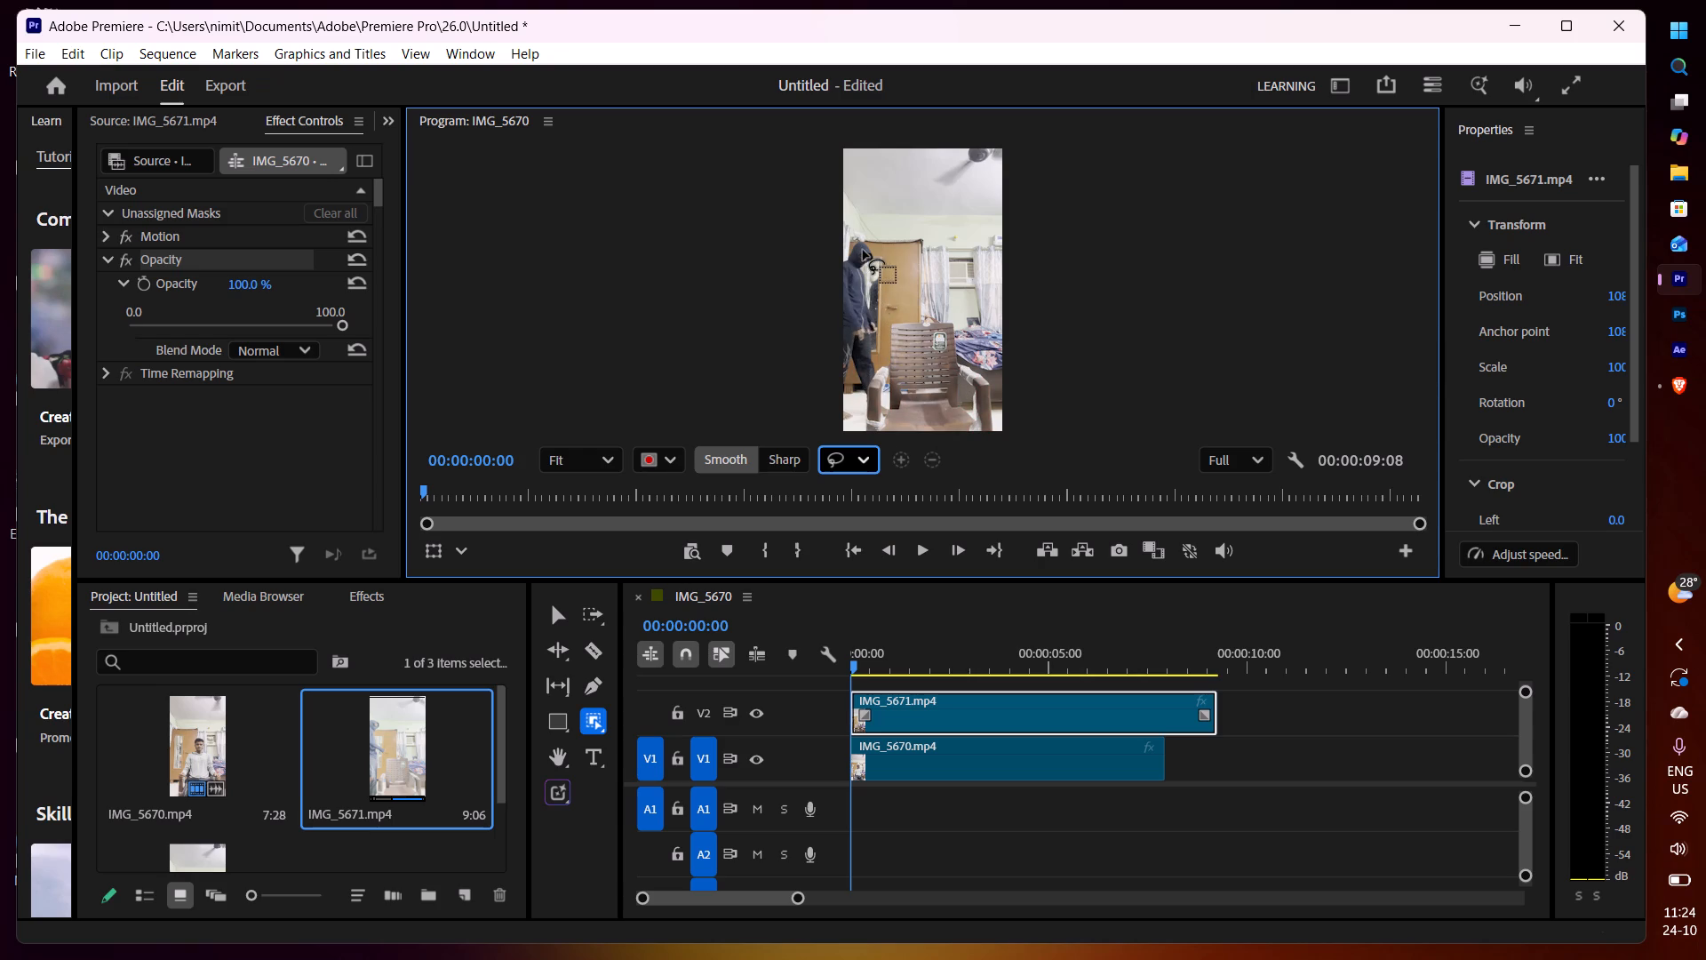
left_click(857, 302)
double_click(857, 306)
left_click_drag(846, 257, 872, 244)
left_click_drag(872, 244, 876, 317)
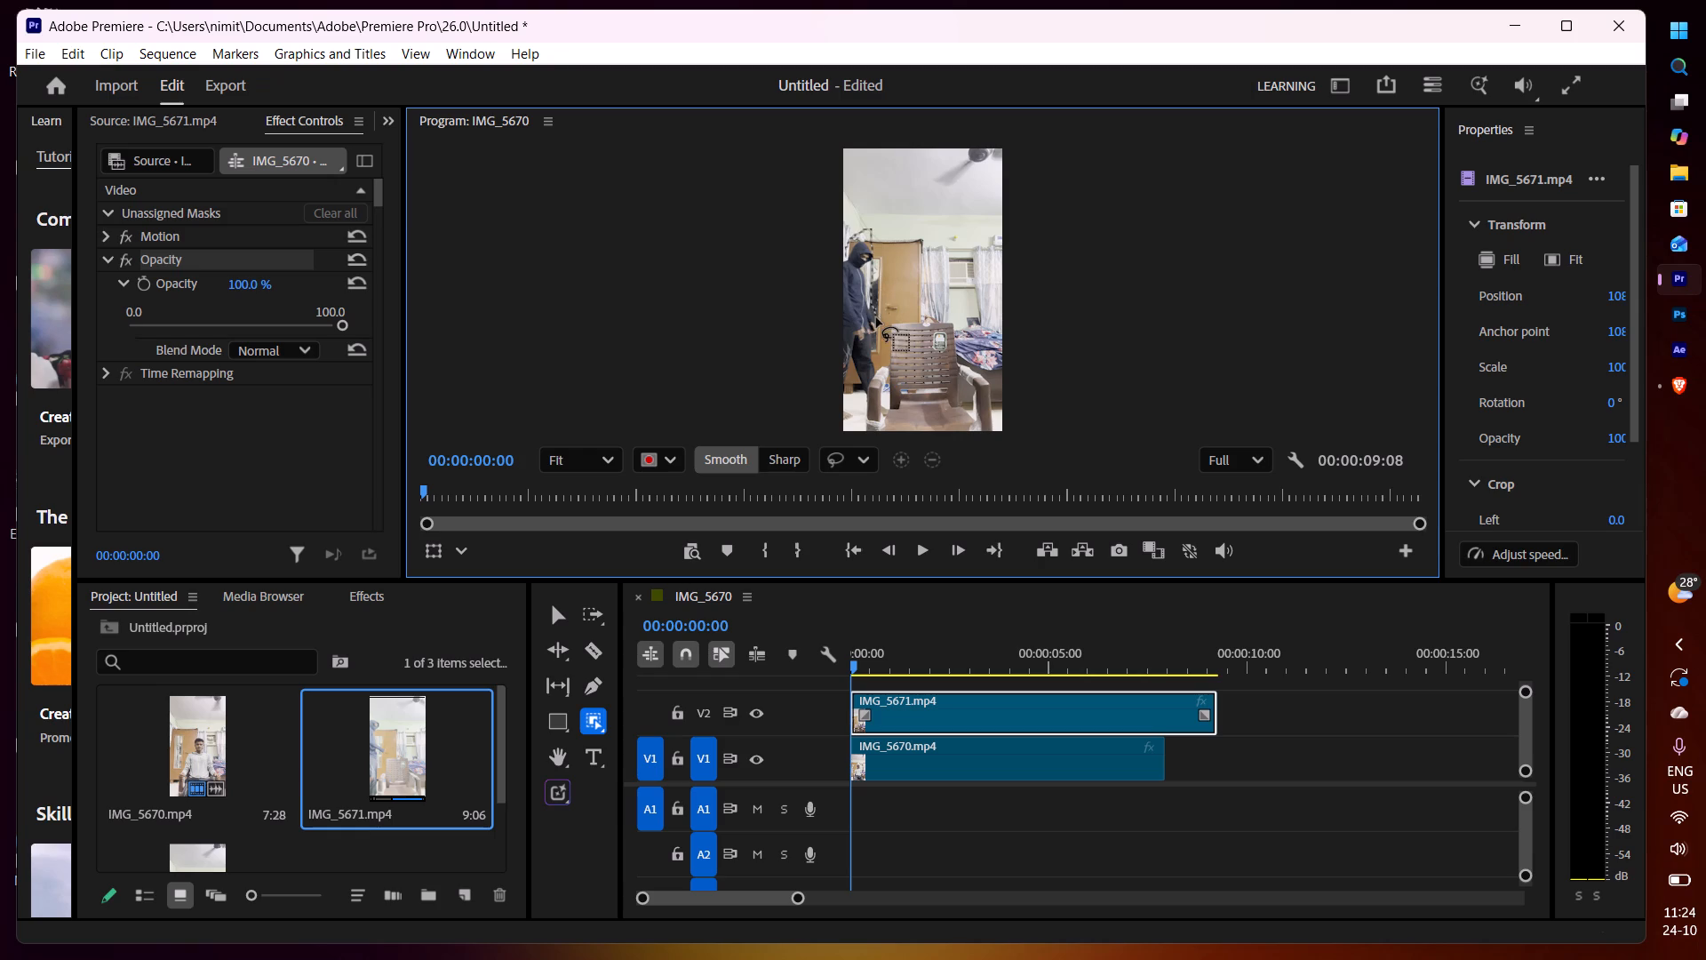
left_click_drag(876, 317, 876, 376)
left_click_drag(876, 376, 857, 367)
left_click_drag(857, 367, 845, 406)
left_click_drag(845, 406, 843, 409)
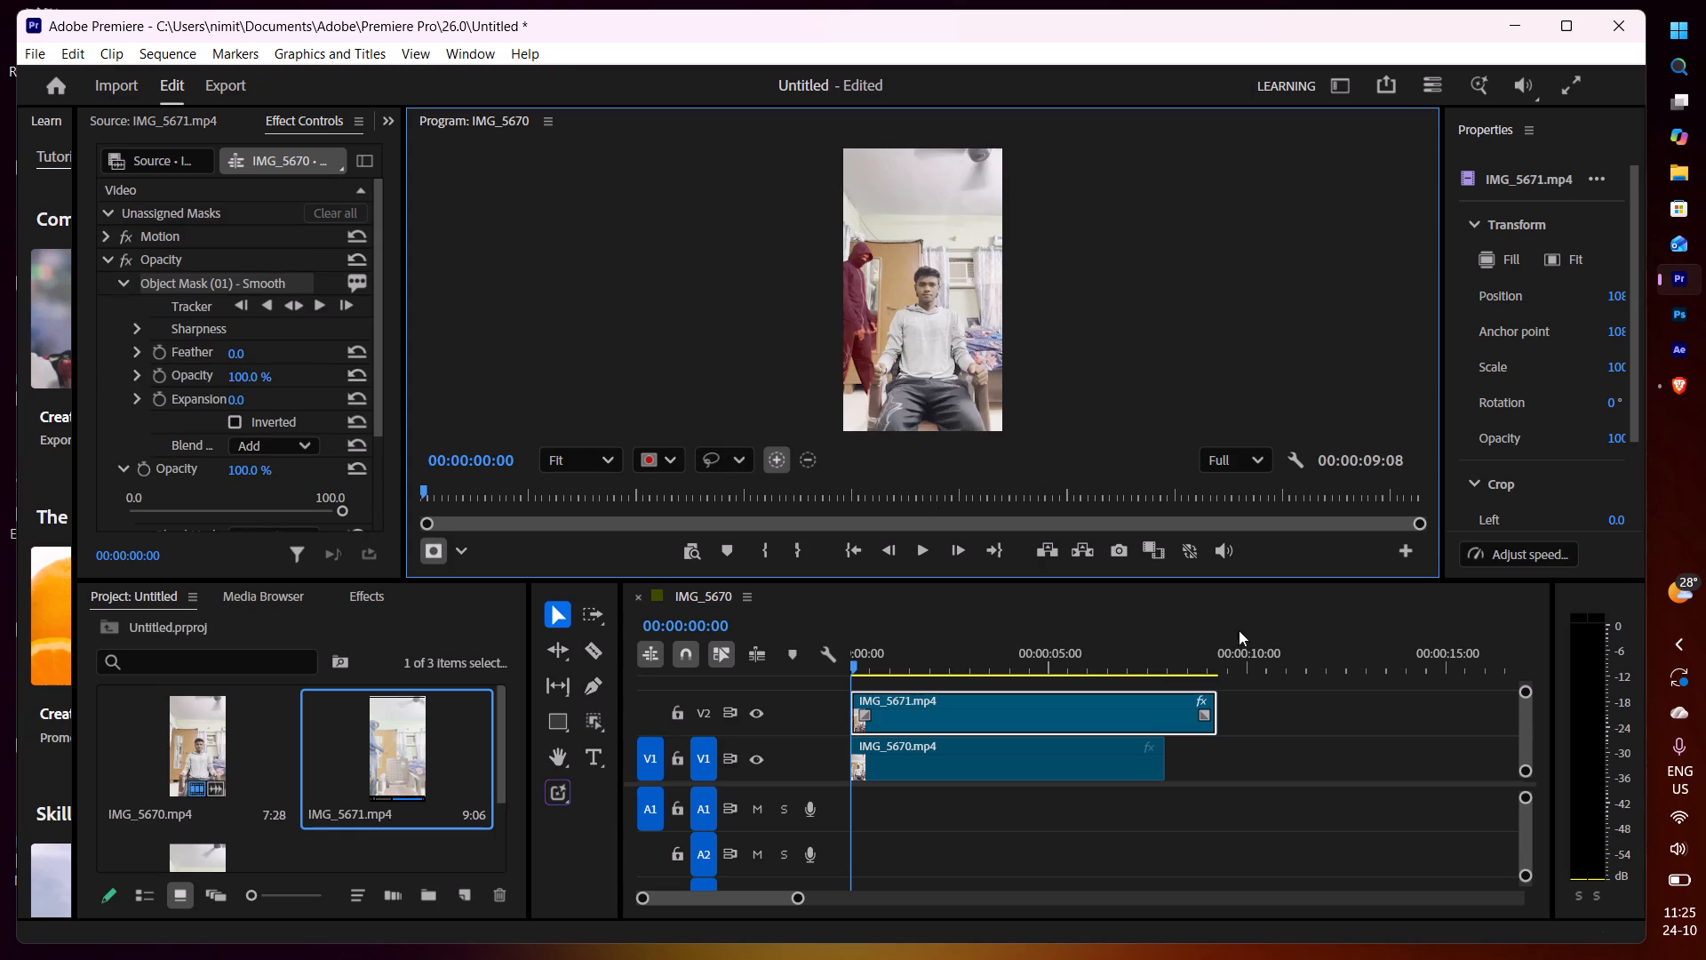
Play back the sequence to check how the masked figure follows the motion.
left_click(924, 552)
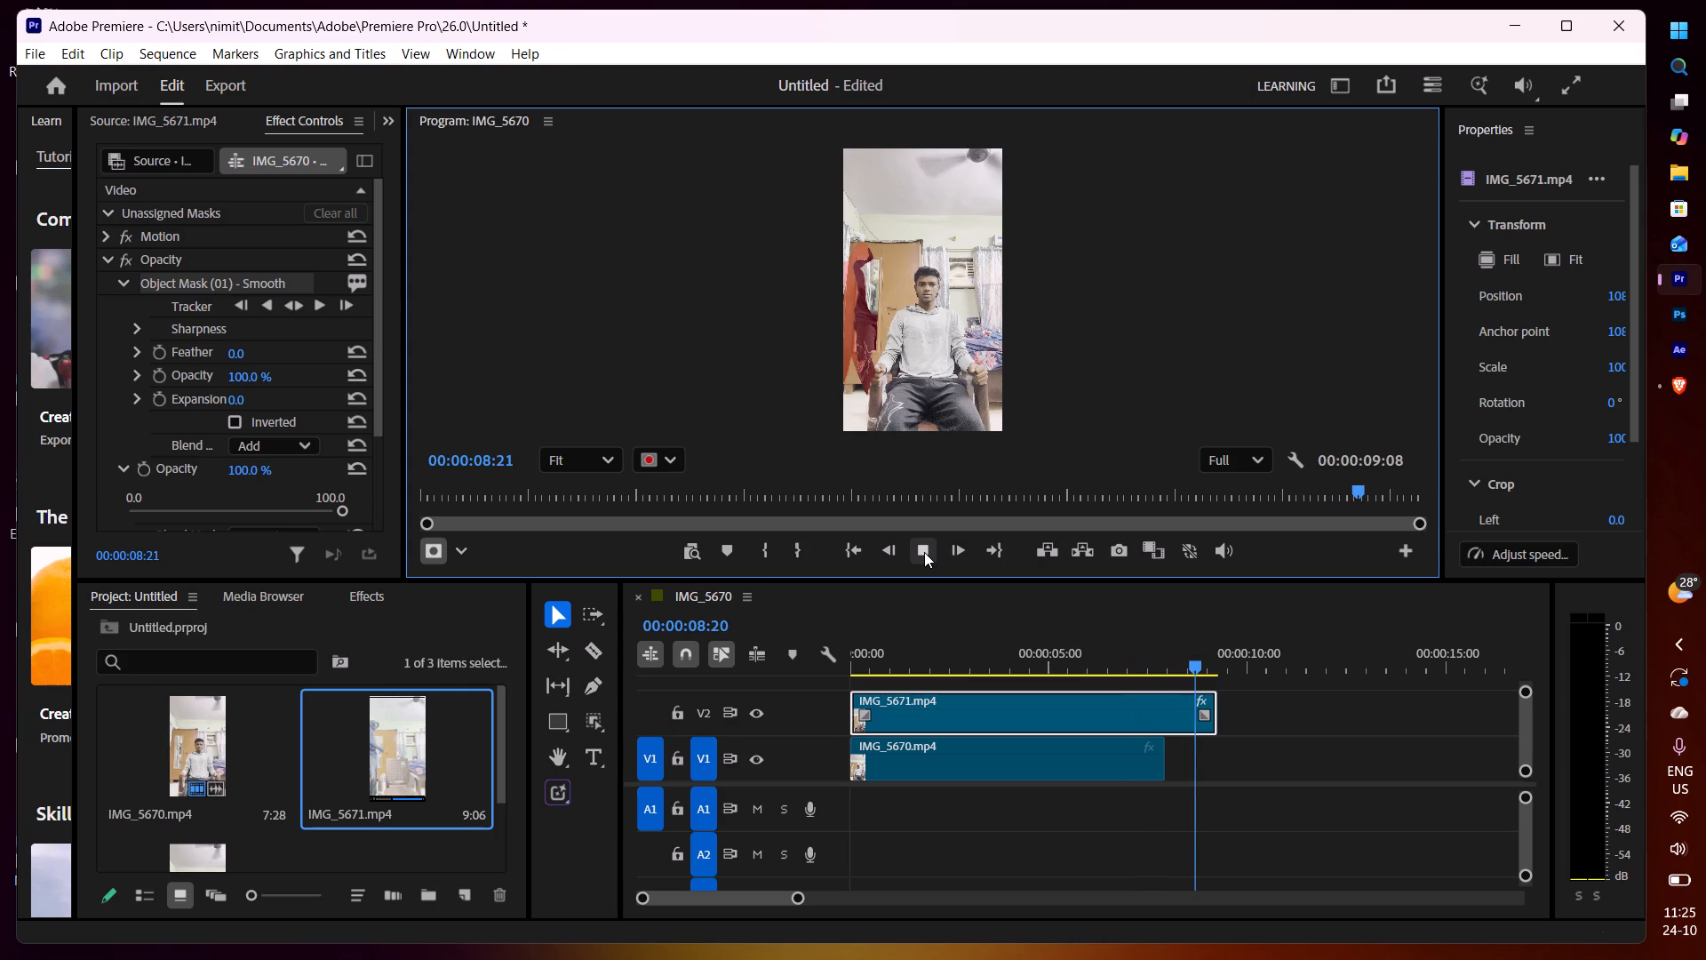
left_click(924, 552)
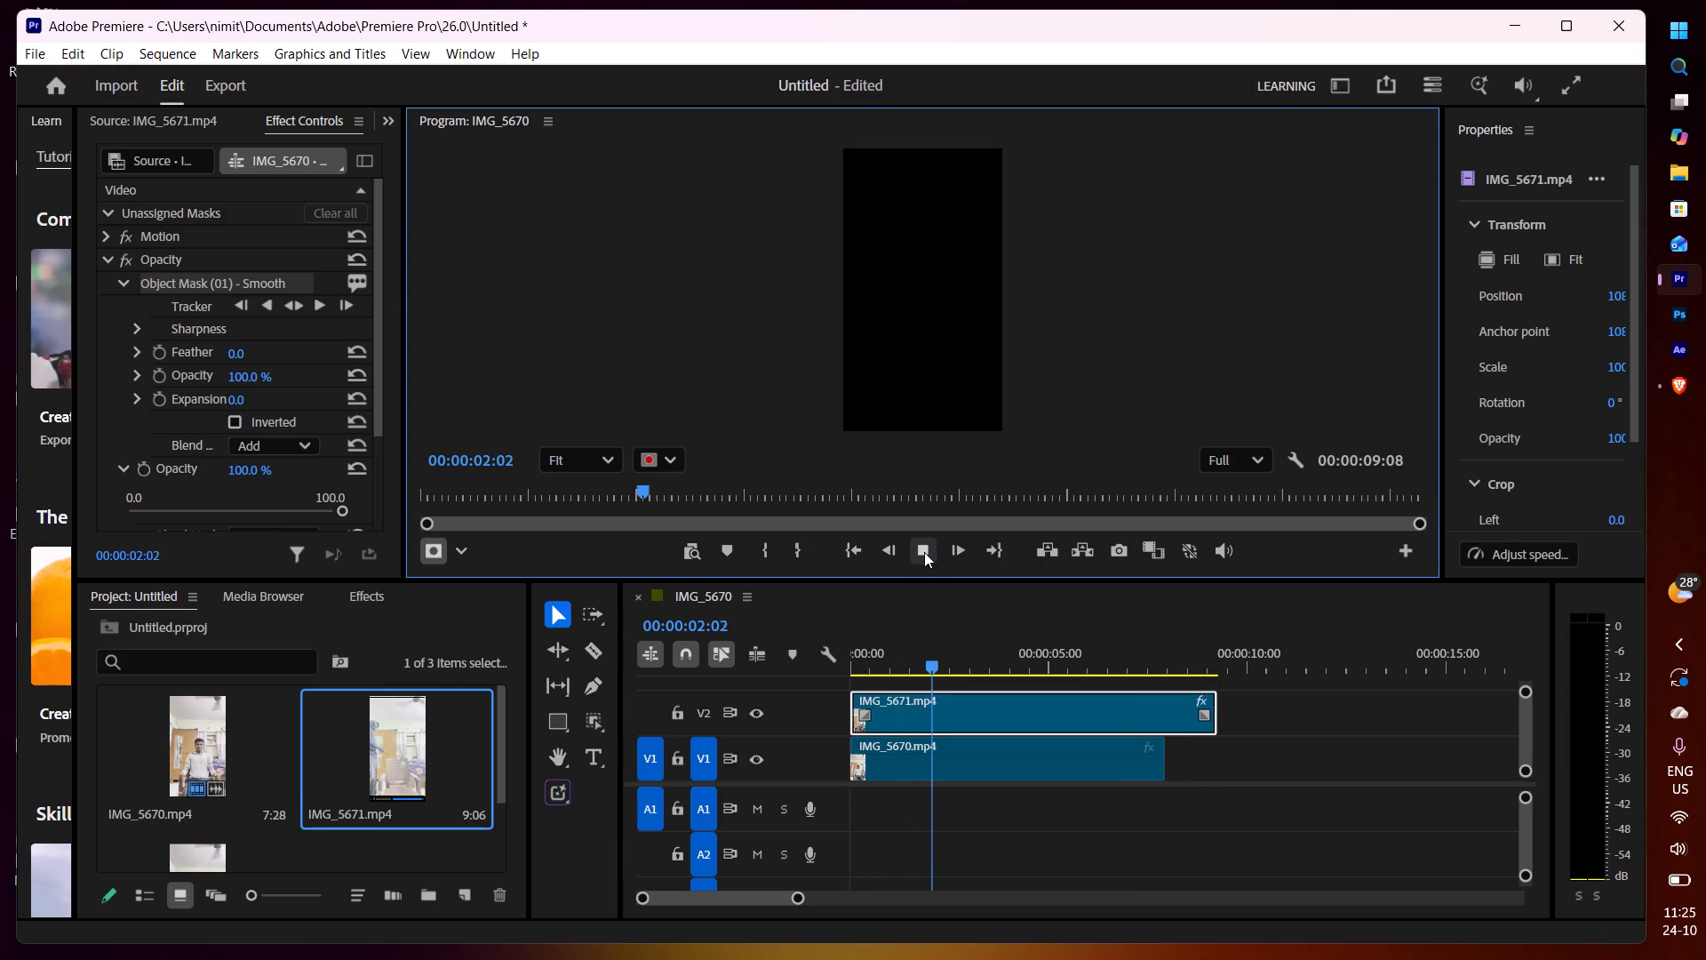
left_click(924, 552)
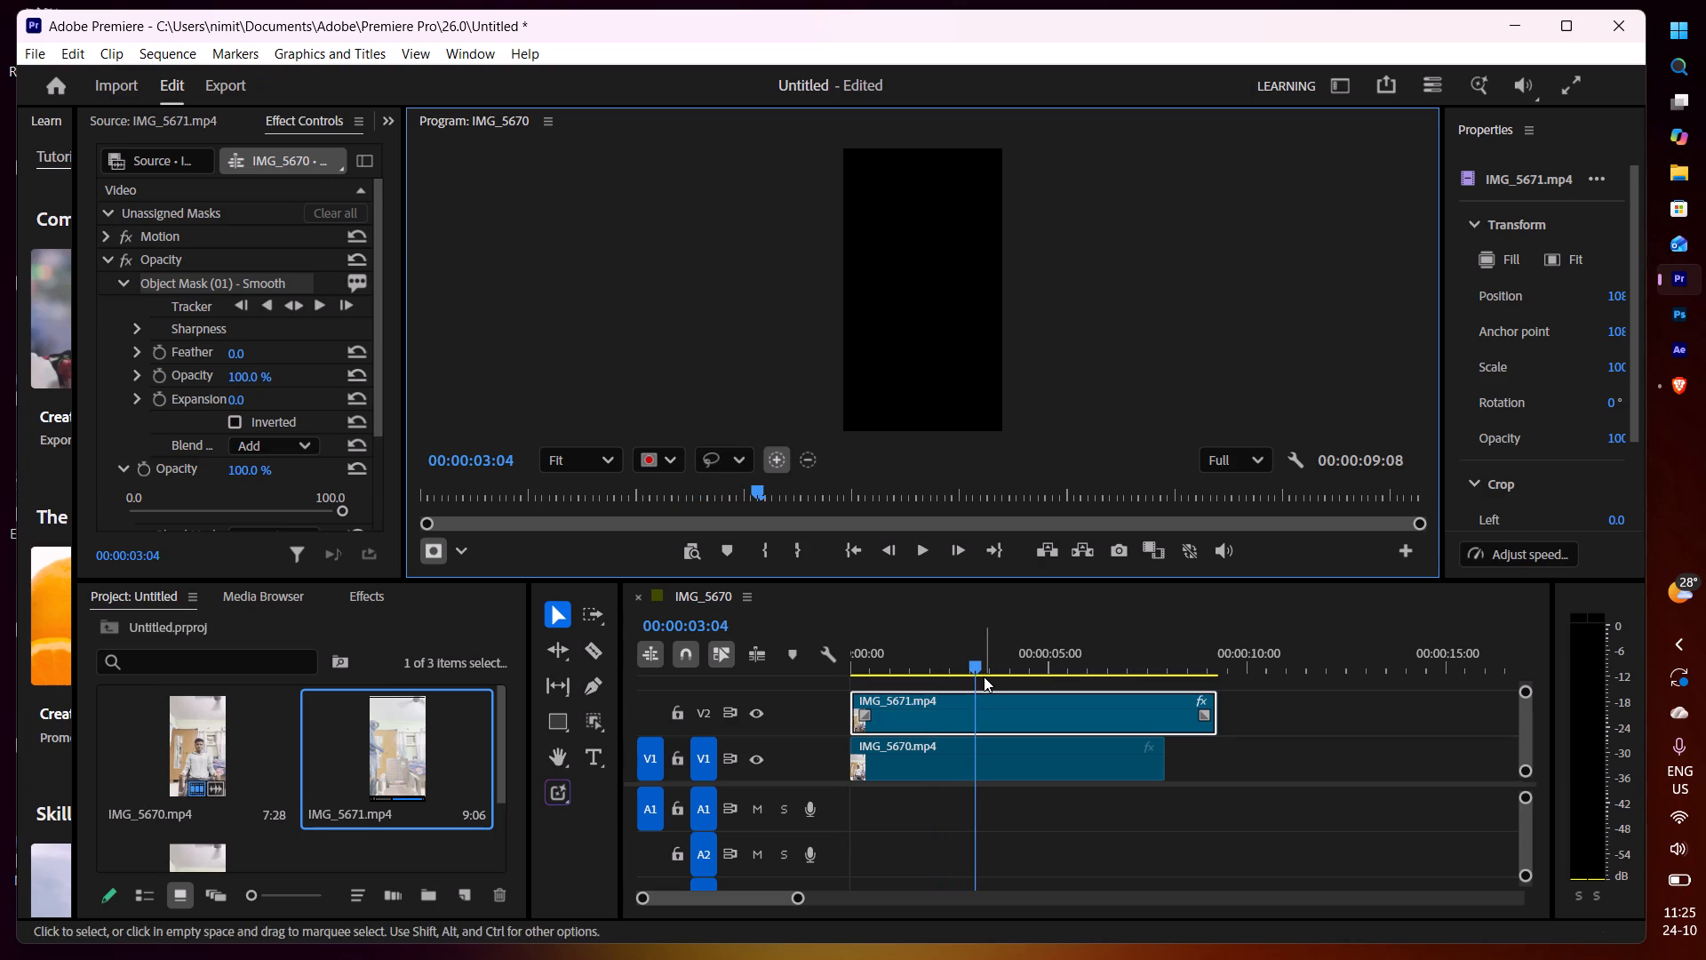
Track the object mask of the IMG_5671.mp4 clip on V2 forward from 00:00:00:00.
left_click_drag(978, 668, 773, 692)
left_click(912, 742)
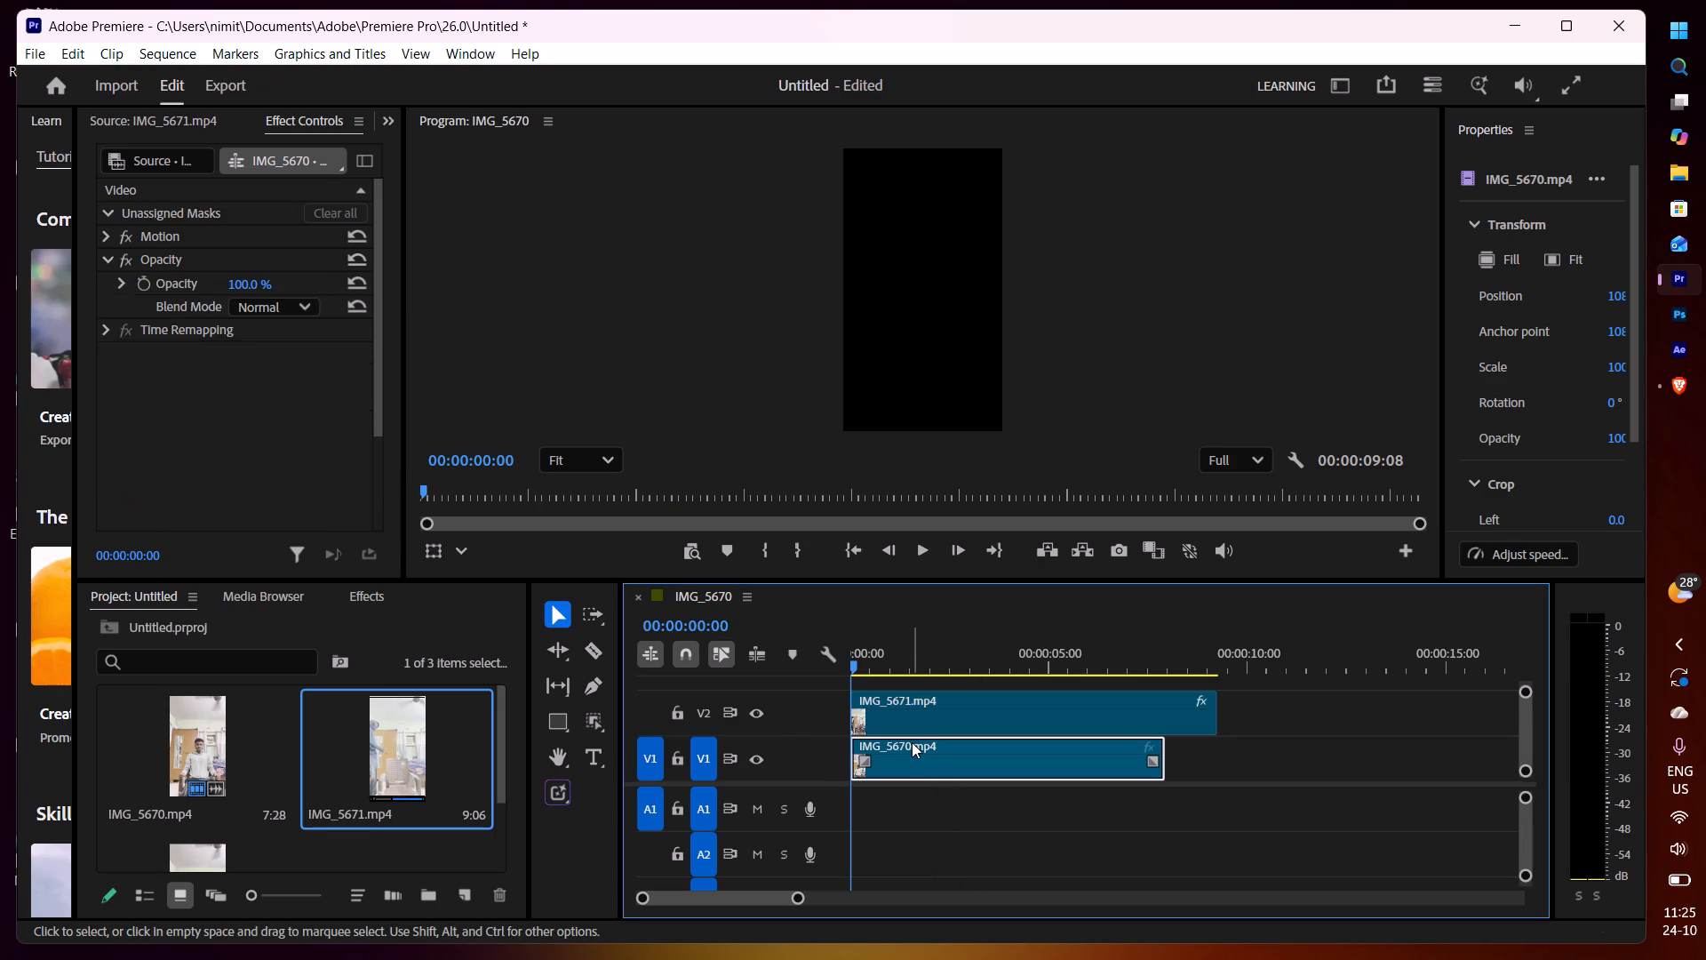
left_click(921, 717)
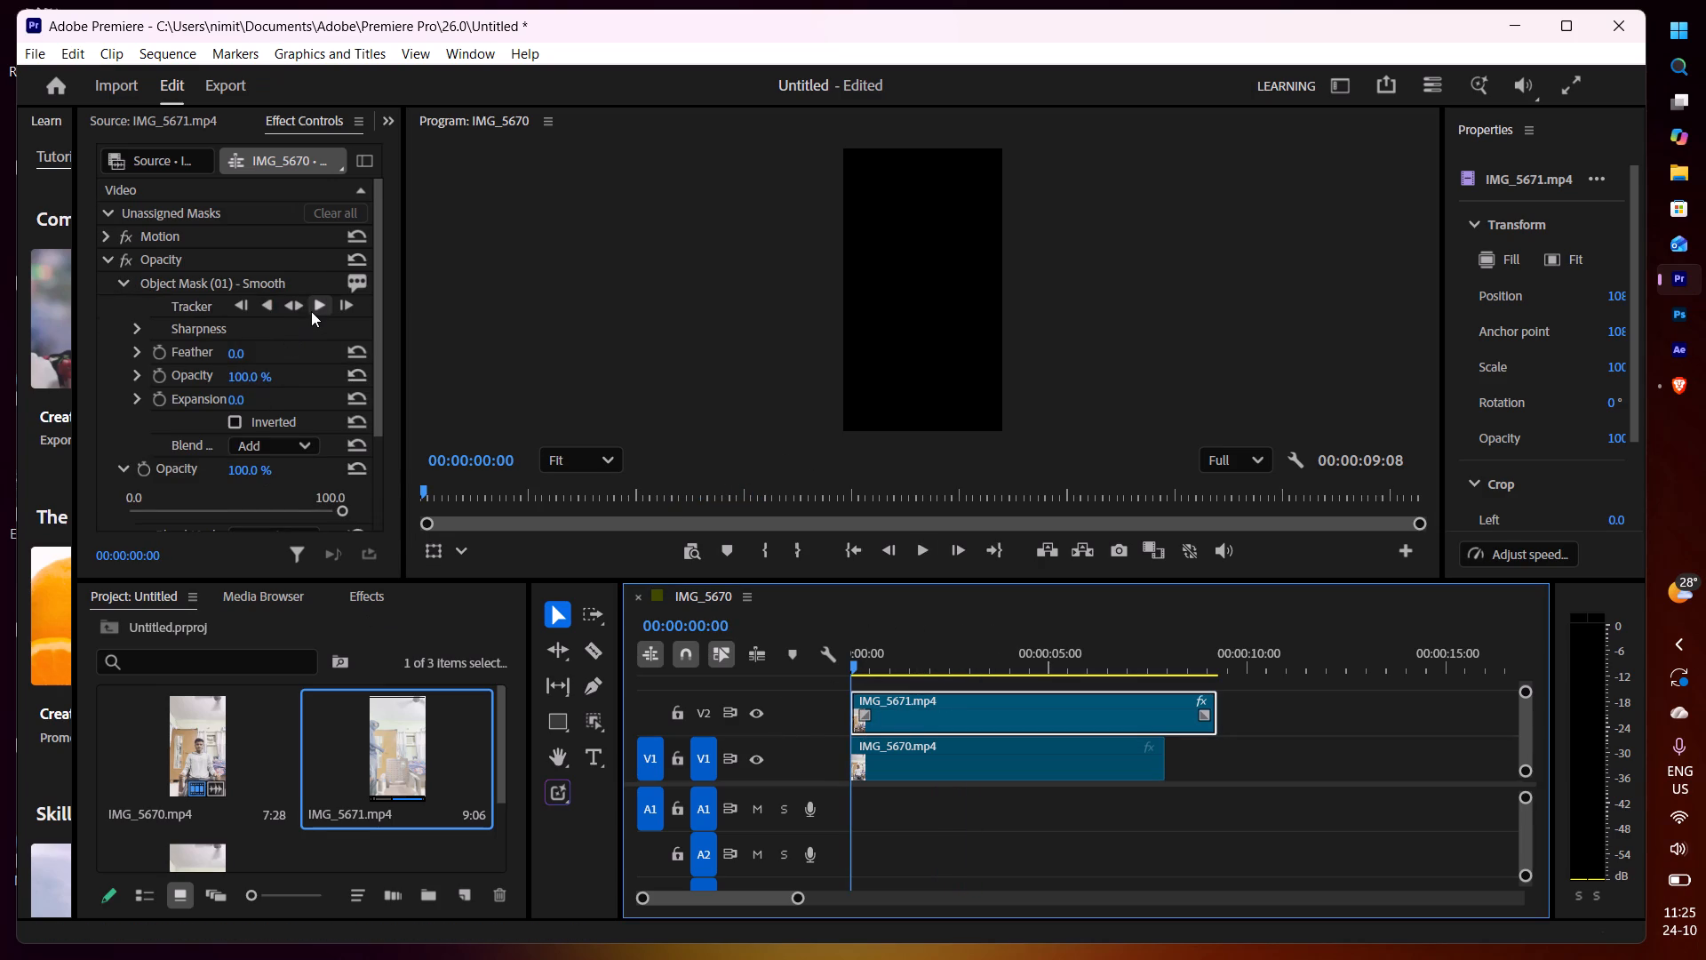
left_click(313, 310)
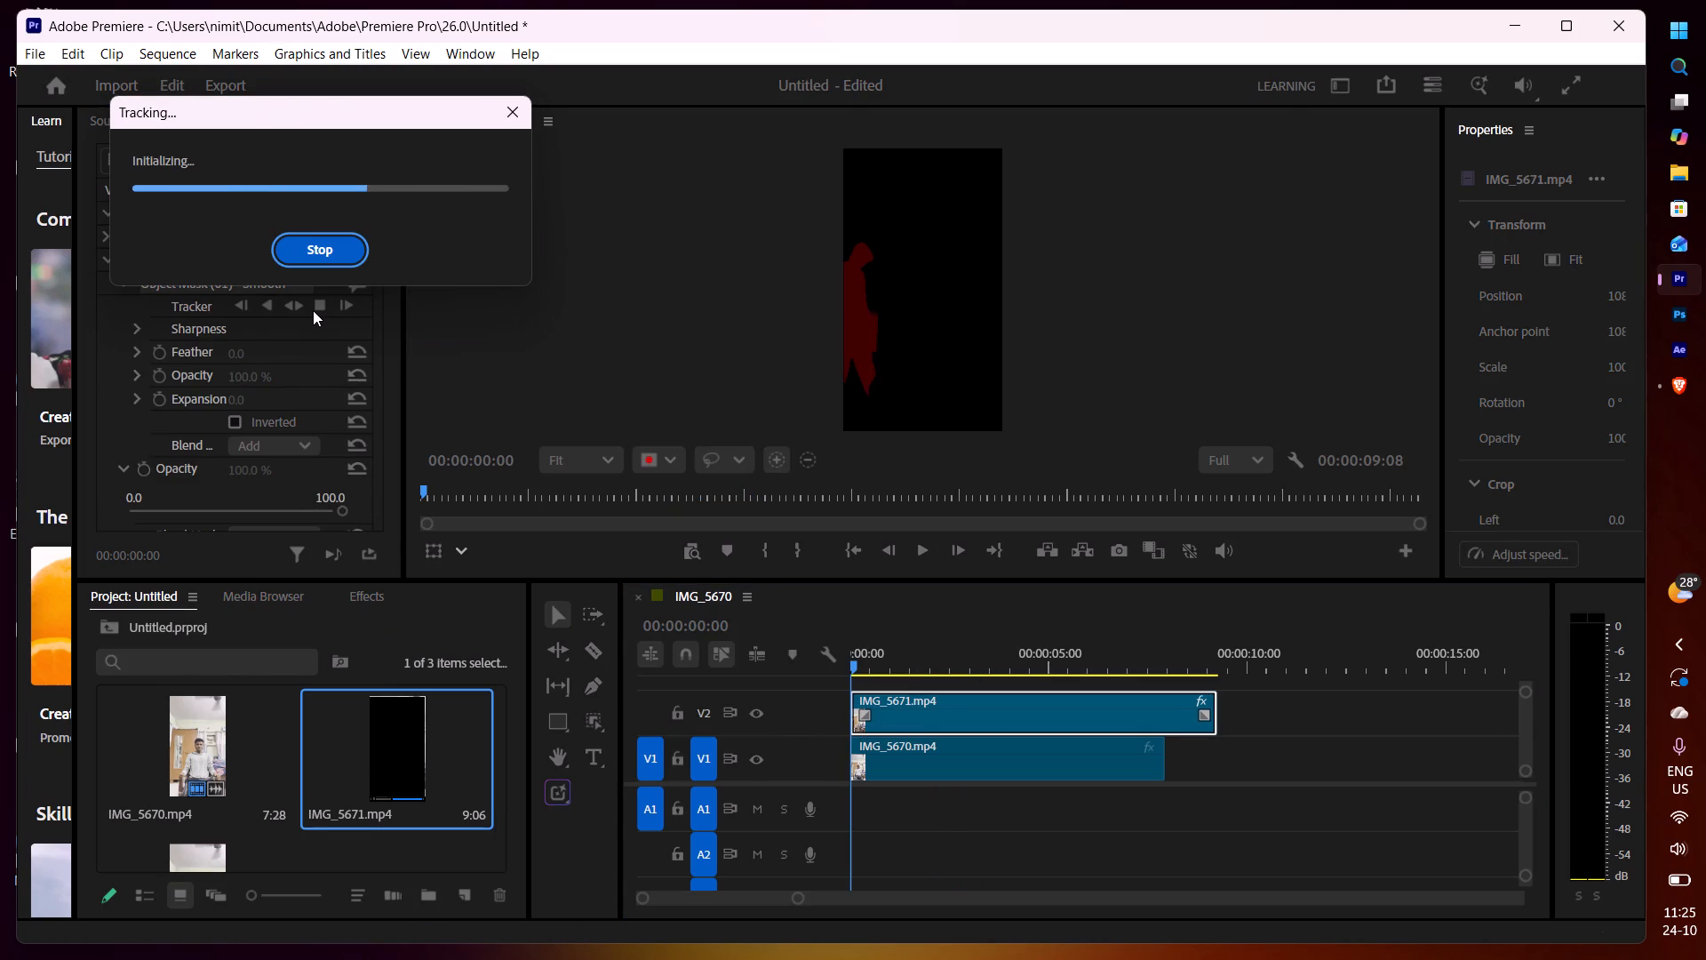
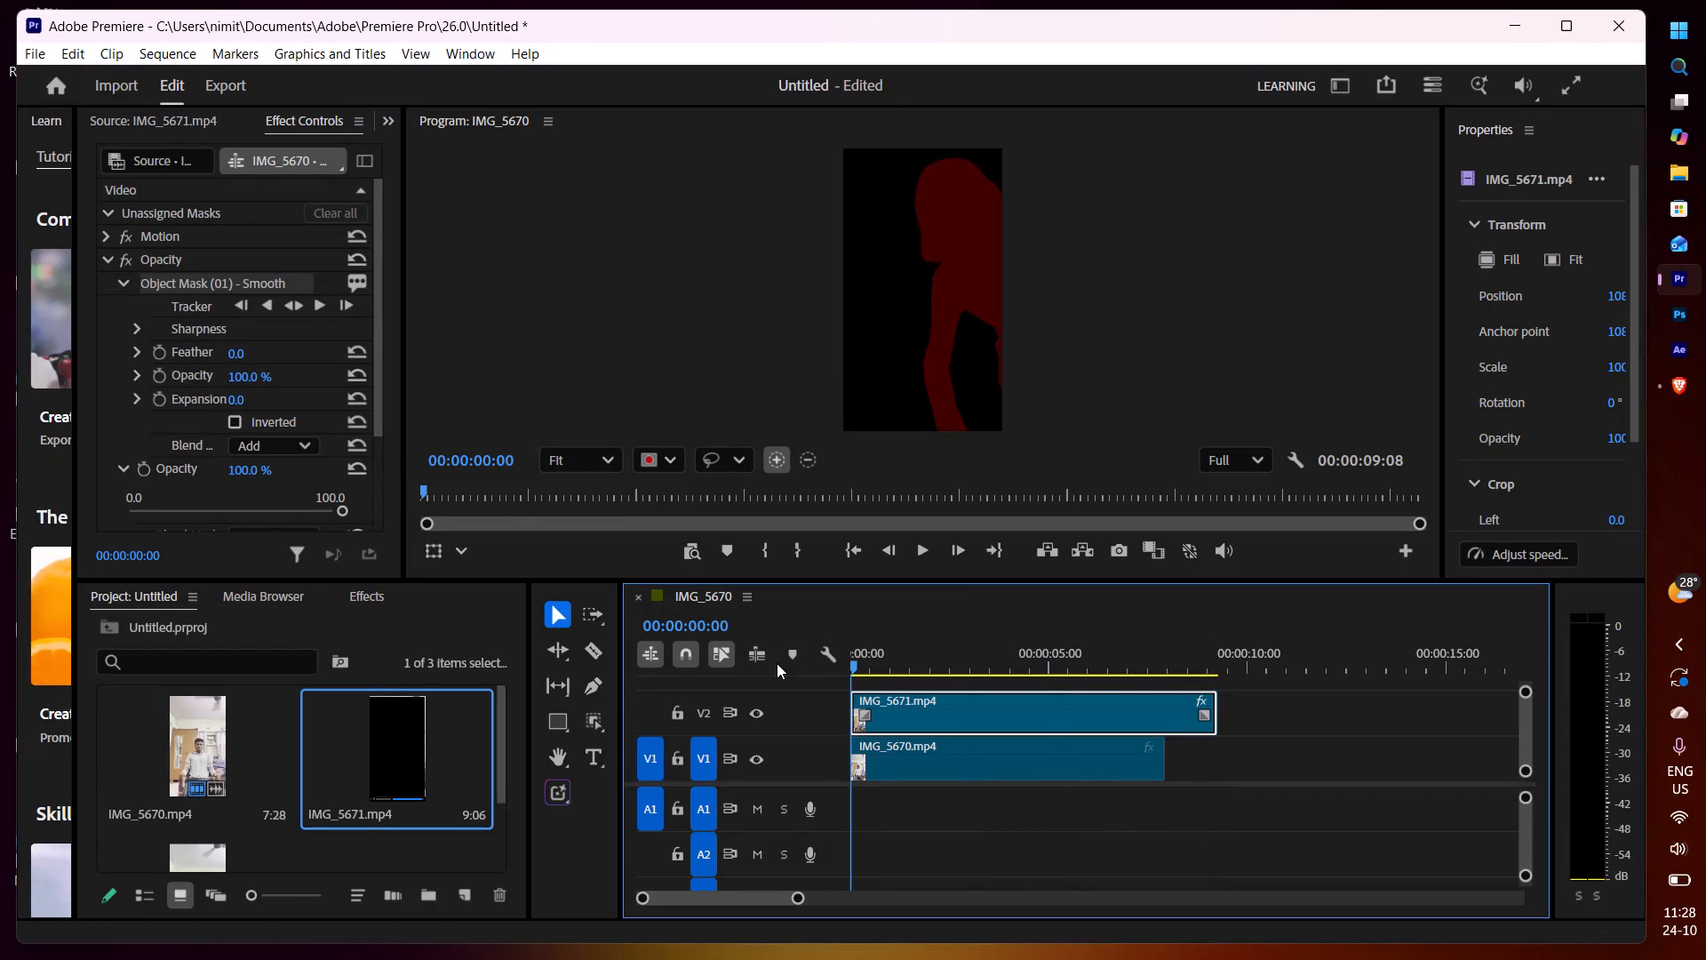
Play back the sequence to check the tracked mask, and return the playhead to 00:00:00:00.
left_click(928, 558)
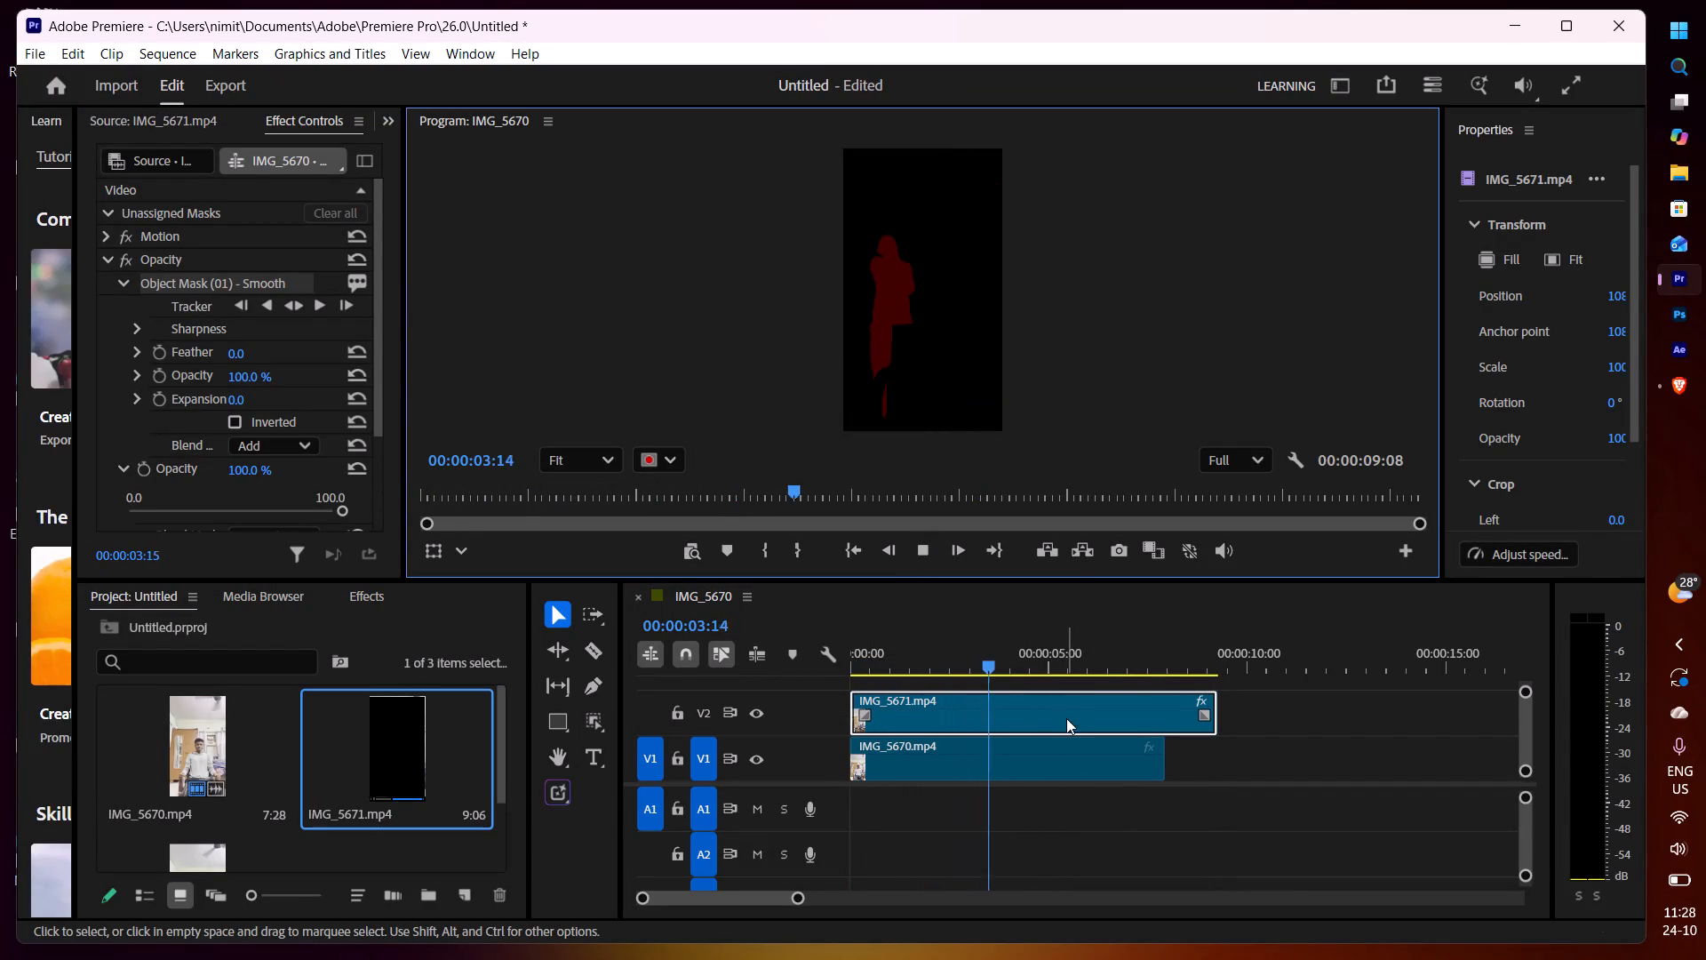
left_click_drag(1025, 669, 771, 678)
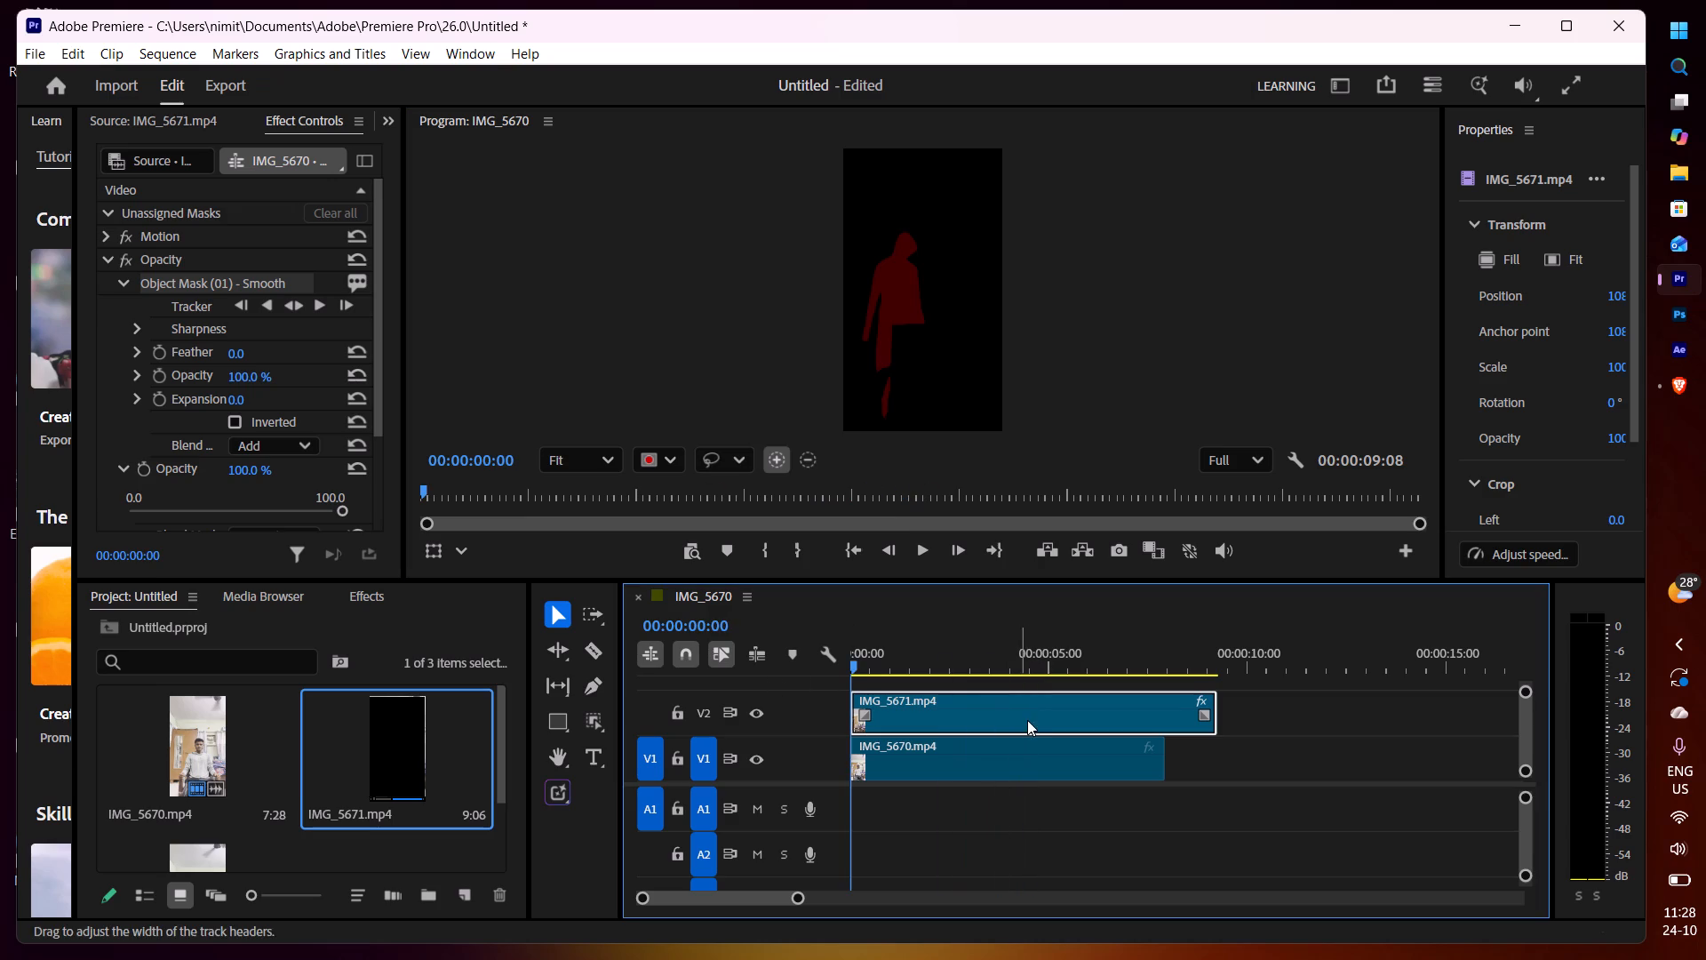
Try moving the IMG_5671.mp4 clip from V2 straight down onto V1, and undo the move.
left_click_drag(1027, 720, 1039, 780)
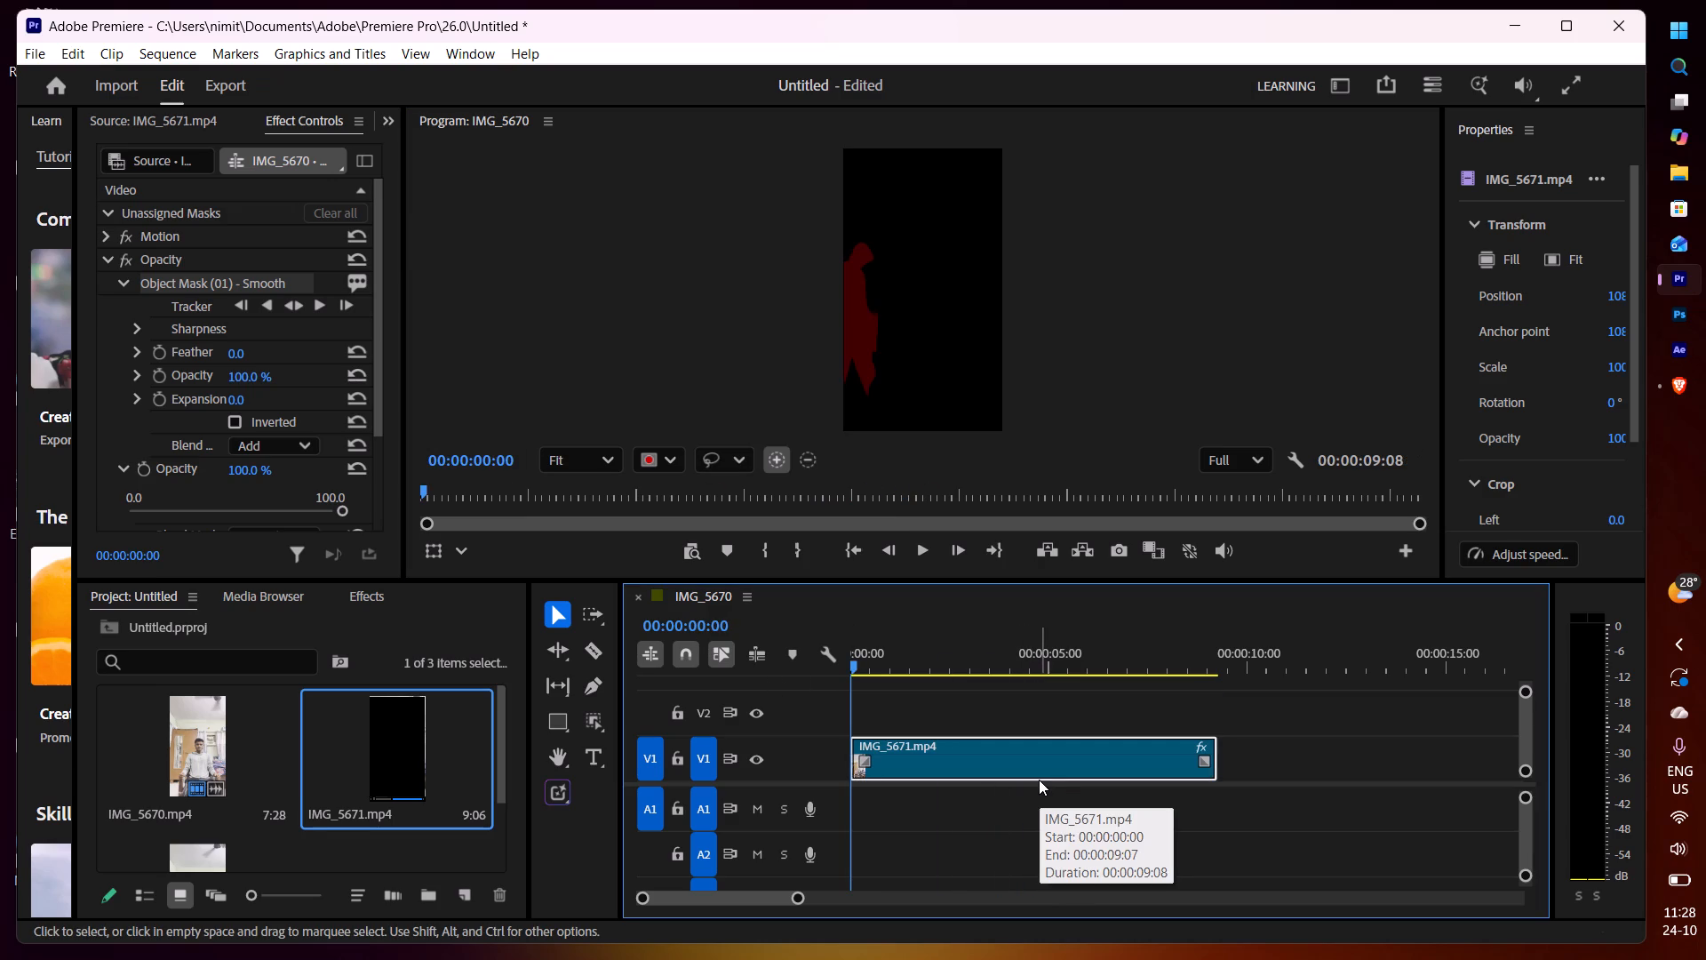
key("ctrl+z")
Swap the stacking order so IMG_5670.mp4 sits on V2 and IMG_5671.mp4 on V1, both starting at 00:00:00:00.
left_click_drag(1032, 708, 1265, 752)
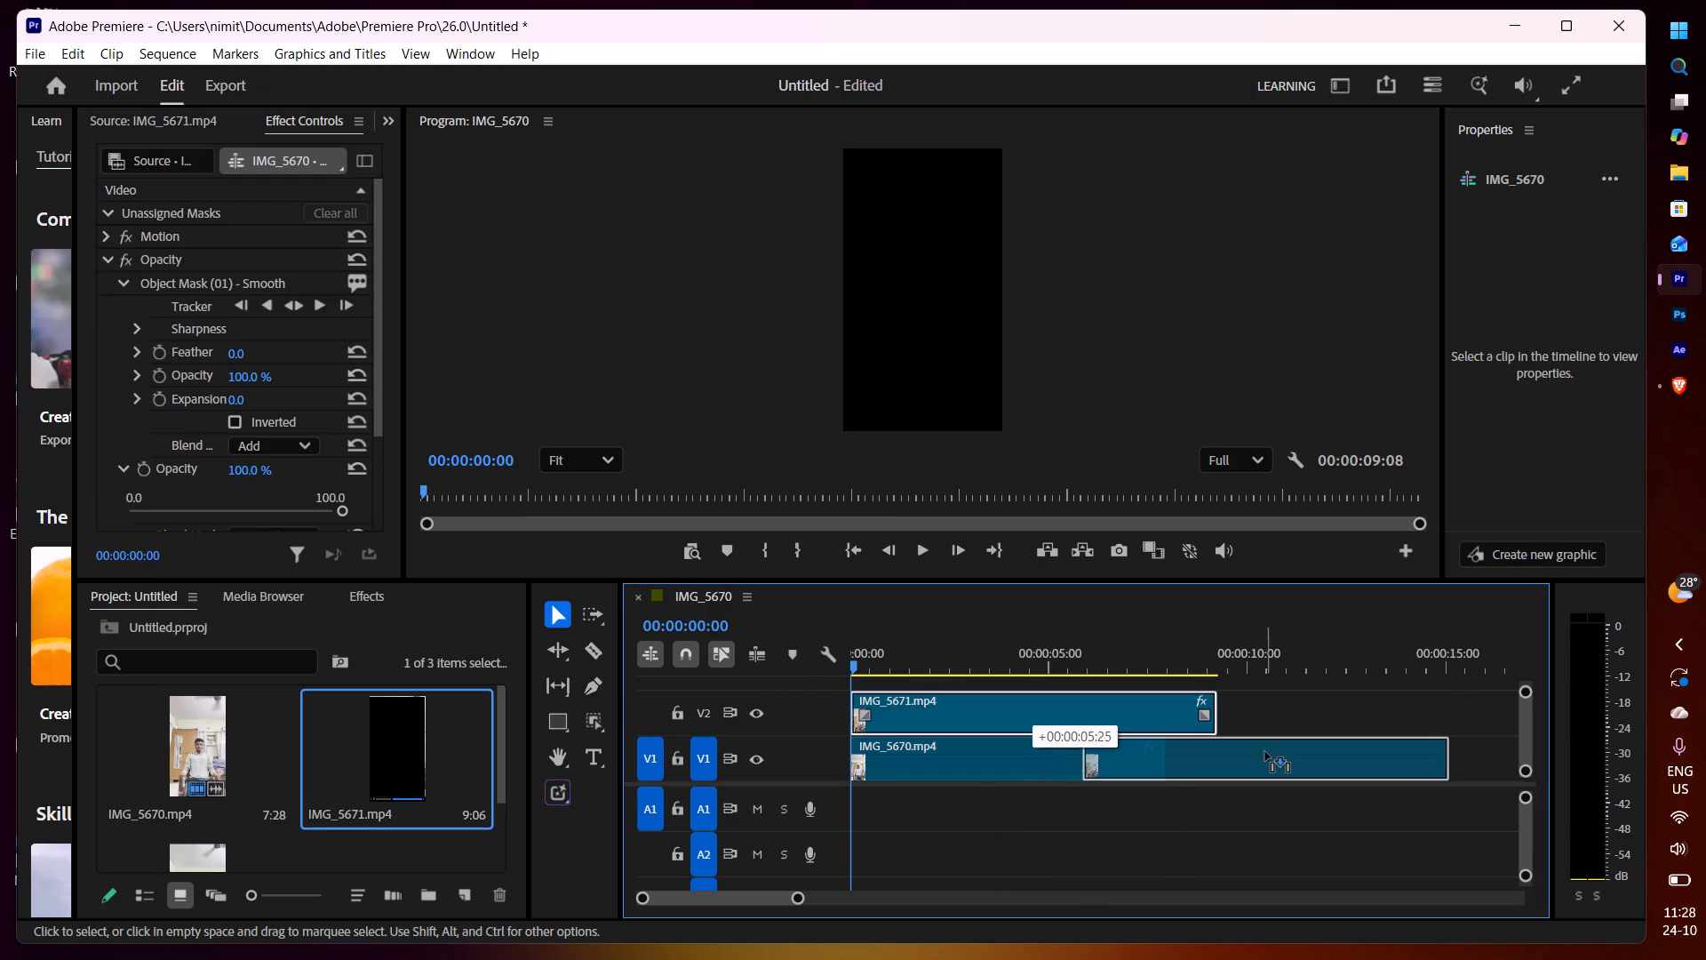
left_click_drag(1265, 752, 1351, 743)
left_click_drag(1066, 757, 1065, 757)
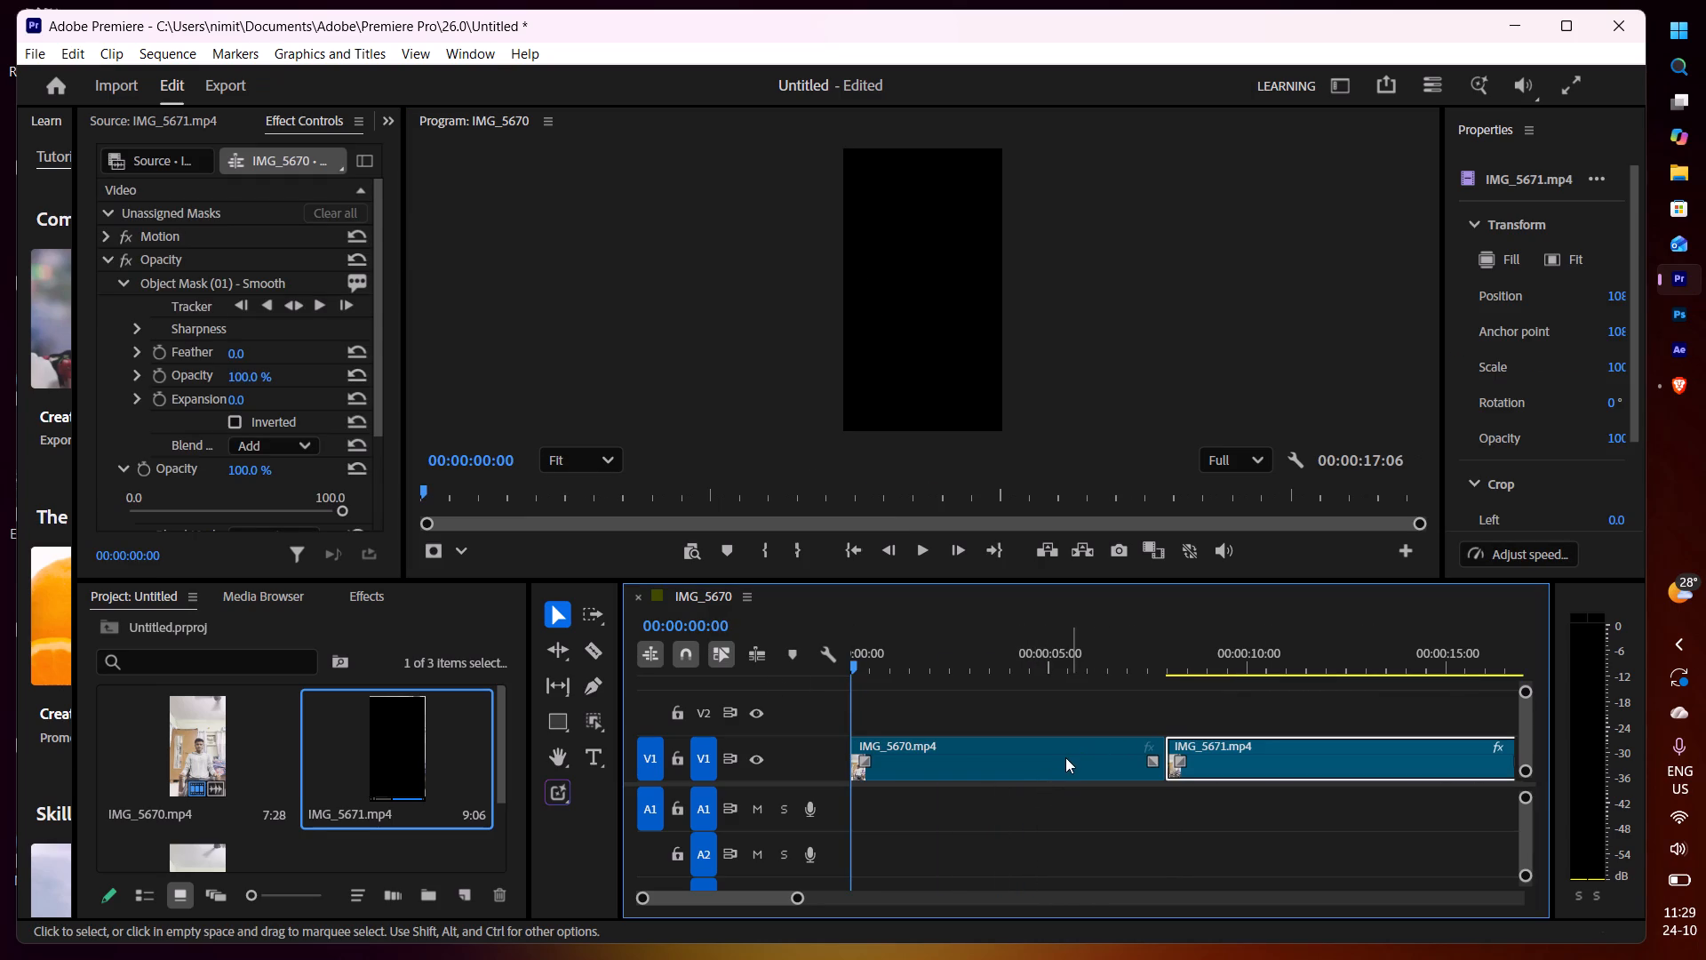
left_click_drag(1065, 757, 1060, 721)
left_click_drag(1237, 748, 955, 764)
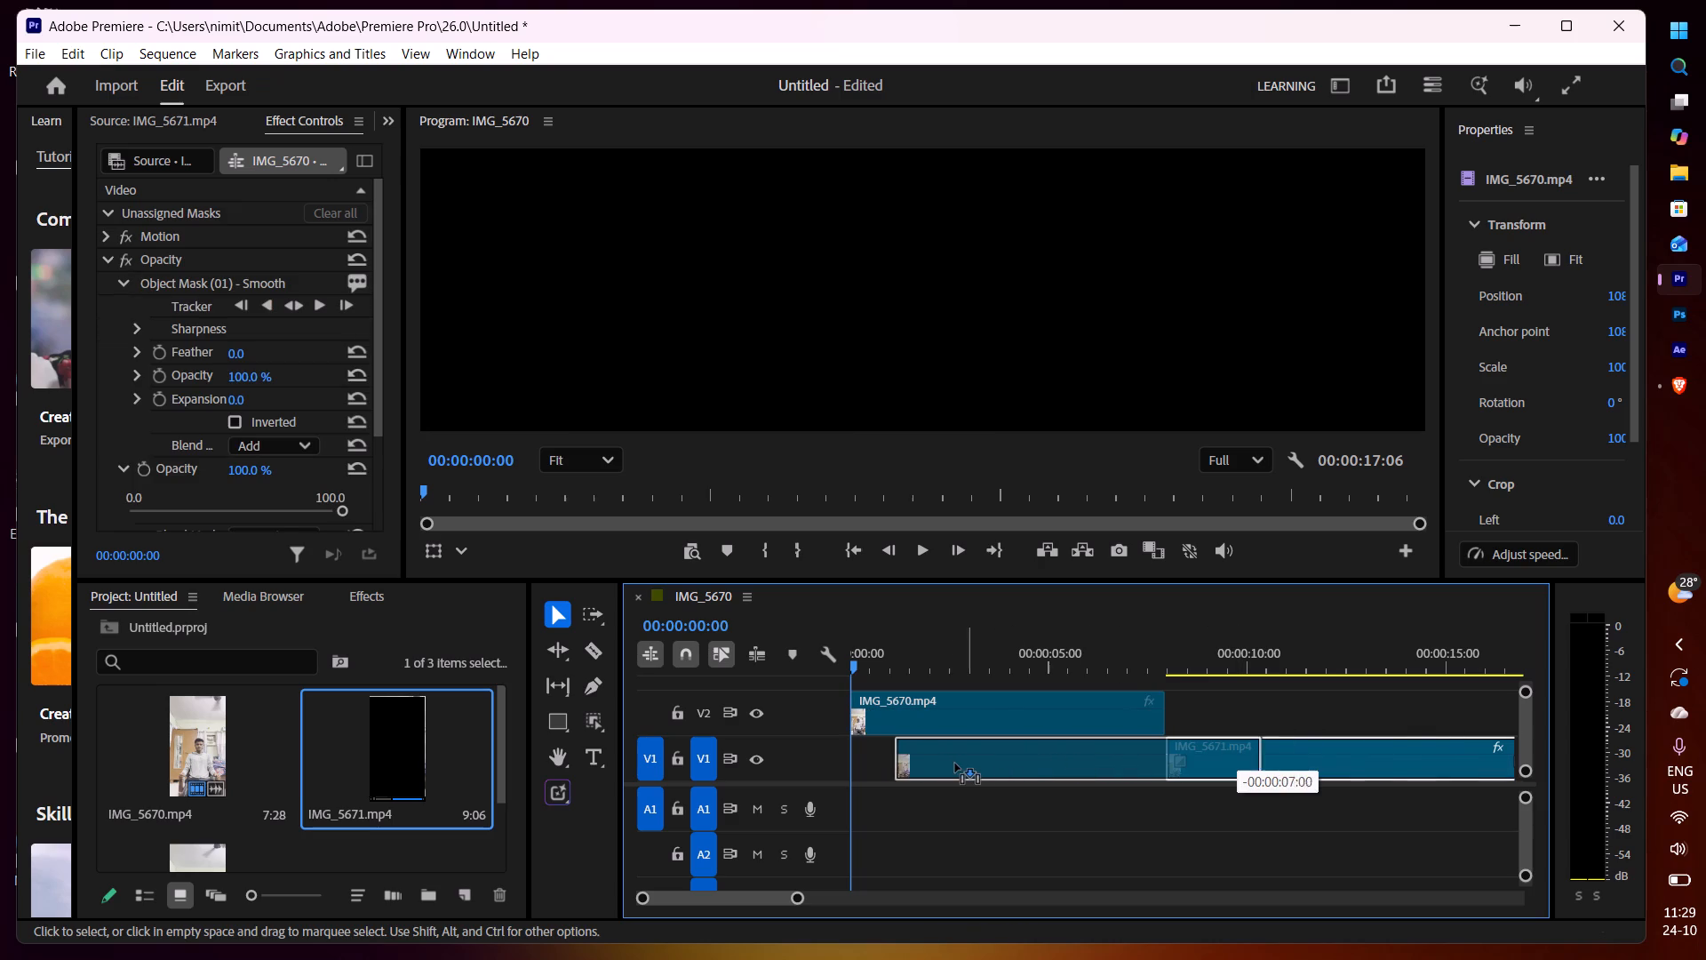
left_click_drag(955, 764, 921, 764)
Play back the restacked sequence and inspect the blend options of the IMG_5671.mp4 object mask.
key("space")
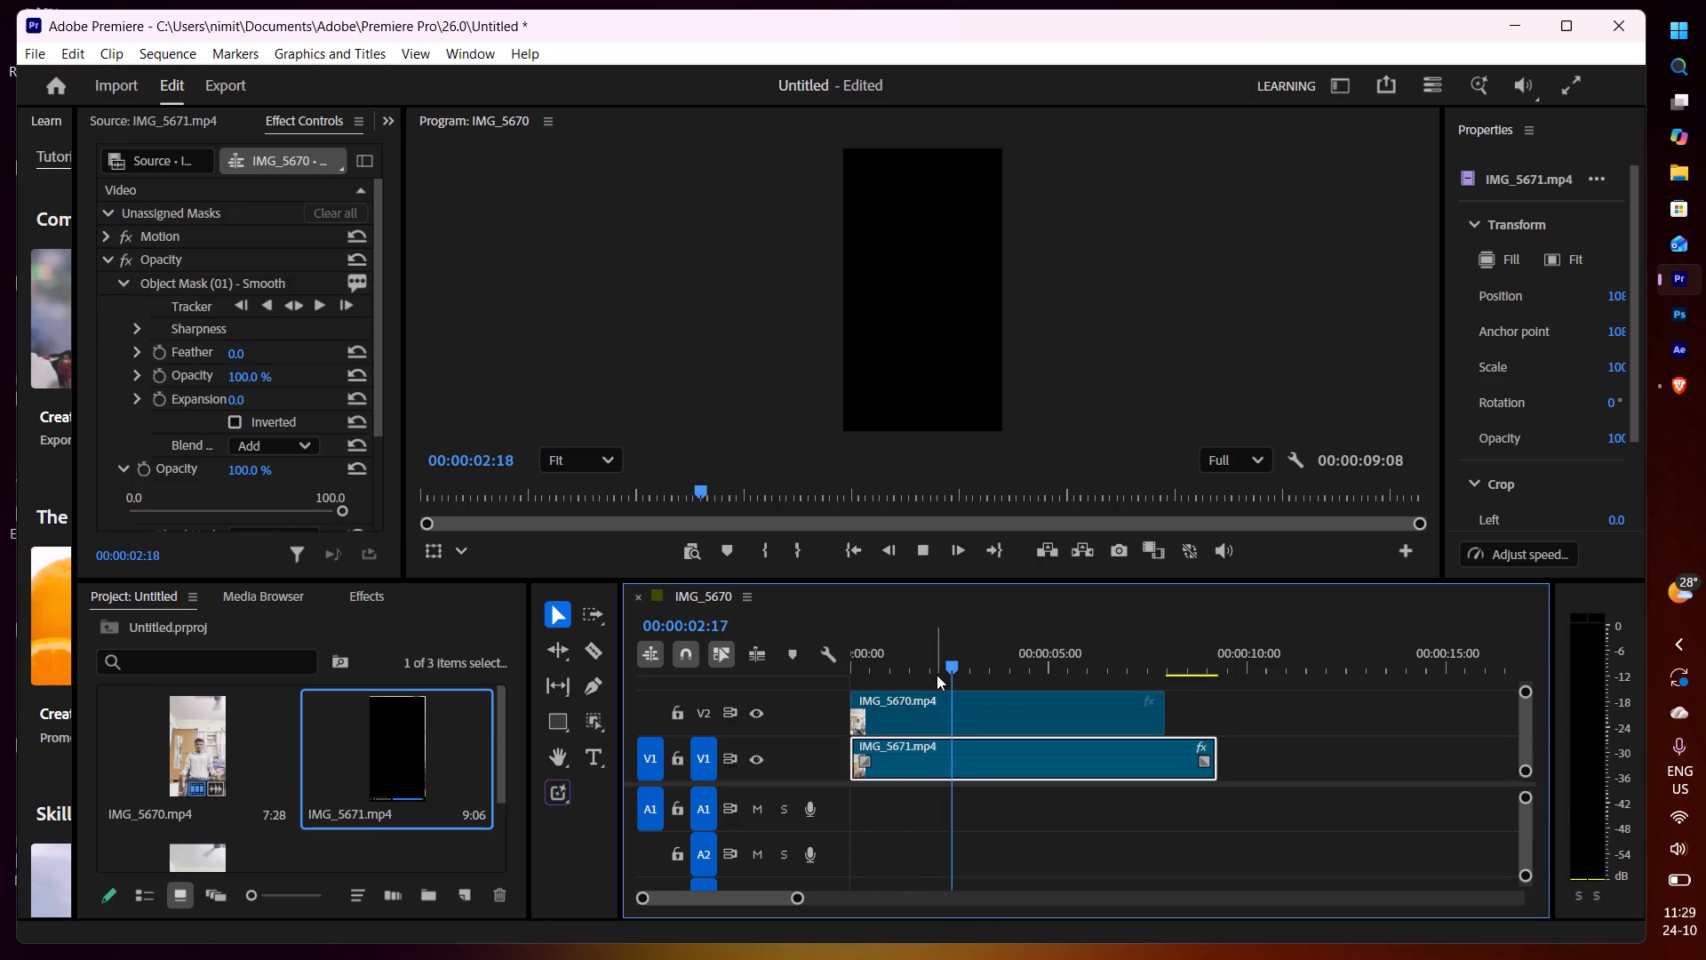
key("space")
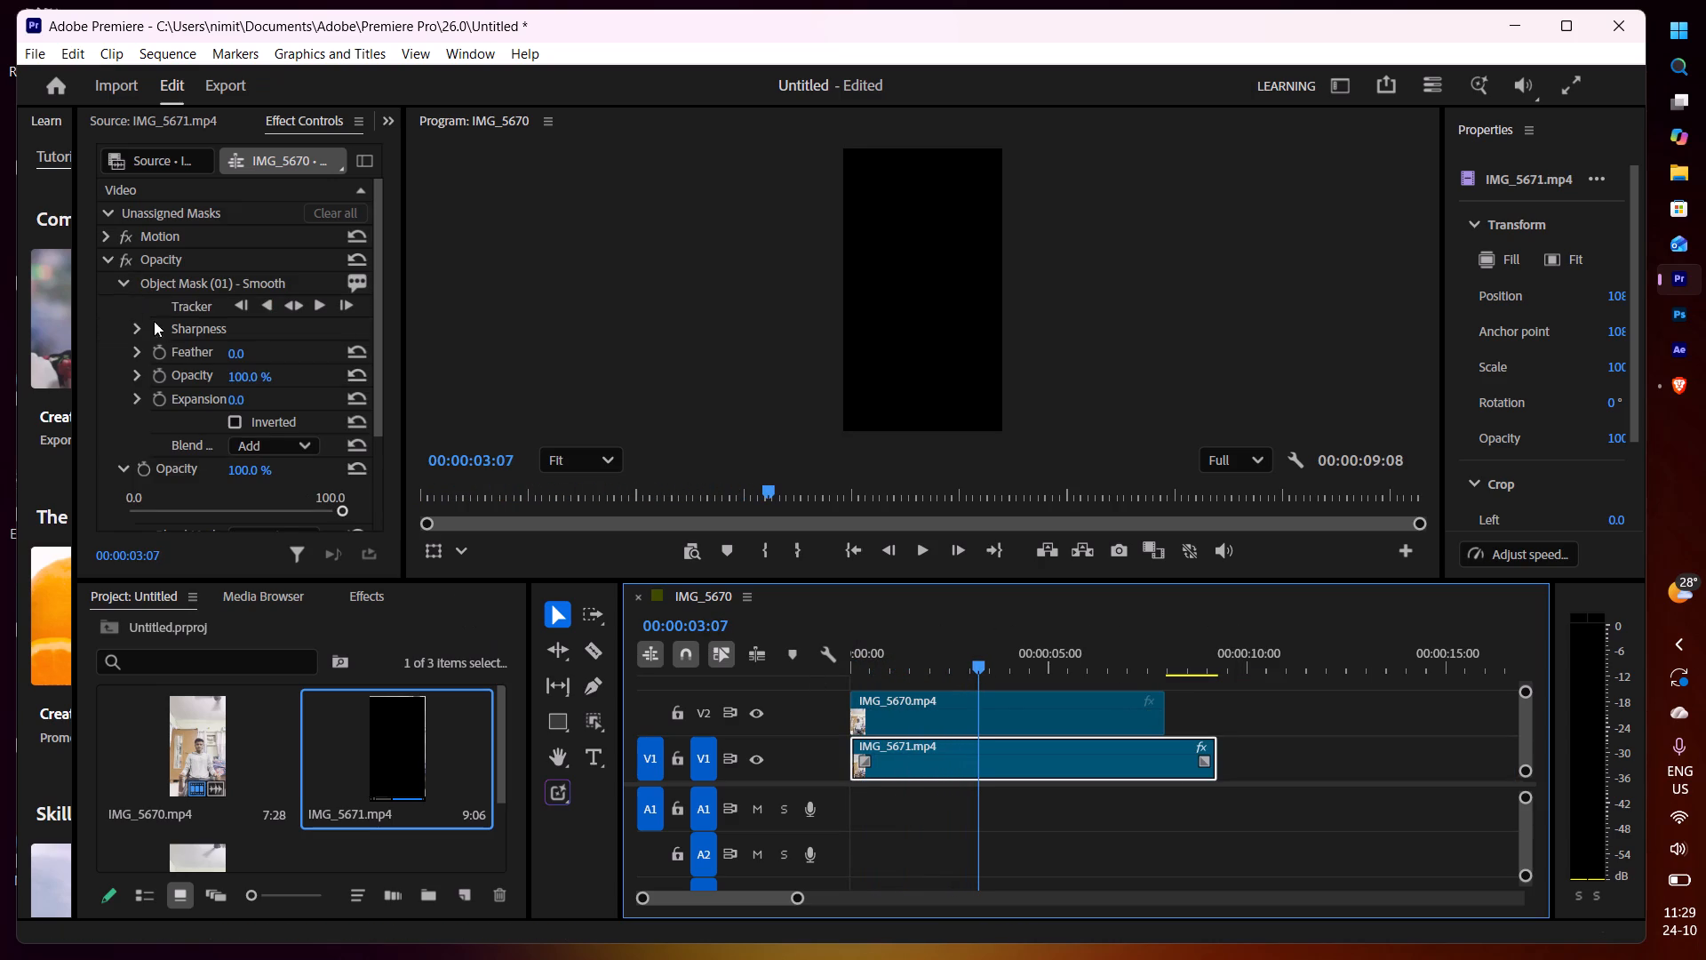
left_click(305, 446)
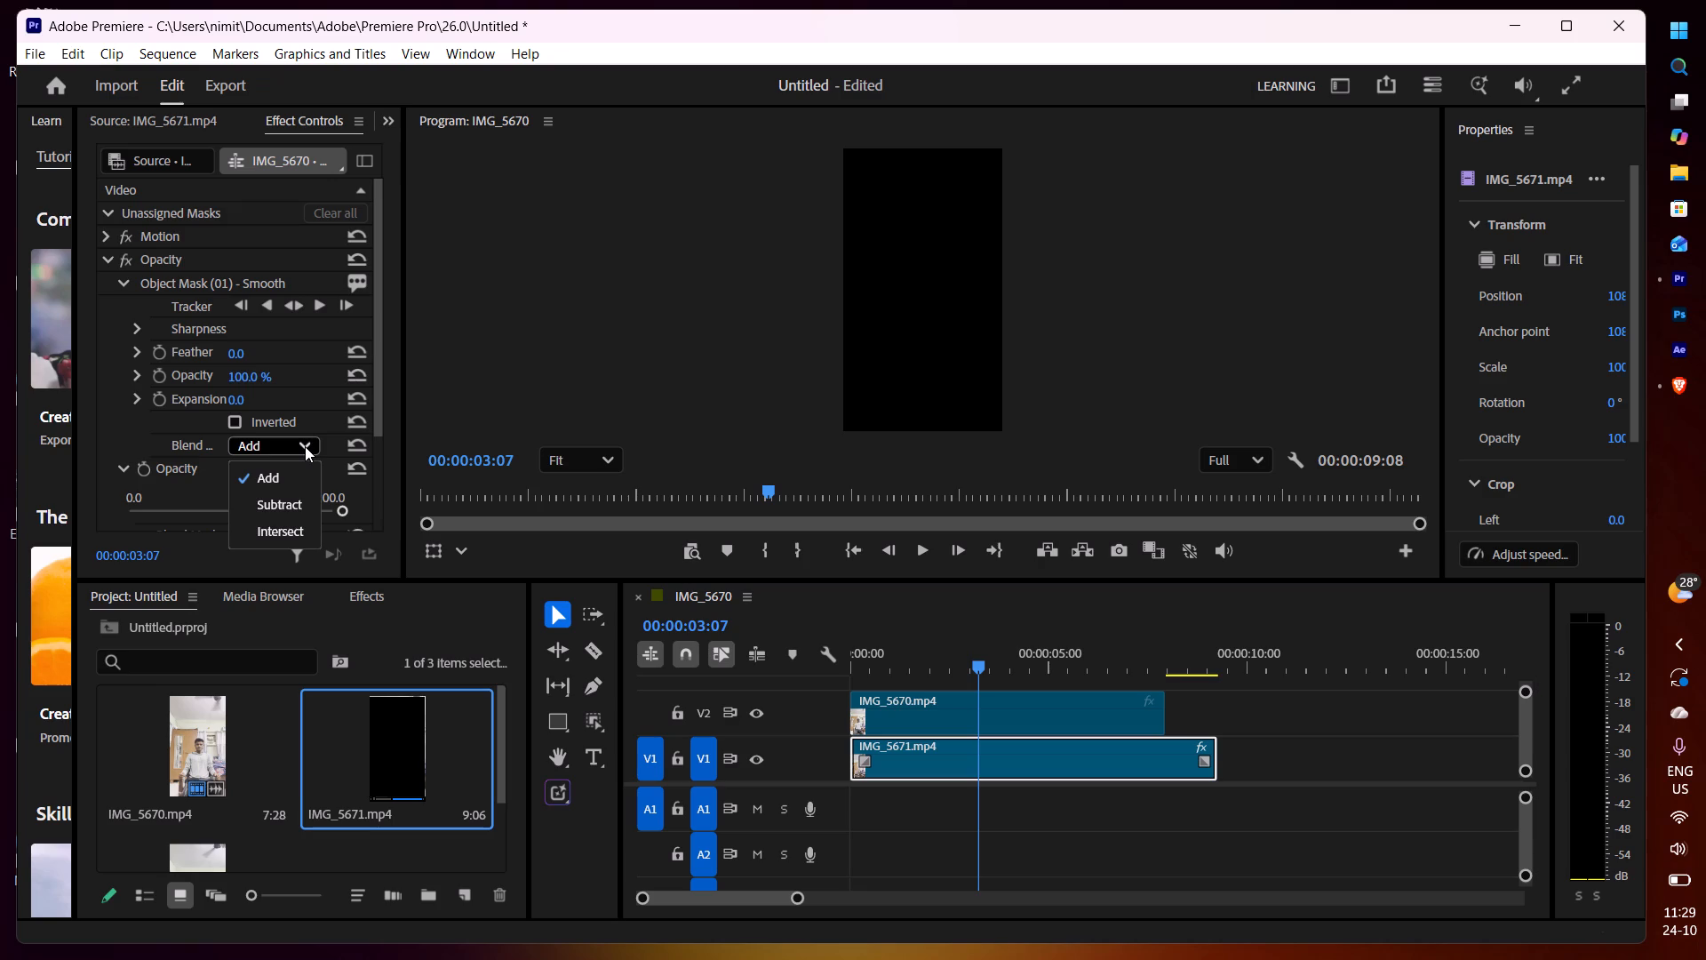
left_click(305, 446)
Check the IMG_5670.mp4 and IMG_5671.mp4 source clips in the project, and open the IMG_5670 sequence.
left_click(198, 756)
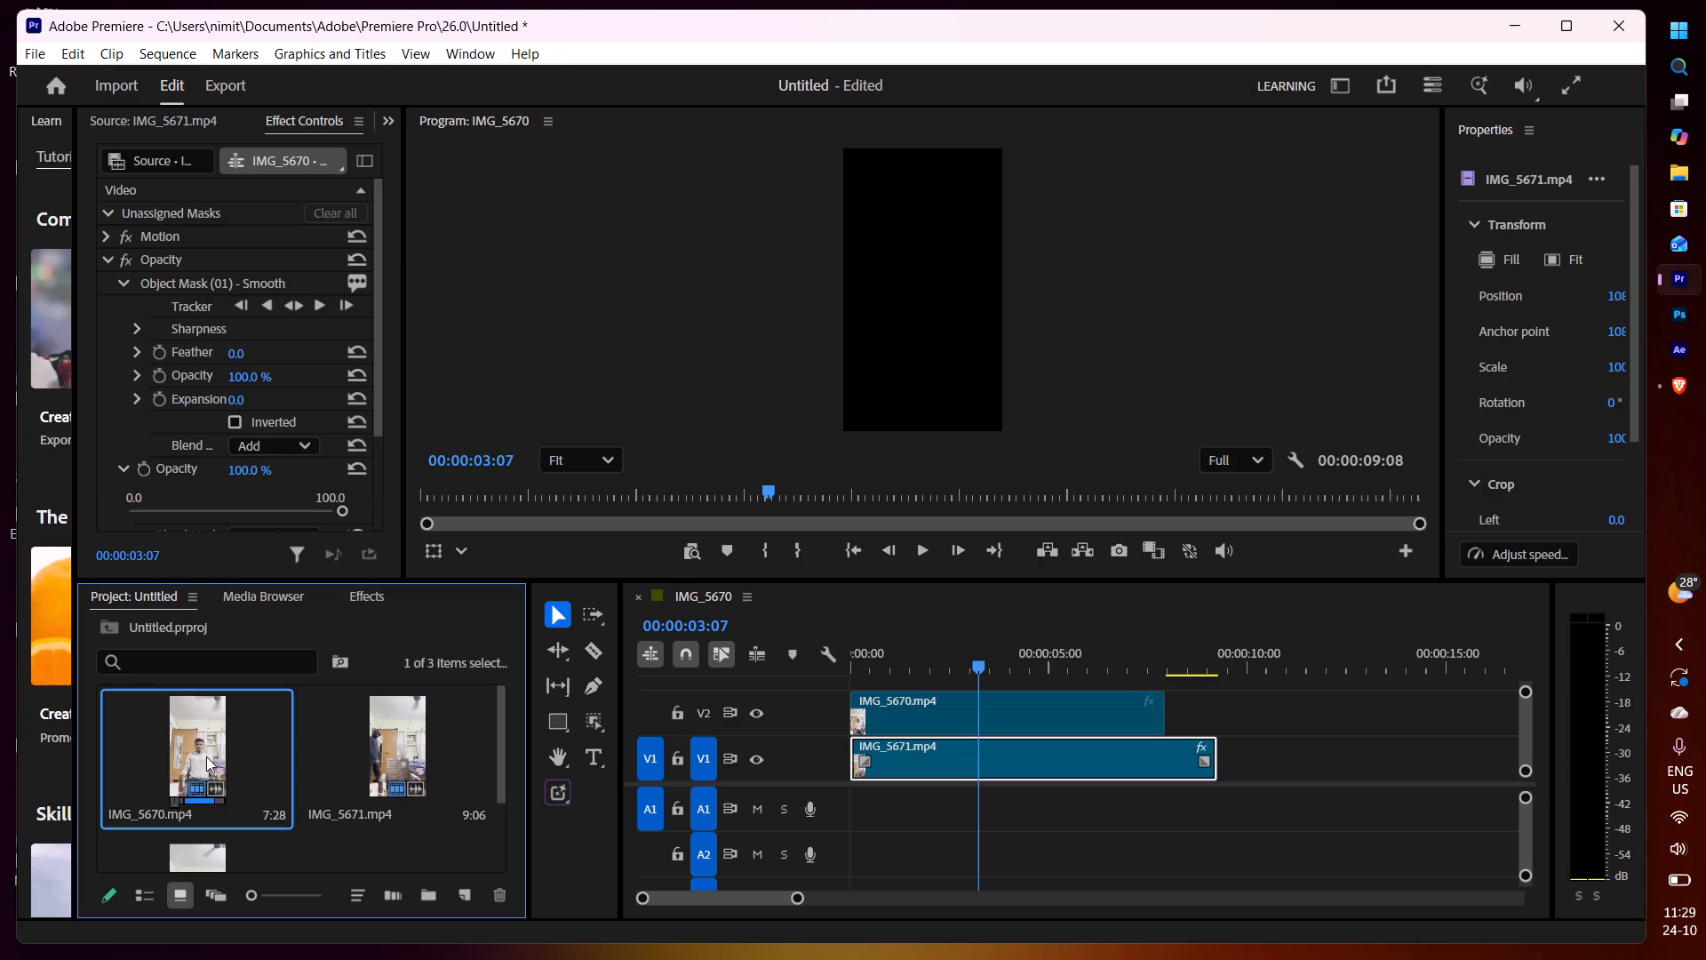
left_click(377, 750)
scroll(377, 750, "down", 4)
left_click(176, 766)
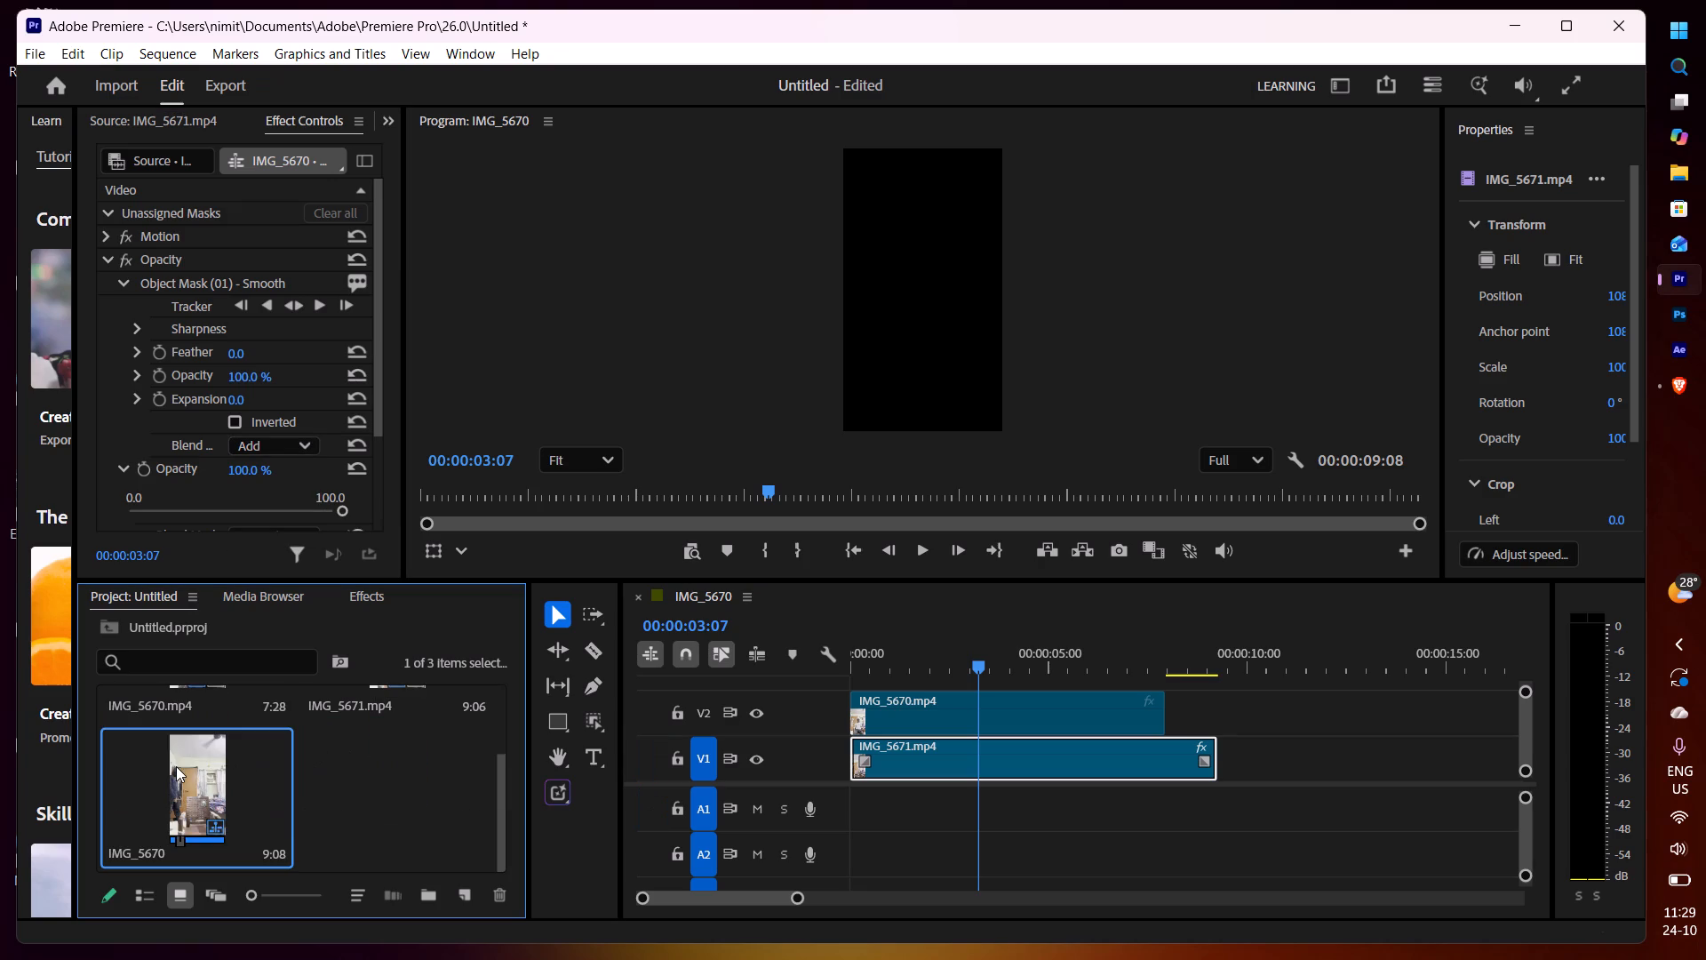
double_click(176, 766)
scroll(413, 740, "up", 3)
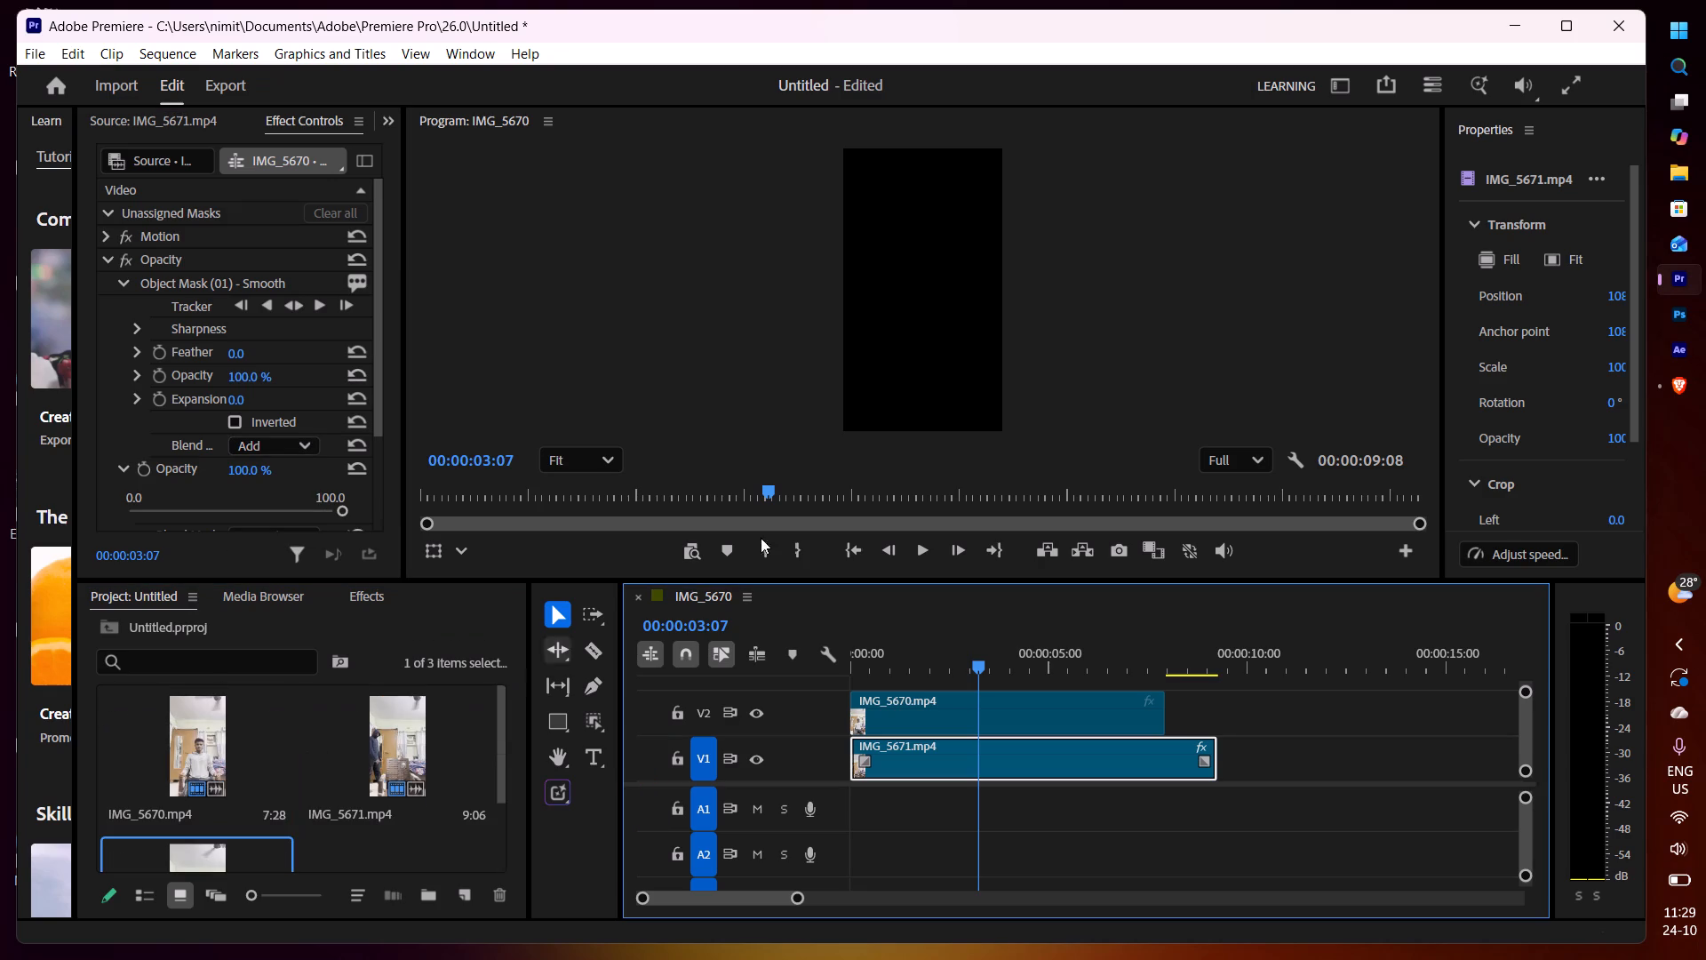
Switch to the Brave browser and search for "video gets black while editing in premiere pro".
left_click(1503, 28)
left_click(1700, 381)
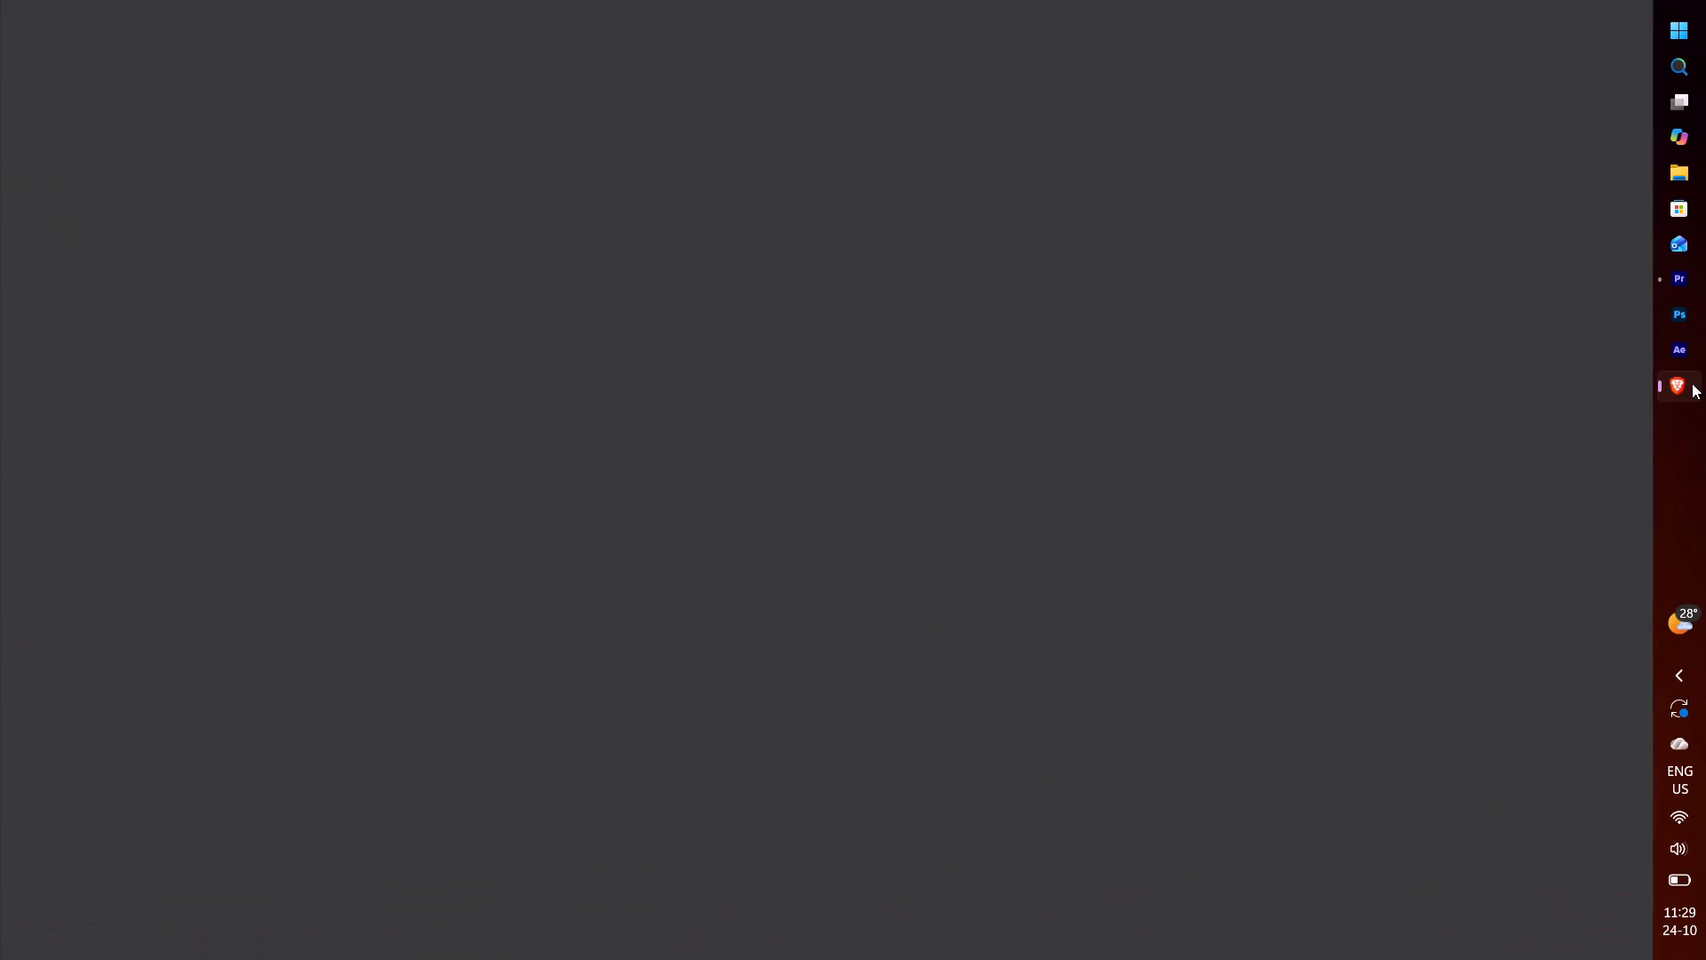
left_click(841, 17)
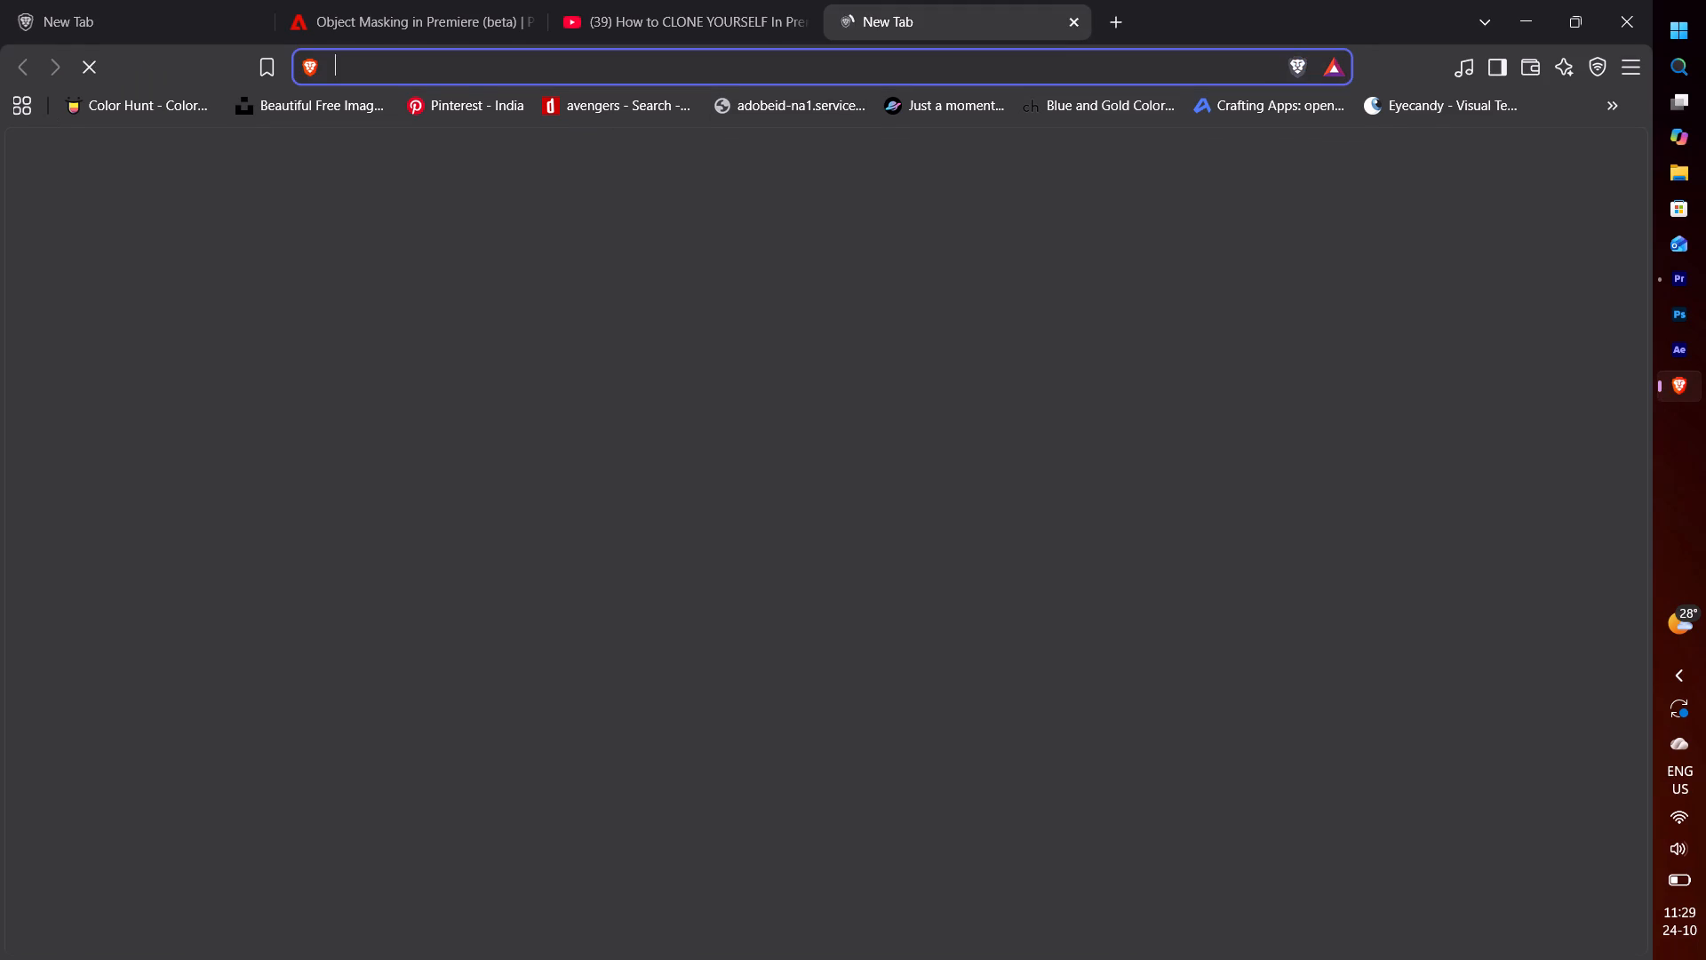
left_click(717, 77)
type("video gets")
key("space")
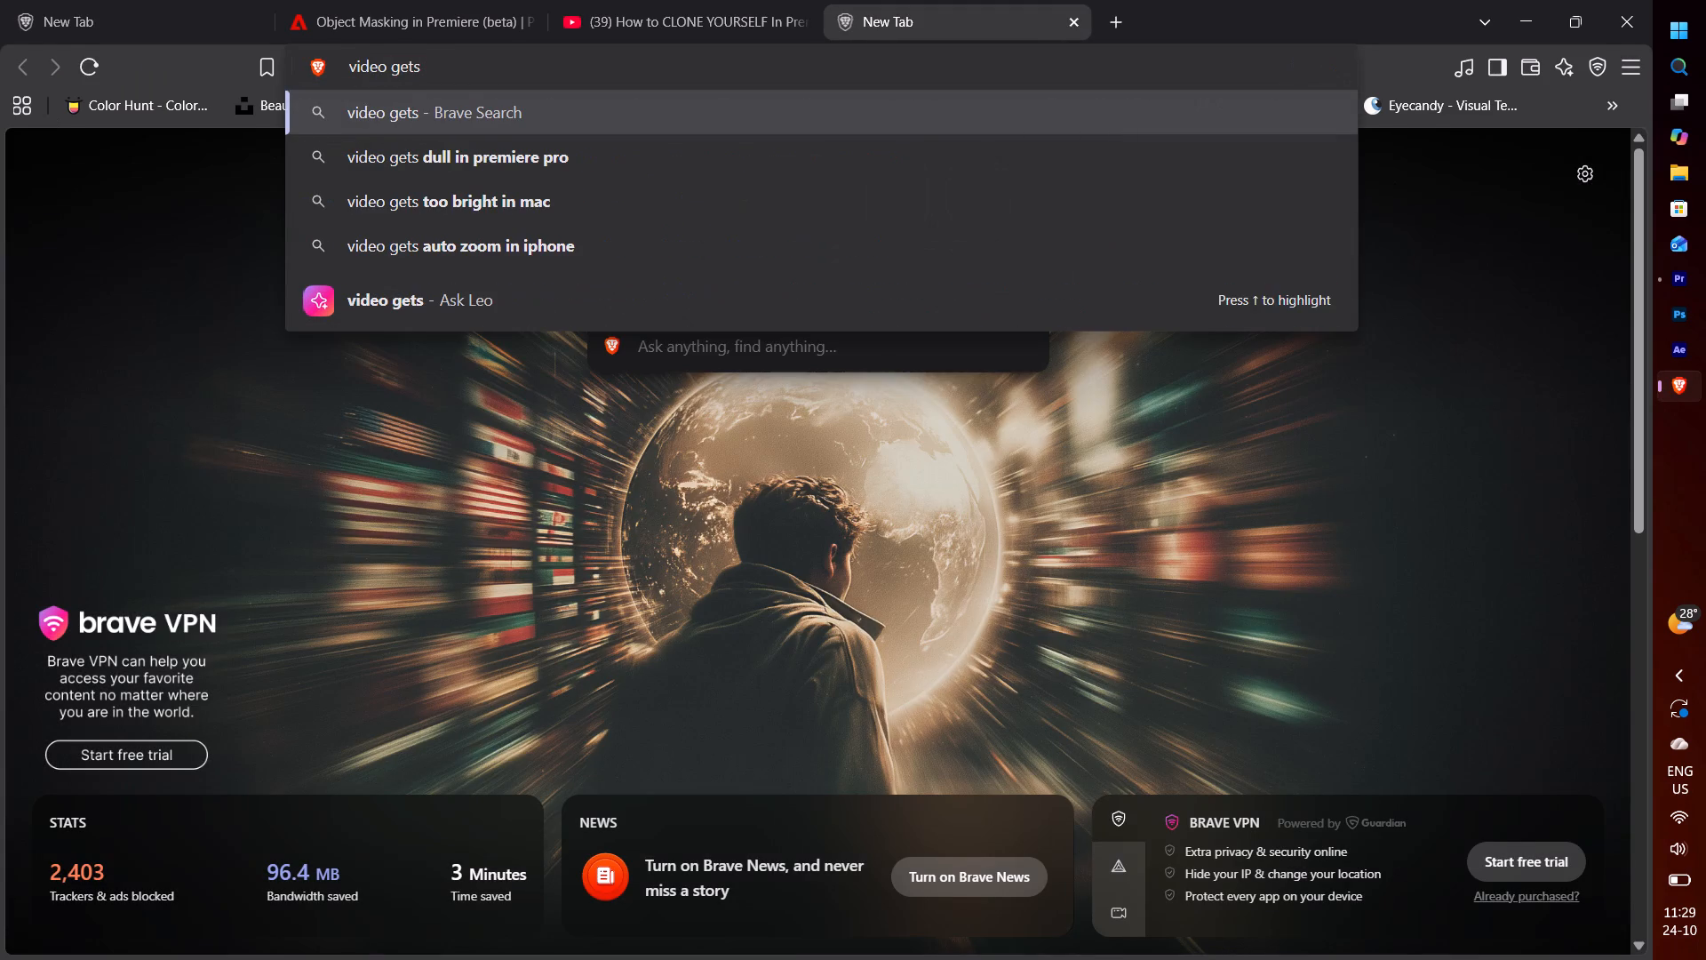
type("black while editing in premj=i")
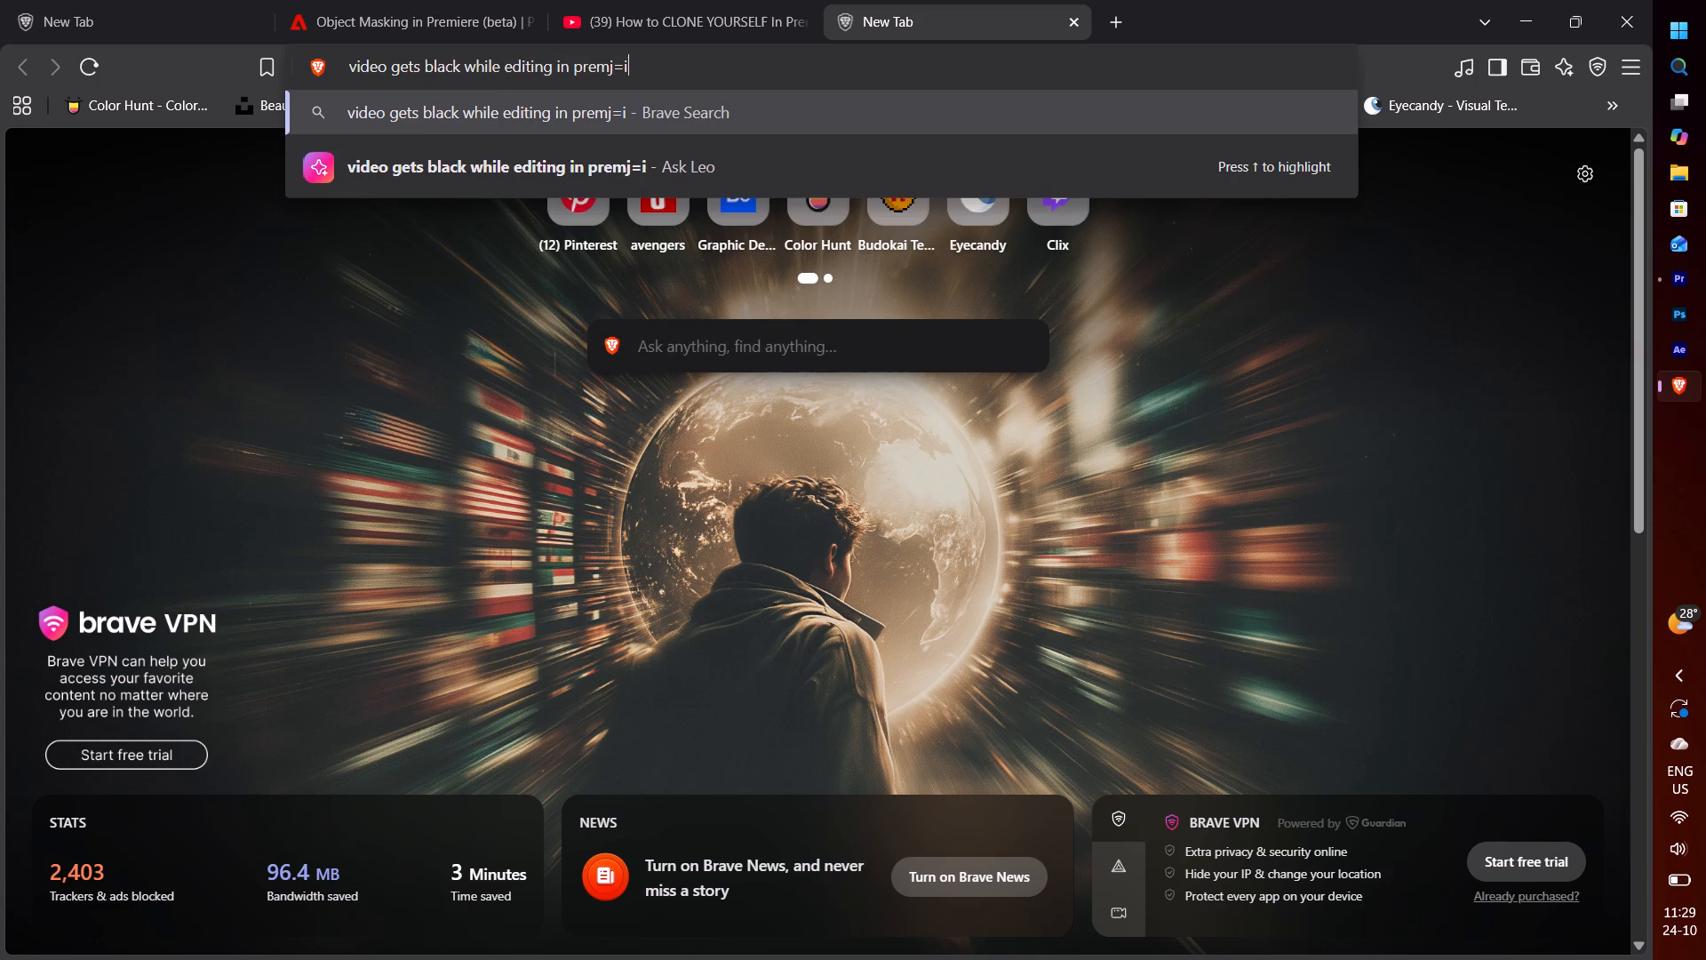
key("BackSpace")
key("BackSpace")
key("BackSpace")
key("BackSpace")
key("i")
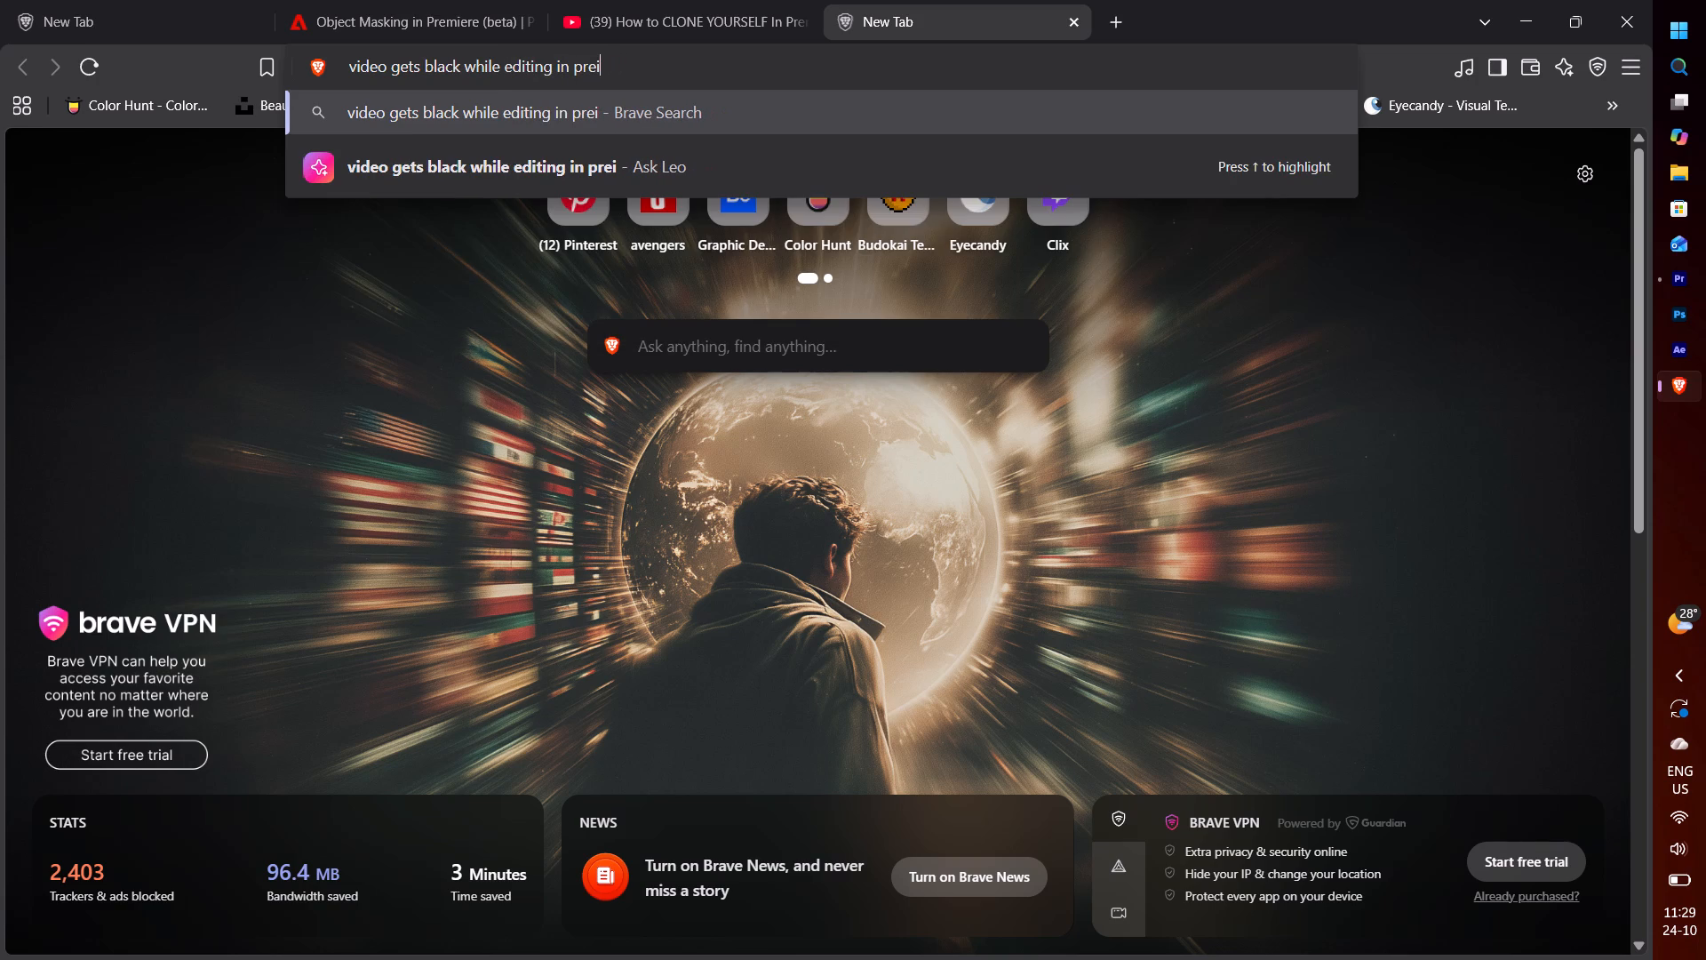
key("BackSpace")
type("mire")
key("BackSpace")
key("e")
key("BackSpace")
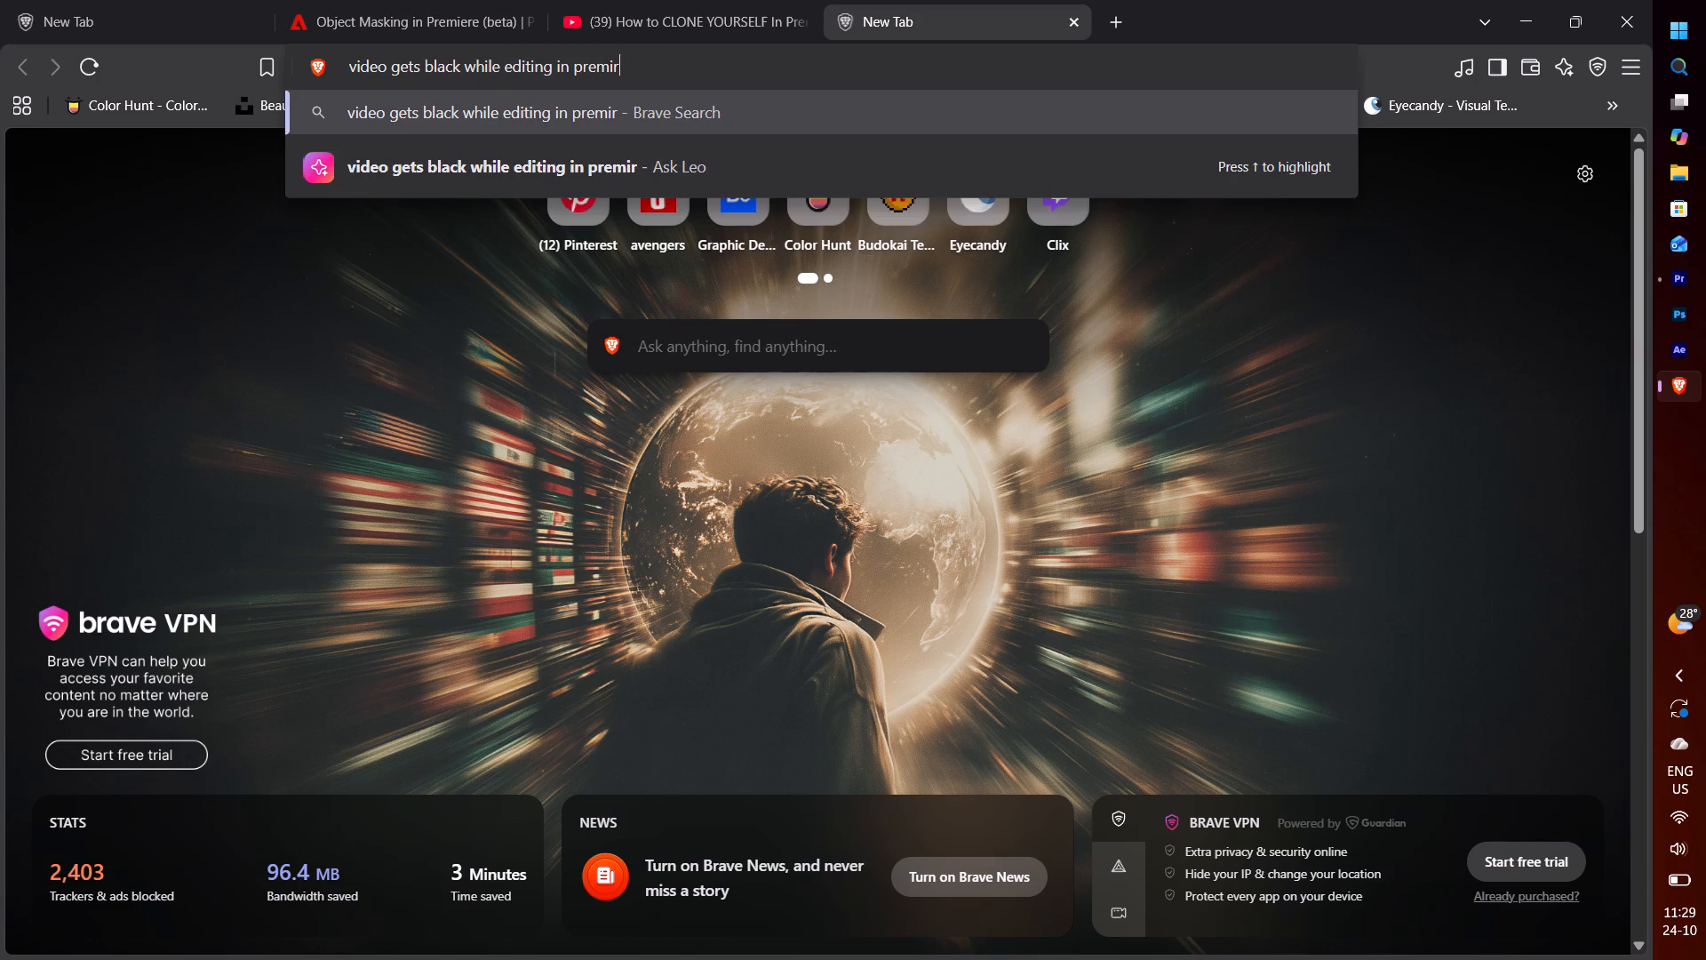
key("BackSpace")
type("er pro")
key("Return")
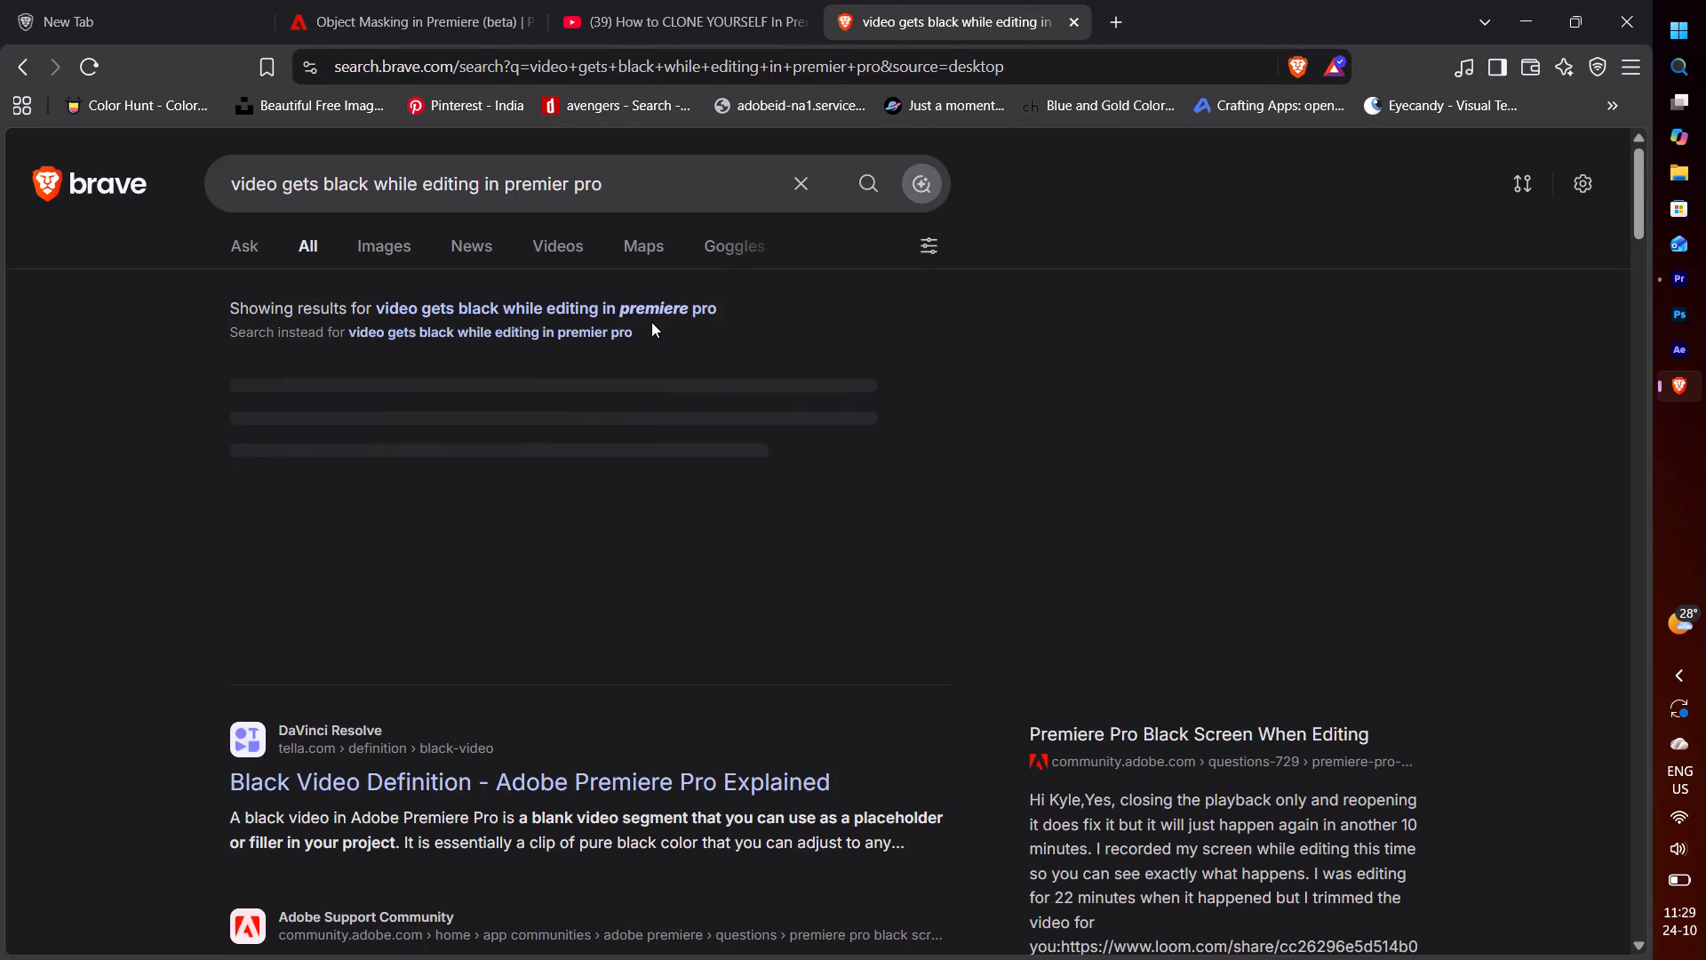
left_click(665, 314)
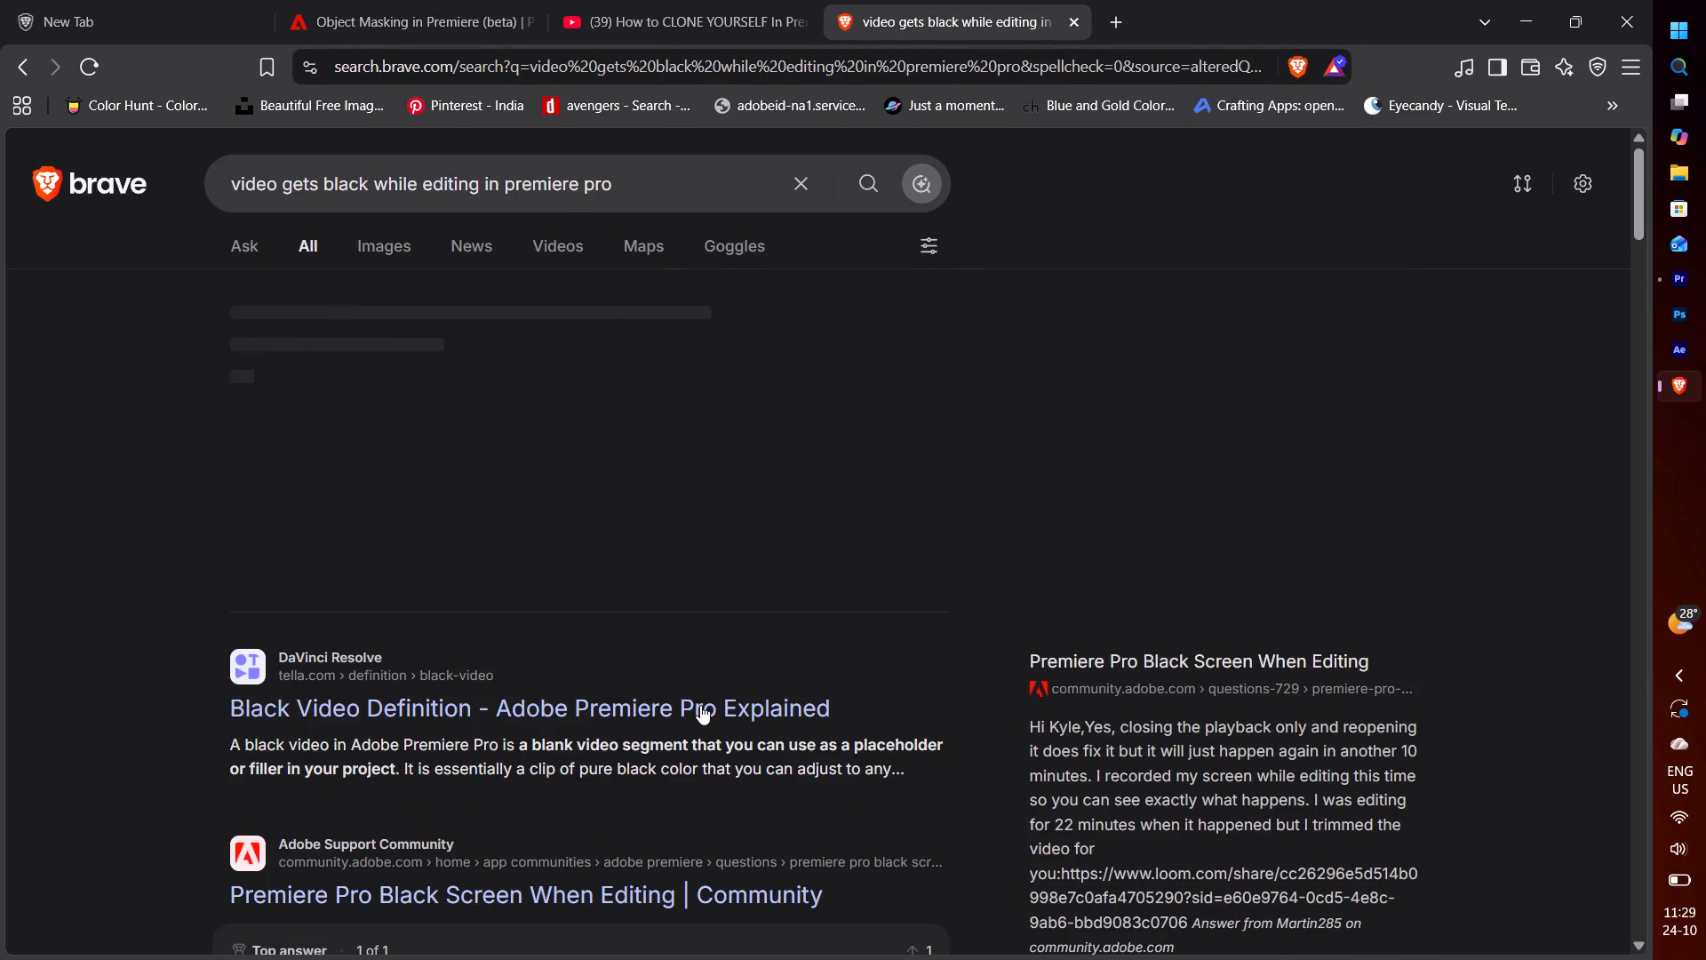
Expand the AI-generated answer and read through the suggested fixes for black screens in Premiere Pro.
left_click(660, 548)
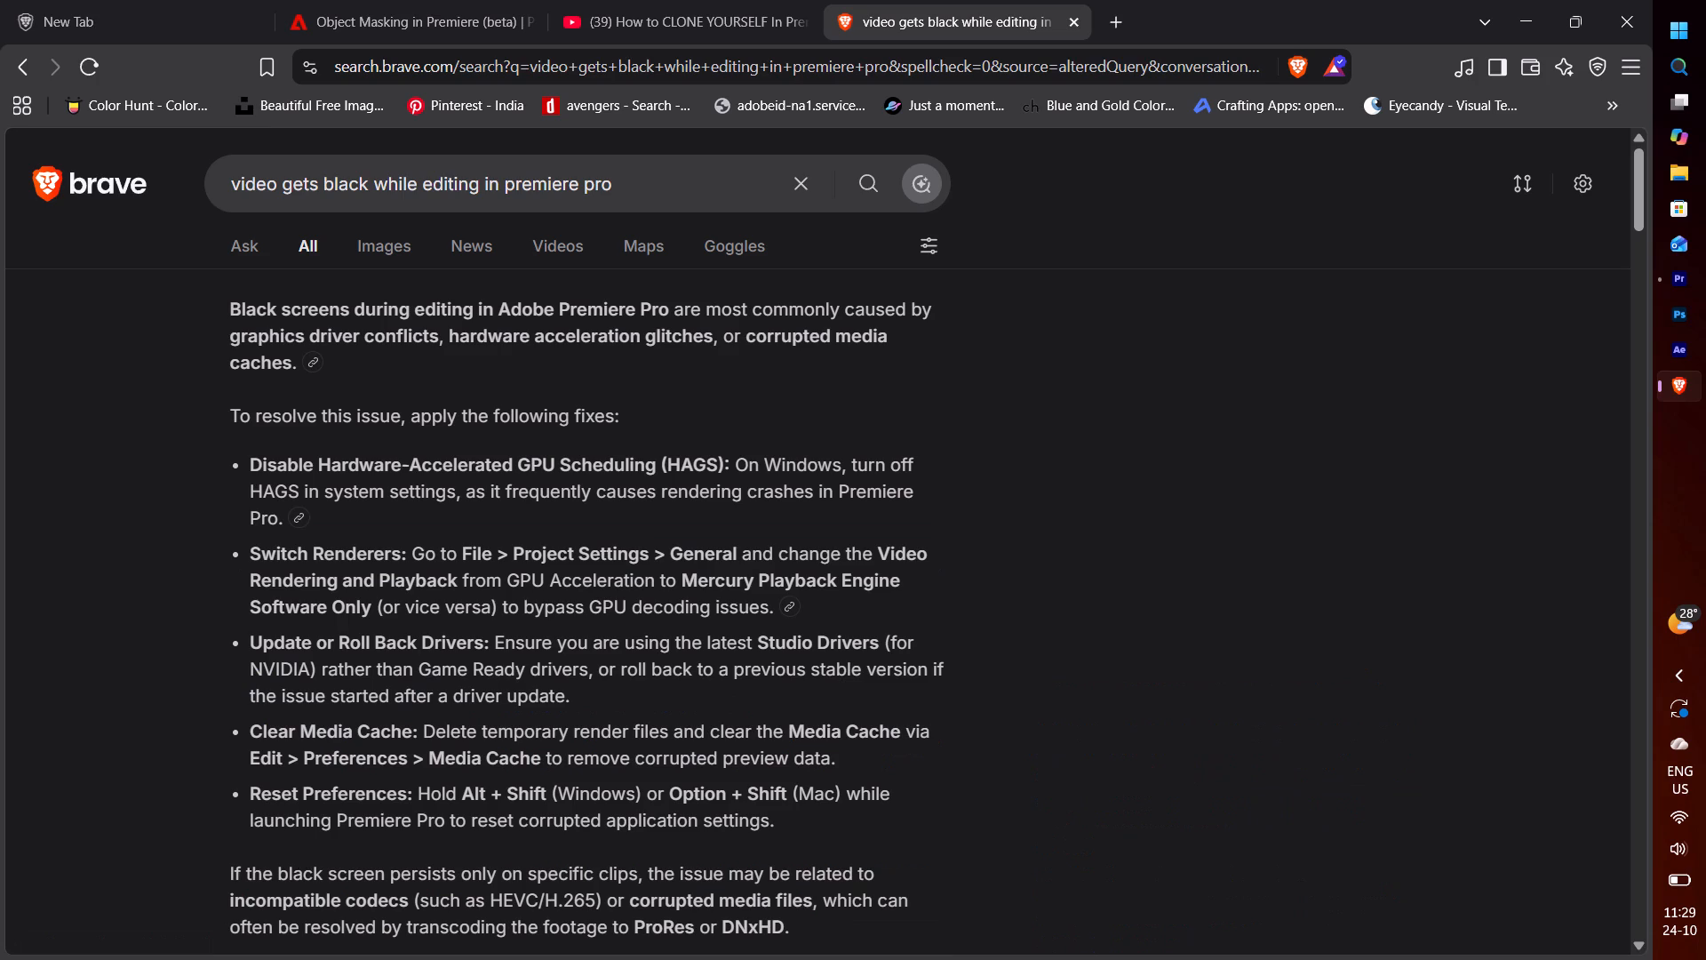
scroll(660, 548, "down", 1)
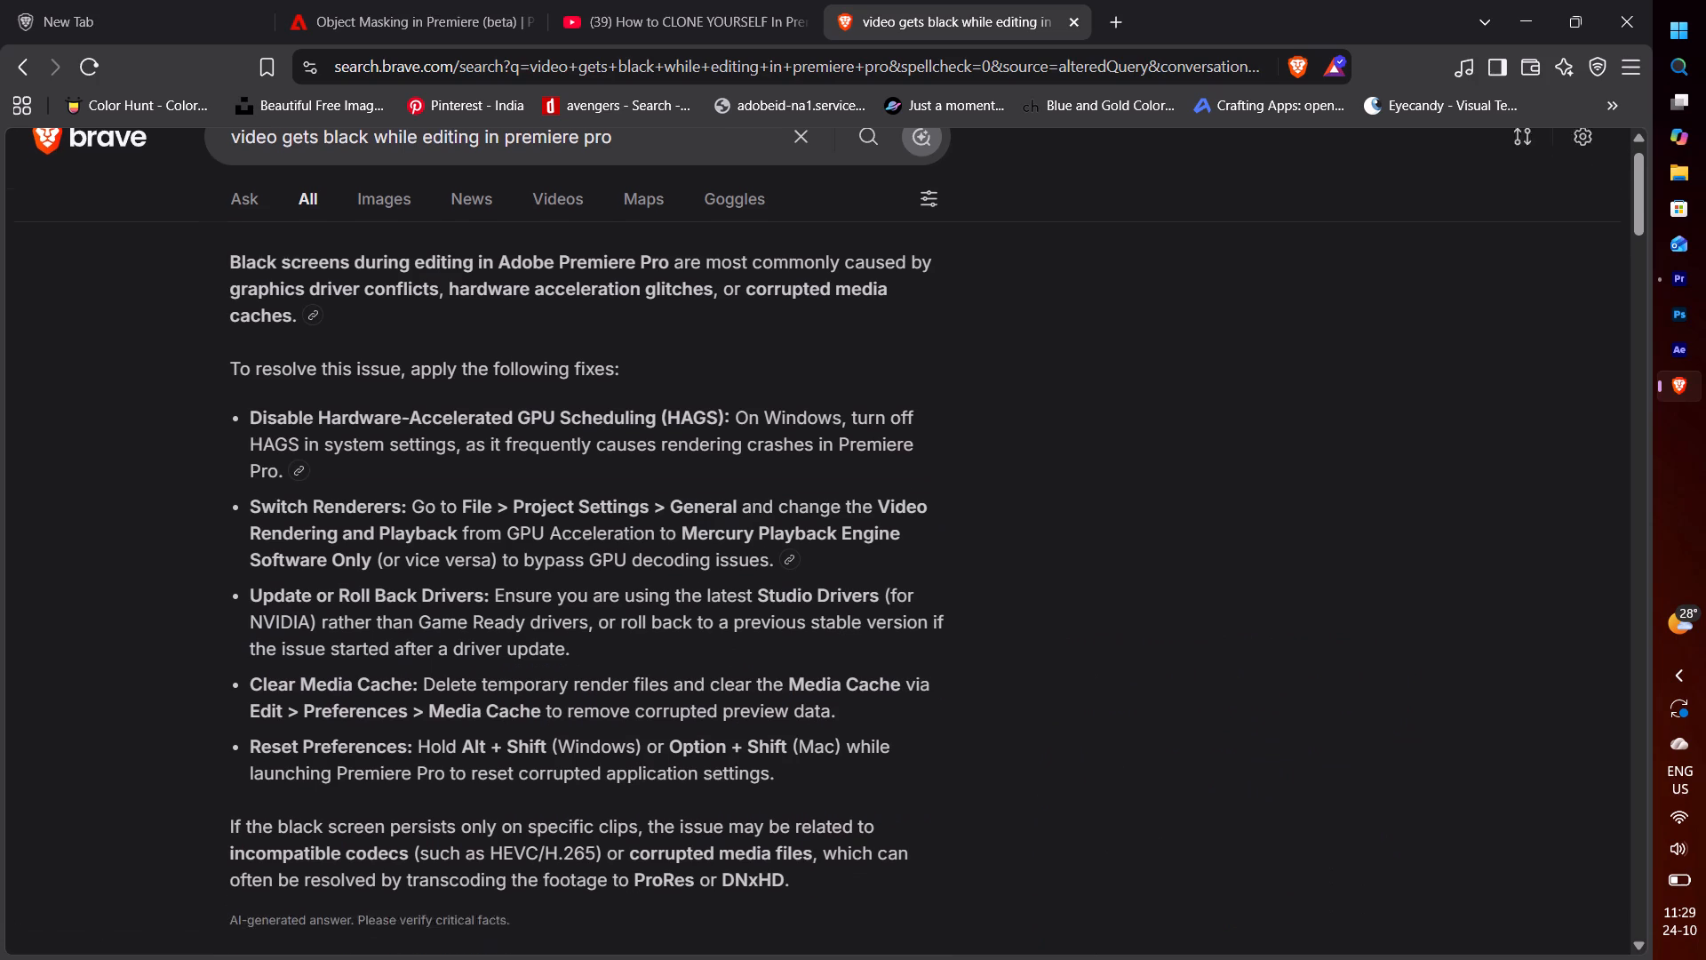
scroll(660, 548, "up", 1)
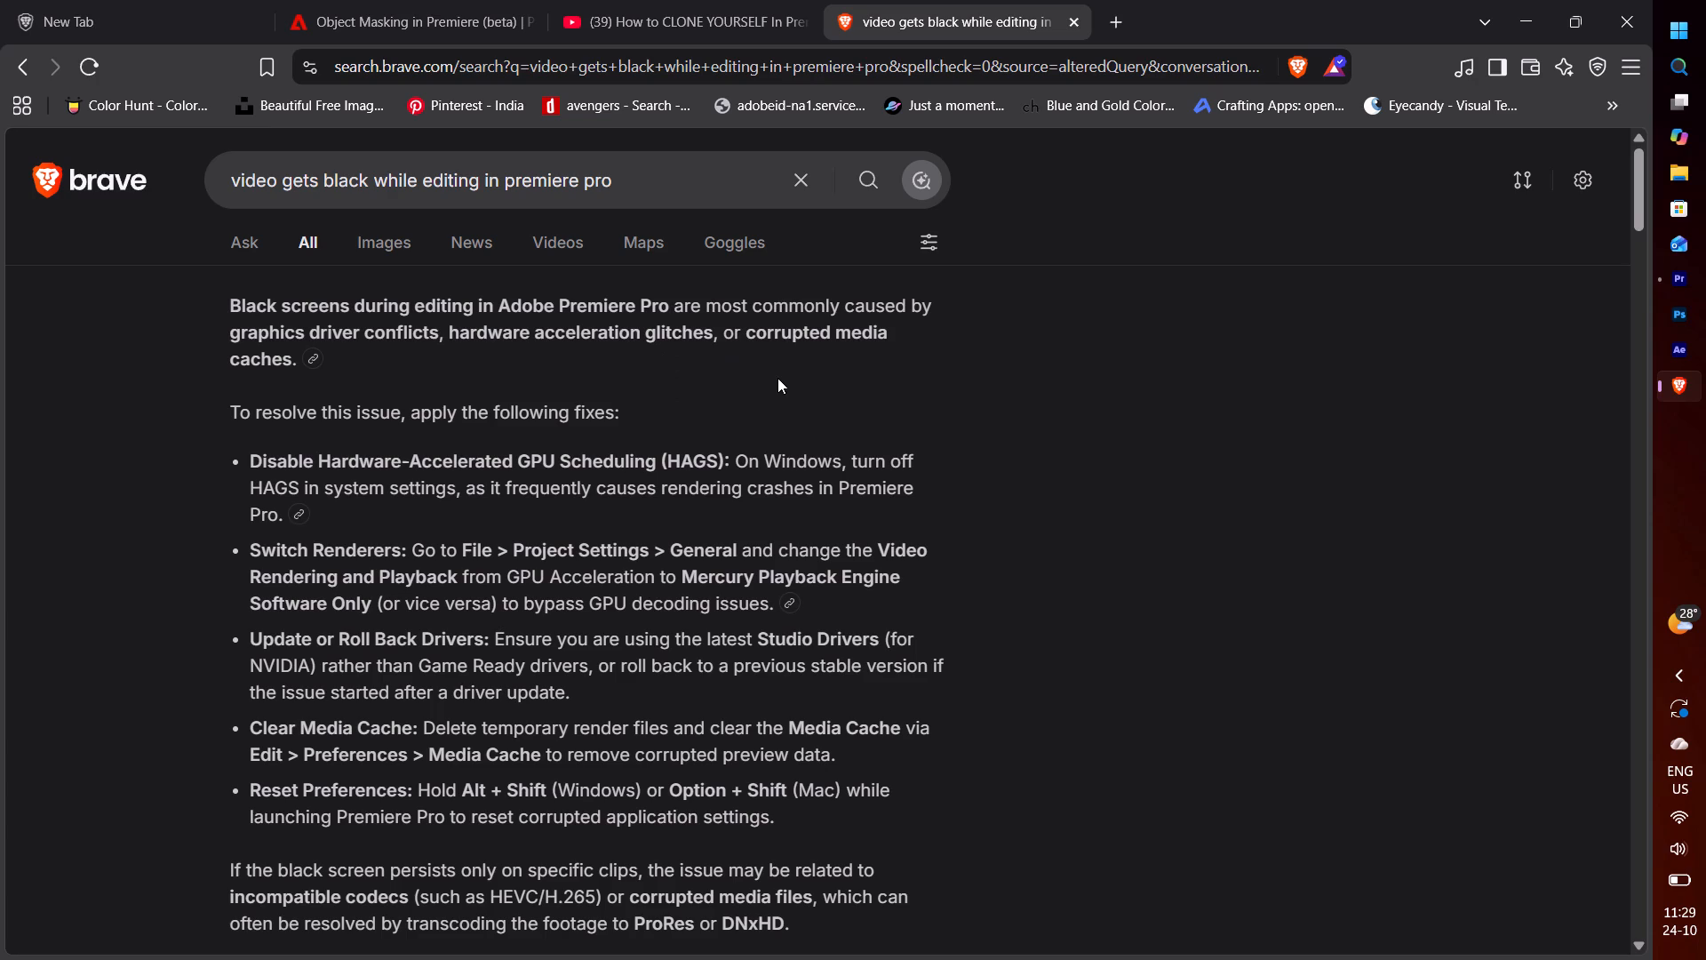
scroll(717, 398, "down", 2)
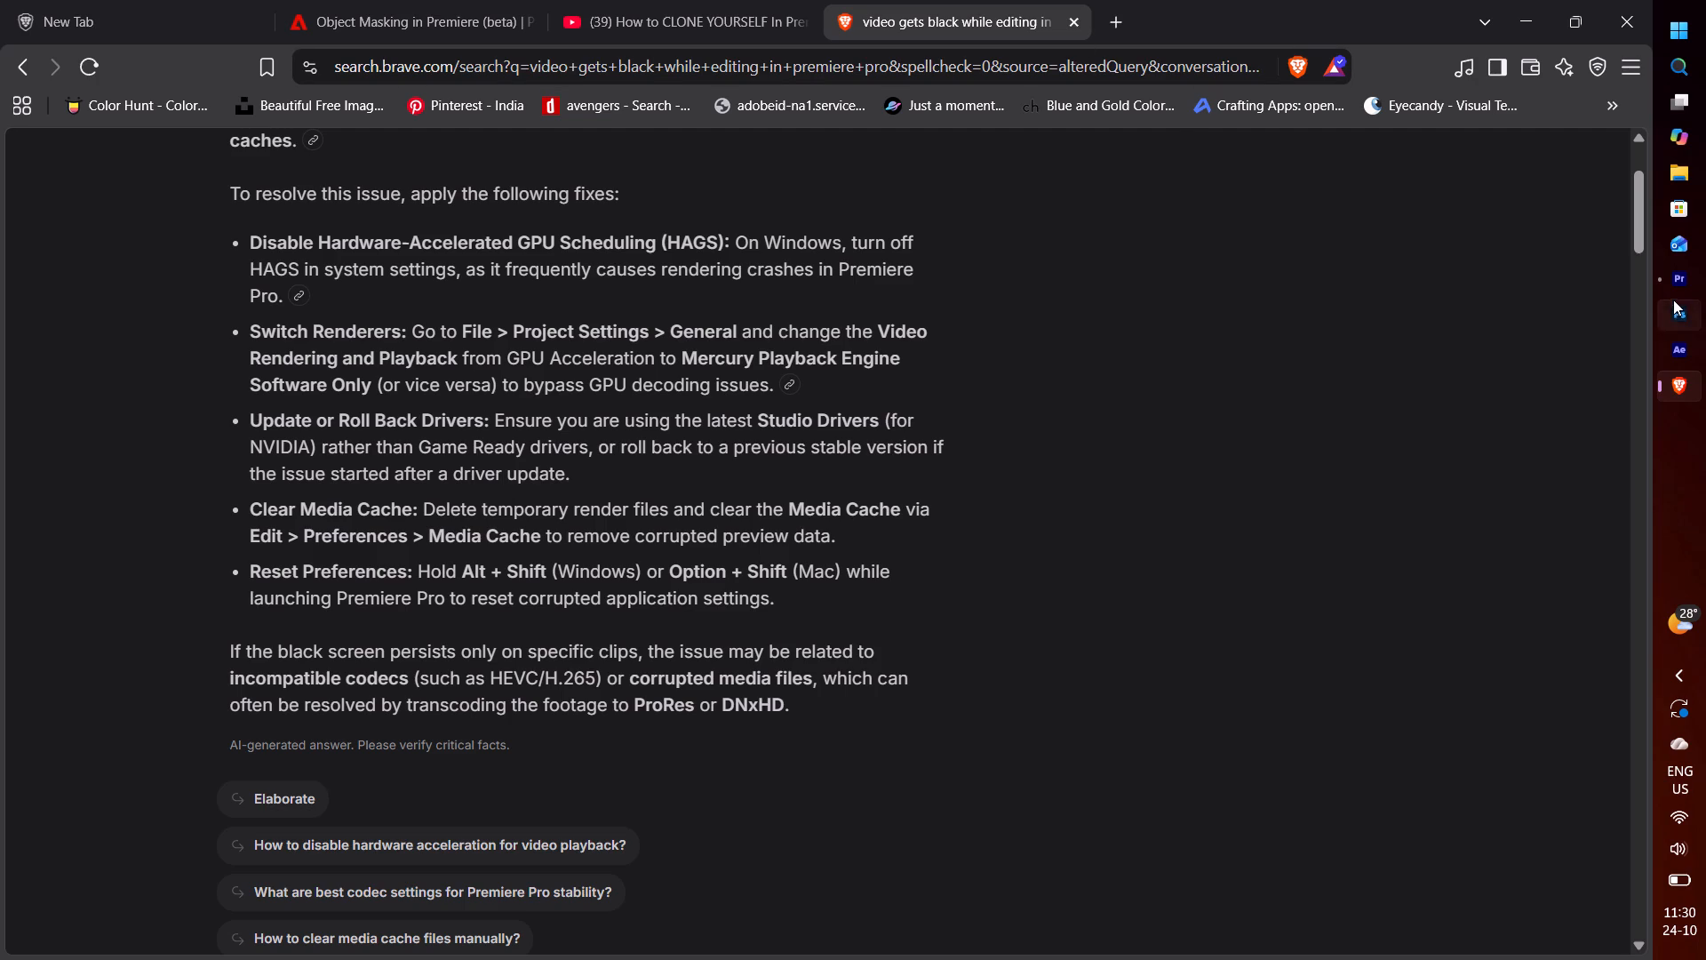
Return to Premiere and play the sequence from 00:00:00:00 to check the picture, finishing back at the start.
left_click(1673, 273)
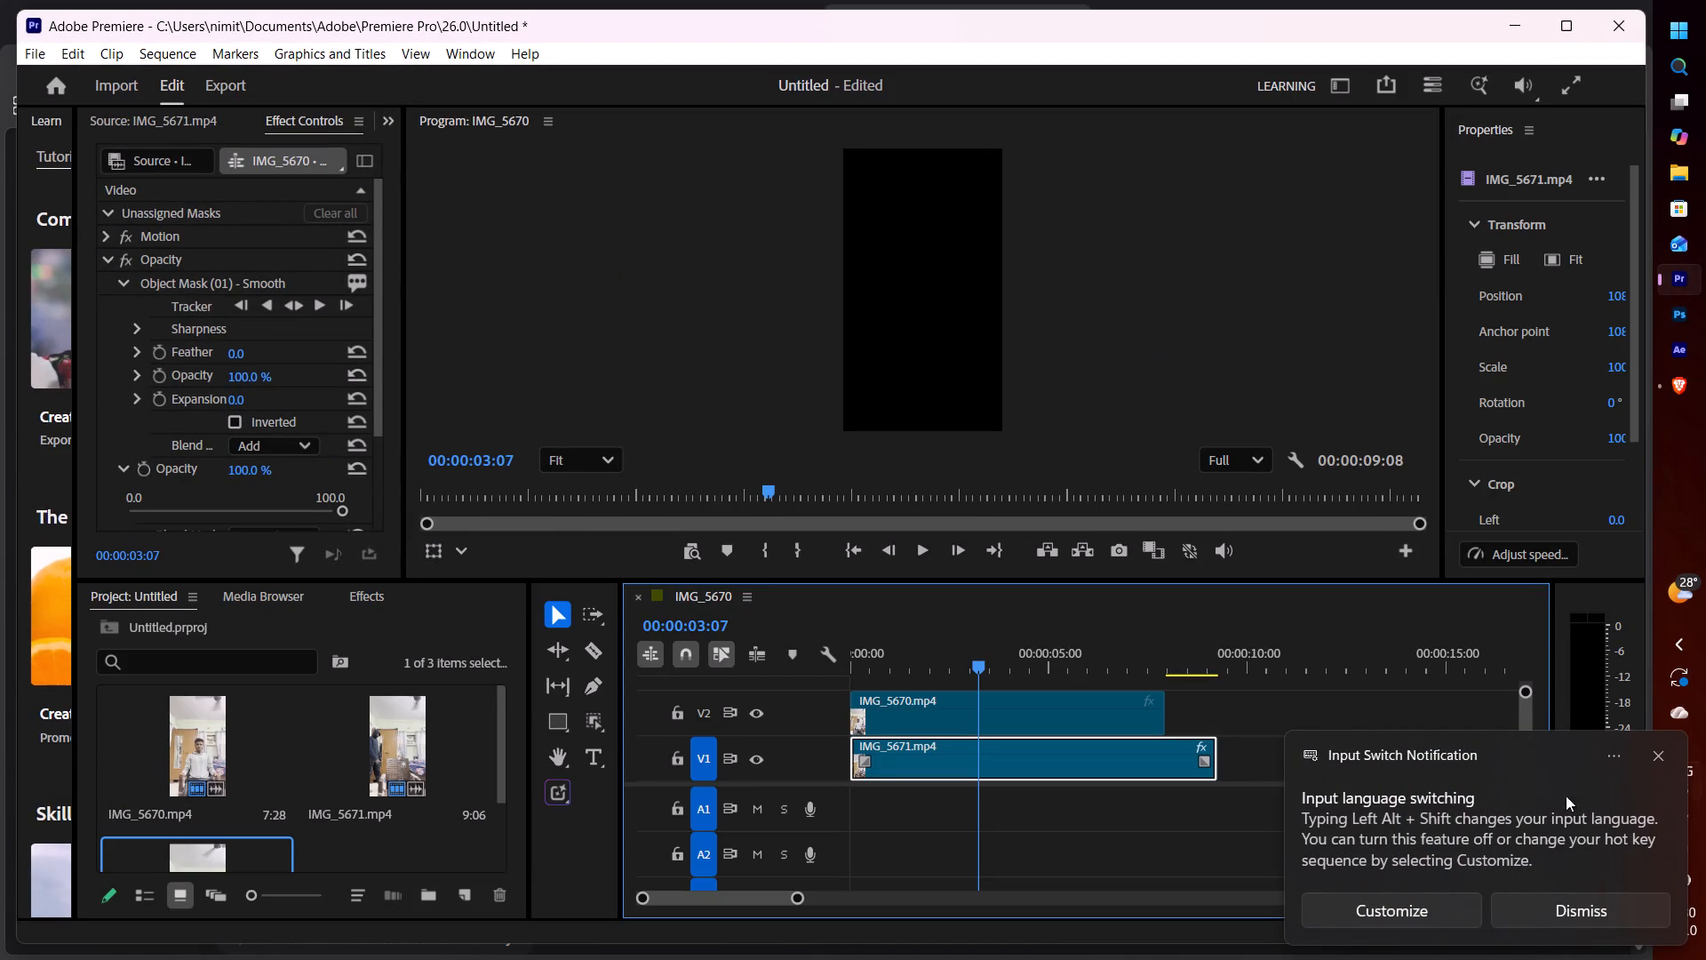
left_click(1665, 745)
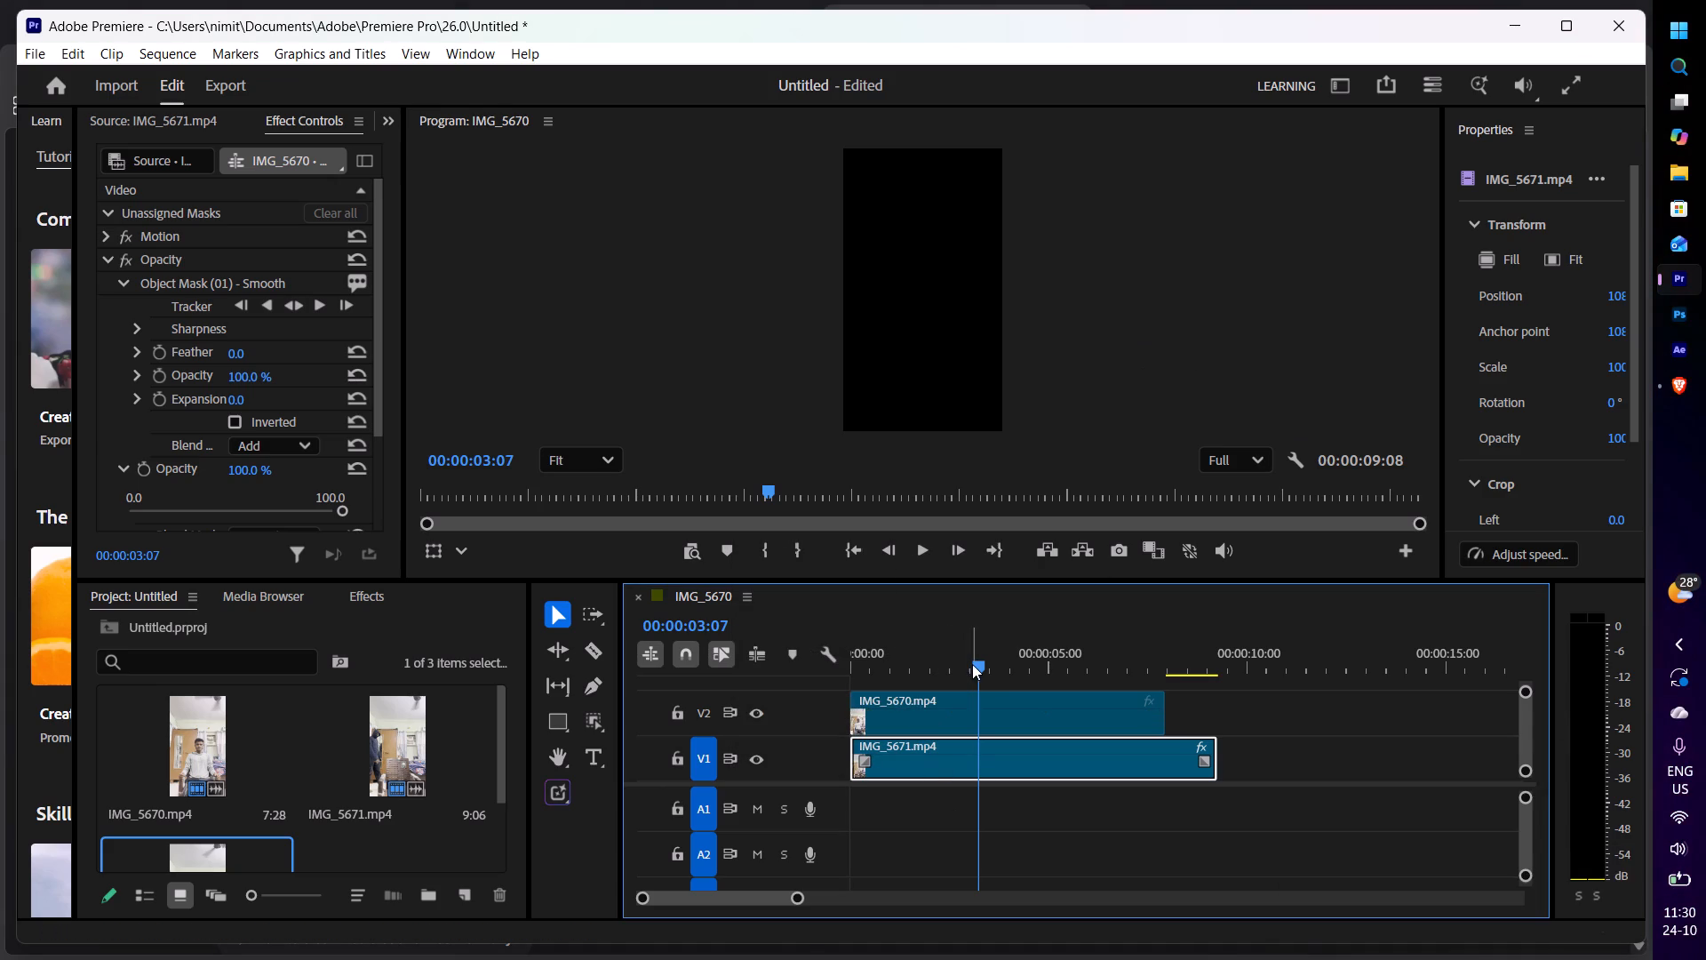
left_click_drag(972, 664, 653, 662)
left_click(905, 548)
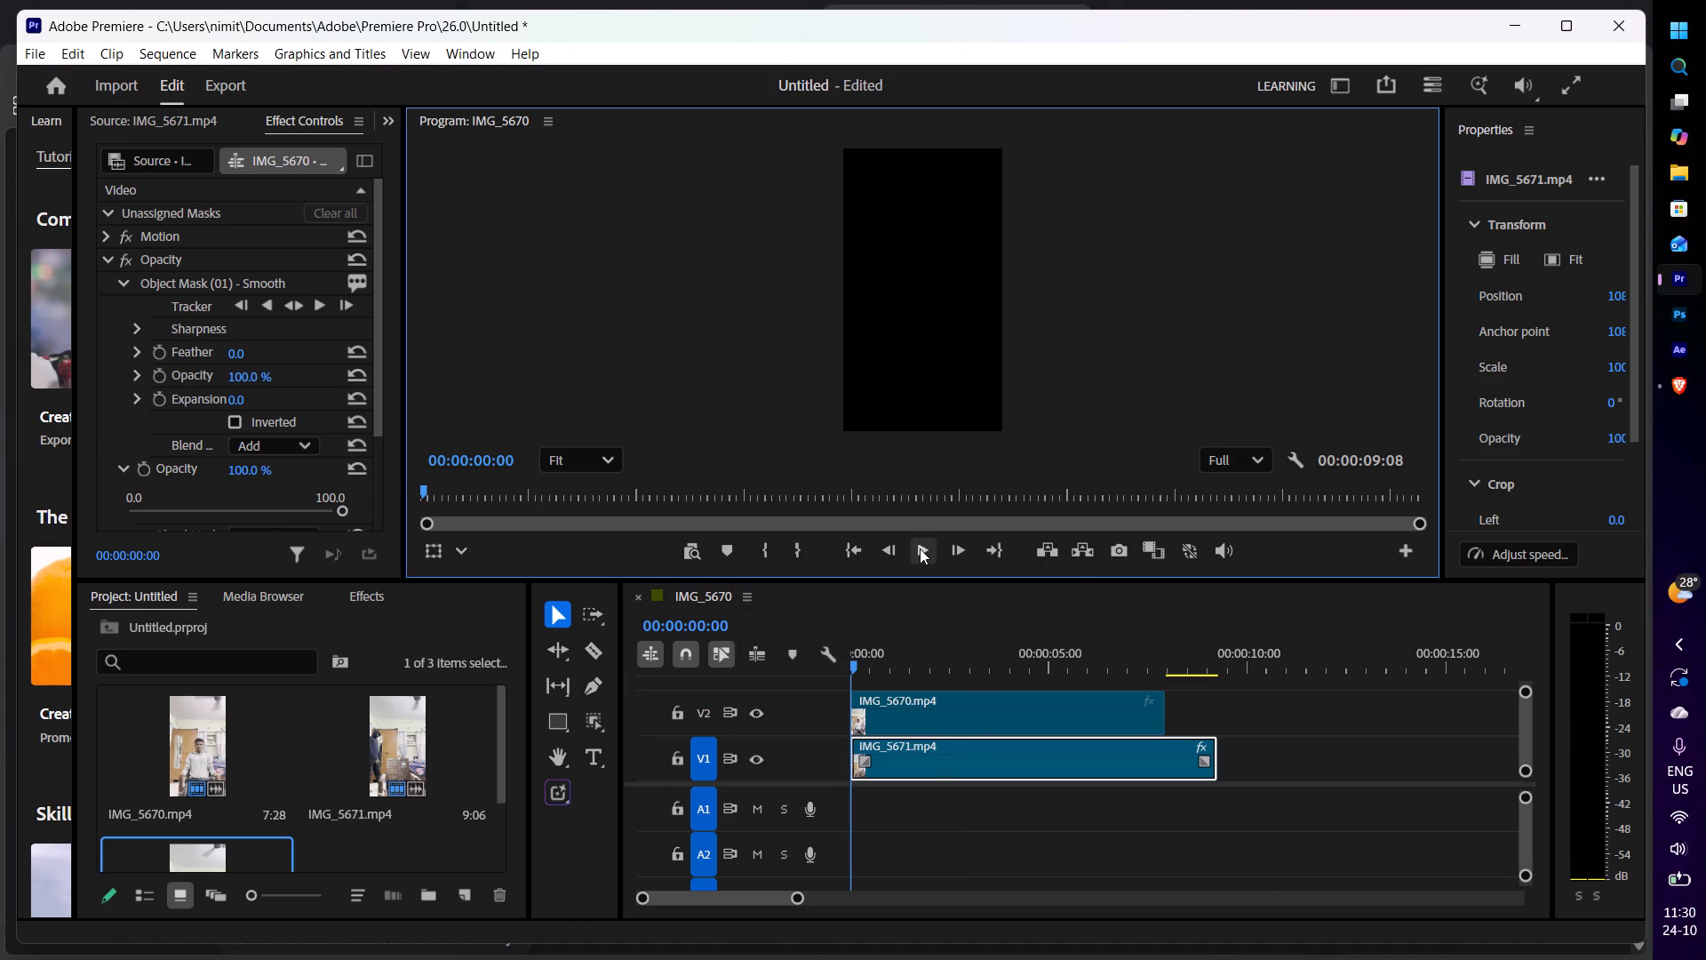
left_click(920, 548)
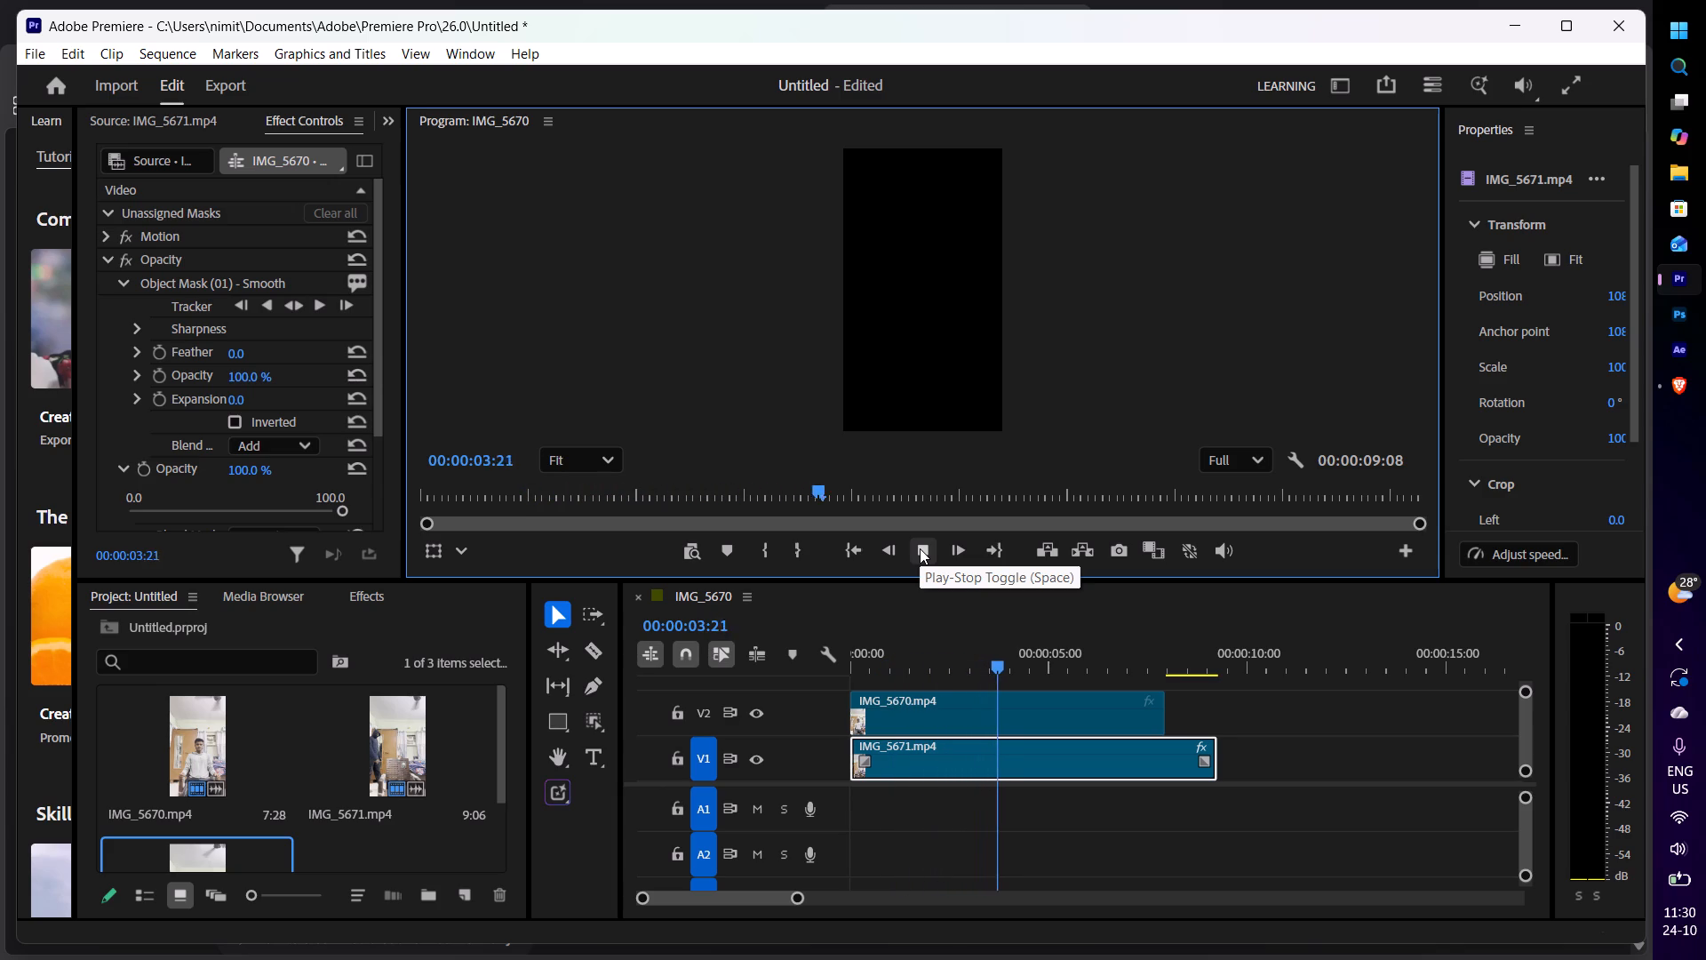
left_click(920, 548)
left_click_drag(839, 488, 239, 516)
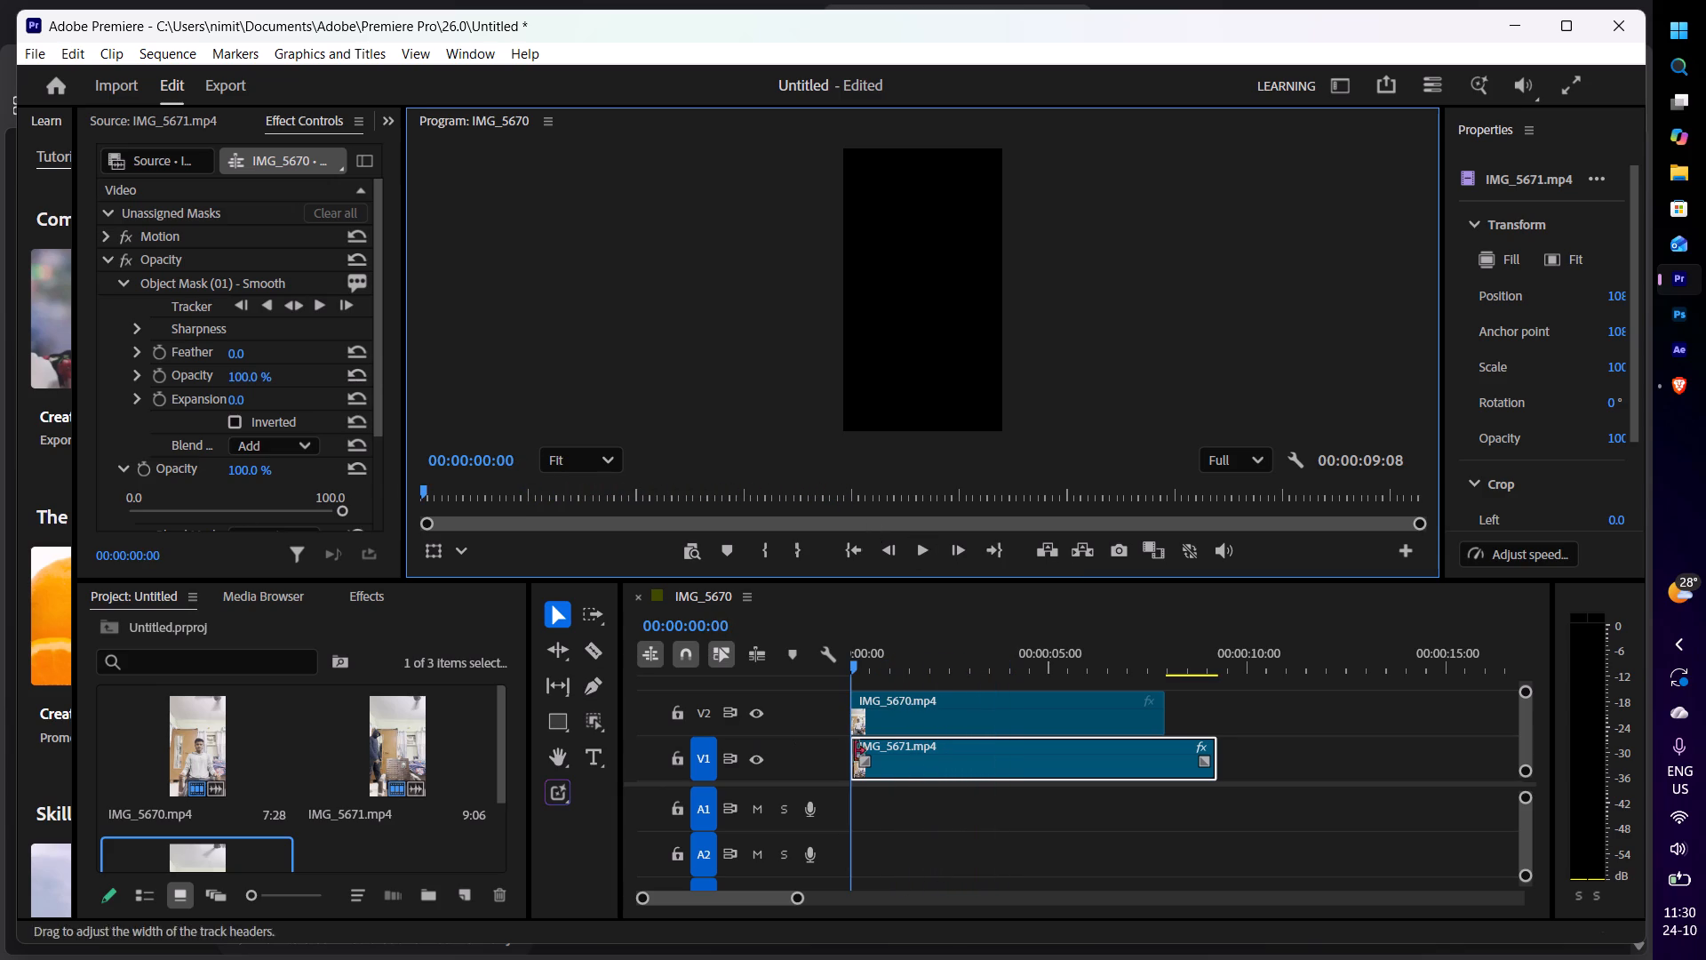
Undo the editing history back to before the IMG_5670 sequence was created.
key("ctrl+z")
key("ctrl+z")
key("ctrl+z")
key("ctrl+z")
key("ctrl+z")
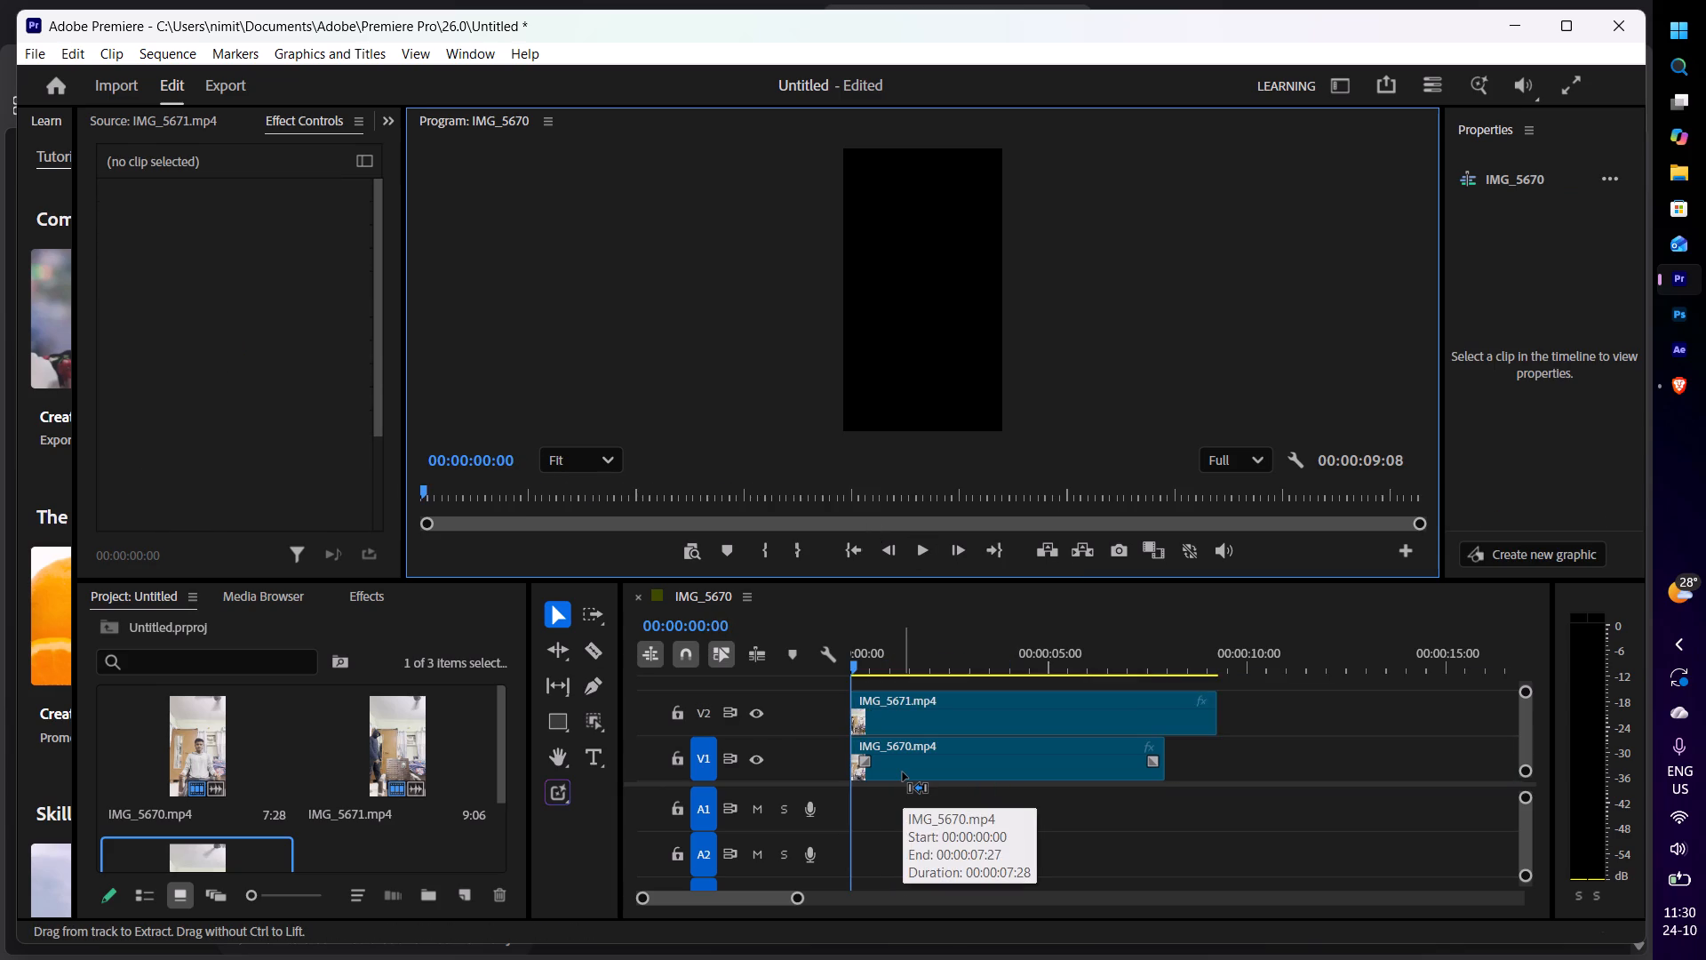
key("ctrl+z")
key("ctrl+z")
key("ctrl+z")
key("ctrl+z")
key("ctrl+z")
key("ctrl+z")
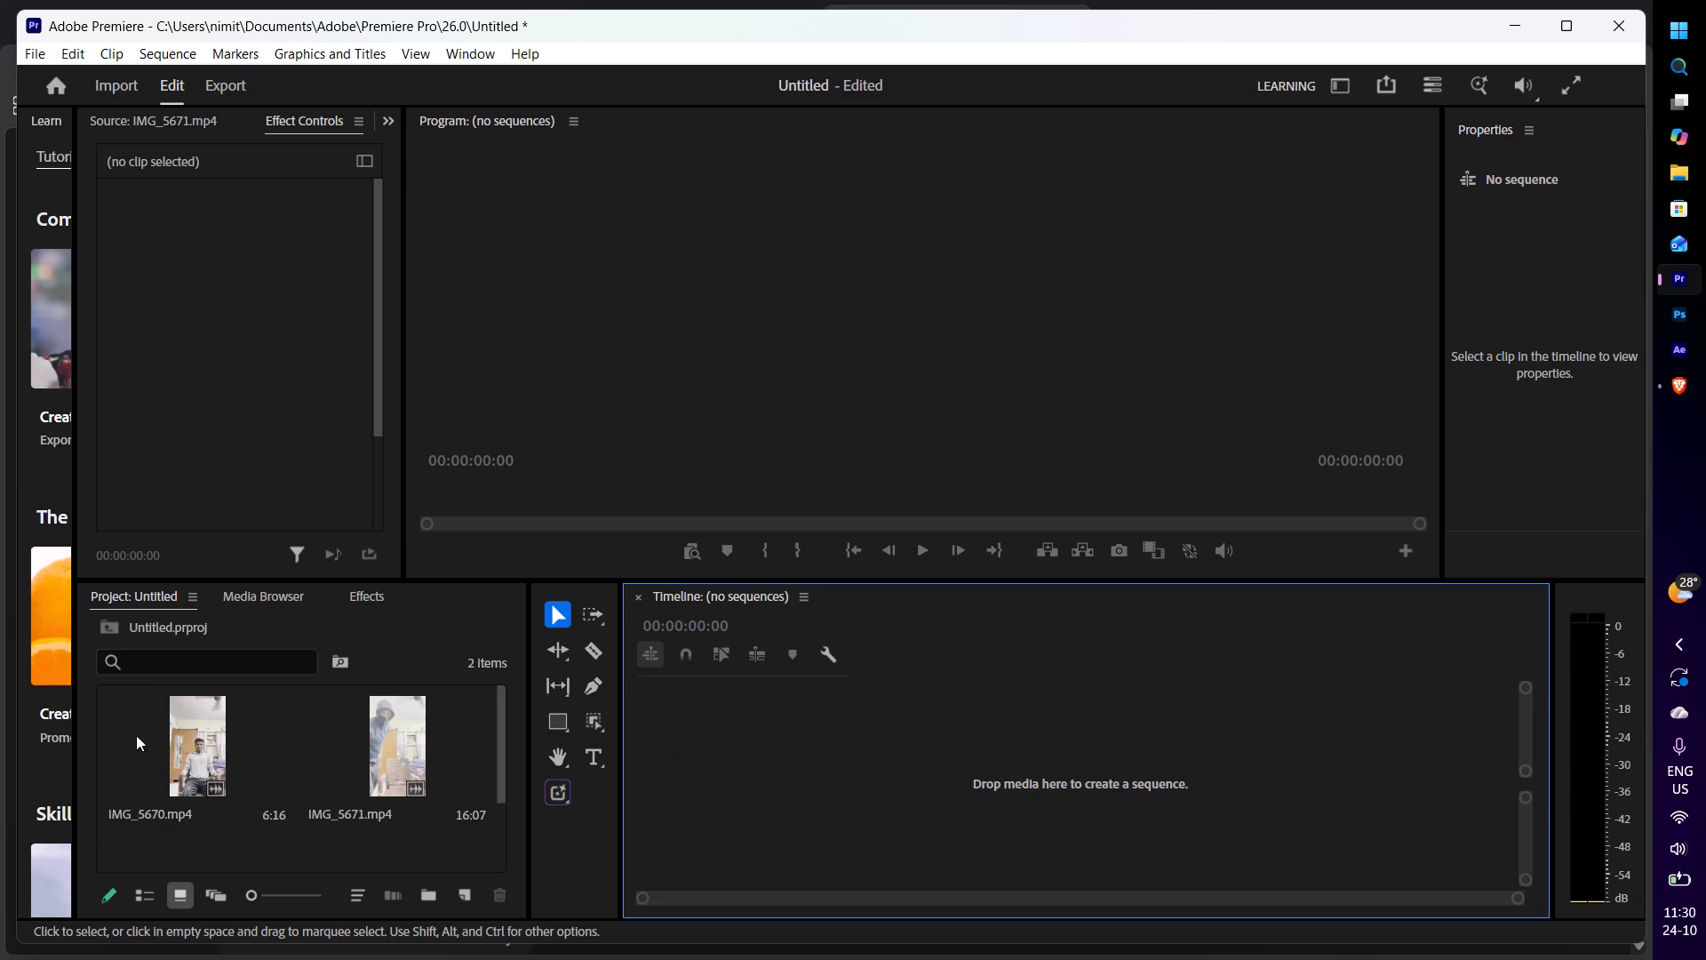
Open the IMG_5670.mp4 clip in the Source monitor and inspect its picture and available clip commands.
double_click(206, 732)
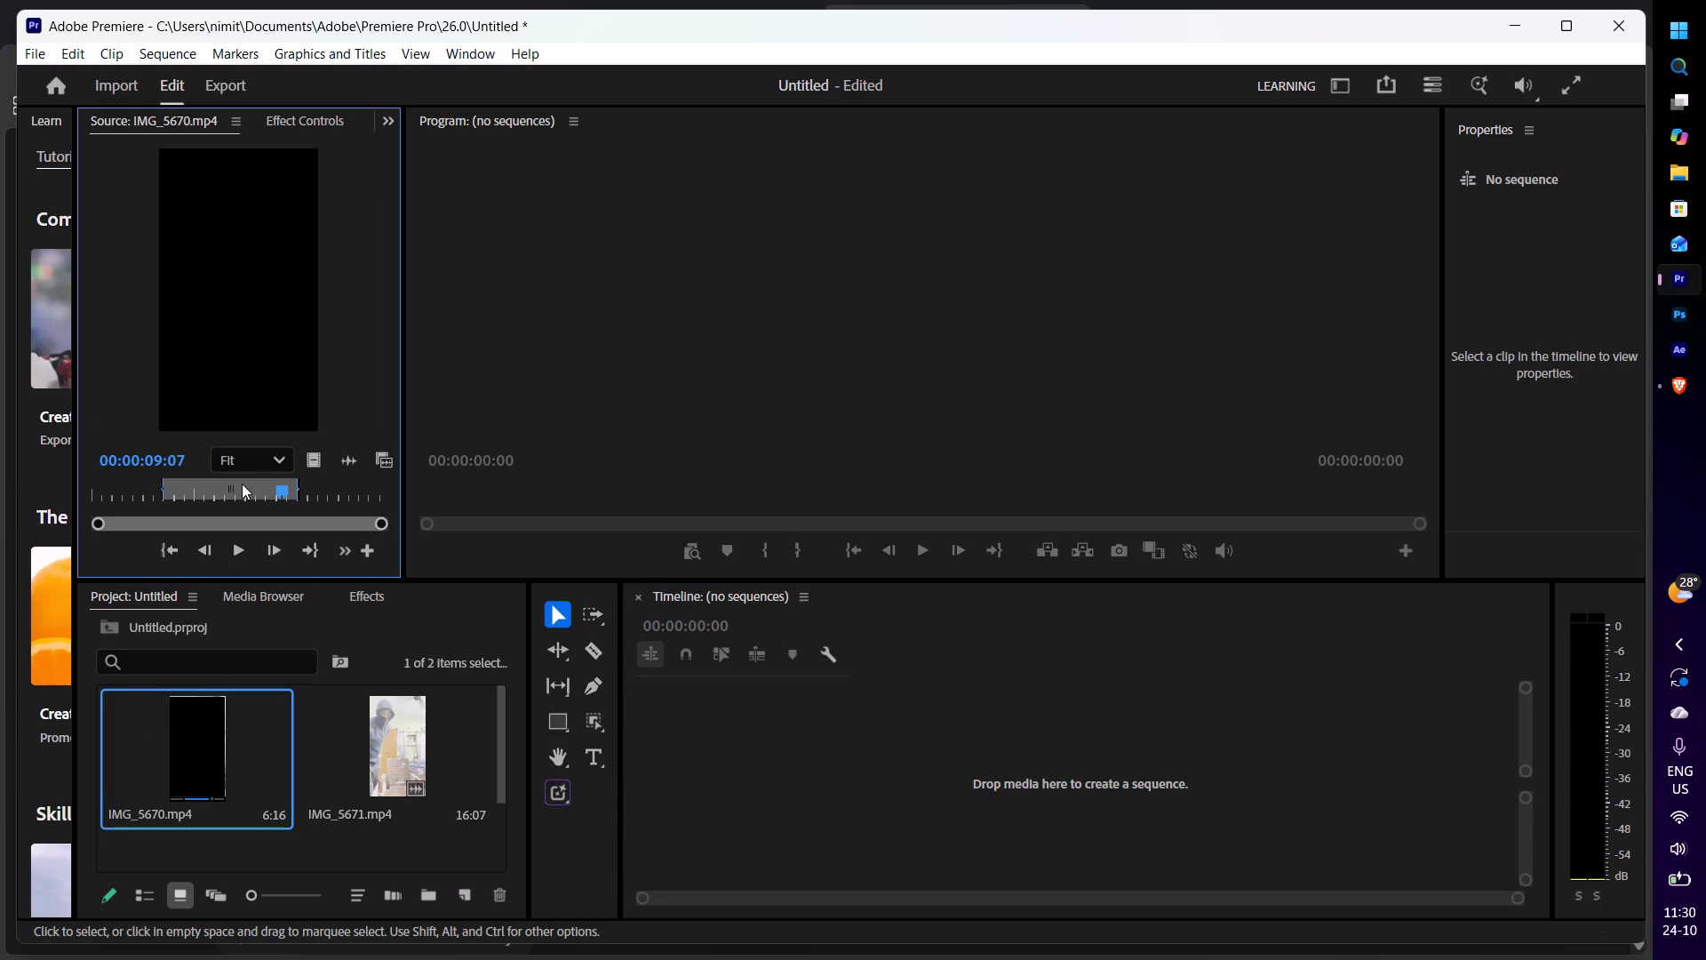
left_click(239, 332)
right_click(239, 332)
right_click(239, 332)
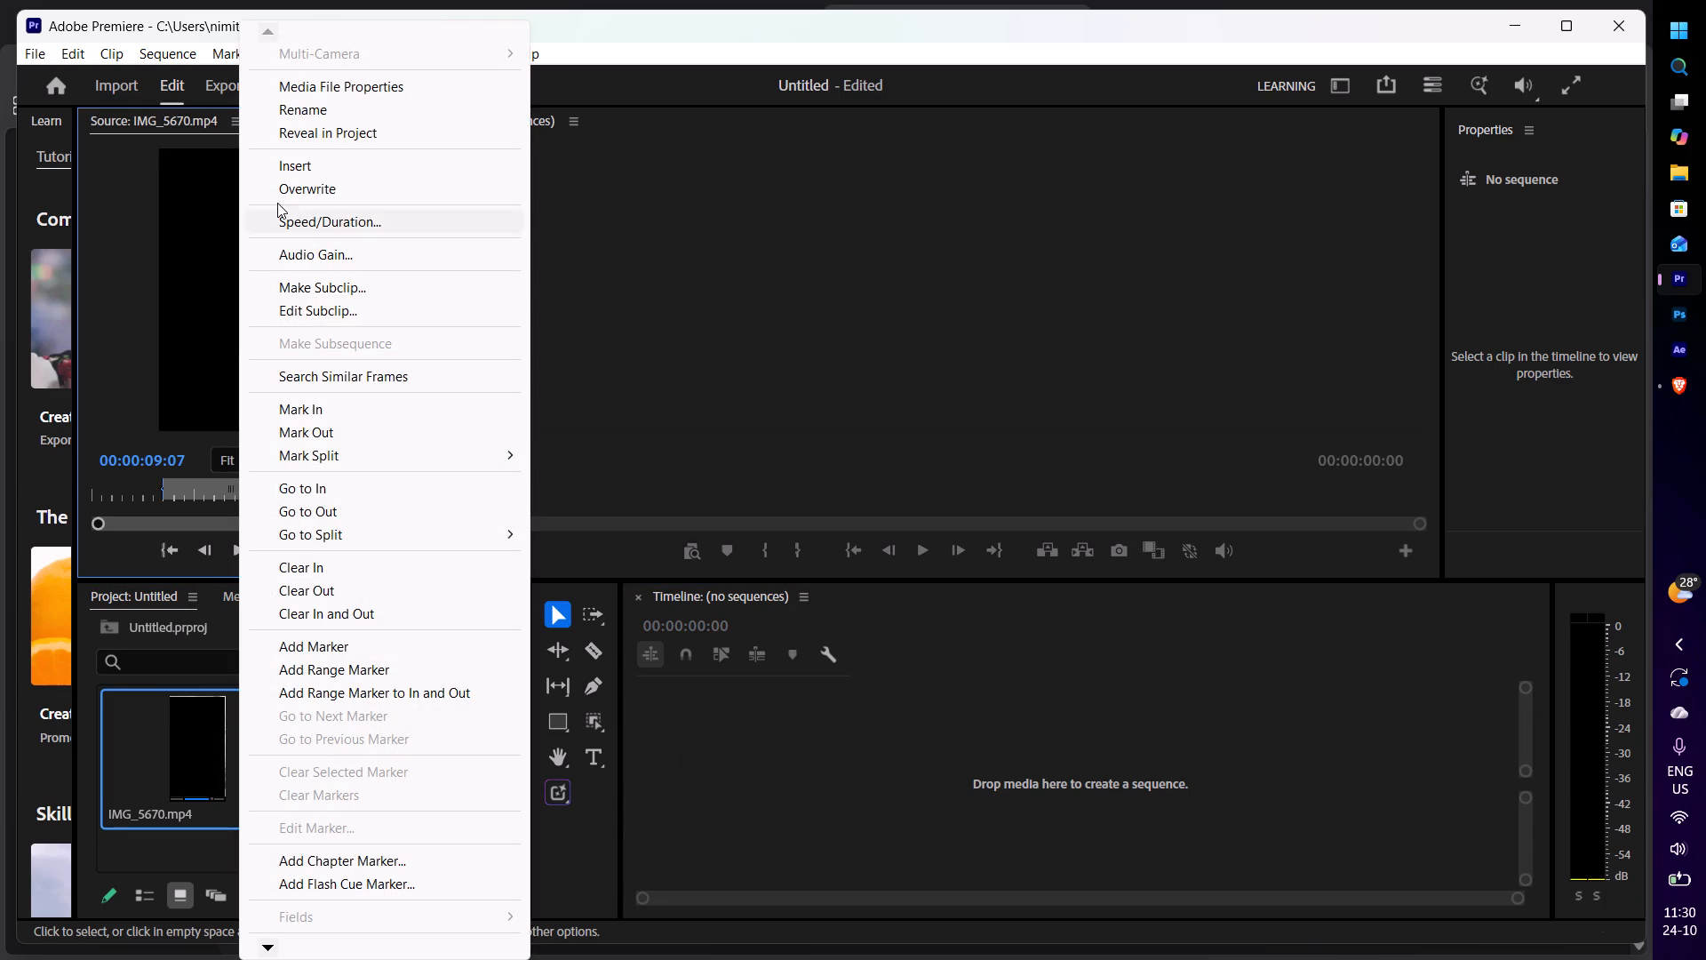
left_click(969, 687)
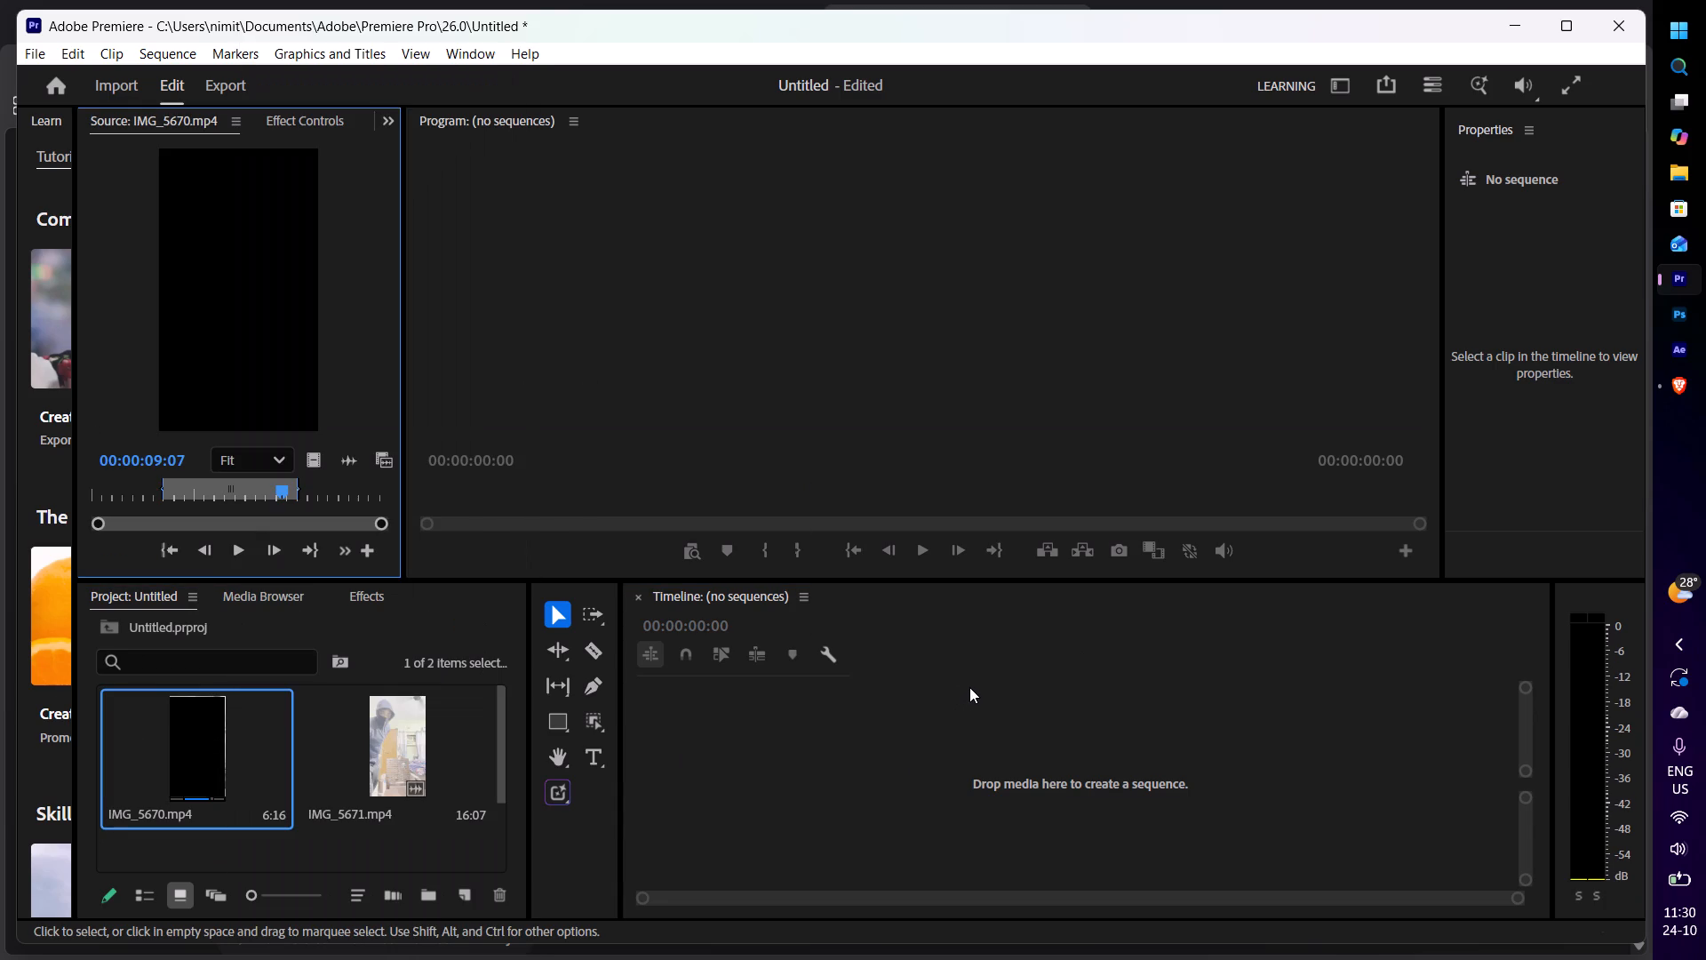
Close Premiere without saving the changes to Untitled.prproj.
left_click(1634, 28)
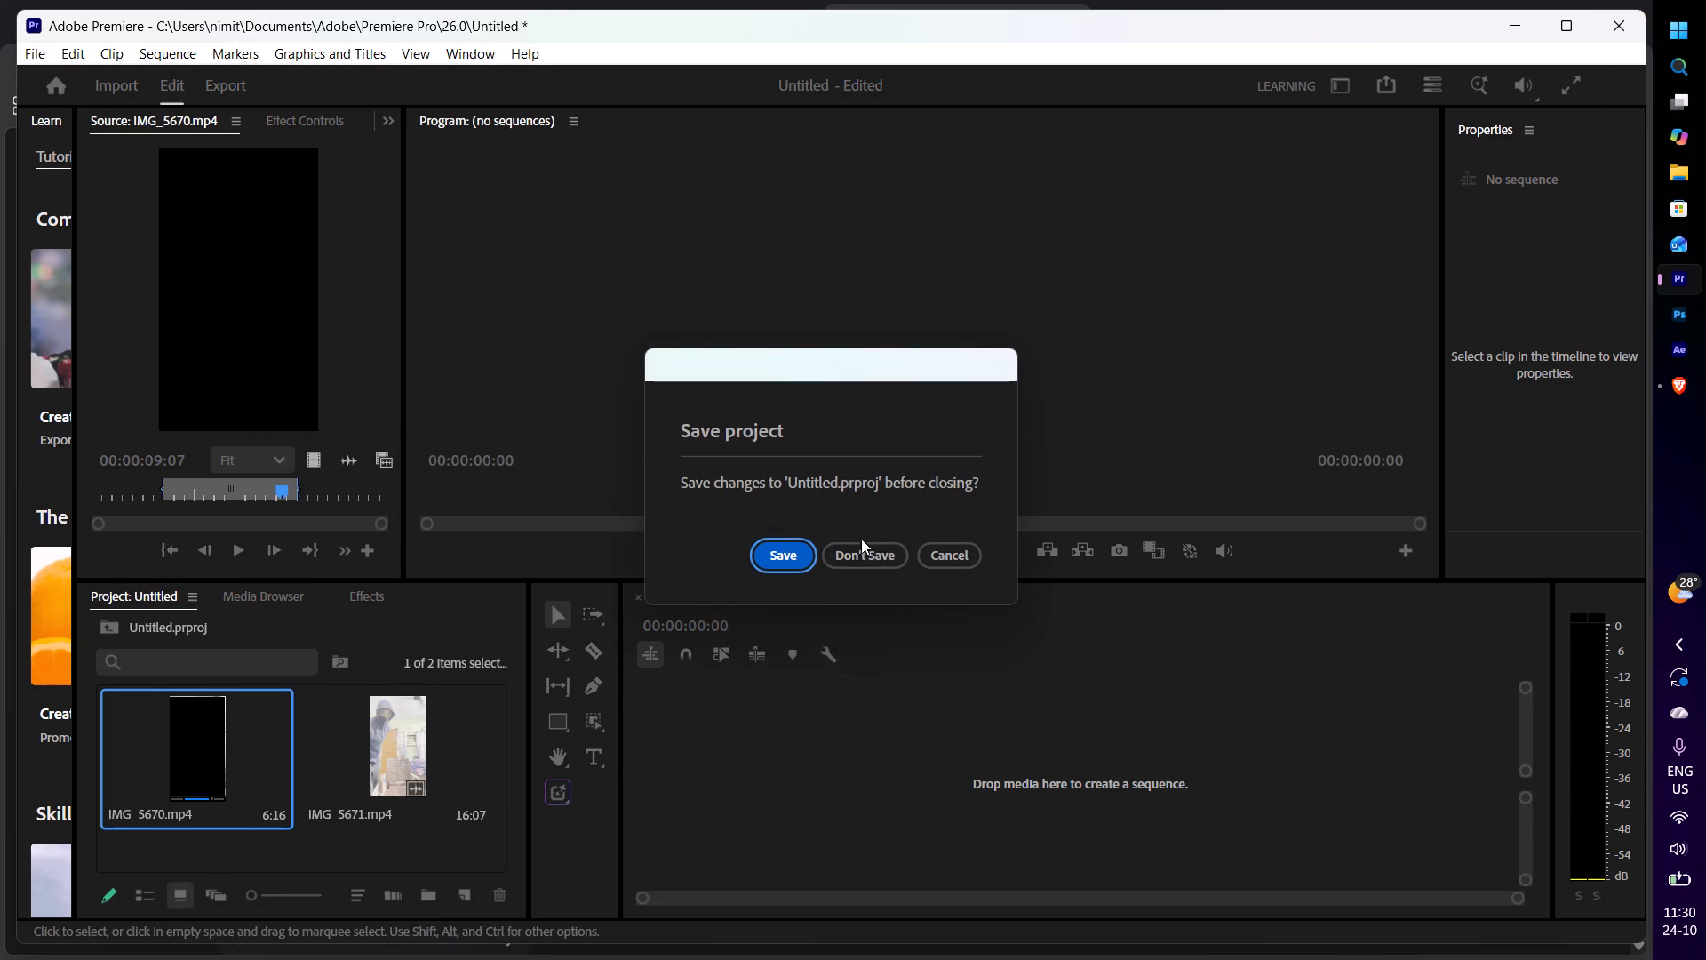
left_click(863, 557)
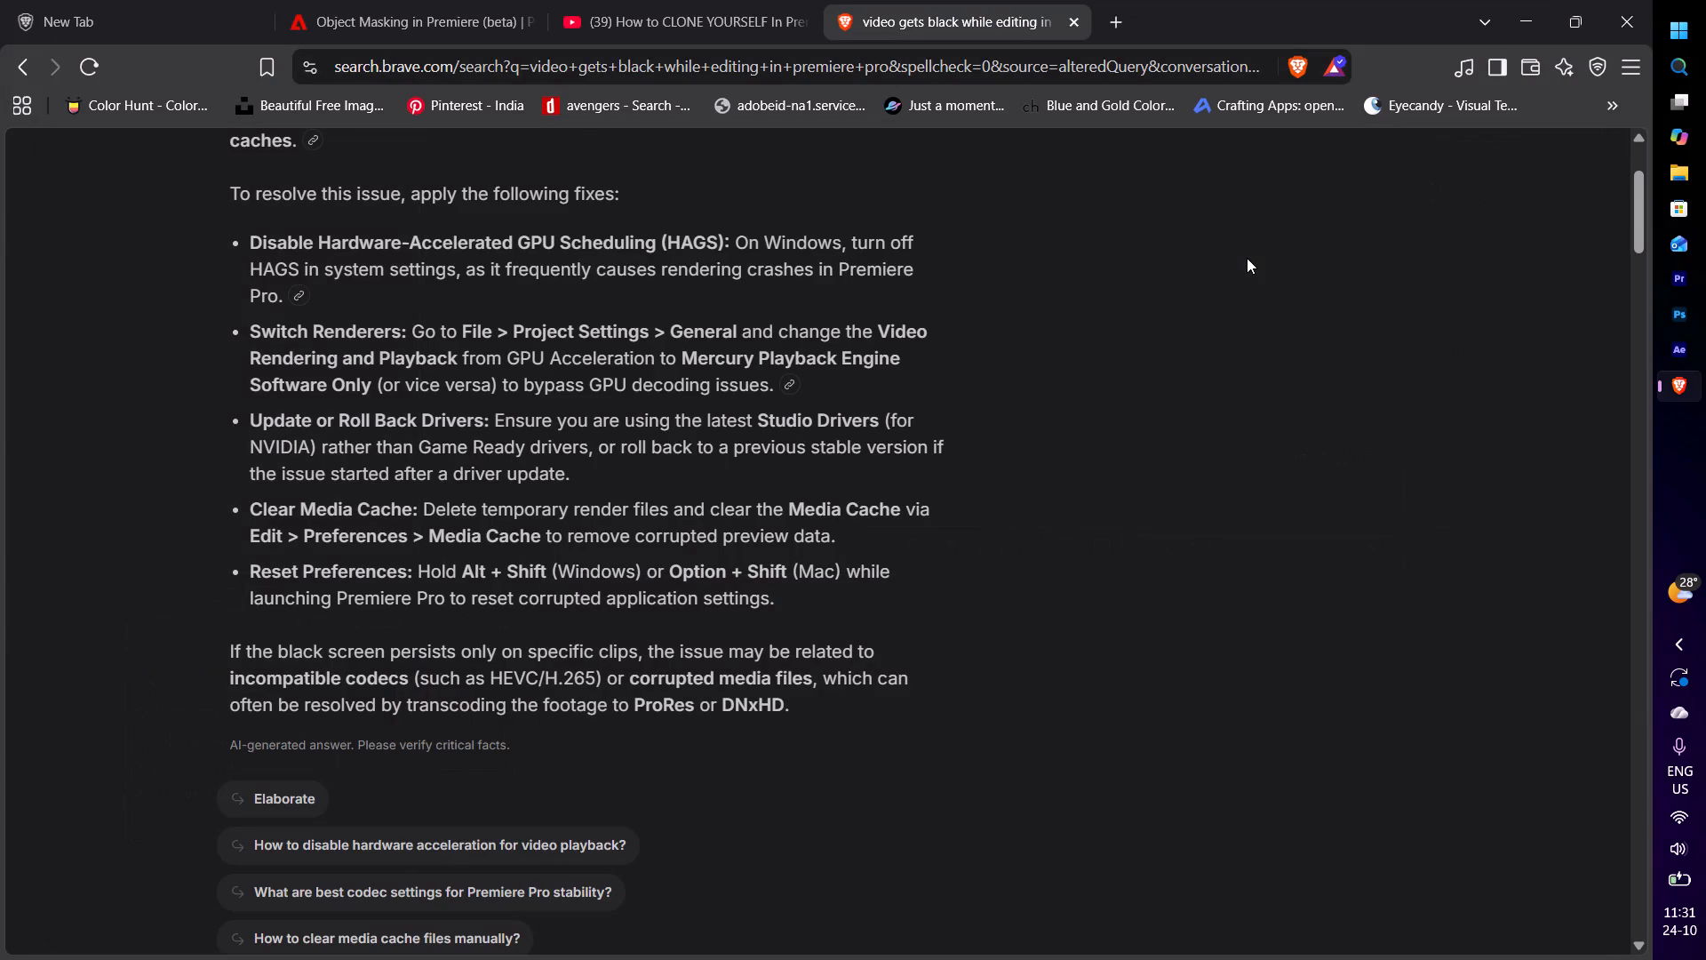
Keep the browser open and review the suggested black-screen fixes and the search results beneath them.
left_click(1613, 0)
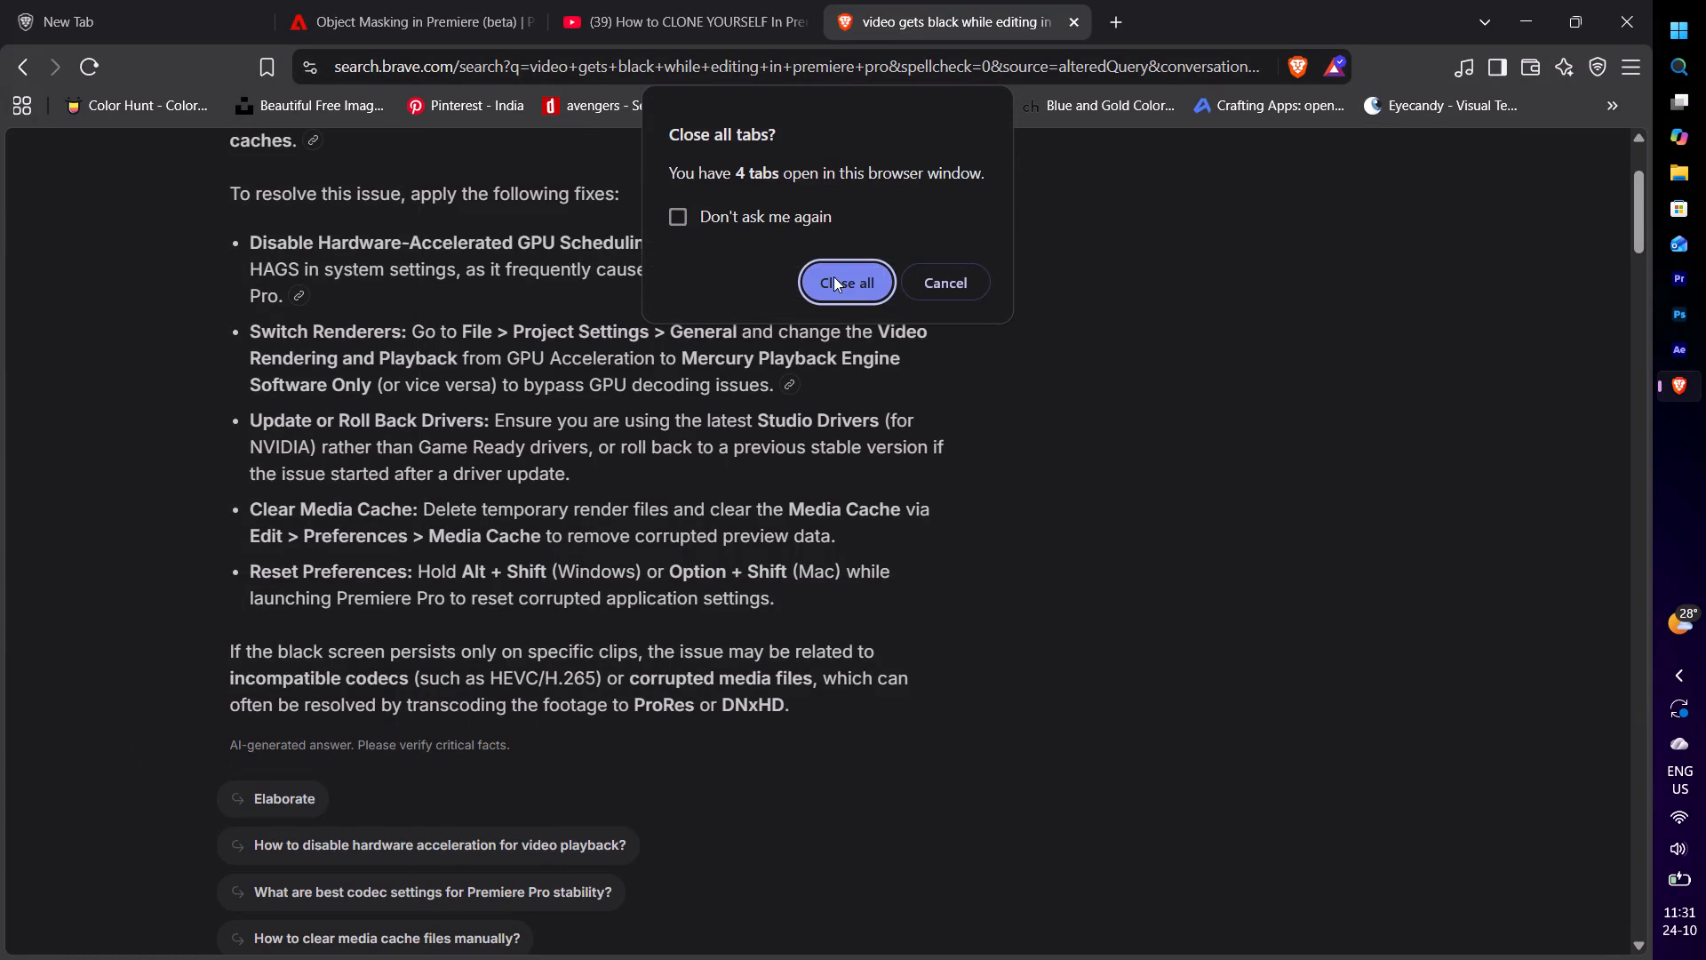
left_click(951, 283)
scroll(510, 388, "up", 2)
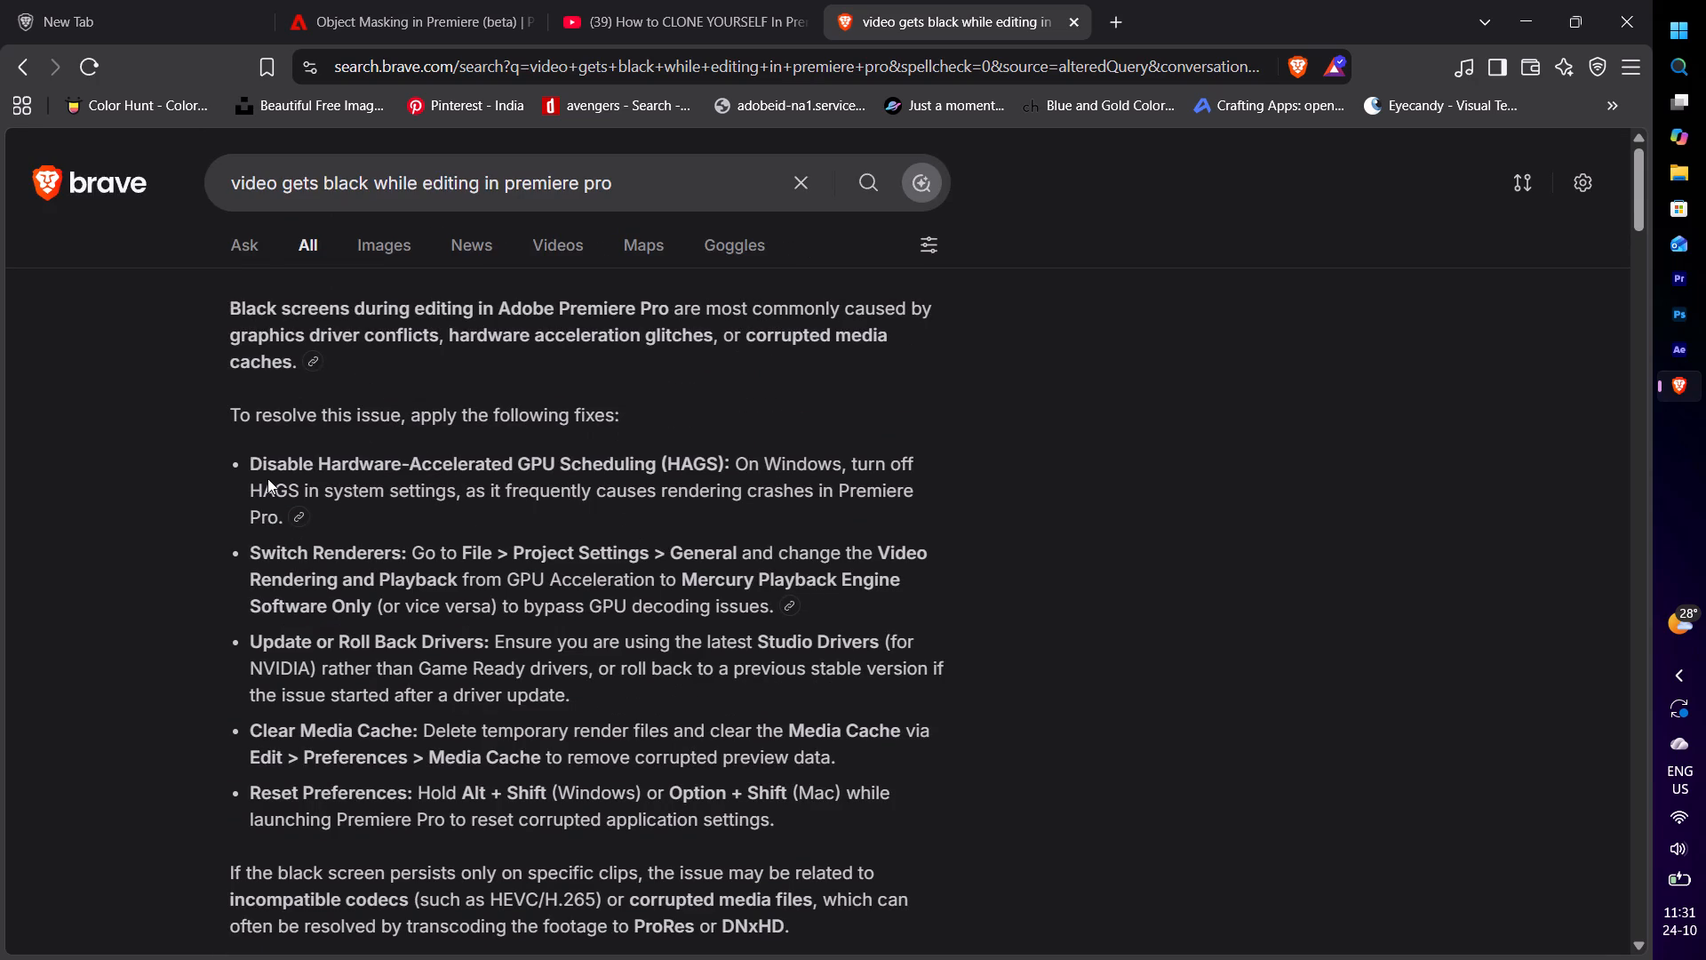
scroll(267, 478, "down", 8)
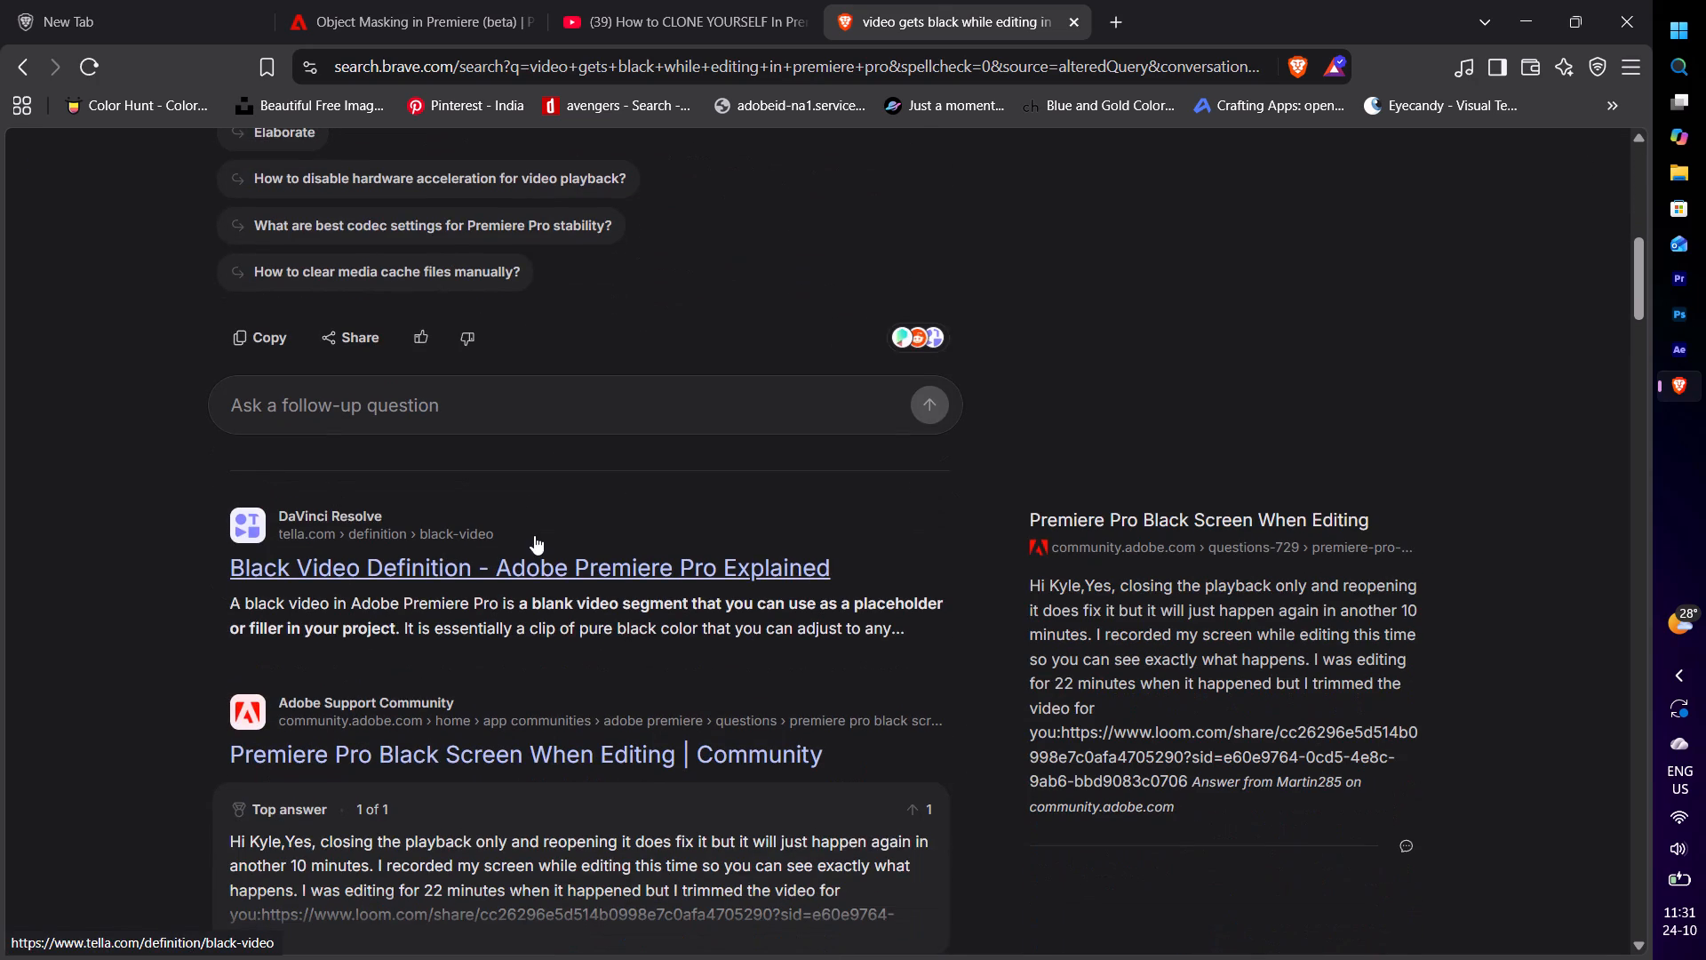
scroll(610, 595, "down", 2)
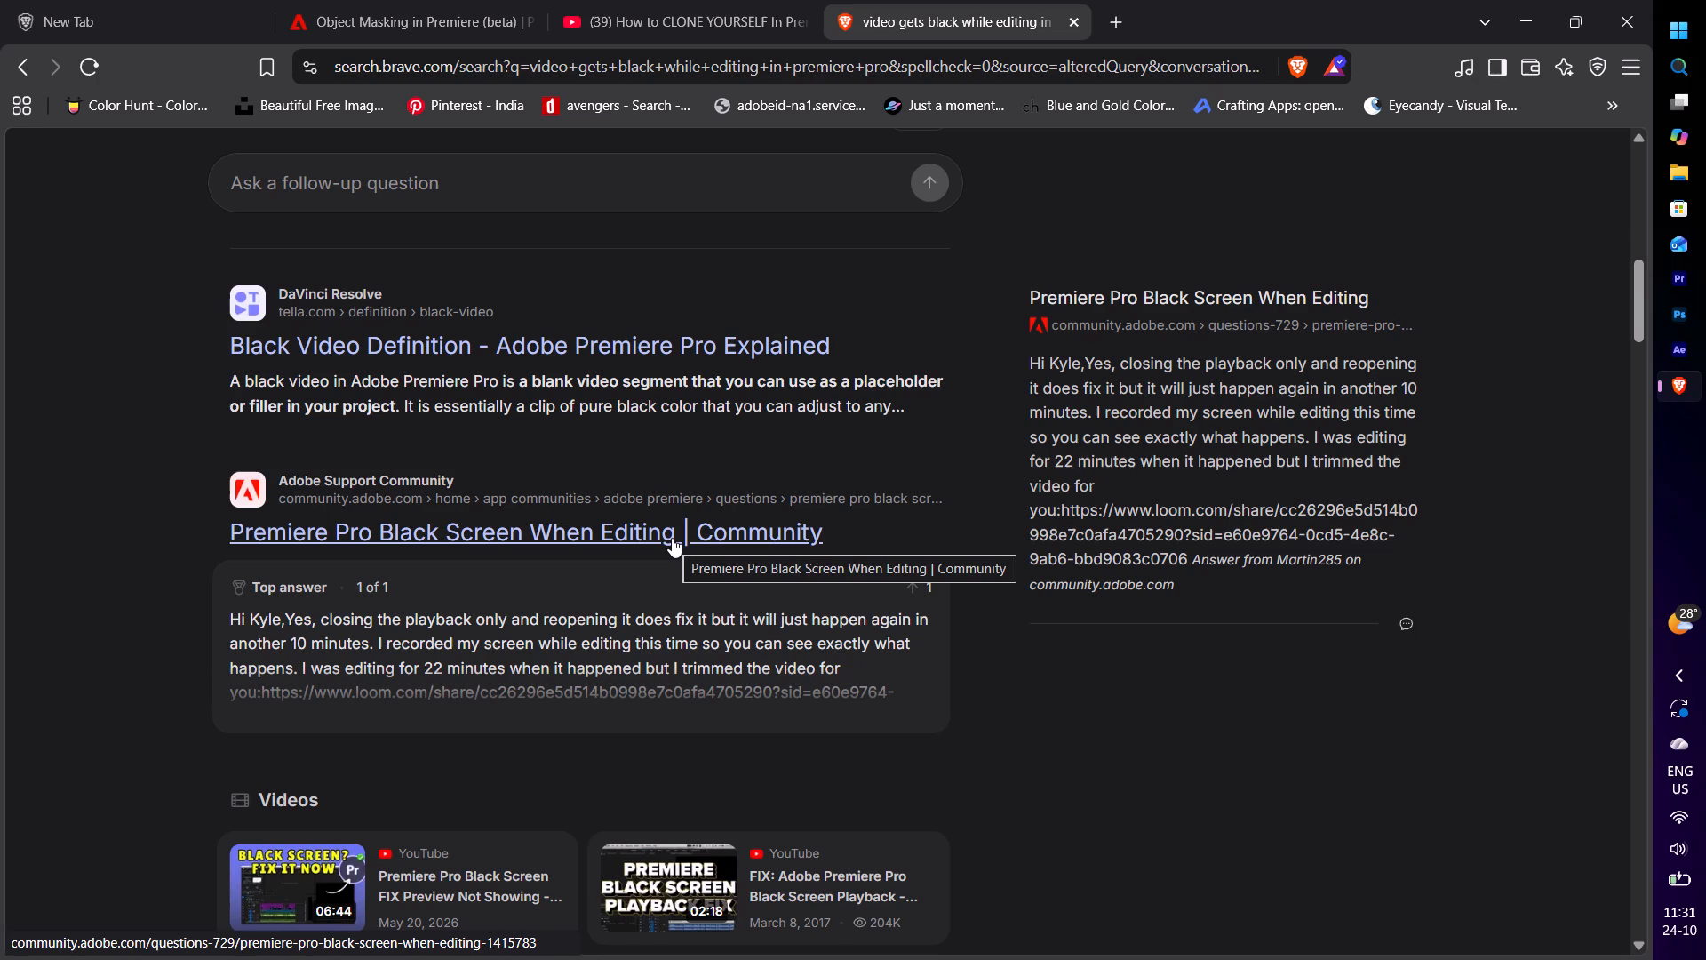
Open the Adobe Community thread "Premiere Pro Black Screen When Editing" and read the original question.
left_click(682, 642)
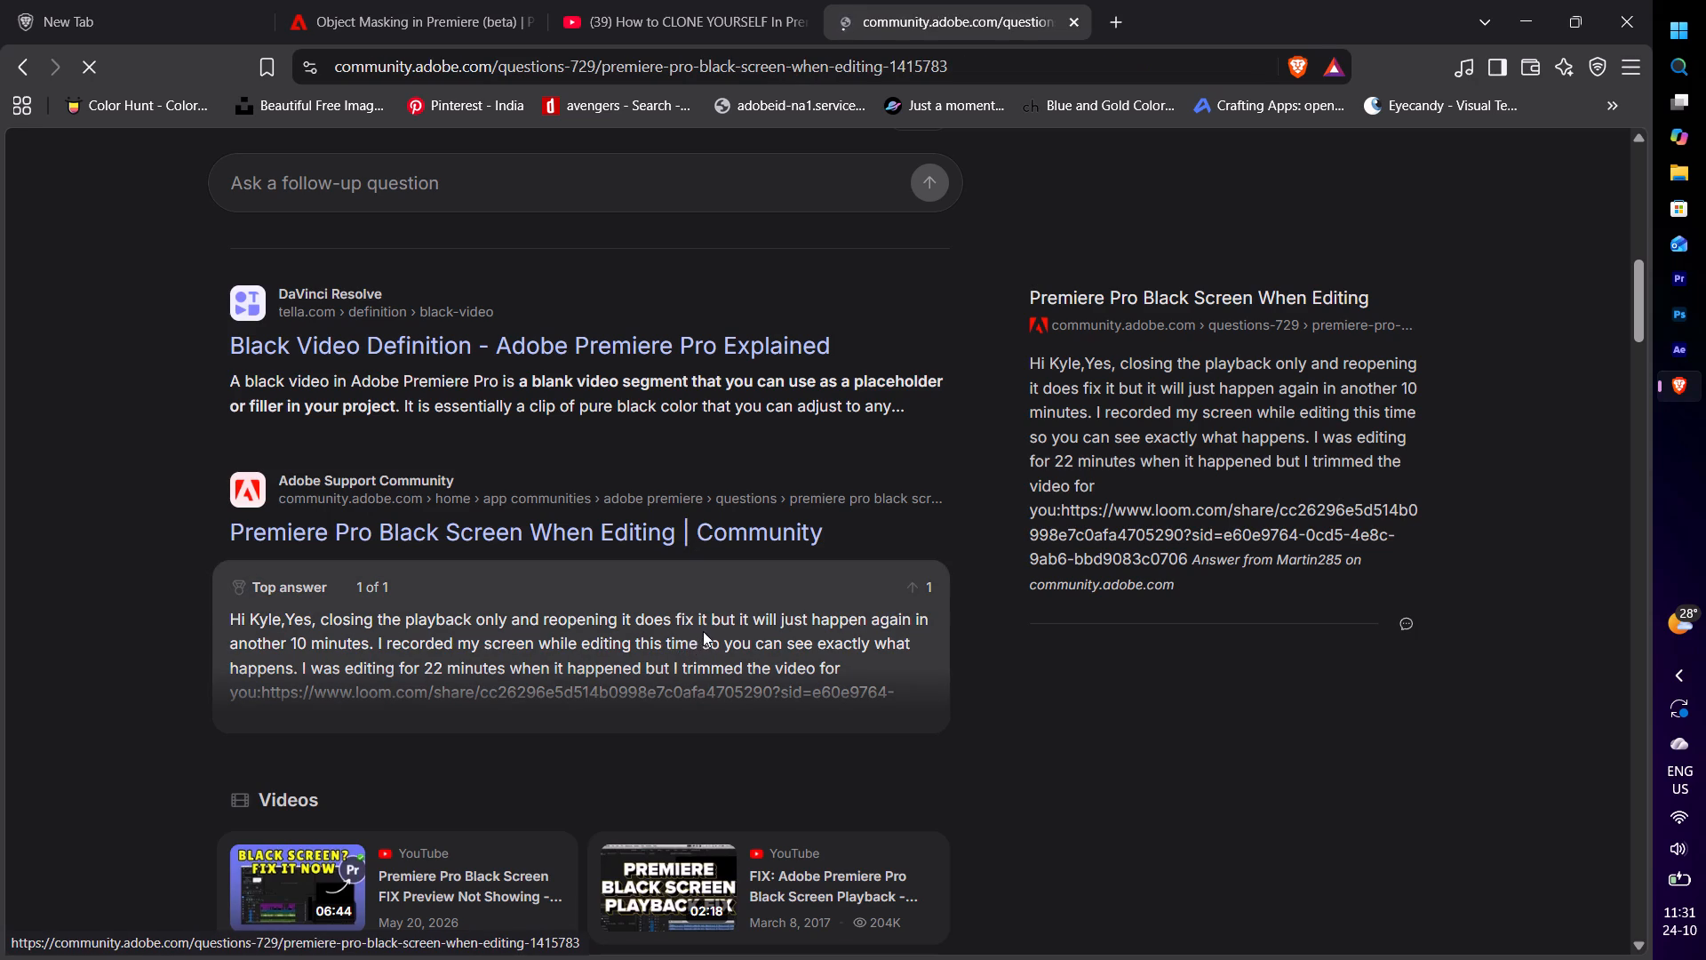
scroll(790, 580, "down", 4)
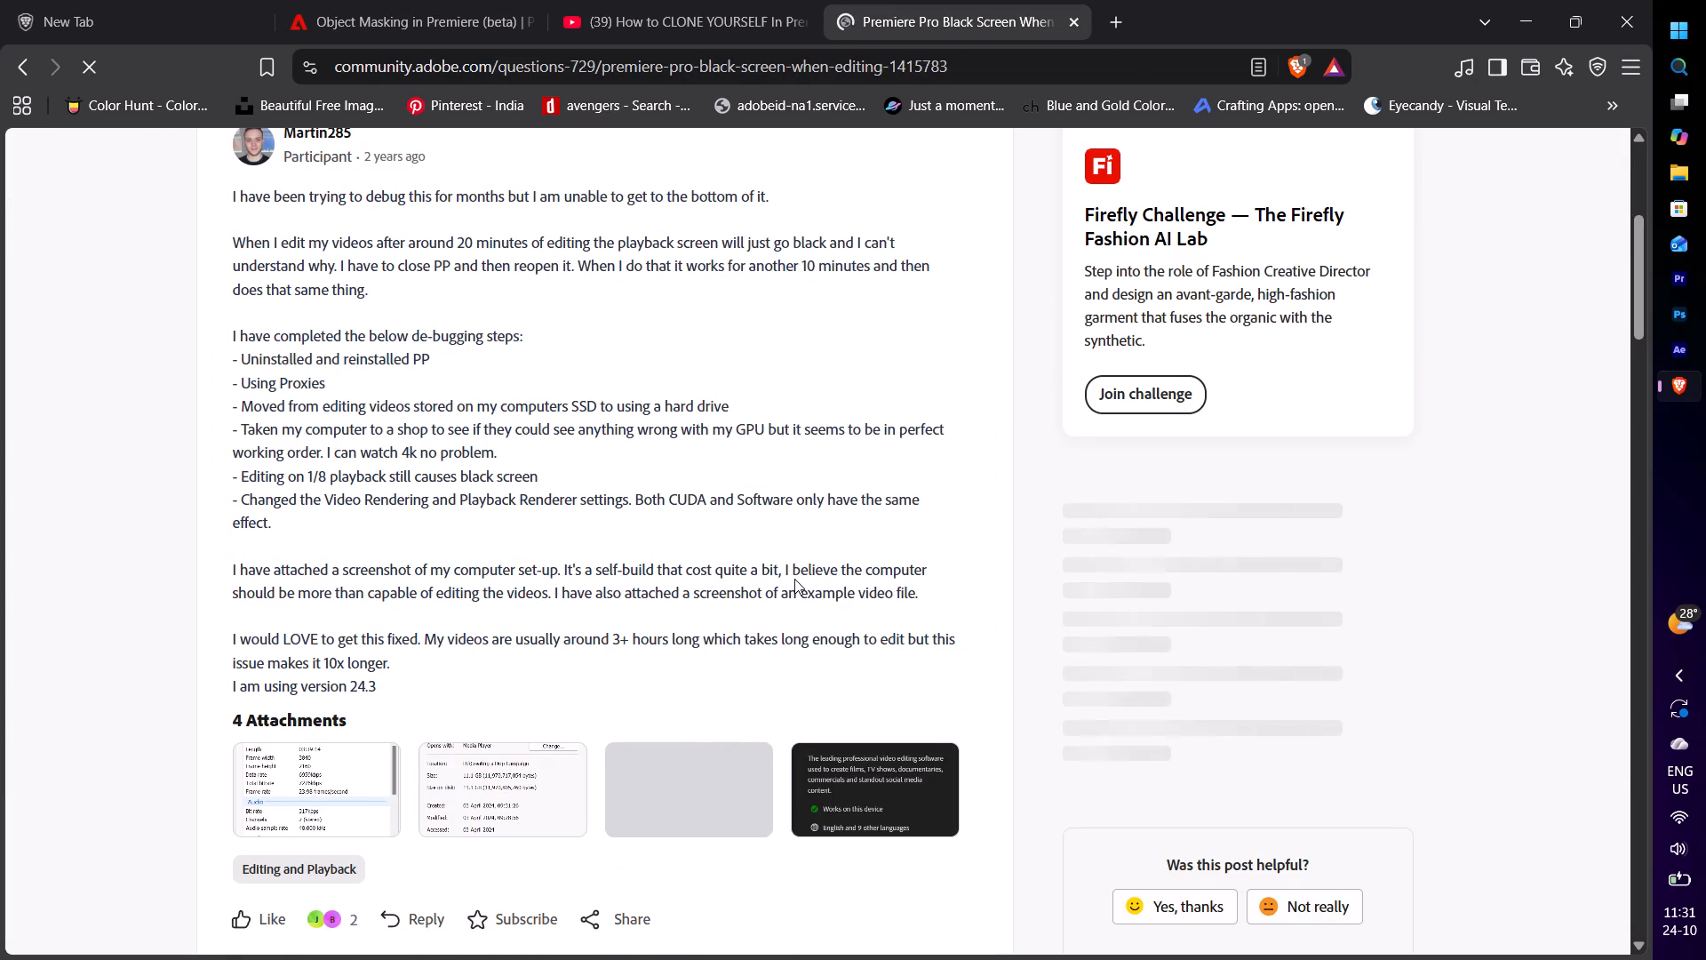
scroll(795, 578, "down", 2)
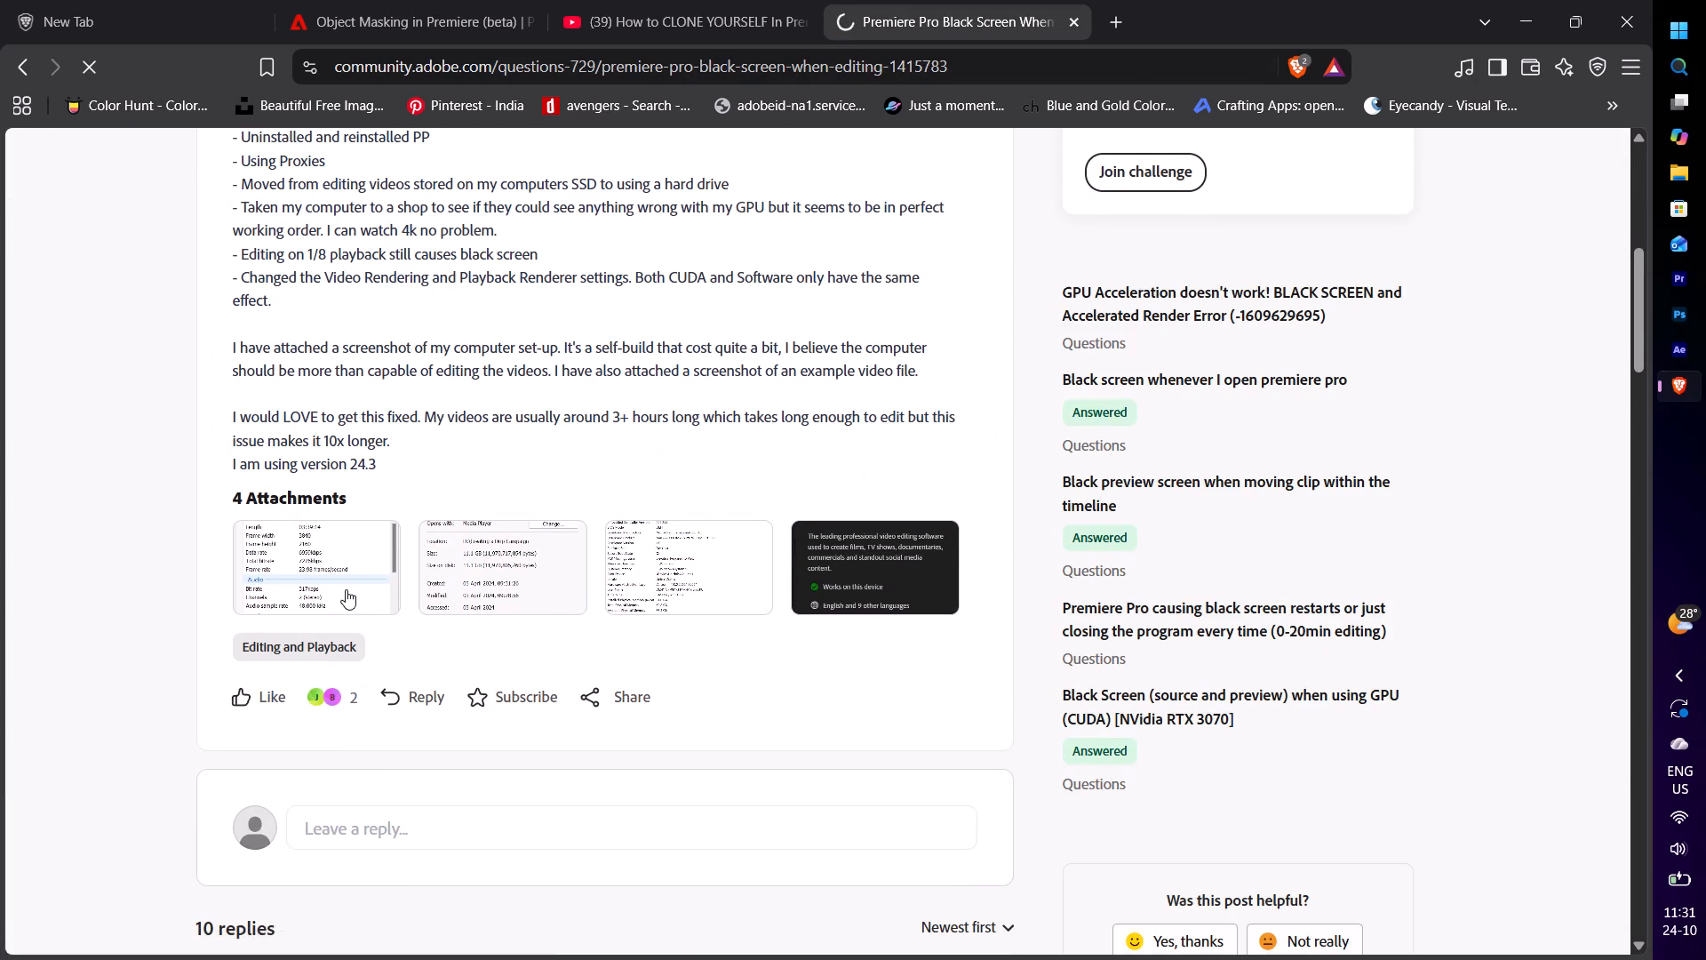
left_click(346, 588)
scroll(752, 563, "down", 2)
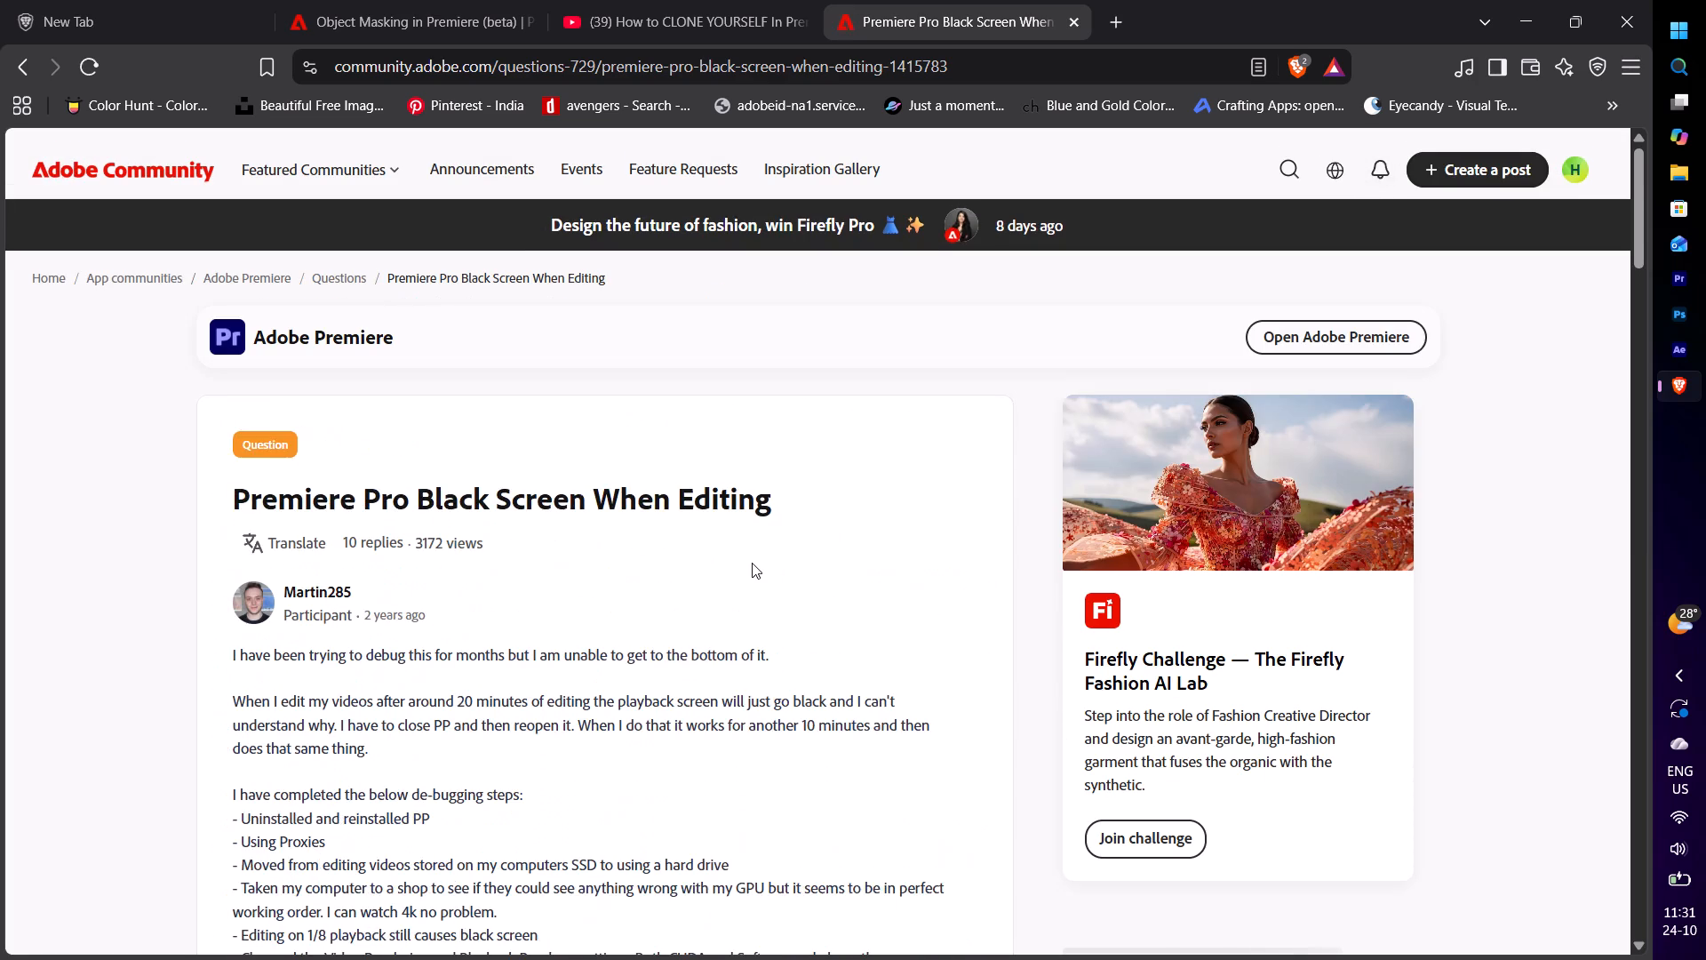
scroll(752, 563, "down", 7)
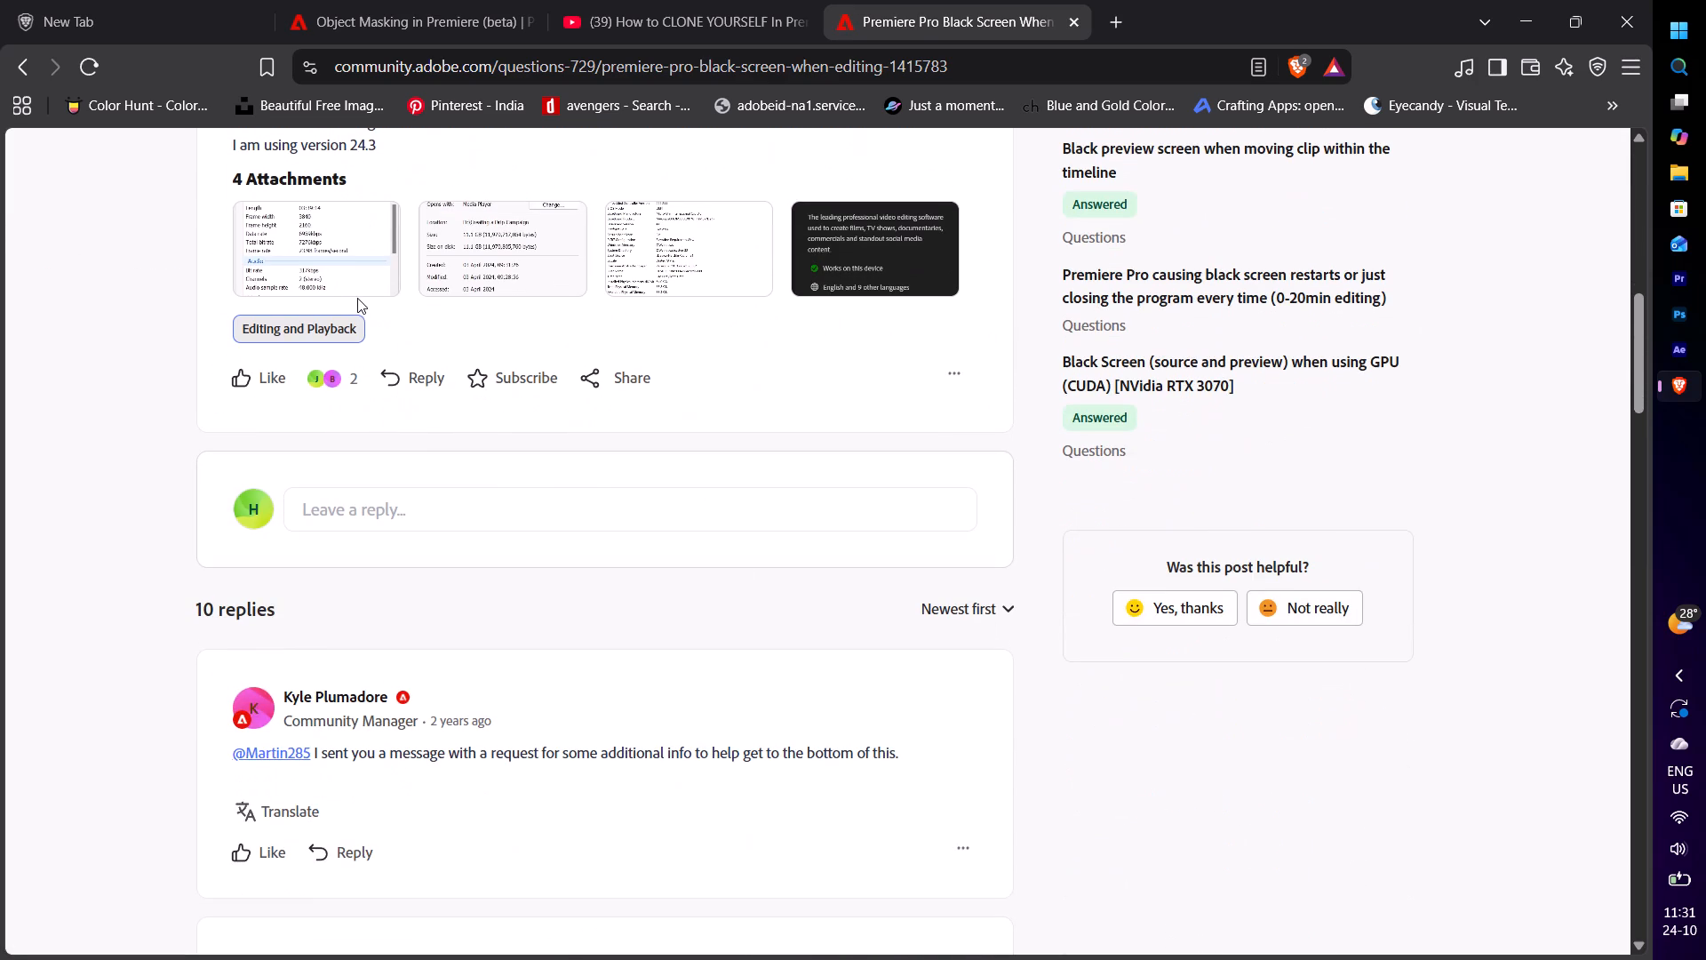
Look through the four attached screenshots of the community question and close the image viewer.
left_click(297, 265)
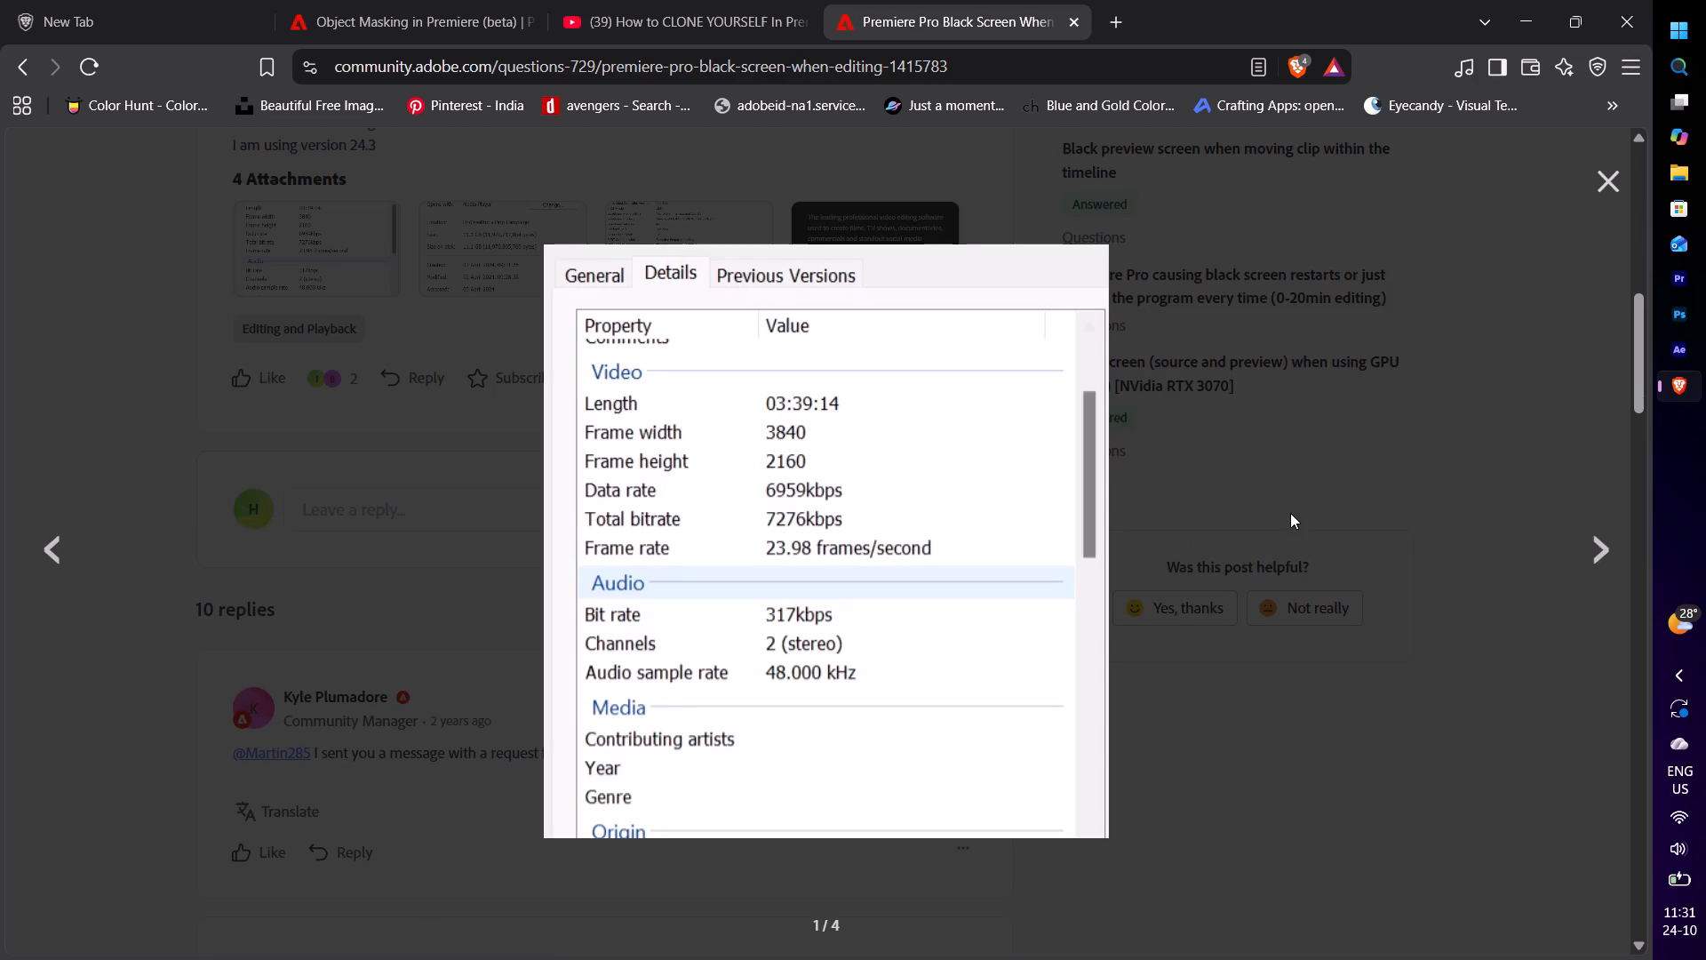
left_click(1621, 534)
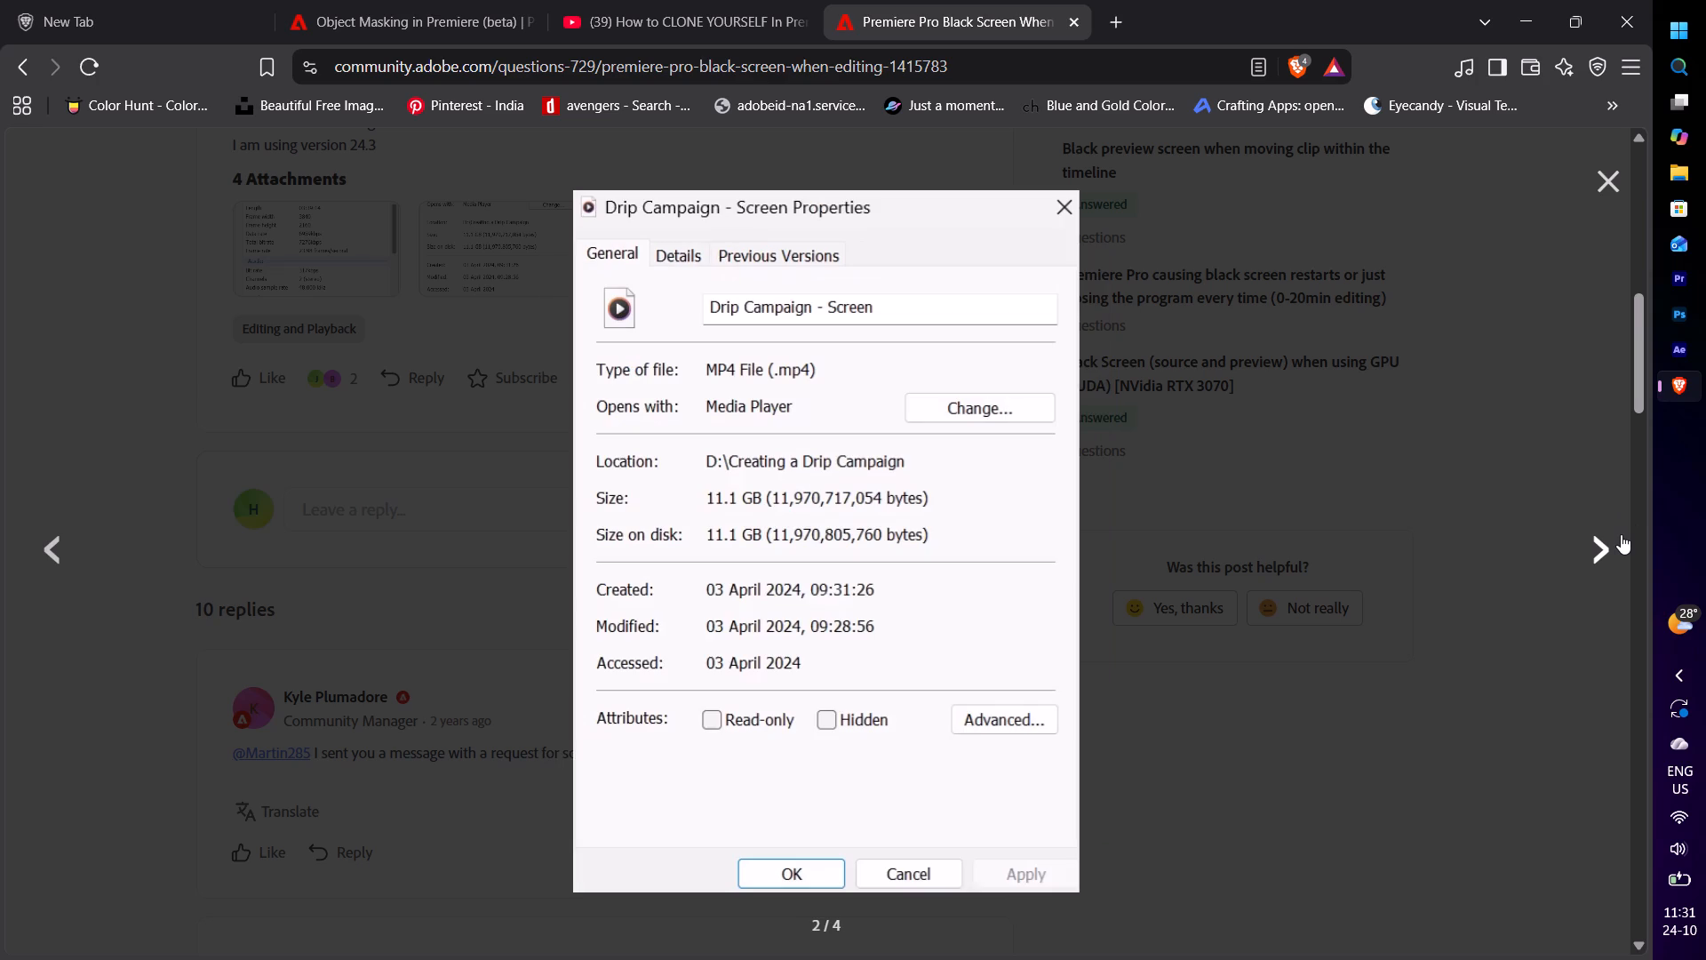
left_click(1621, 534)
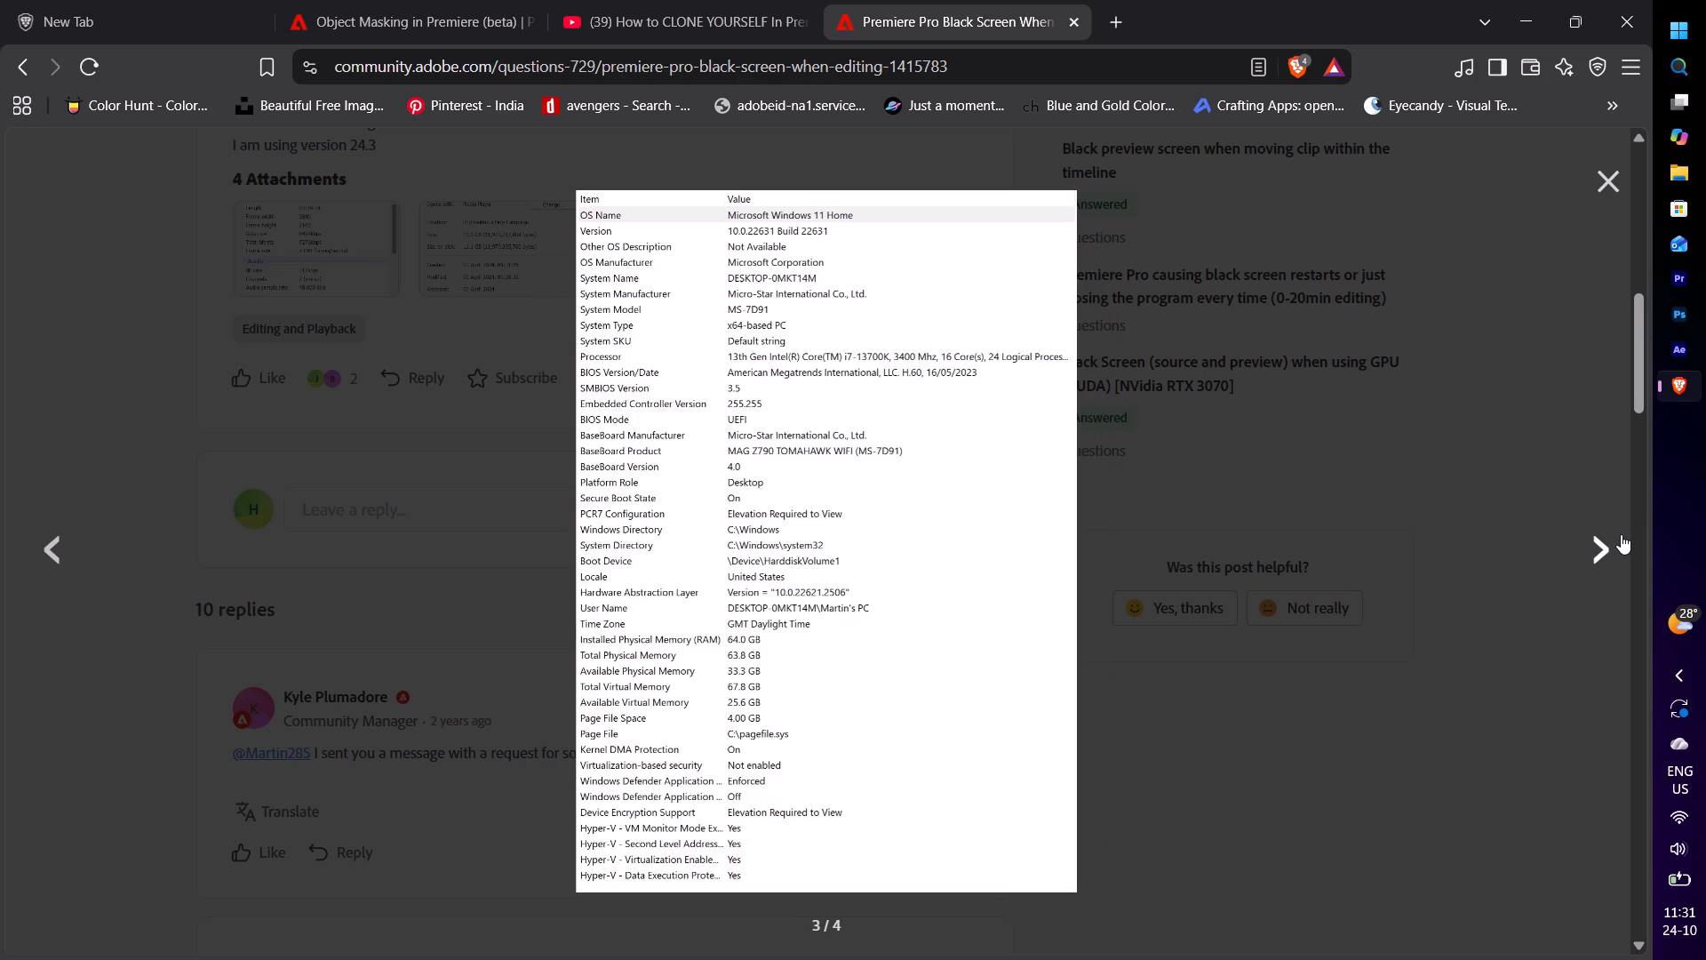
left_click(1621, 534)
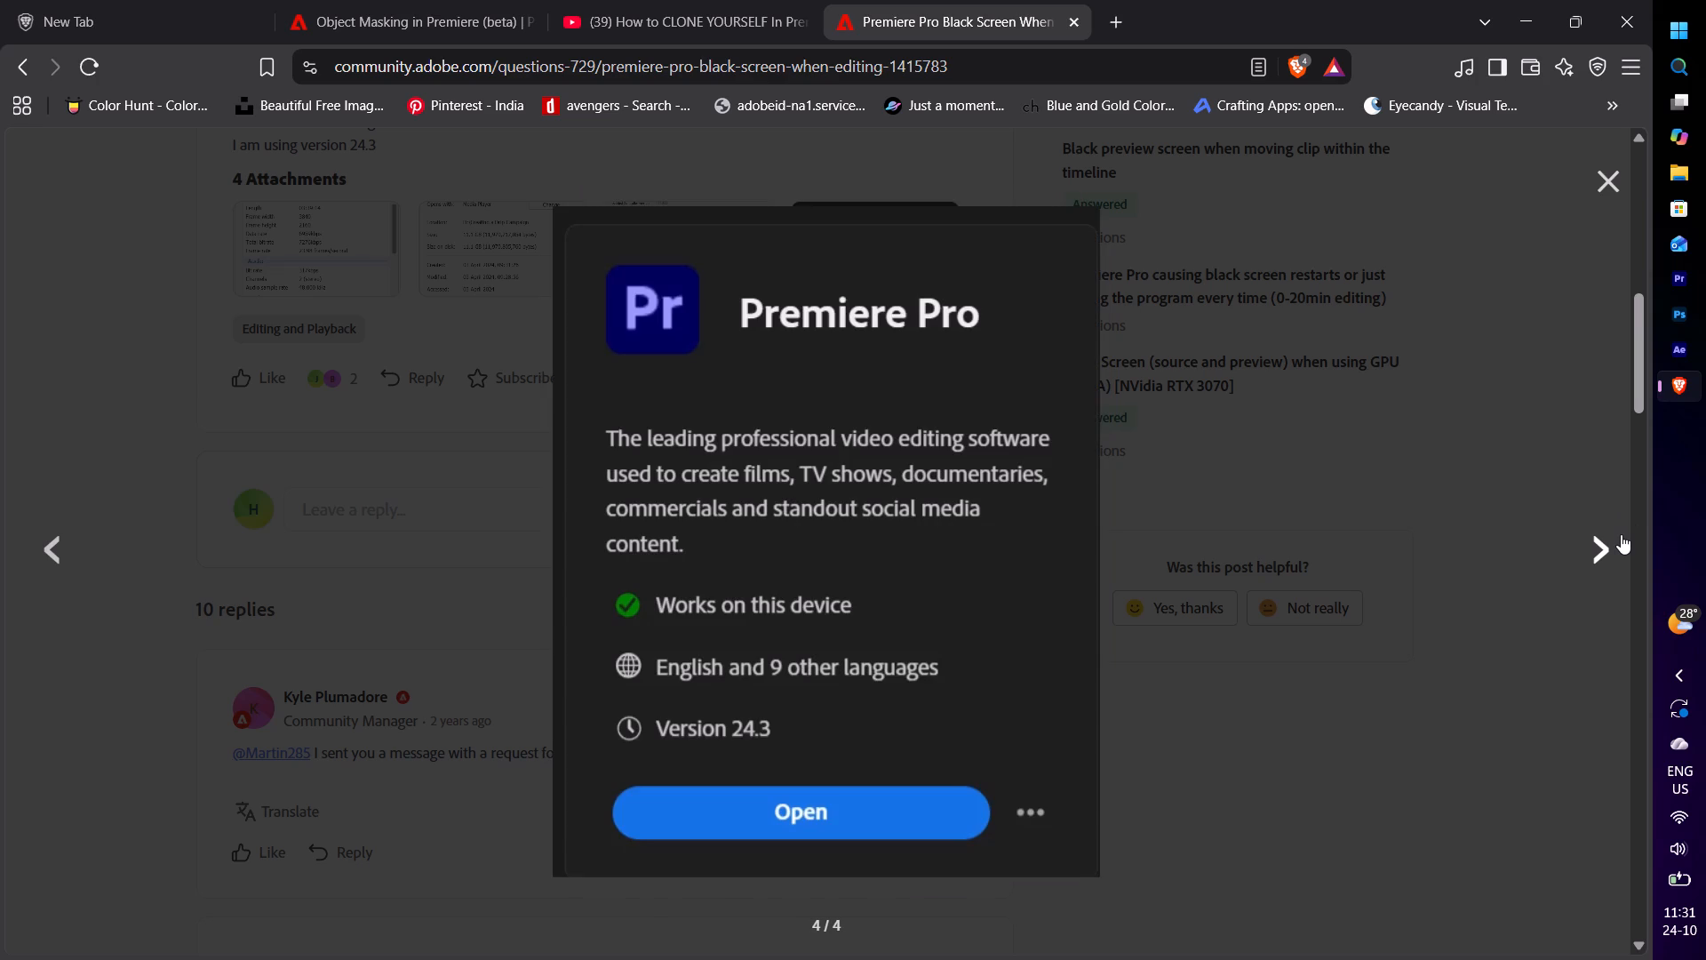
left_click(1621, 534)
left_click(1621, 534)
left_click(1526, 513)
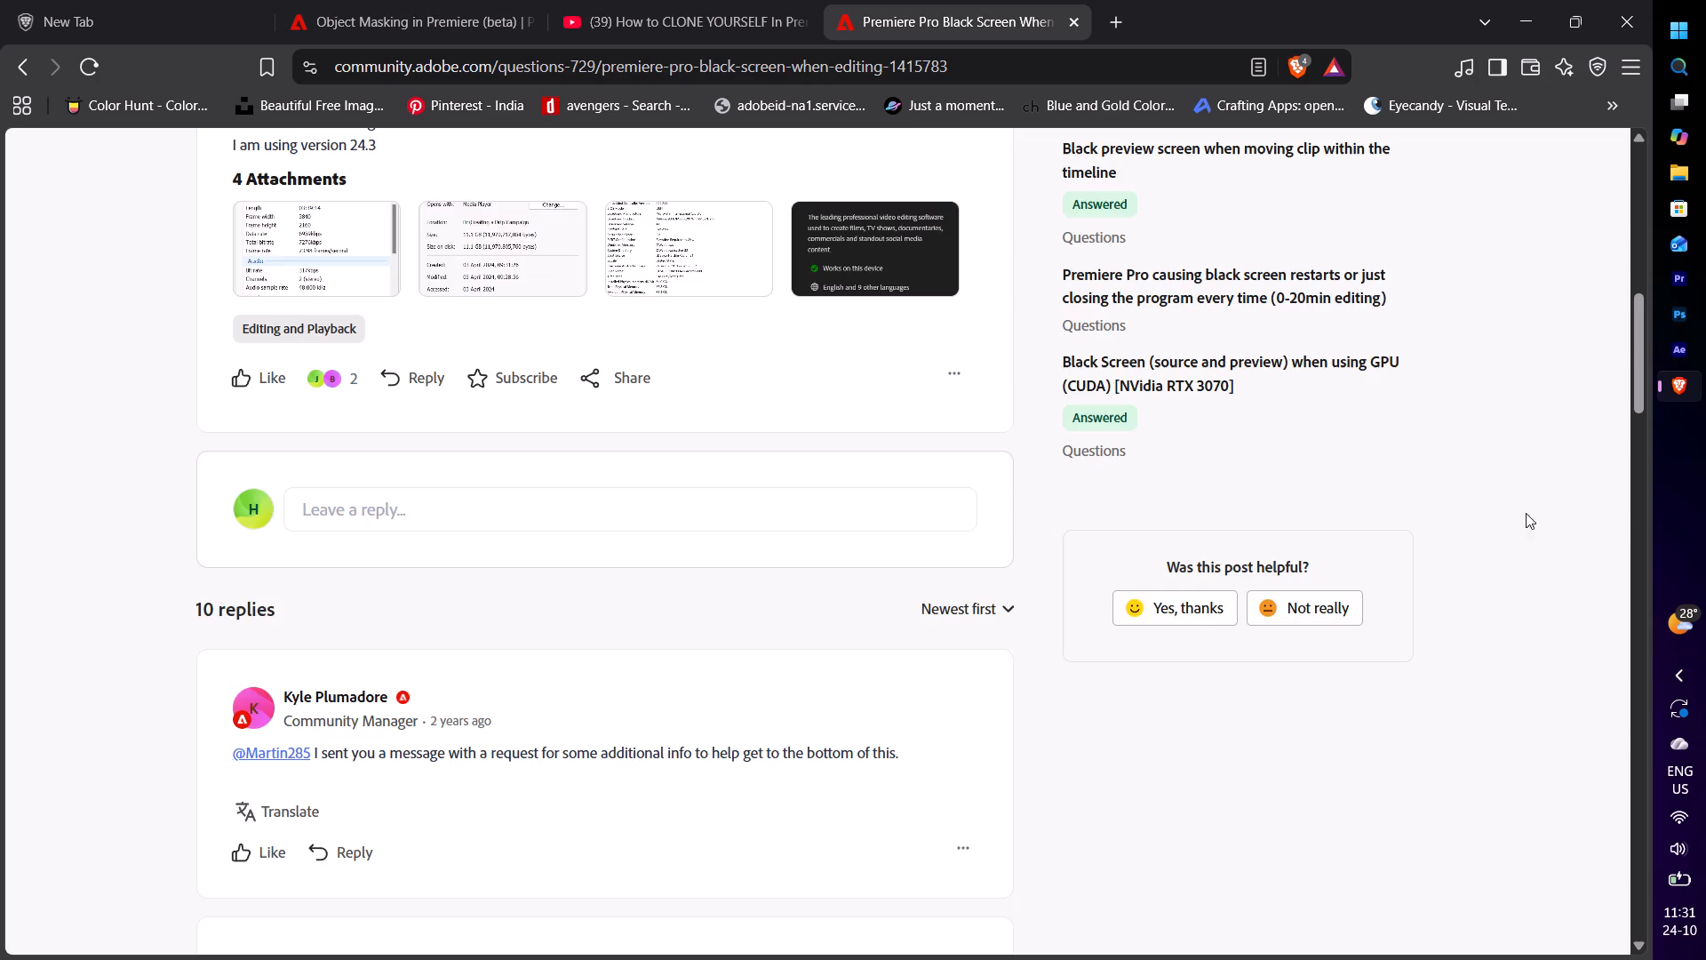
Read the thread's replies down to the advice on closing and reopening the playback panel, keeping the browser open.
scroll(824, 513, "up", 2)
scroll(824, 513, "down", 6)
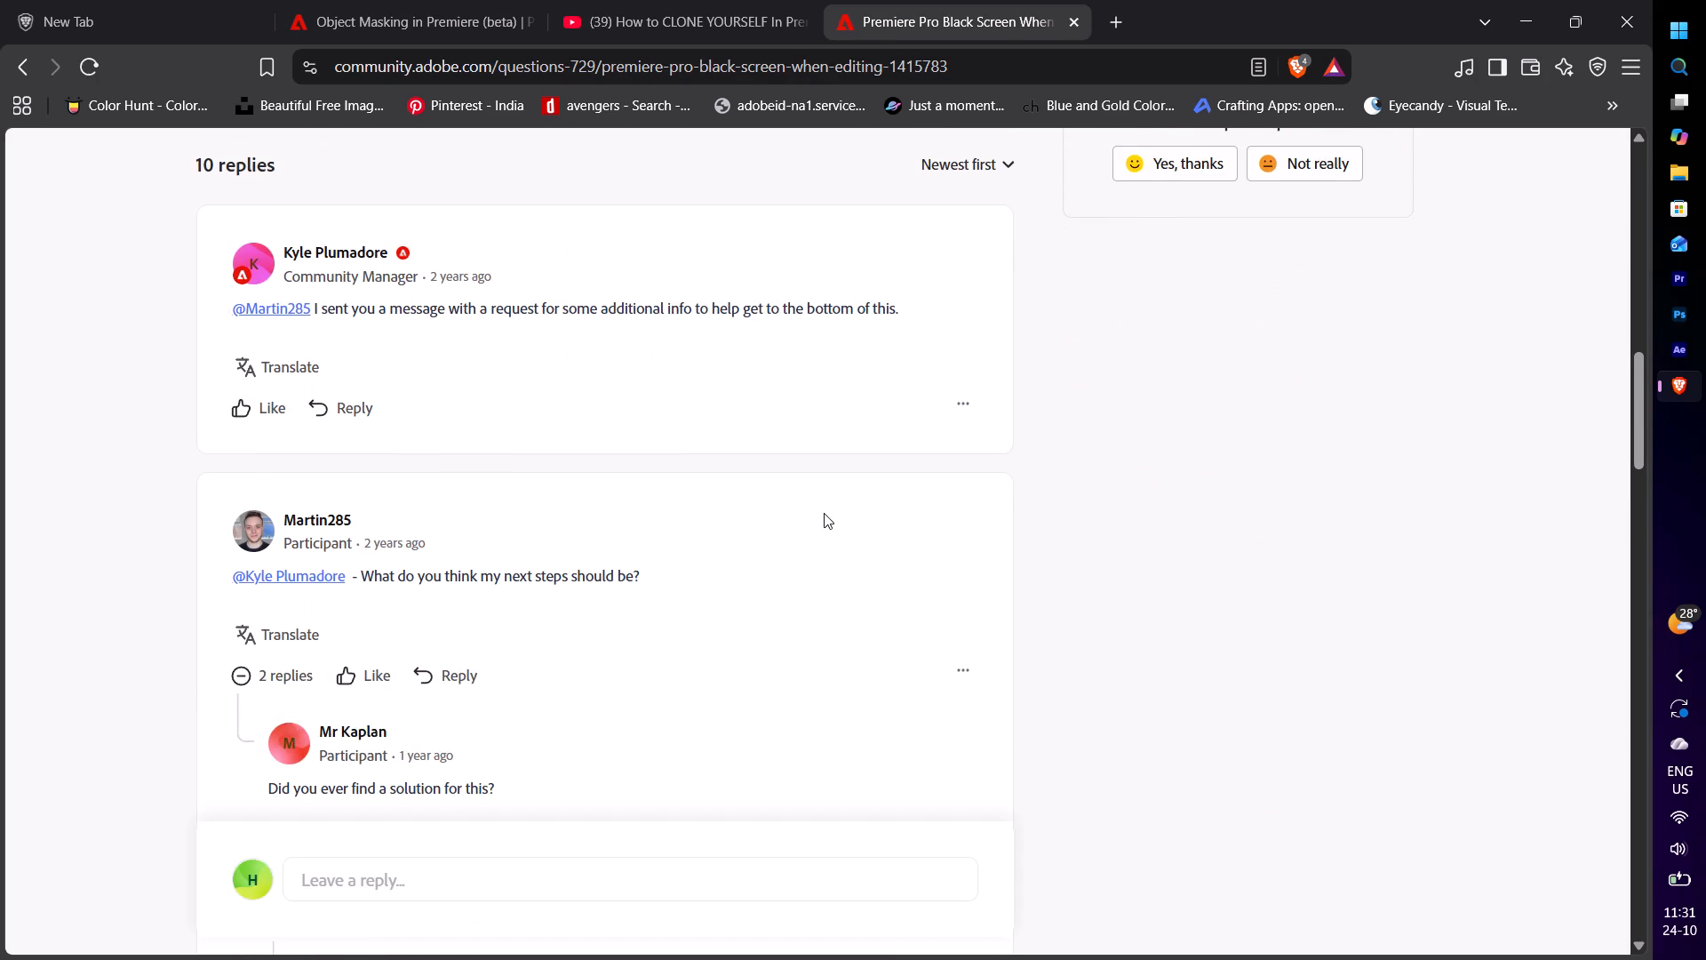
scroll(824, 513, "down", 1)
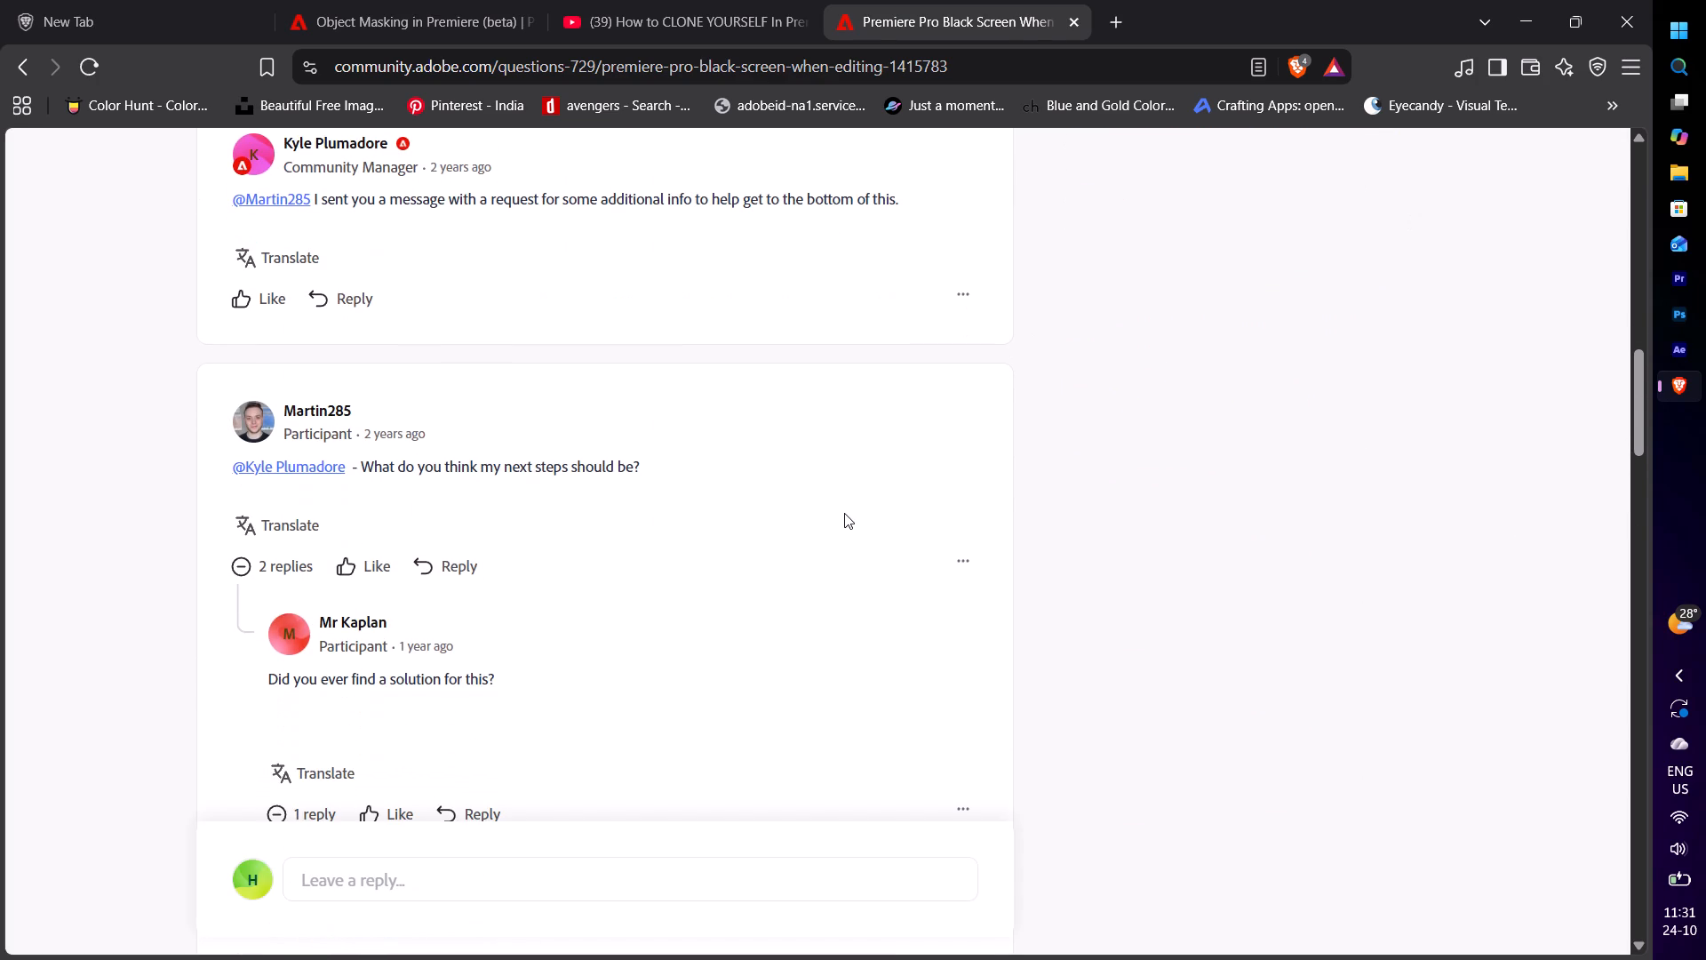
scroll(844, 513, "down", 3)
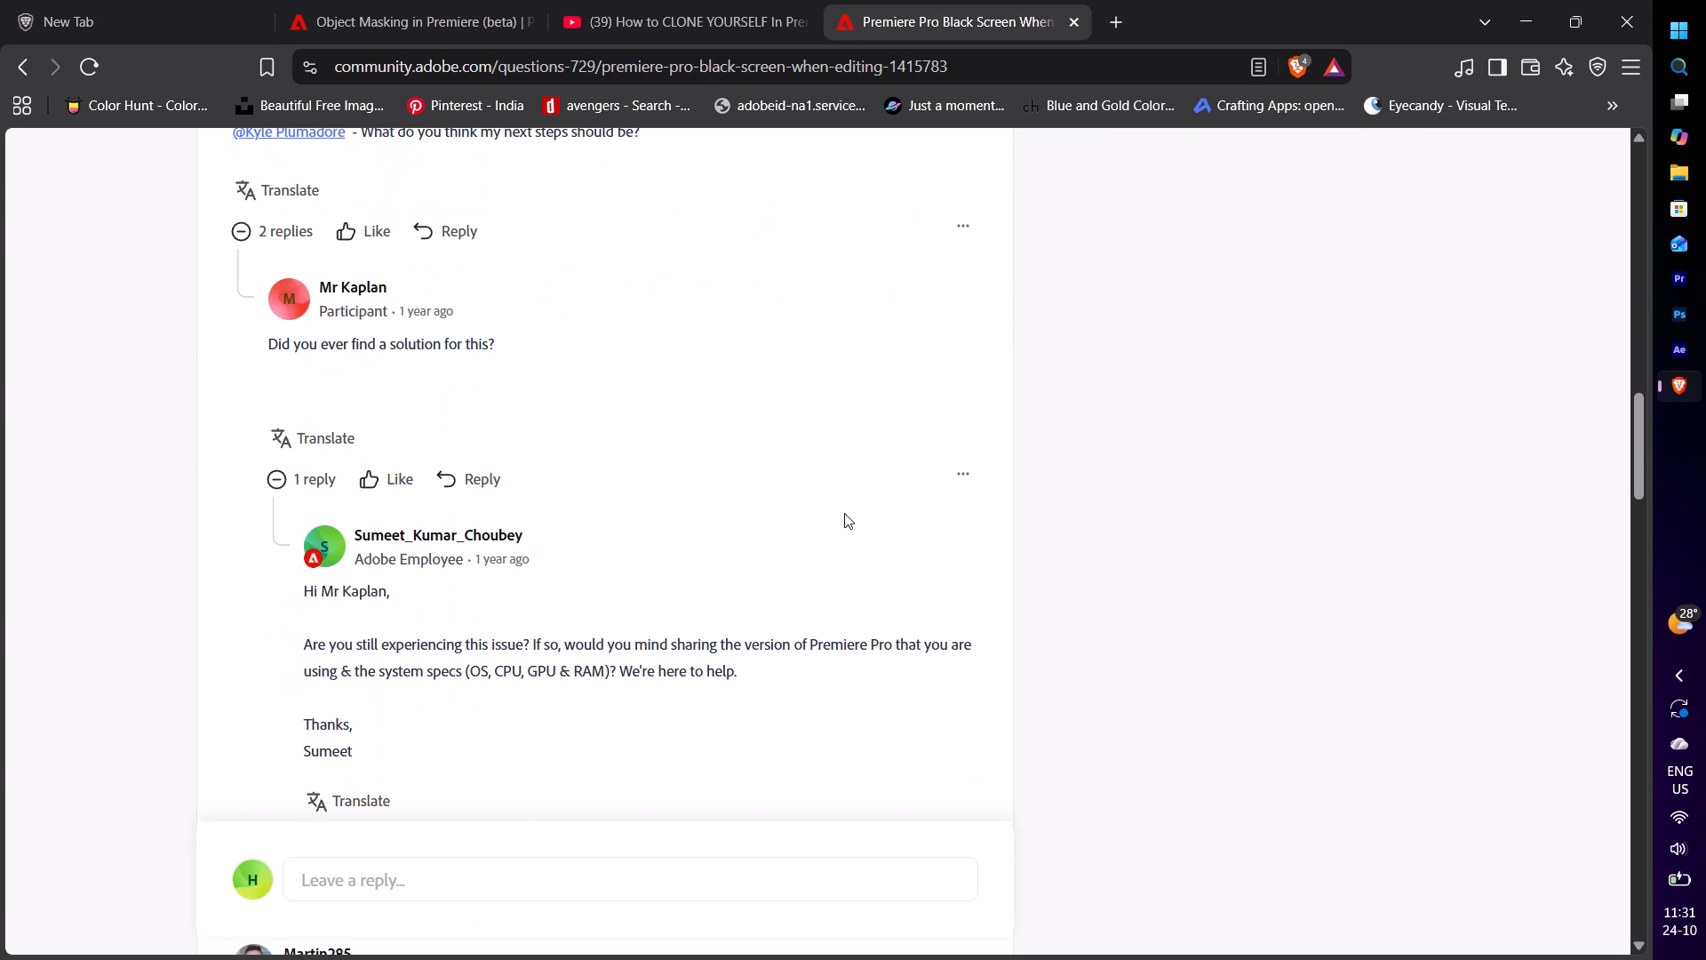
scroll(844, 513, "down", 6)
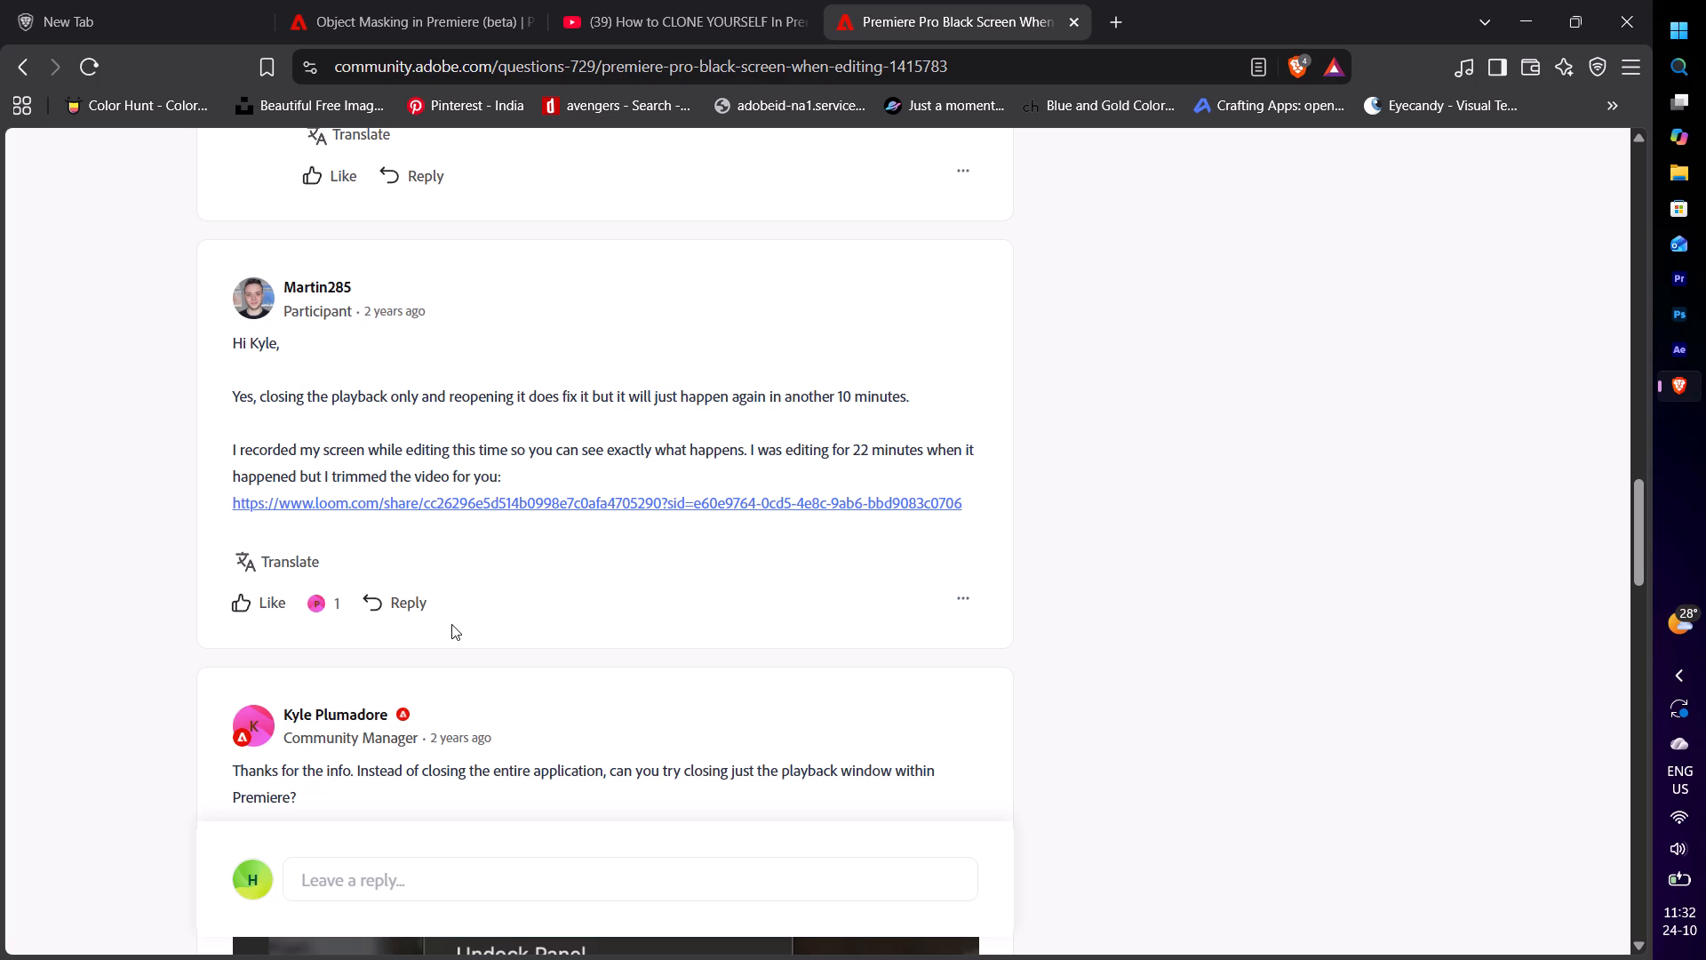
scroll(451, 624, "down", 6)
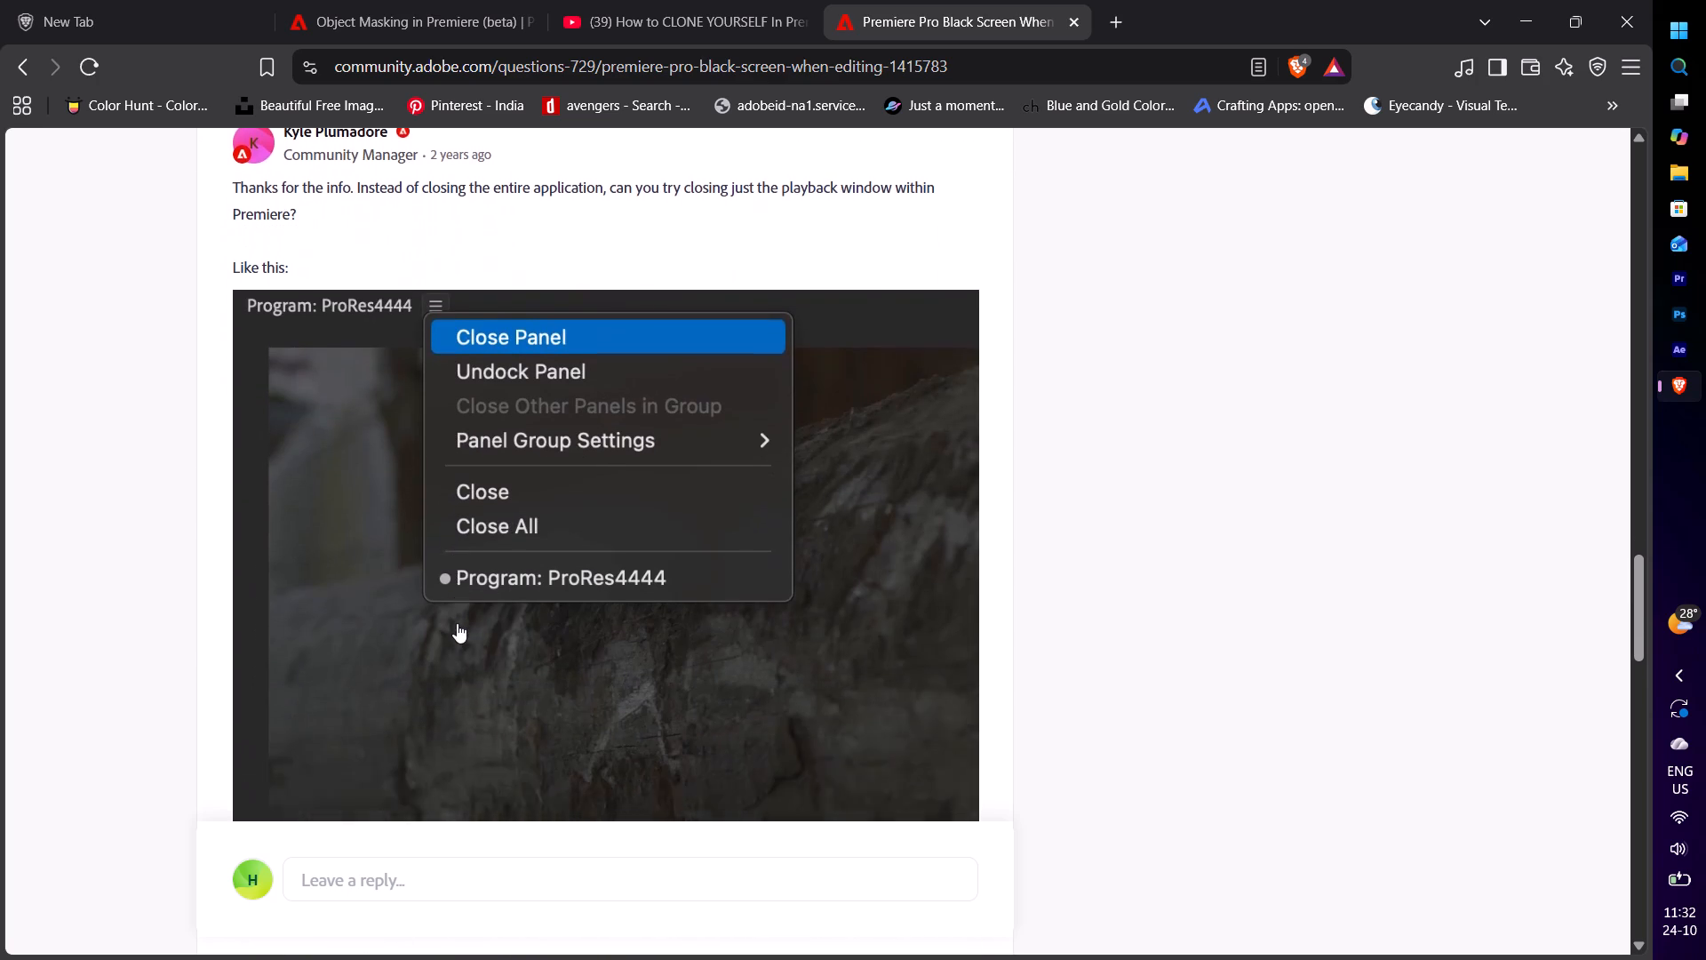
scroll(457, 623, "down", 2)
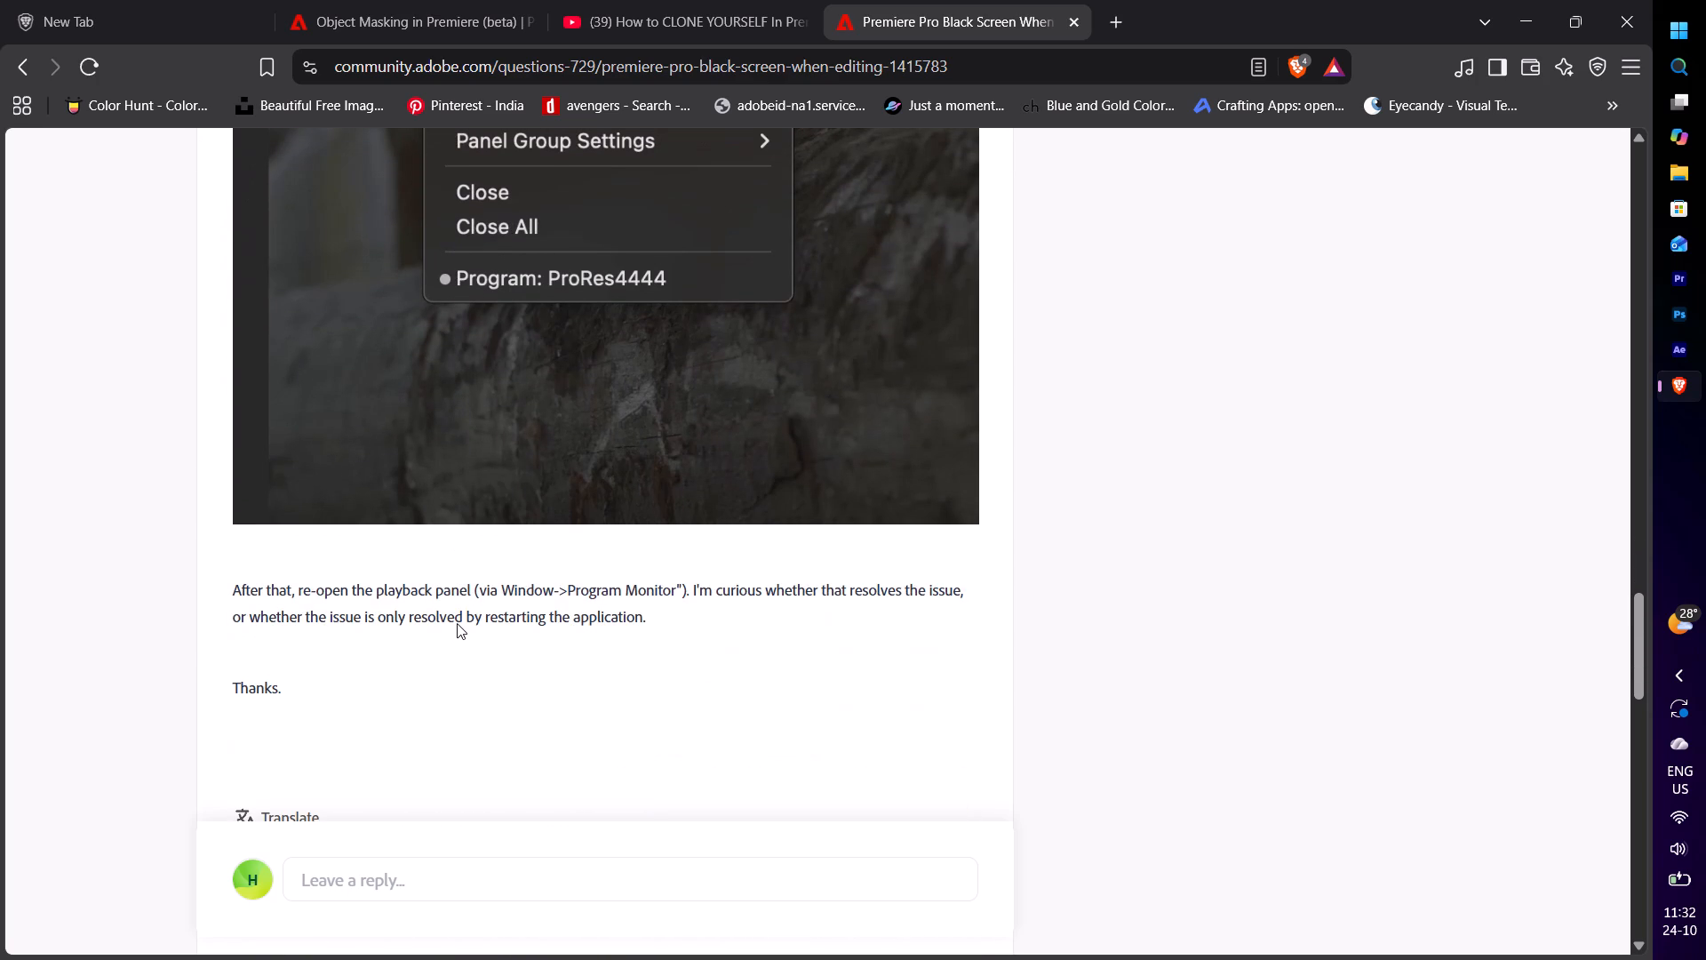
left_click(1652, 0)
left_click(980, 292)
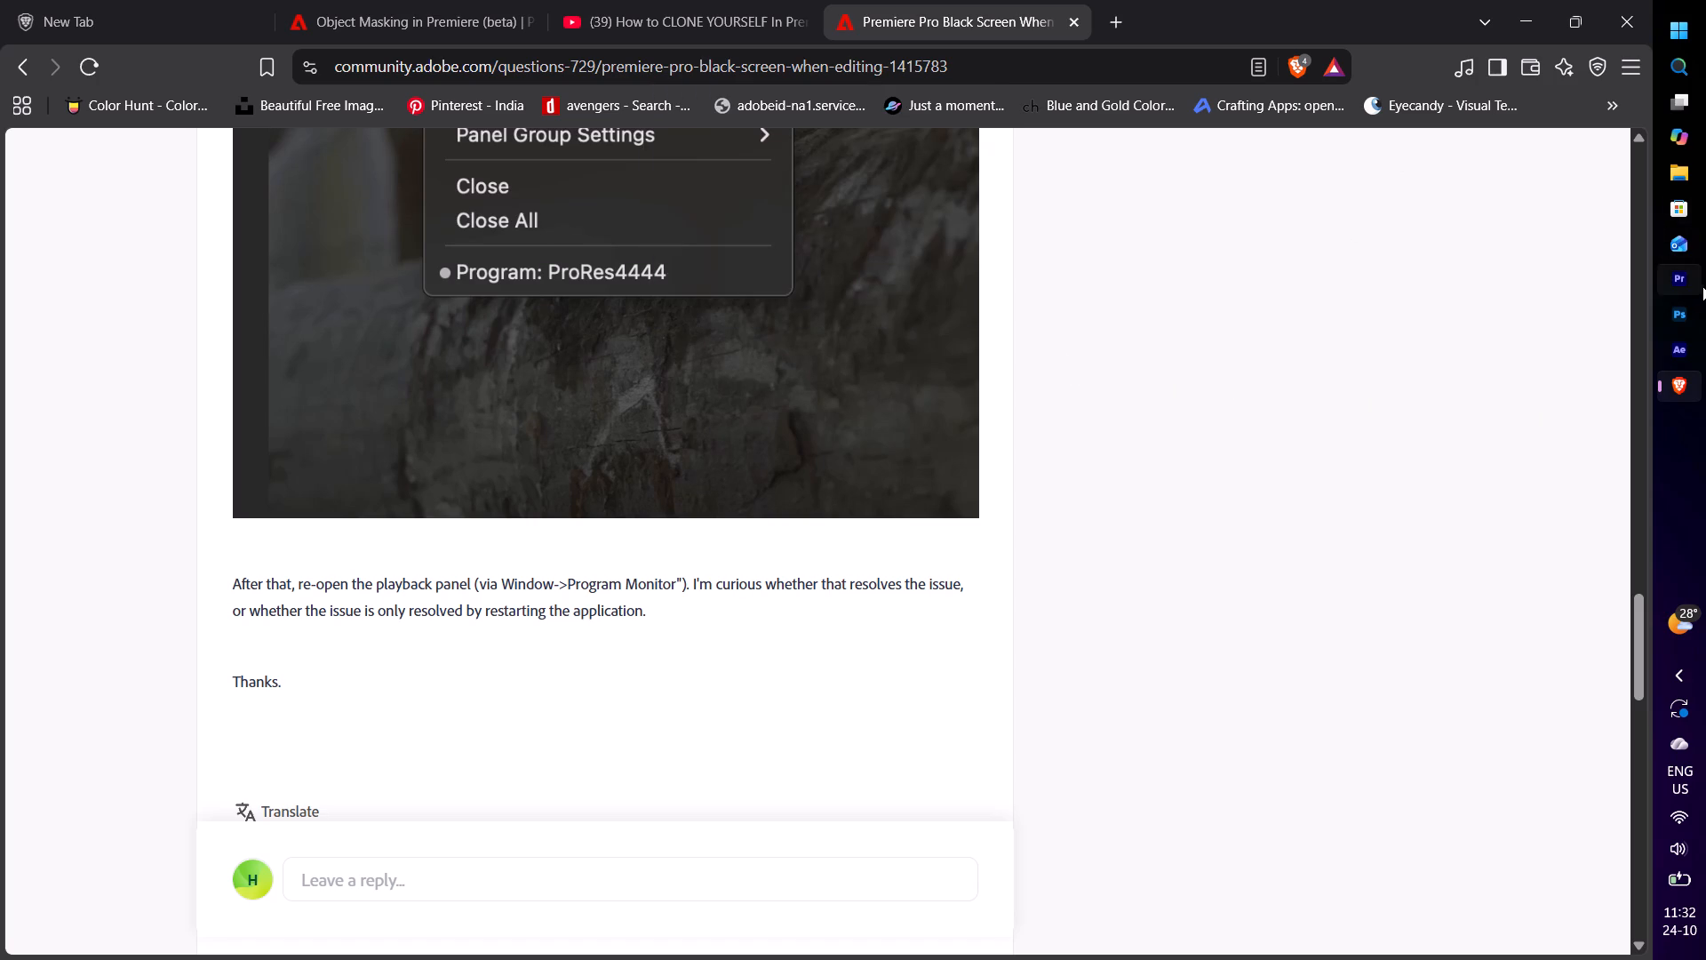
Switch to Adobe Premiere and create a new project named "last try", skipping the media import.
left_click(1700, 287)
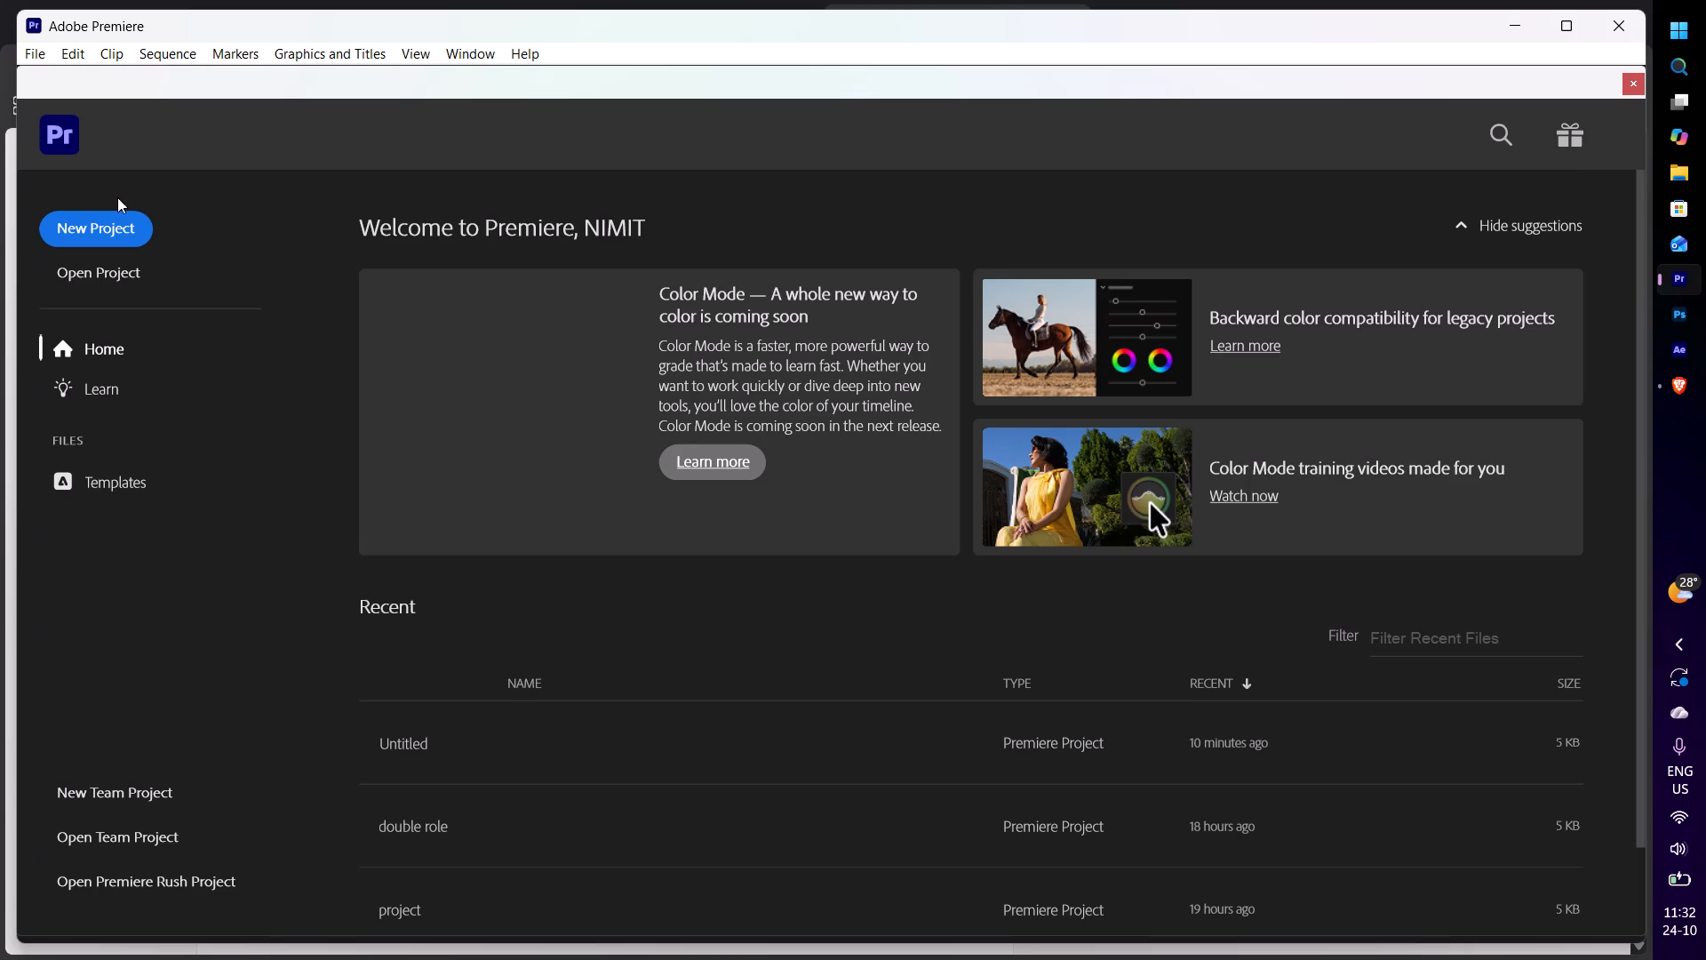
left_click(140, 222)
key("BackSpace")
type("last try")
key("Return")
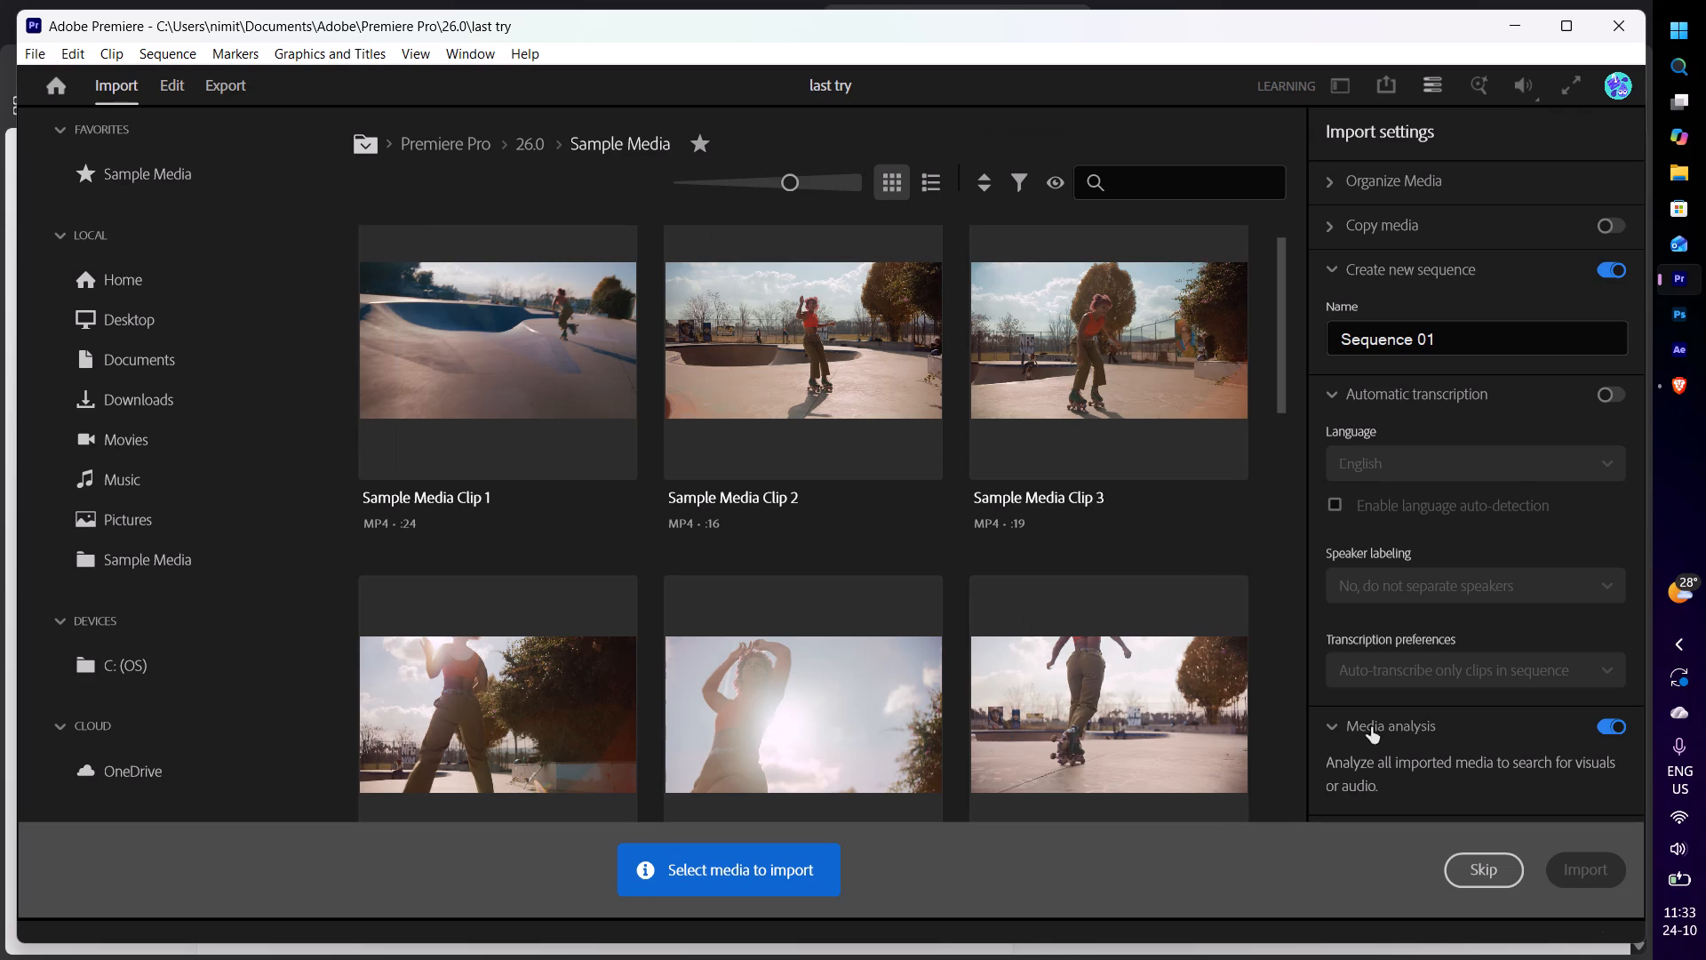
left_click(1476, 873)
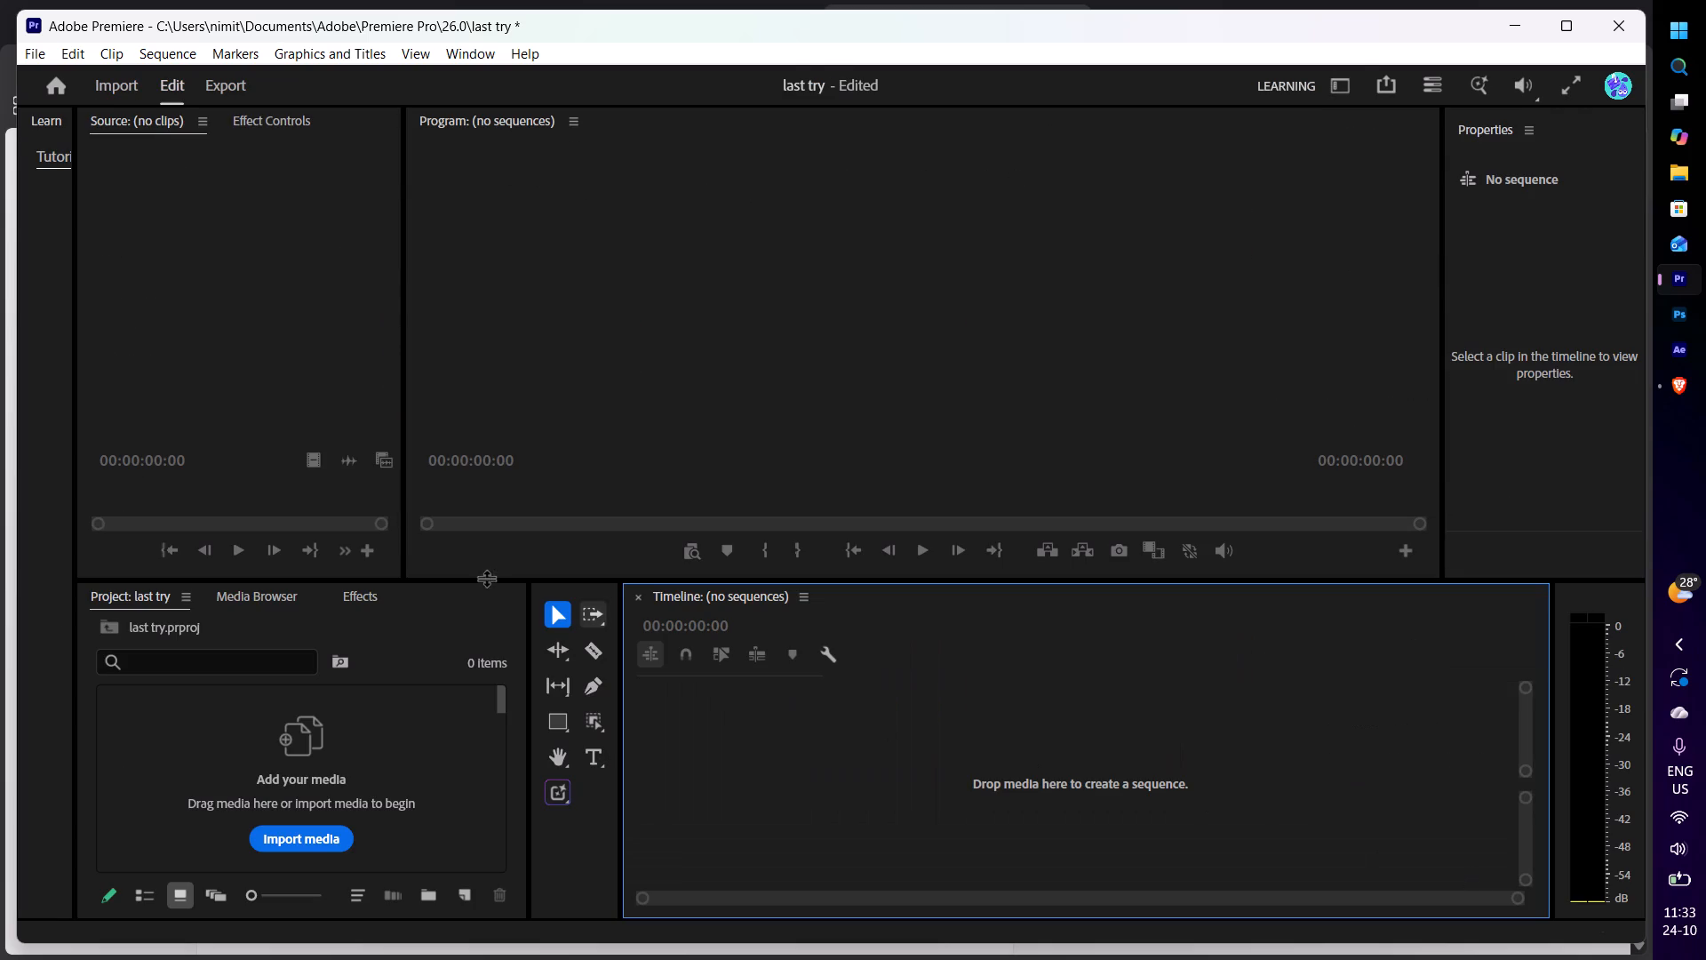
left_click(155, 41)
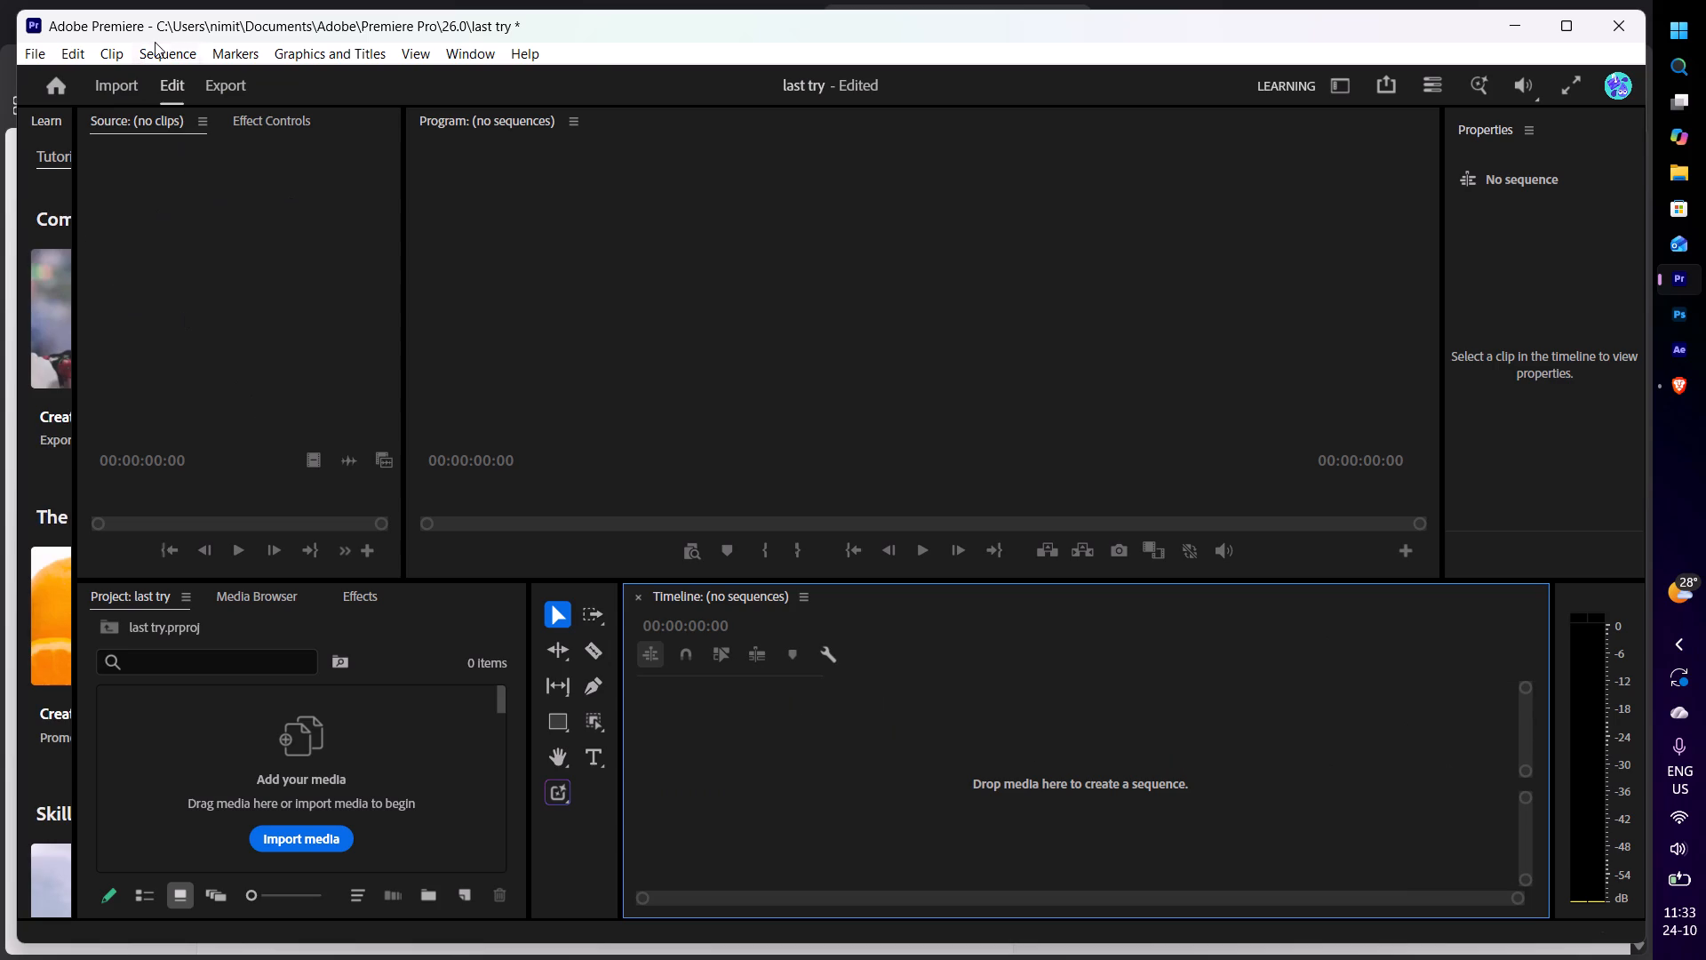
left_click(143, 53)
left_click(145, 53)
Import IMG_5670 and IMG_5671 from the Downloads folder into the project.
left_click(312, 828)
left_click(276, 283)
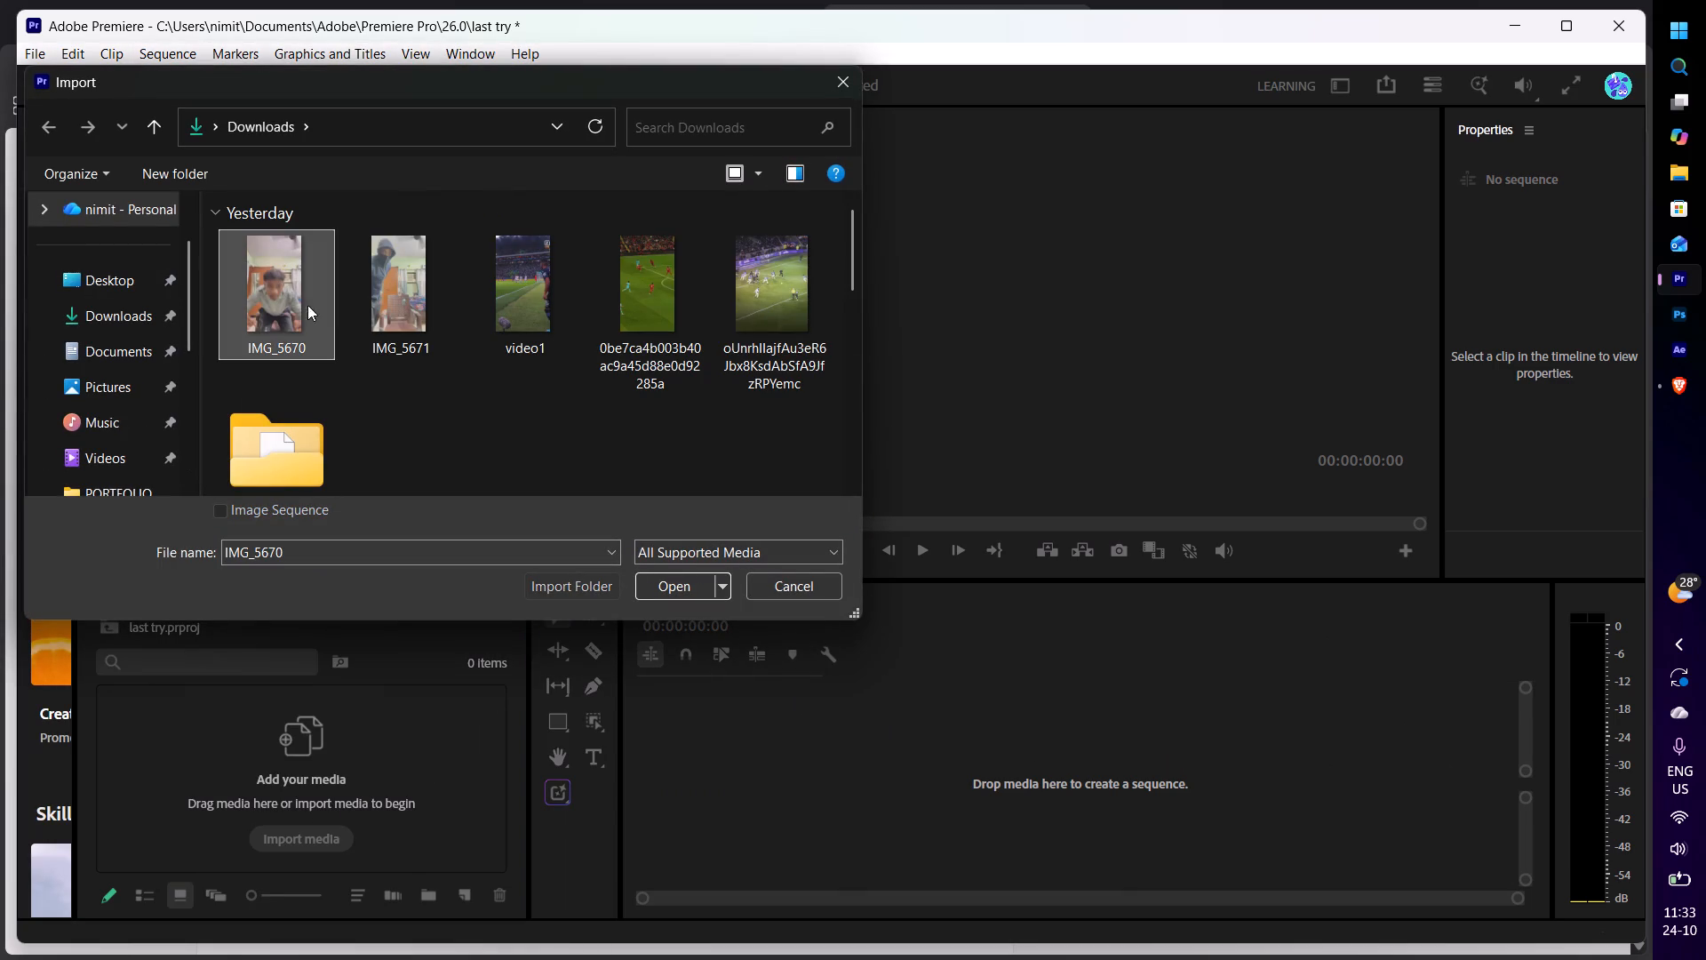
left_click(422, 306, "shift")
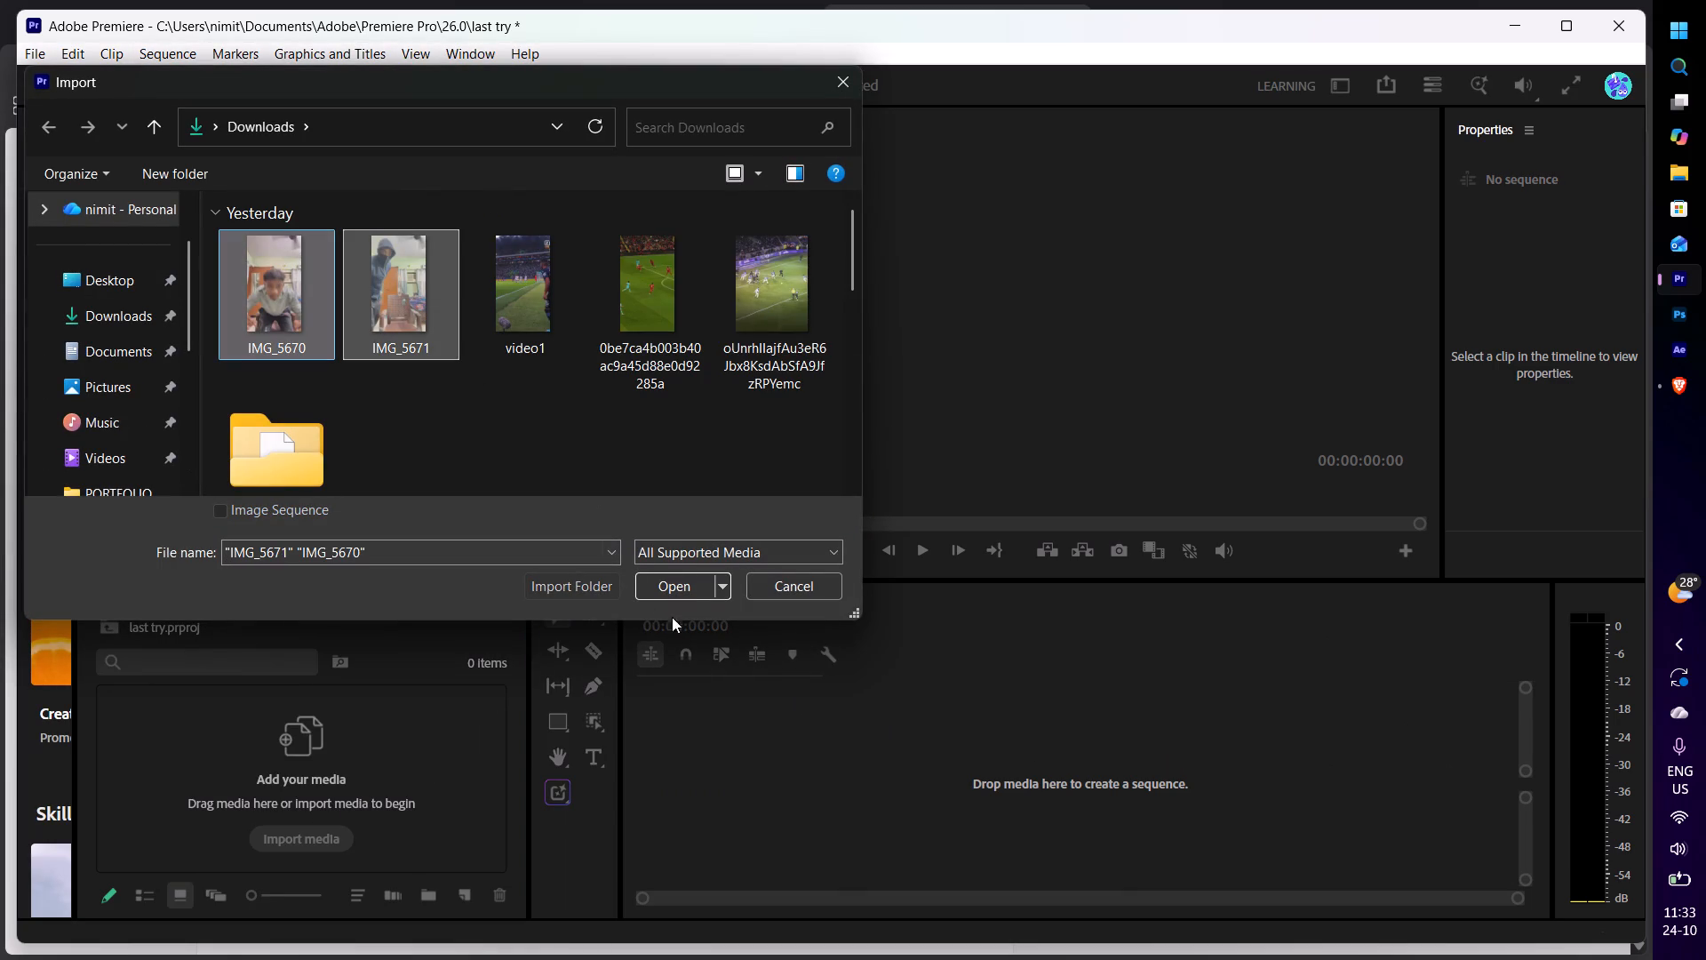
left_click(698, 589)
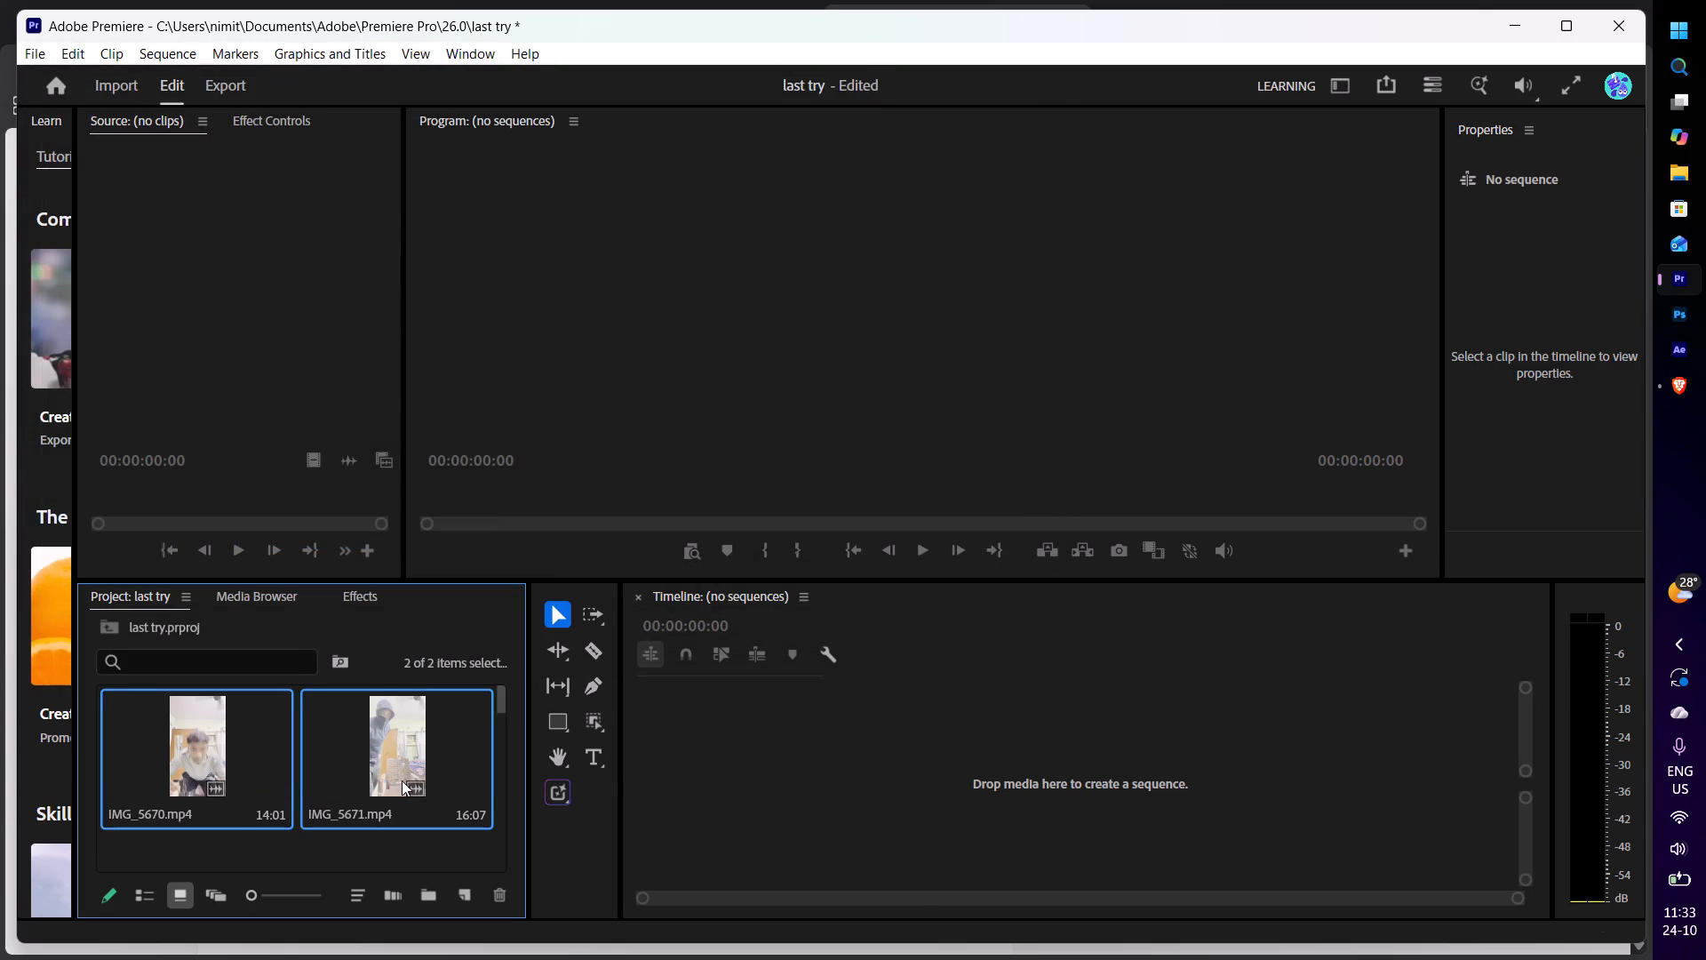
Open IMG_5670.mp4 in the Source monitor and mark its In point at 00:00:02:23.
double_click(200, 748)
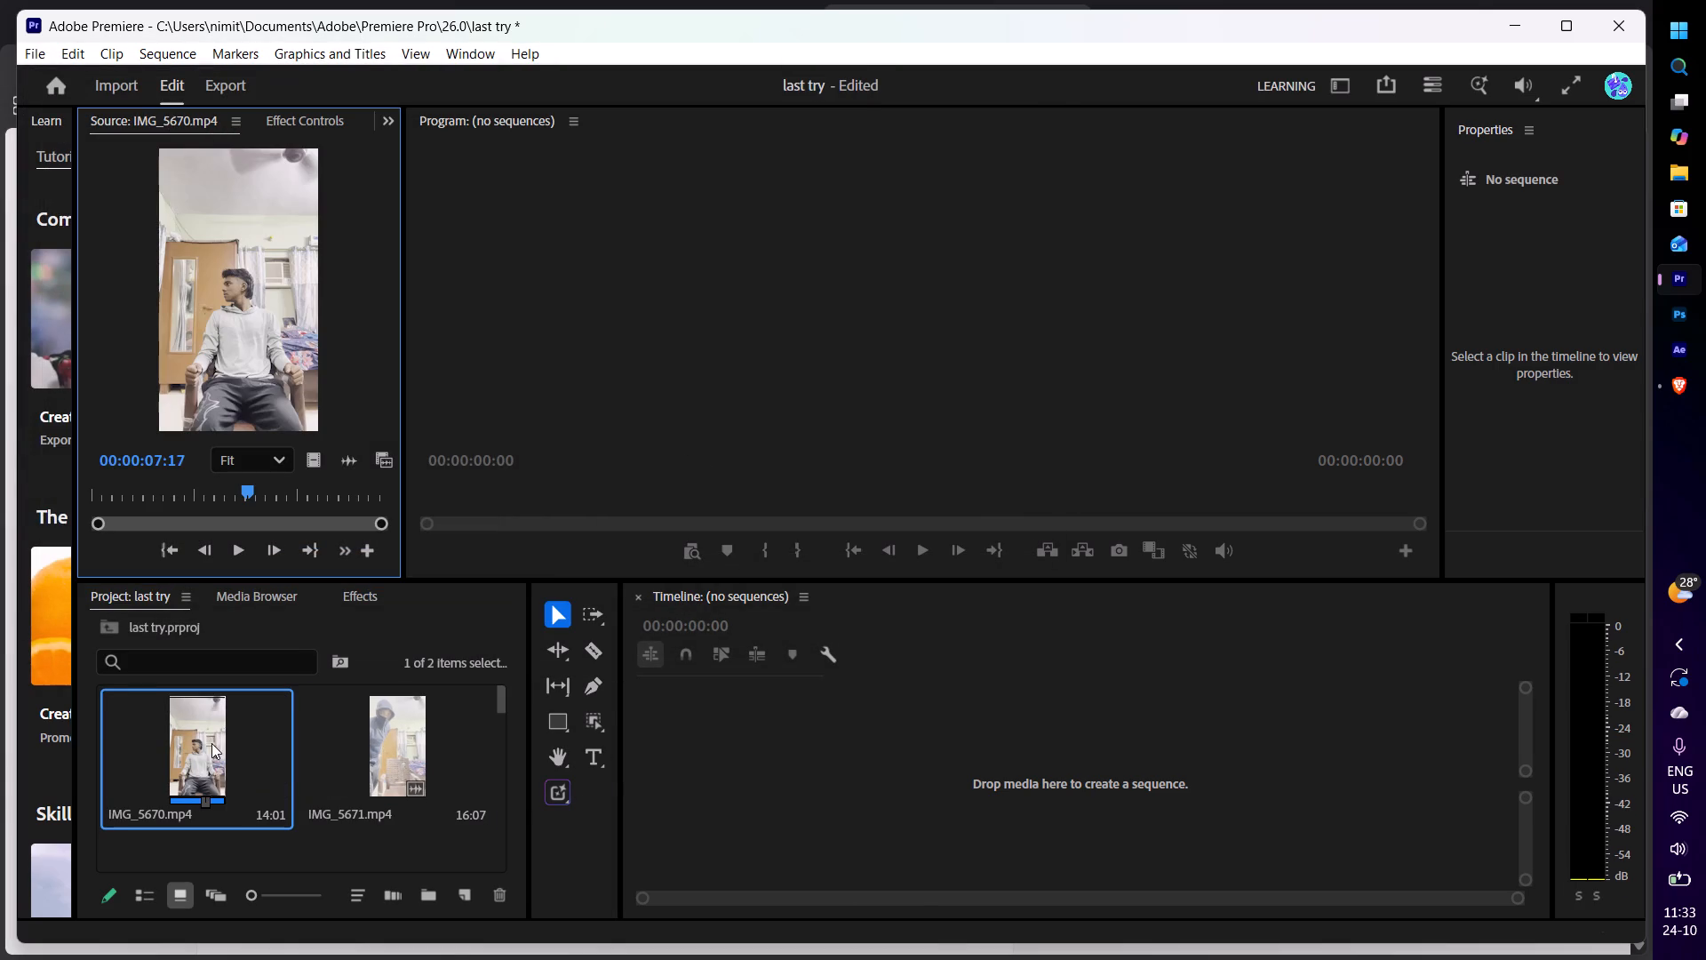
left_click_drag(250, 494, 169, 500)
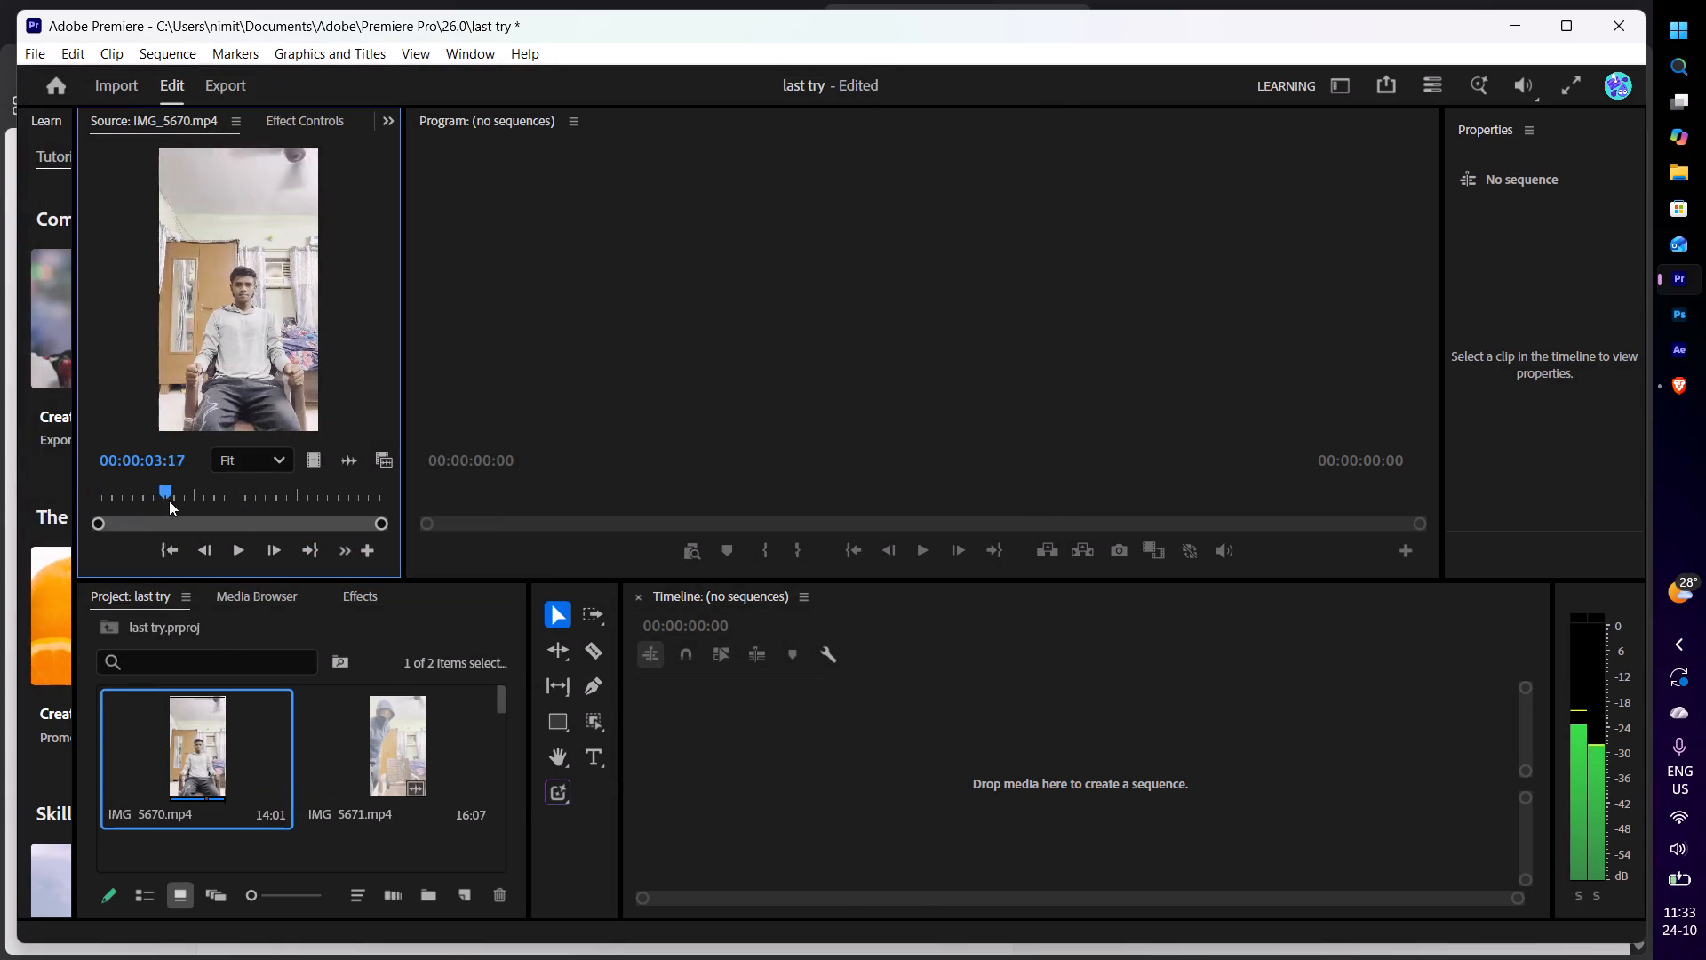
left_click_drag(169, 500, 153, 506)
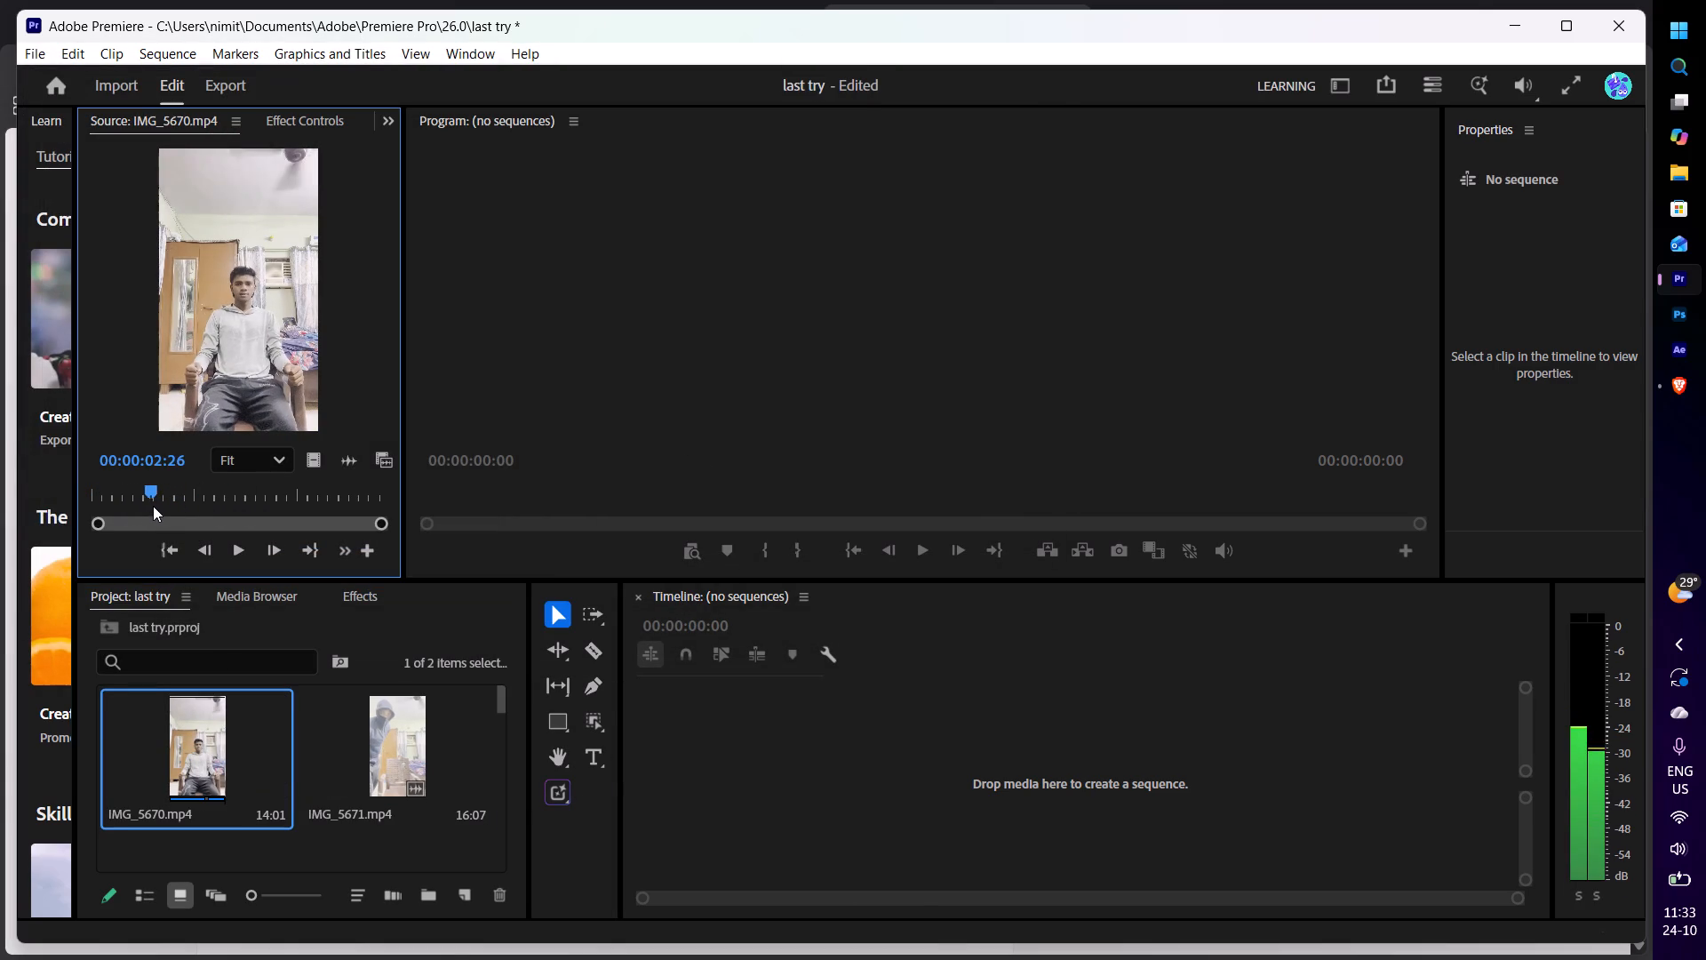
left_click_drag(153, 506, 150, 508)
key("i")
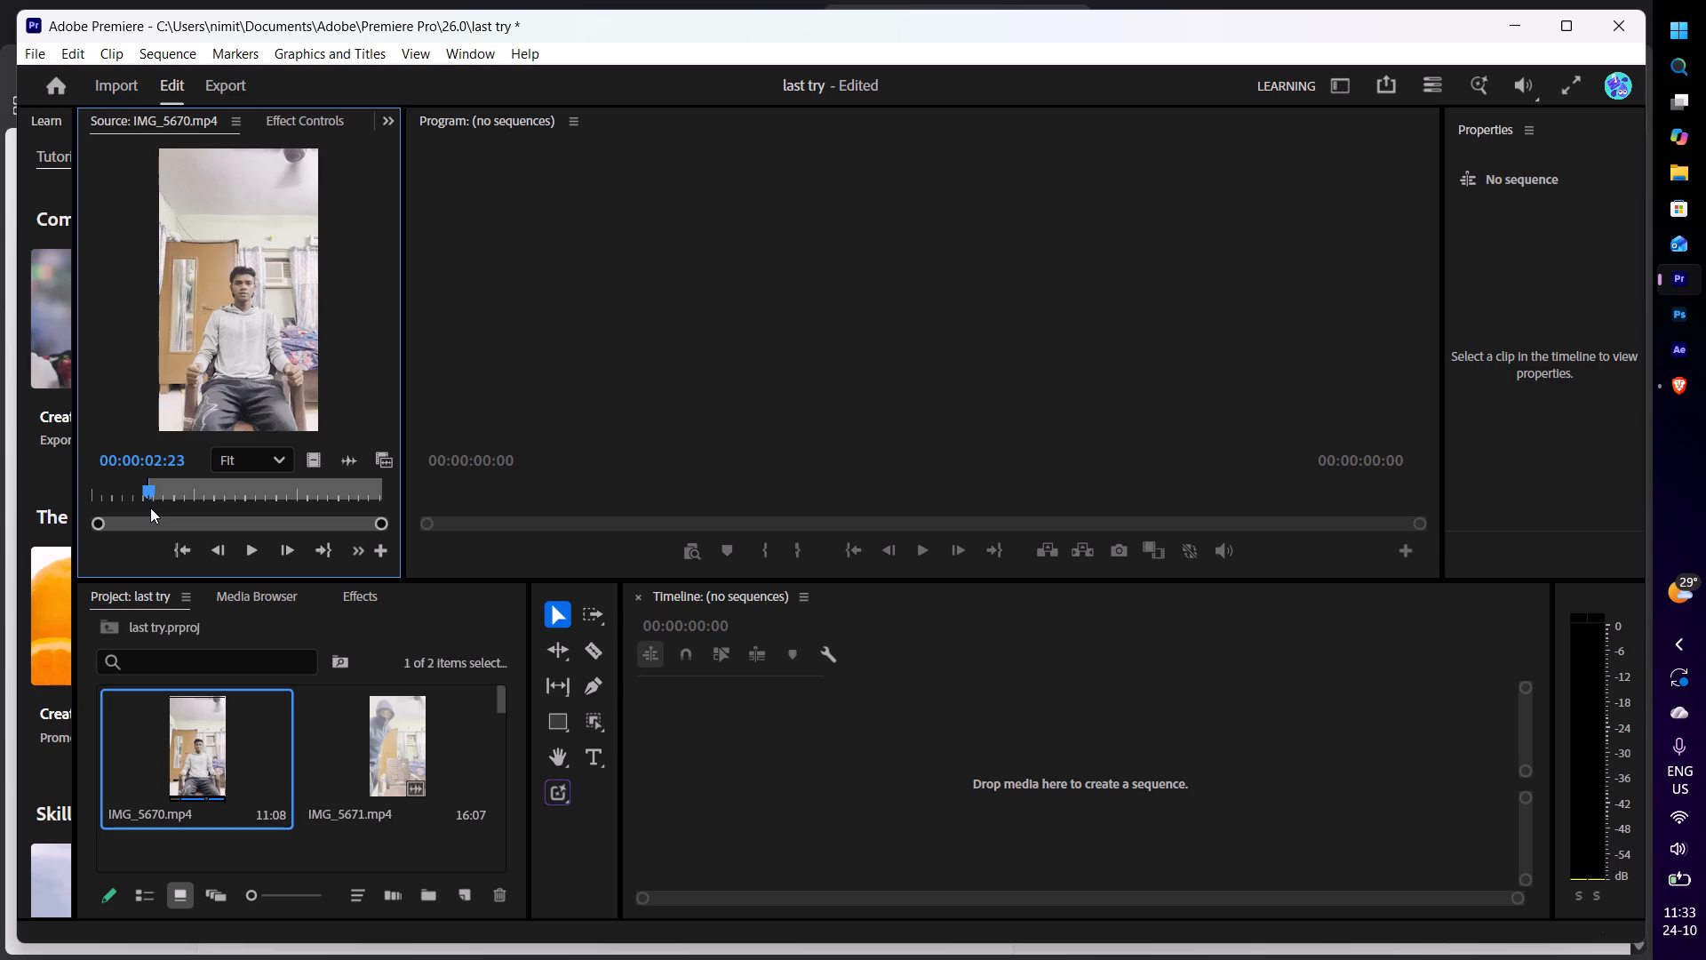
Mark the Out point of IMG_5670.mp4 at 00:00:11:13 in the Source monitor.
left_click_drag(150, 489, 219, 480)
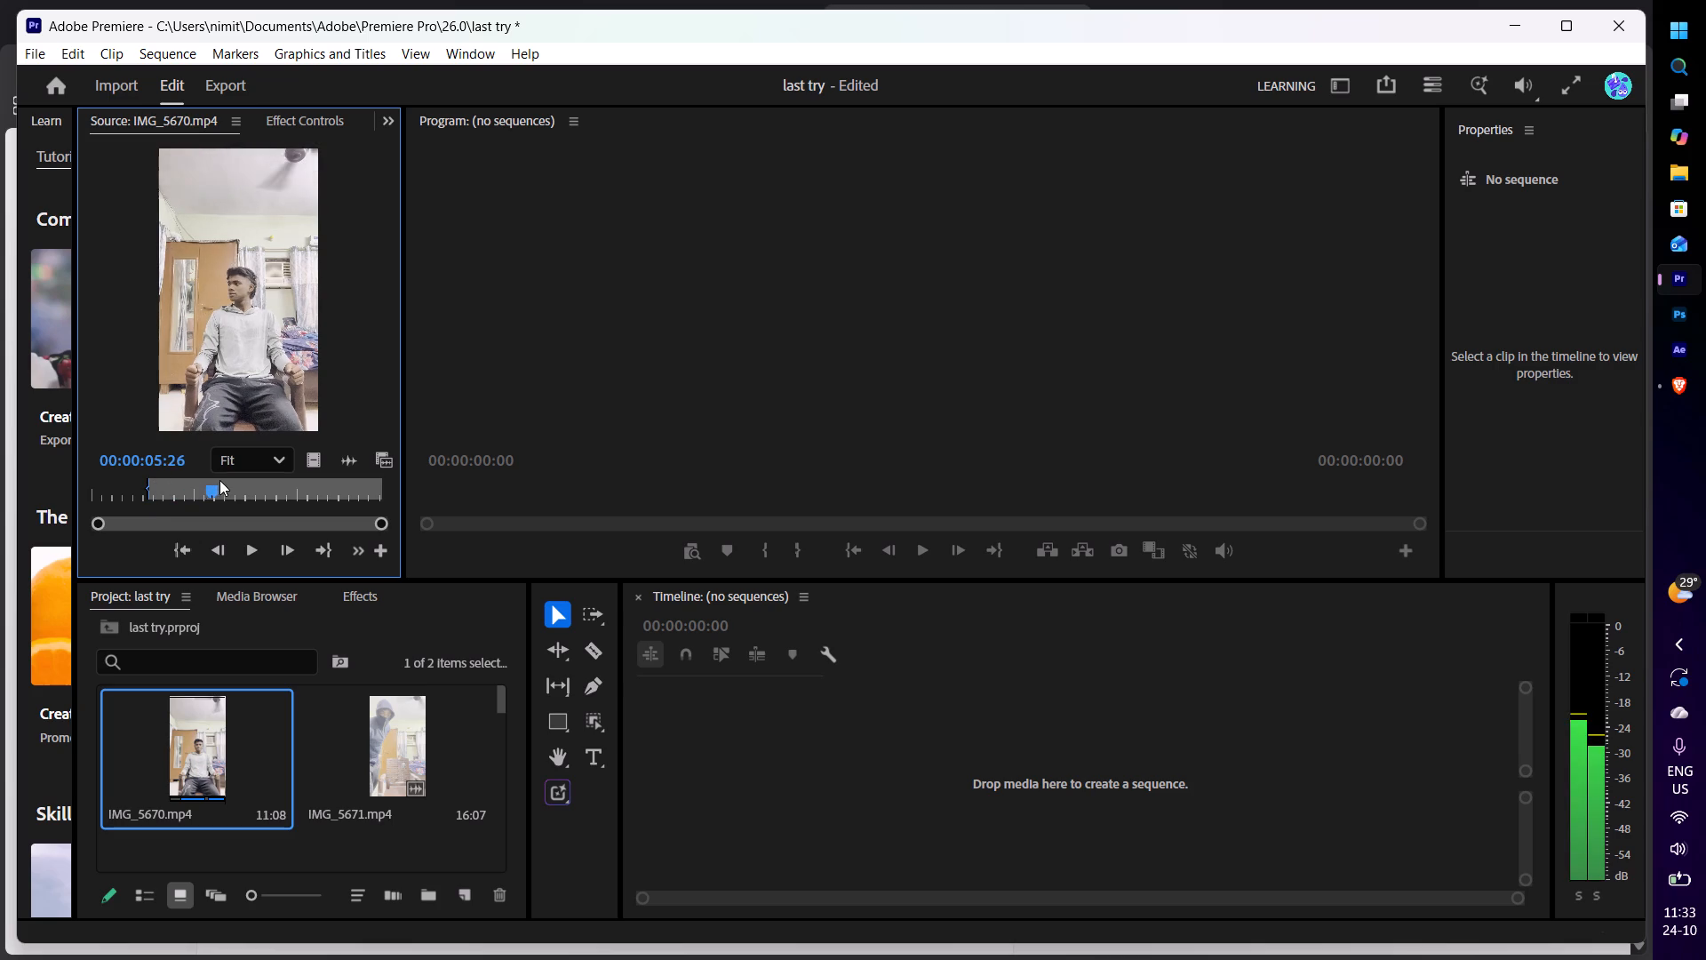
left_click_drag(219, 480, 317, 476)
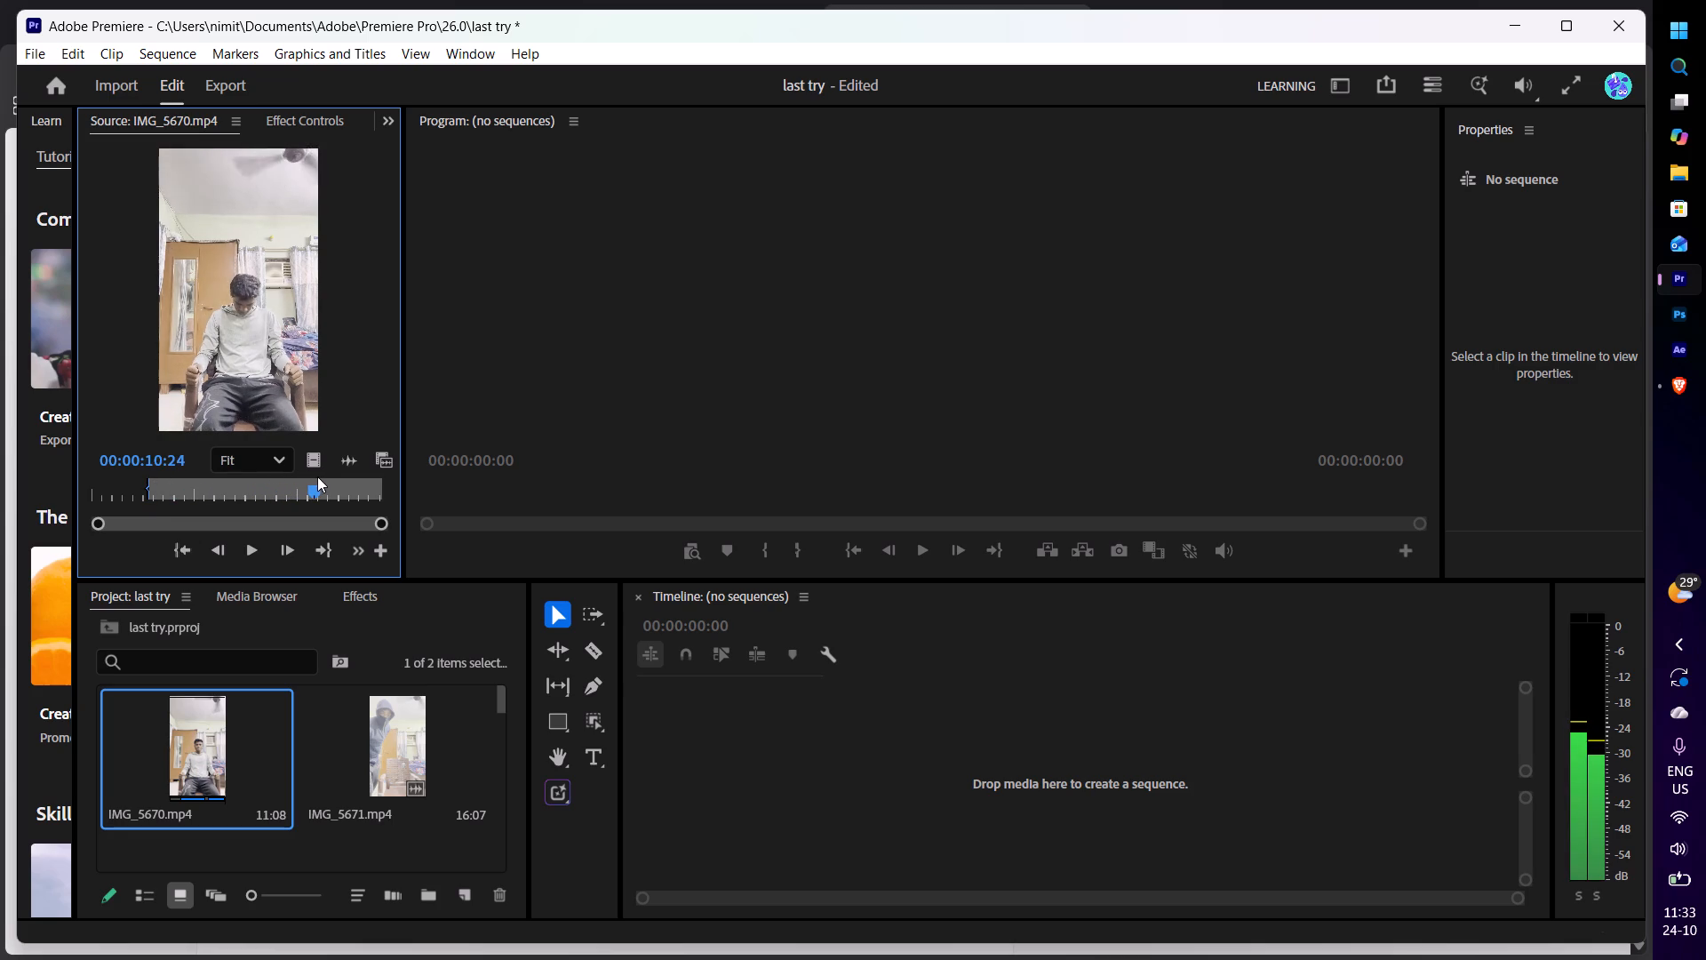
left_click_drag(317, 476, 309, 483)
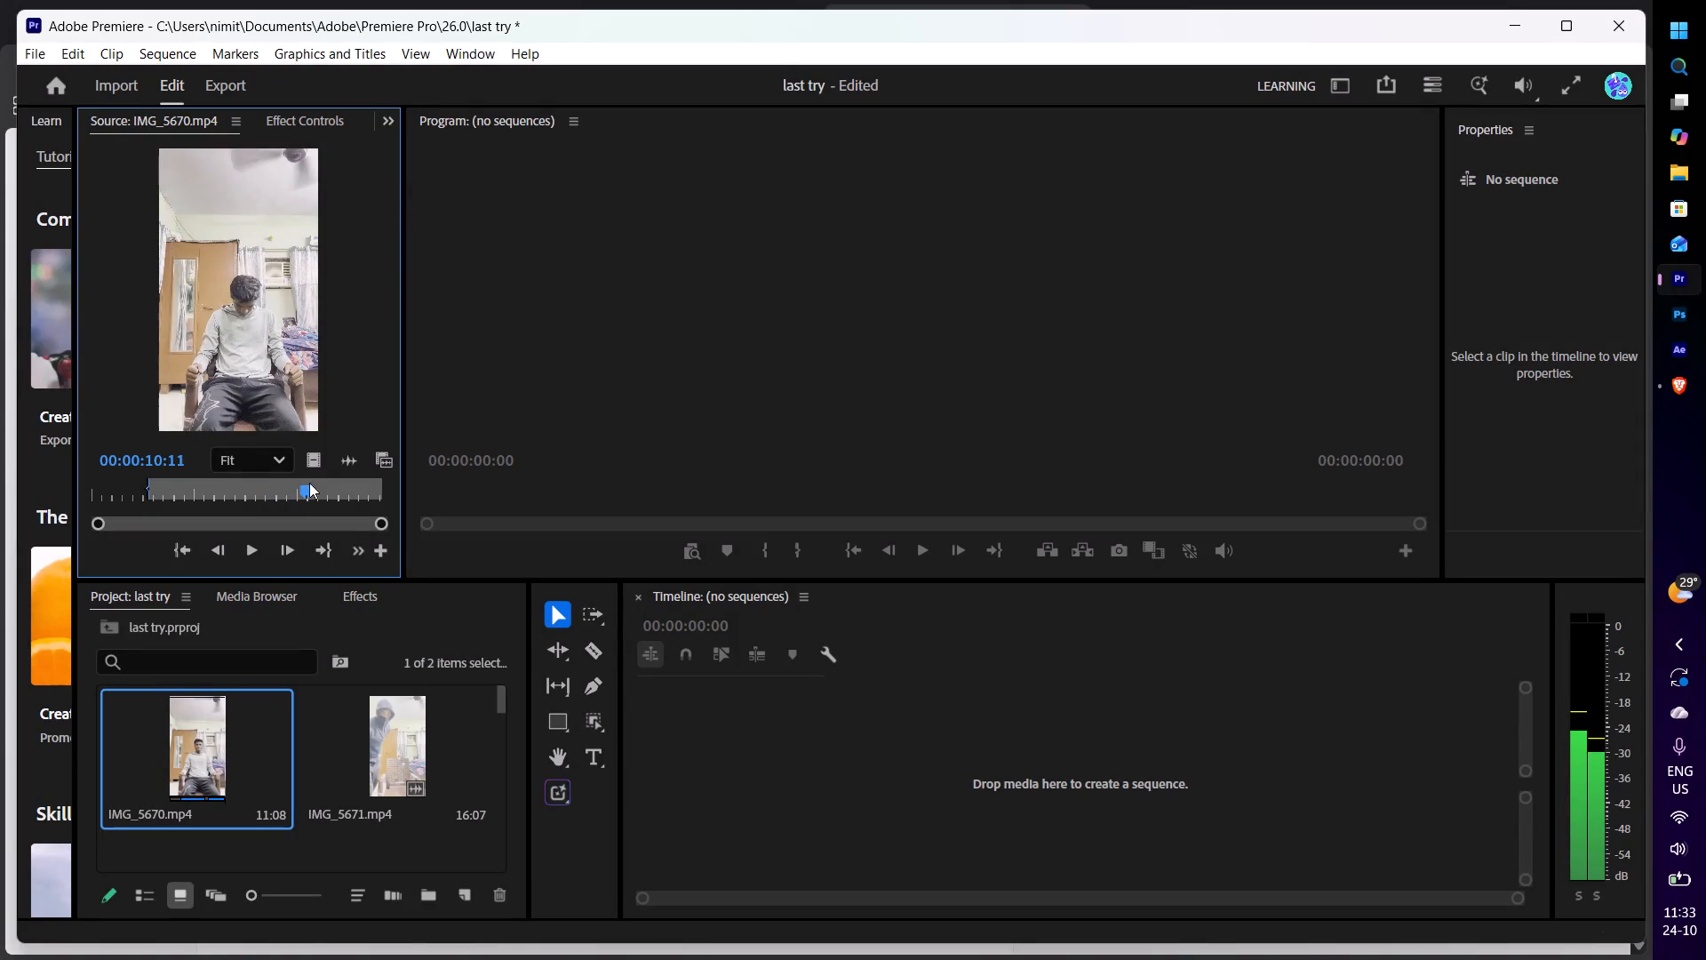
left_click_drag(309, 483, 329, 481)
key("o")
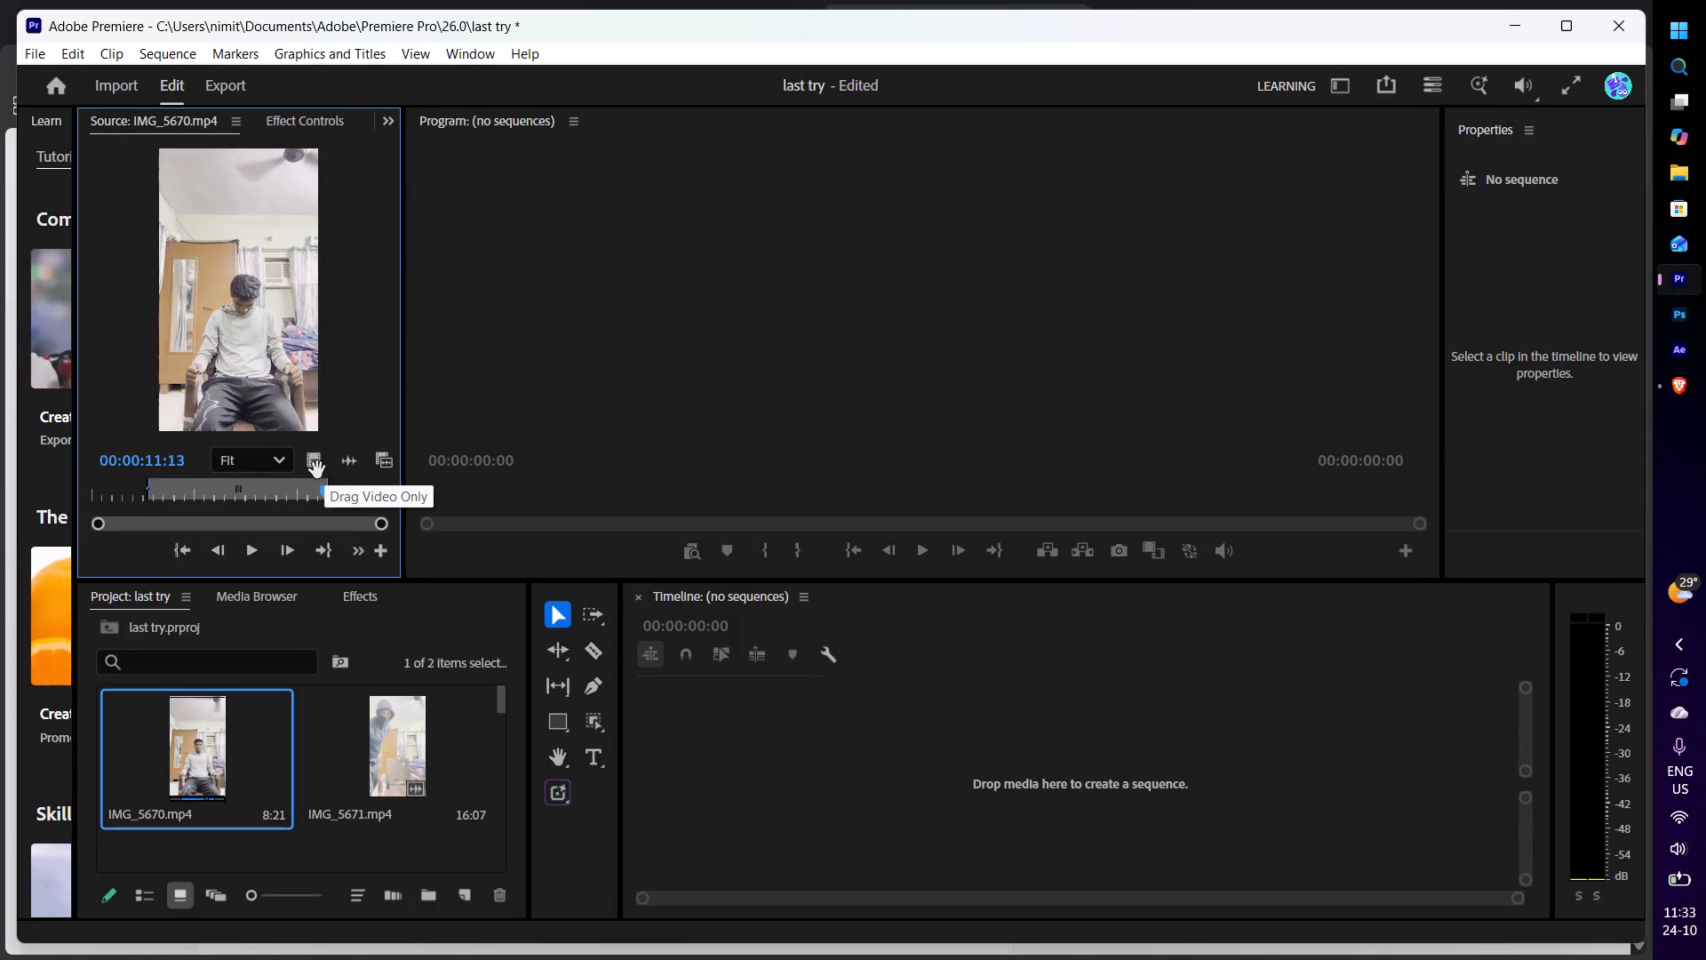
Create a sequence from the marked section of IMG_5670.mp4, bringing in its video only and leaving V1 output enabled.
left_click_drag(317, 470, 683, 730)
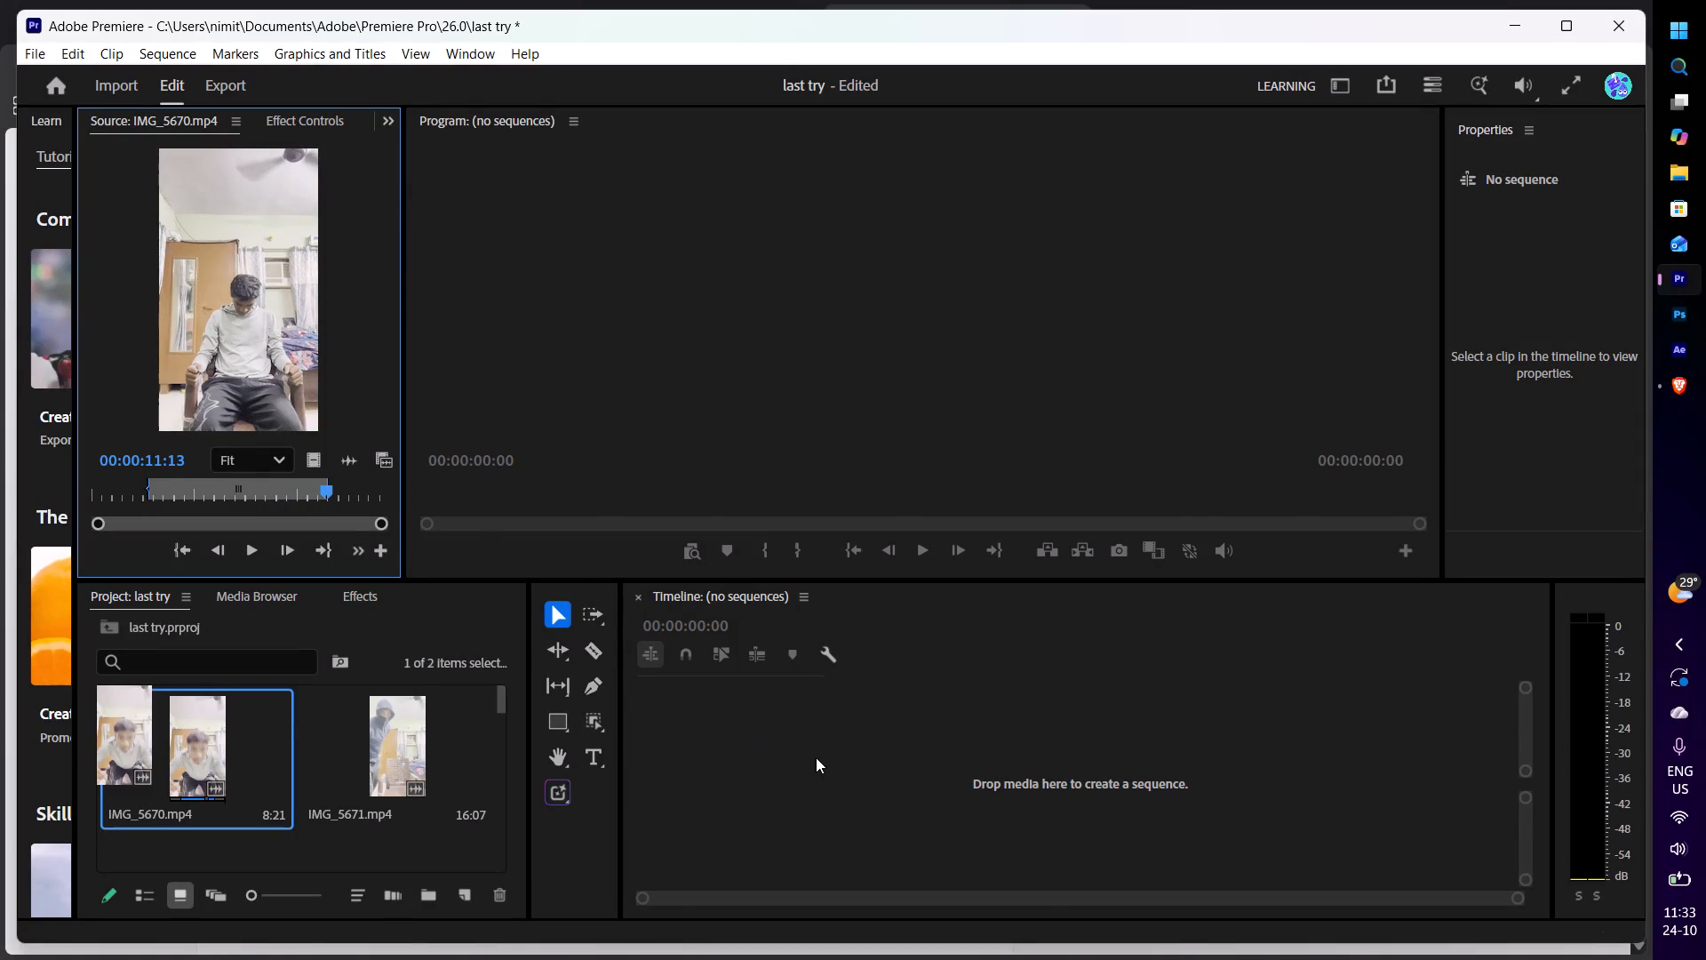
left_click(691, 758)
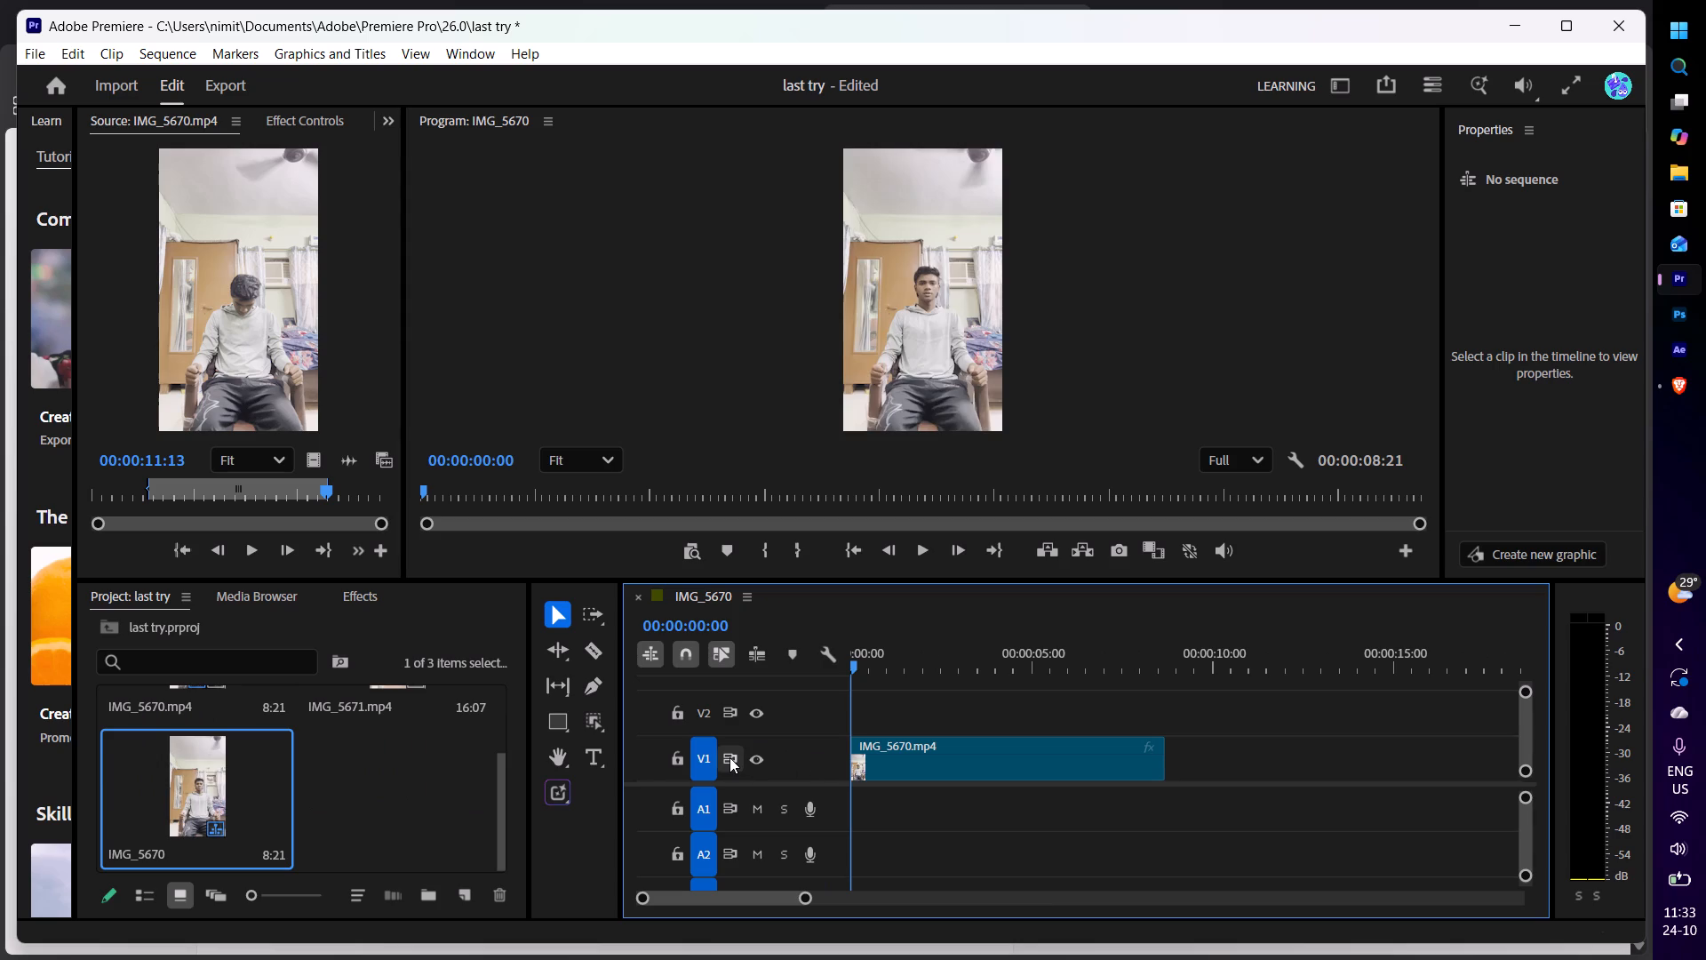
left_click(698, 757)
left_click(747, 756)
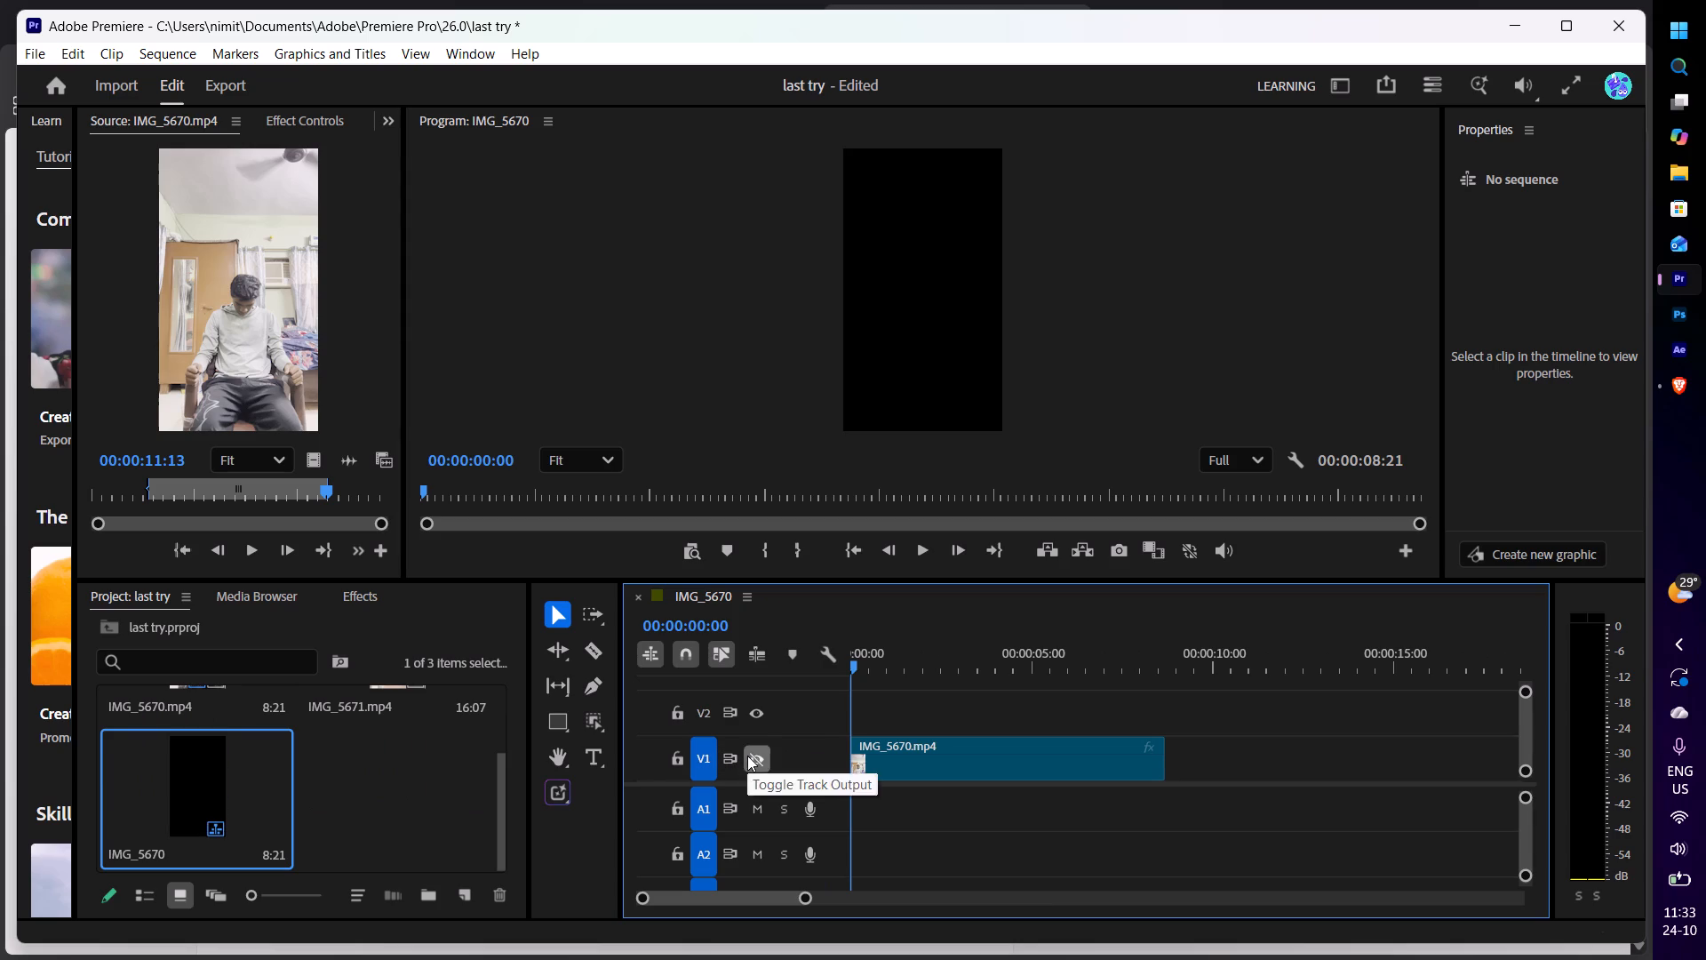
left_click(747, 756)
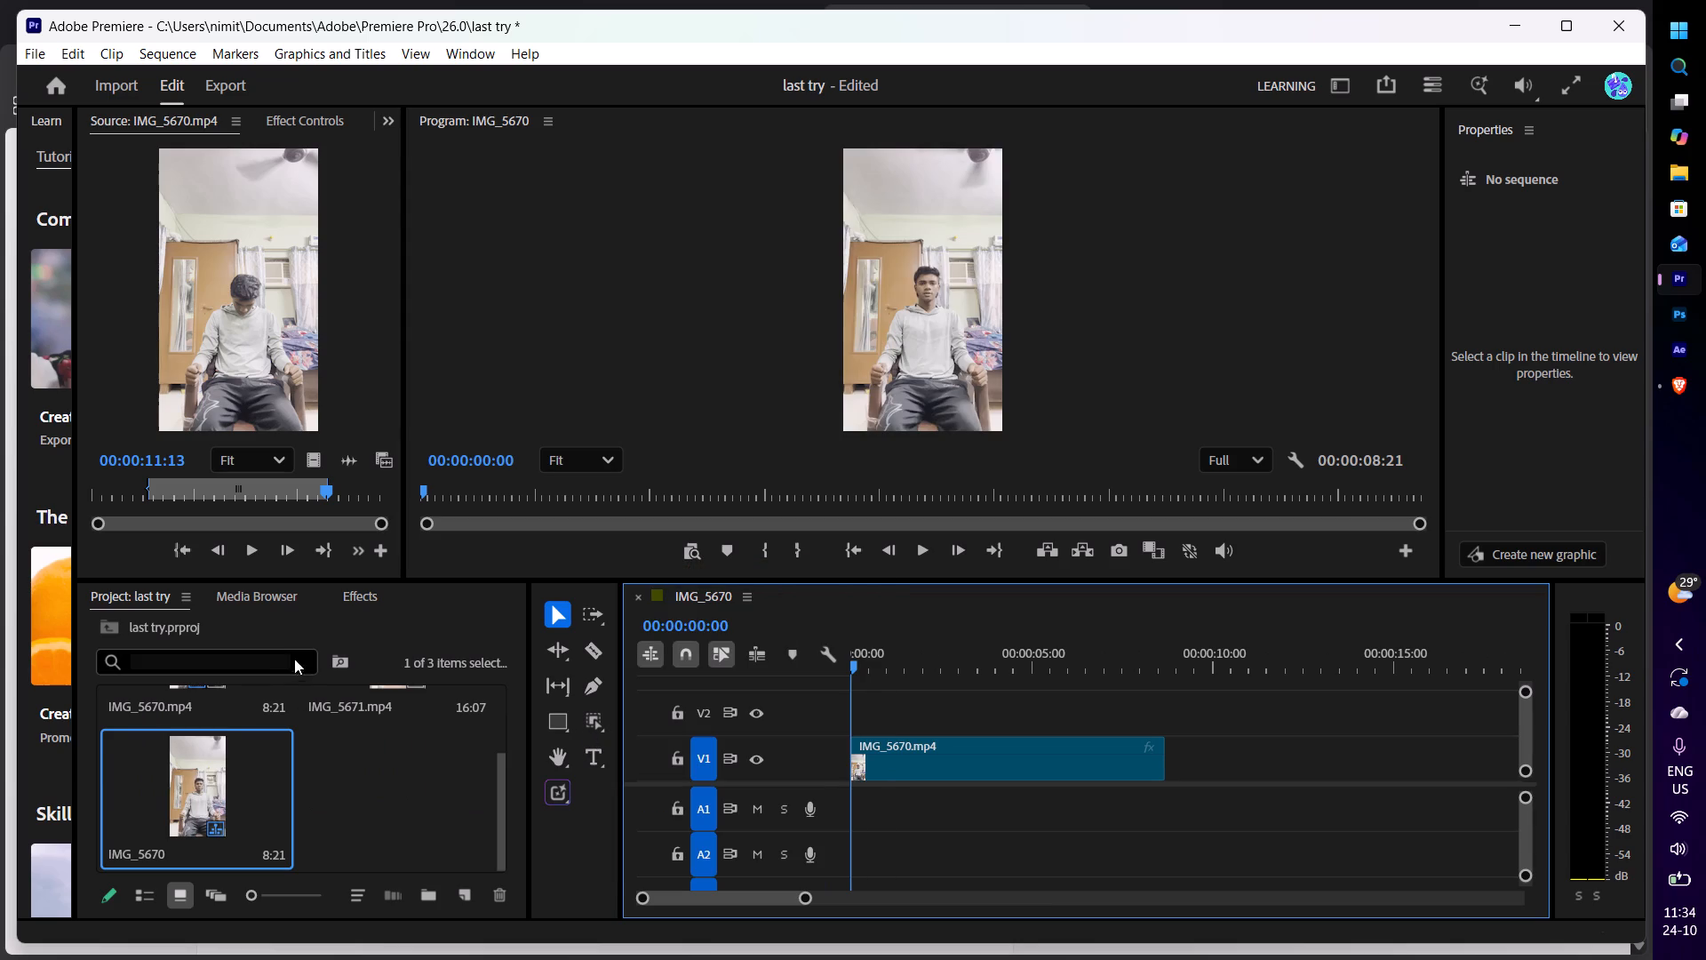
Place IMG_5671.mp4 on track V2 at the sequence start, directly above the IMG_5670 clip.
scroll(339, 780, "up", 2)
left_click(383, 755)
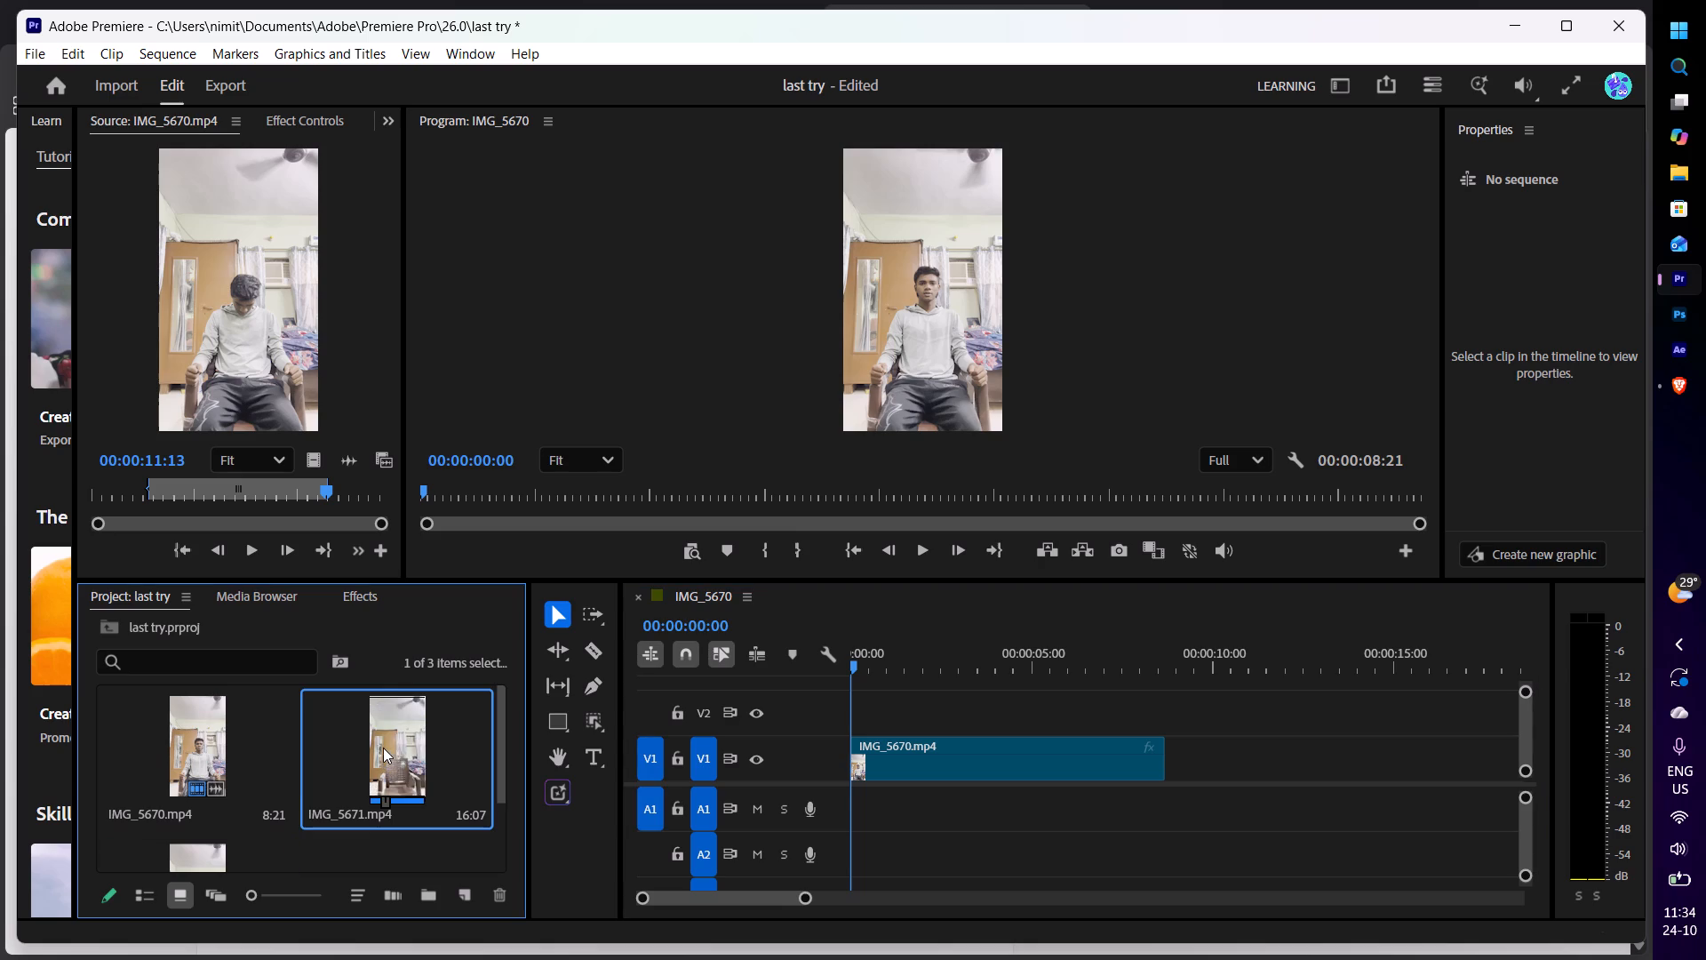
left_click_drag(383, 748, 842, 717)
left_click(842, 717)
Unlink the IMG_5671 clip's audio from its video and ripple delete the audio on A2.
left_click(967, 859)
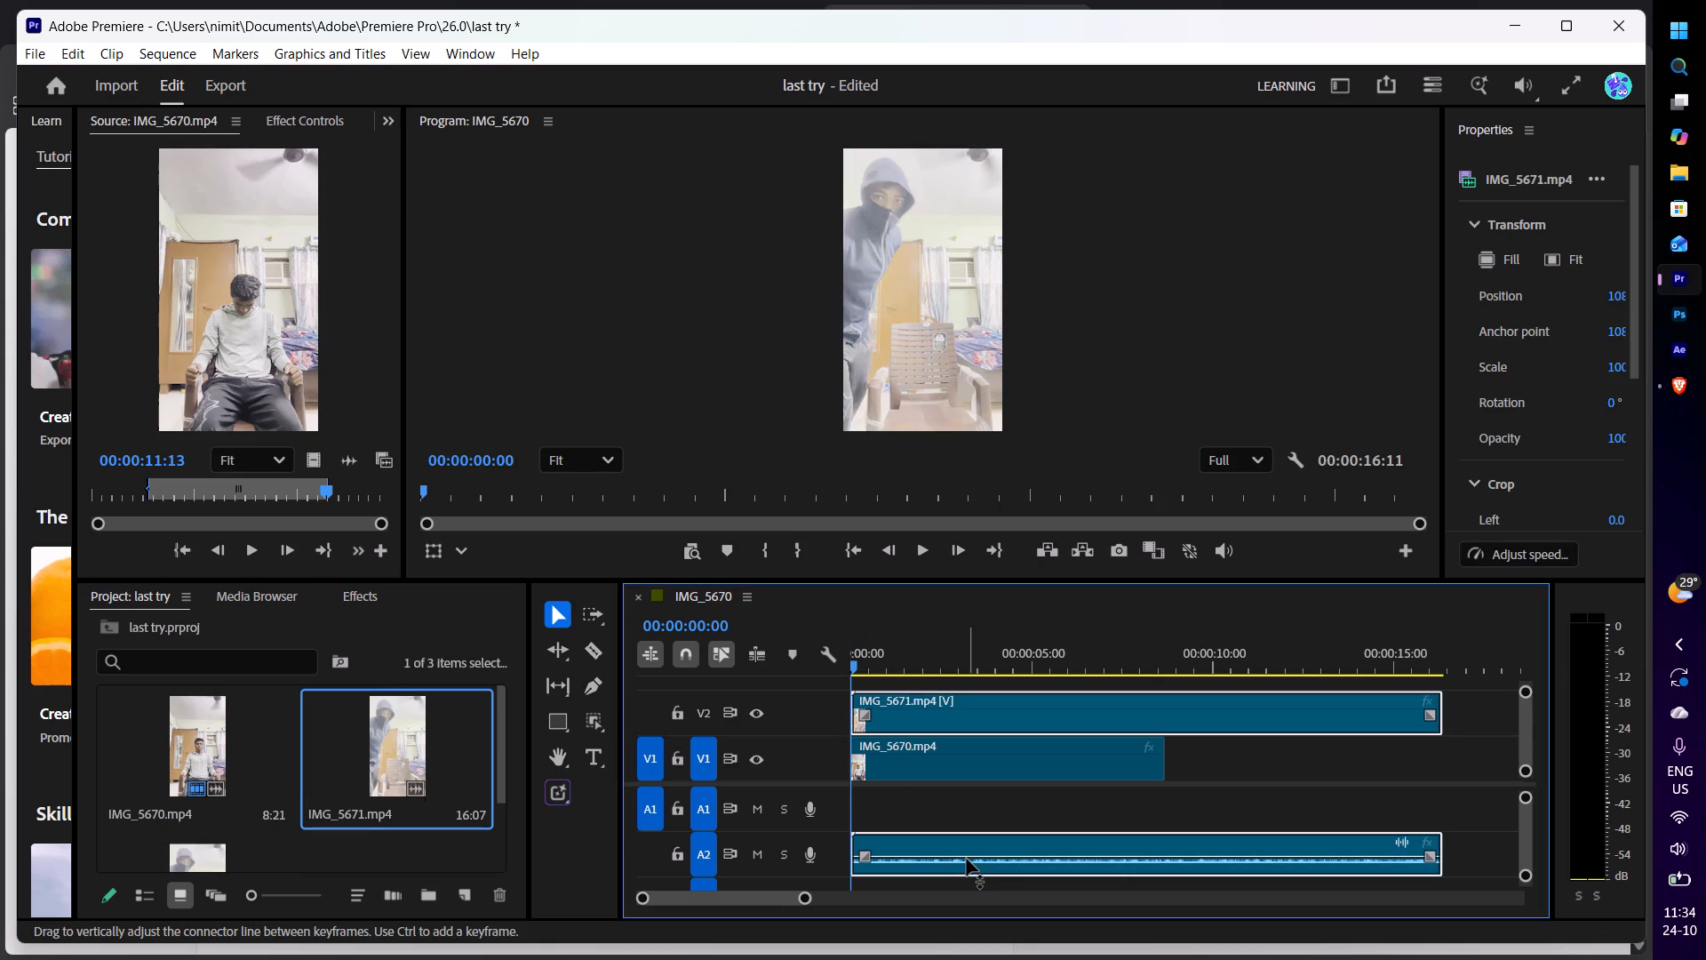
right_click(967, 859)
left_click(1054, 420)
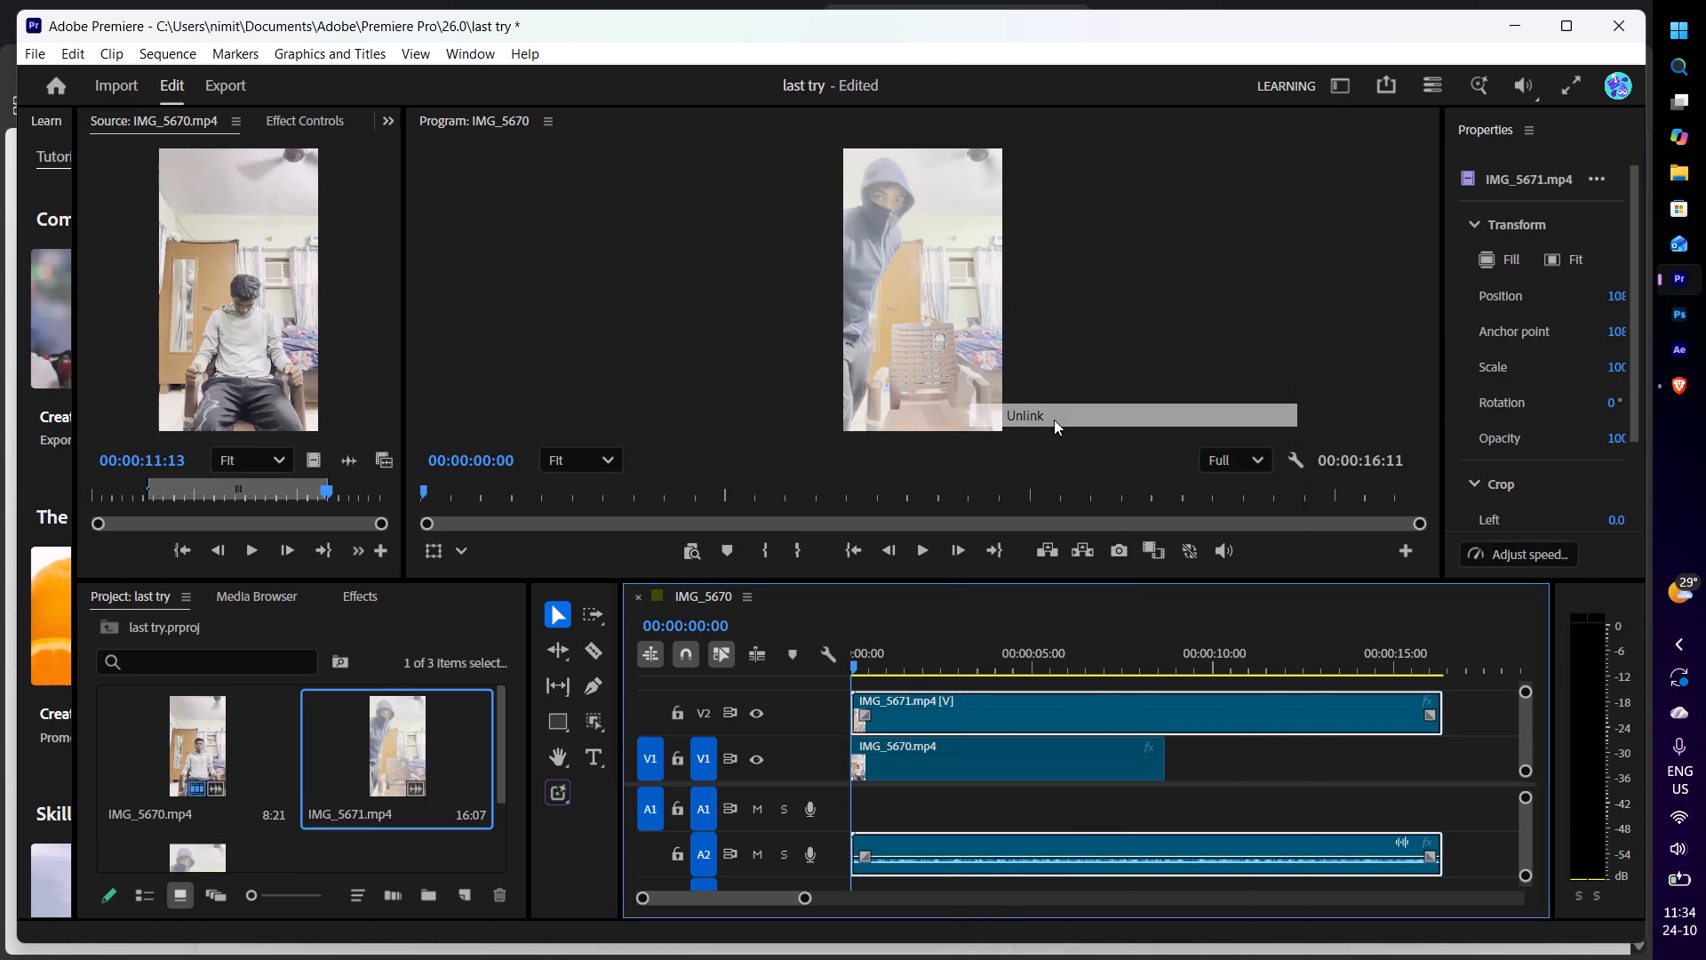
left_click(1101, 867)
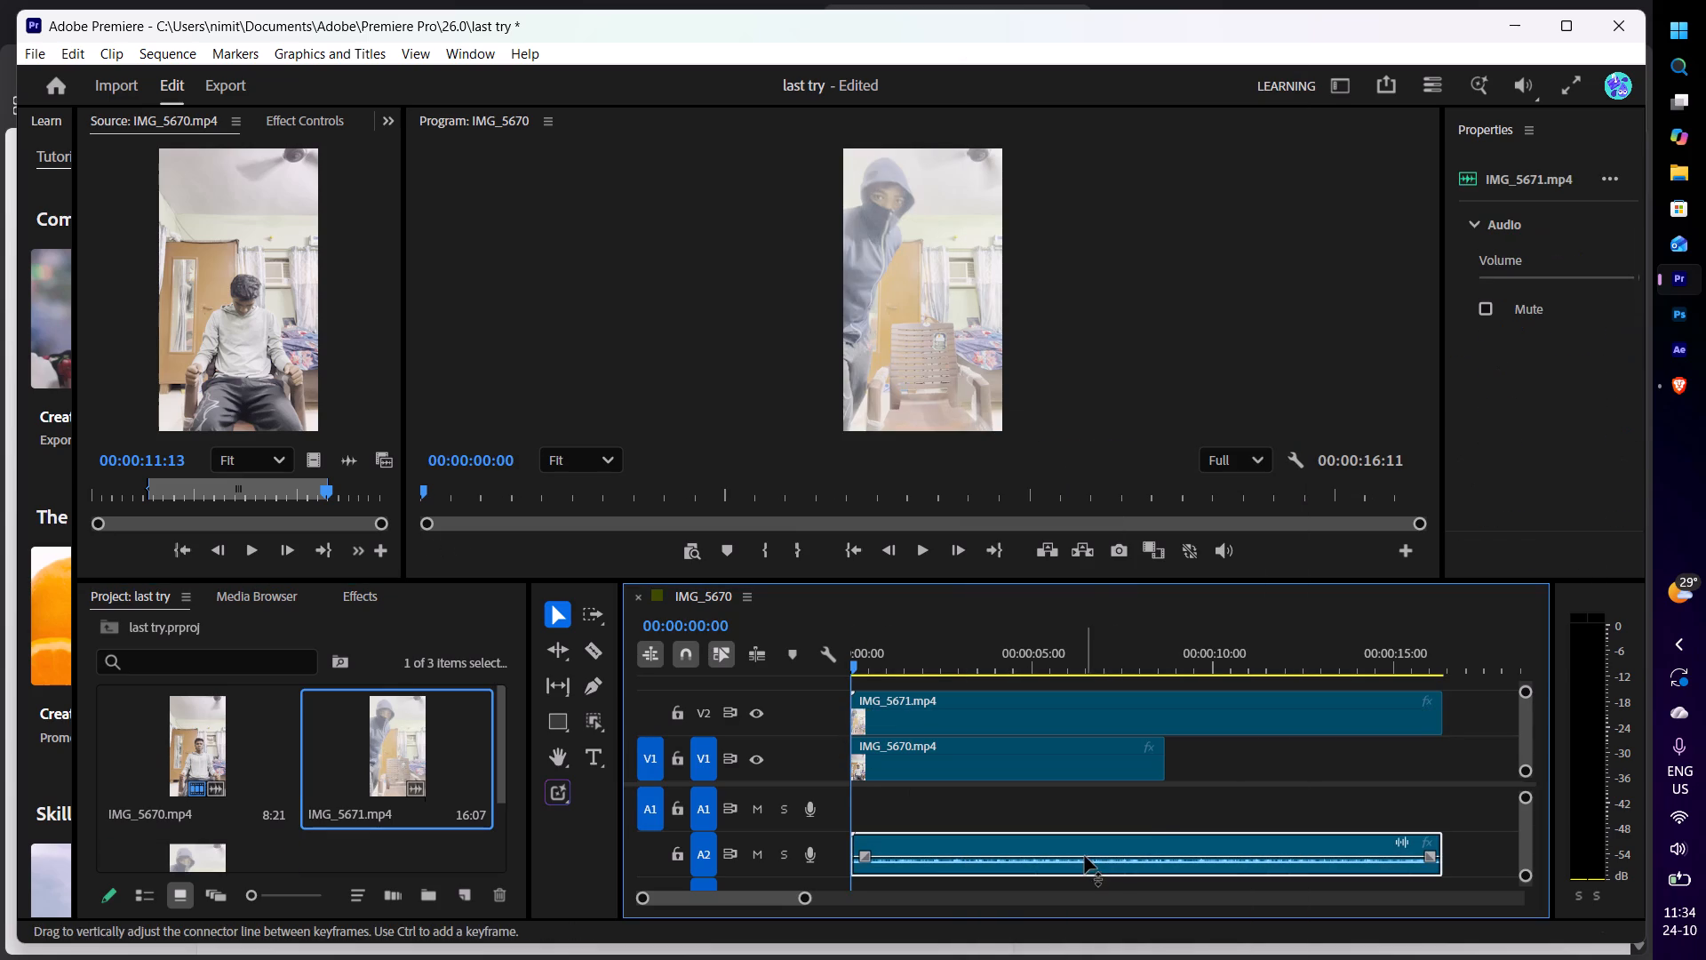
right_click(1160, 822)
right_click(1161, 849)
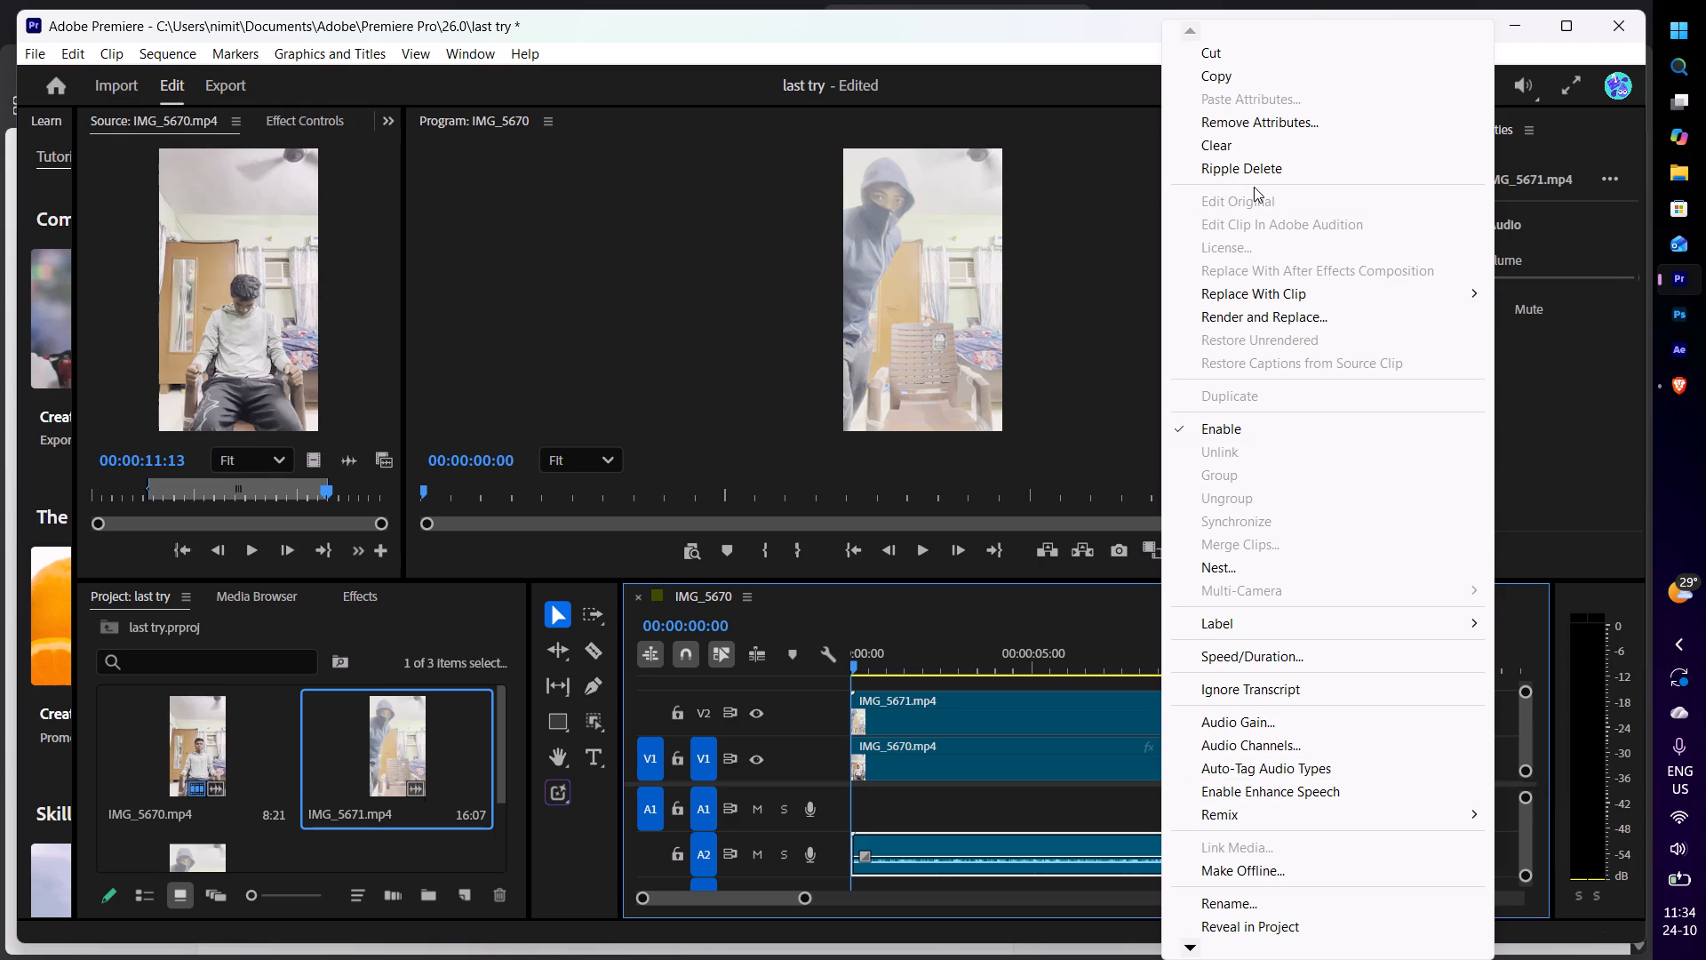
left_click(1261, 180)
left_click(1273, 166)
left_click(1140, 676)
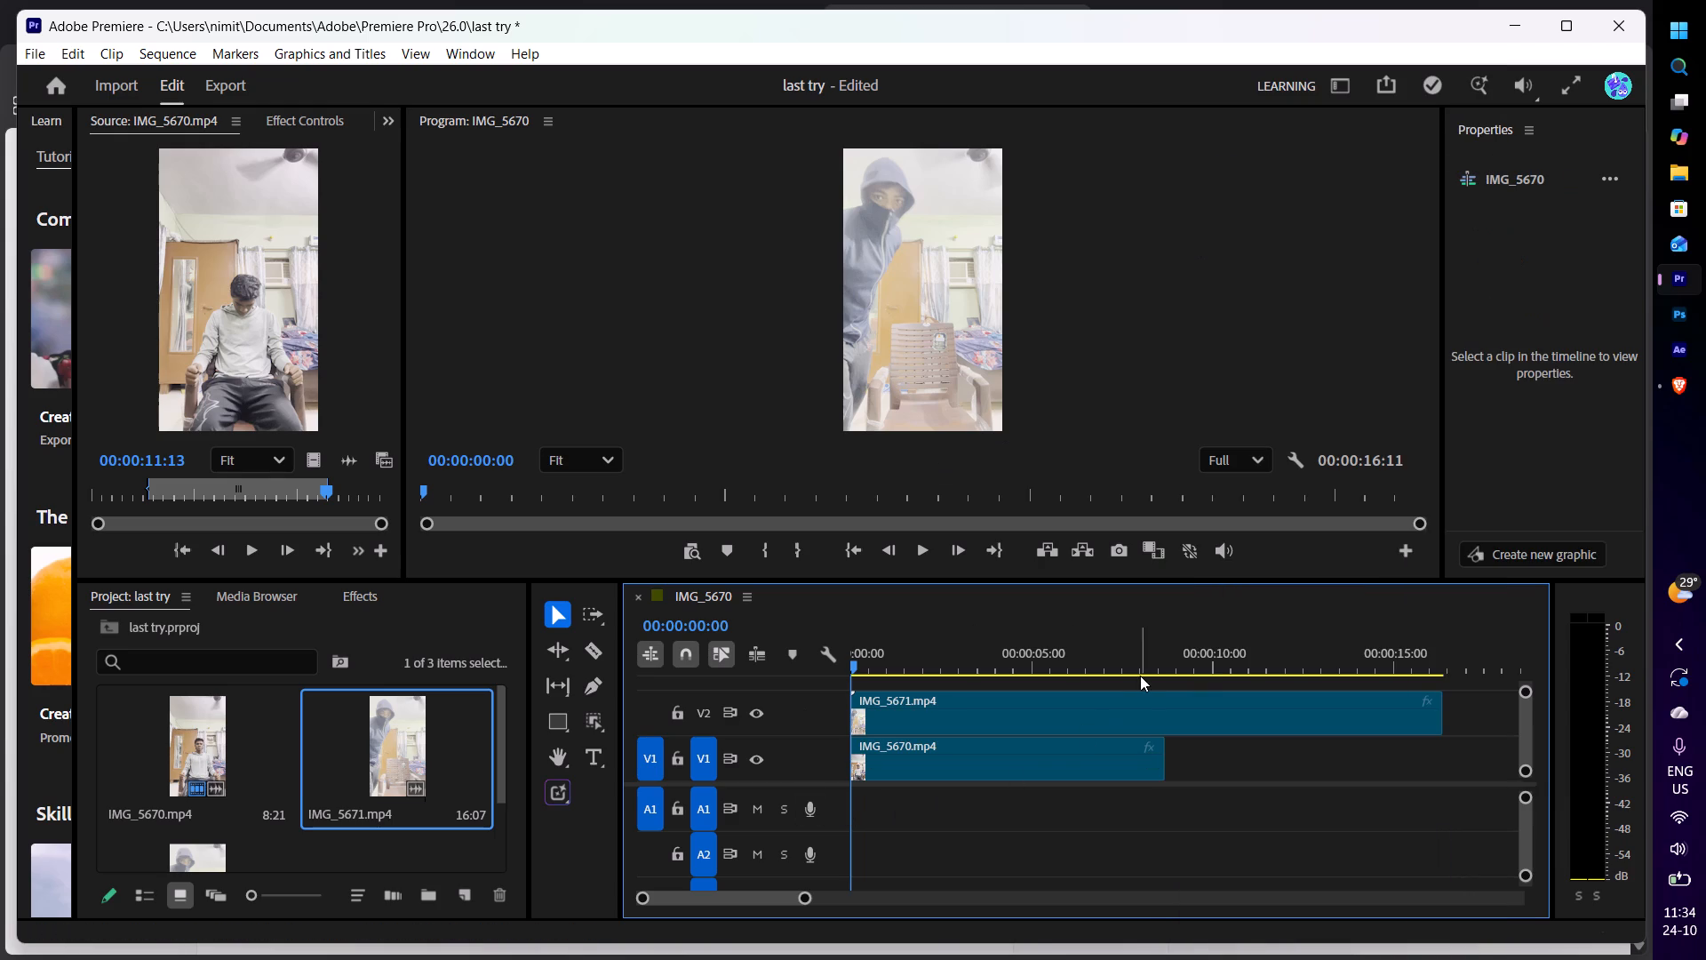
Split the IMG_5671 clip on V2 at 00:00:06:12 and ripple delete the part before the cut.
left_click(1107, 692)
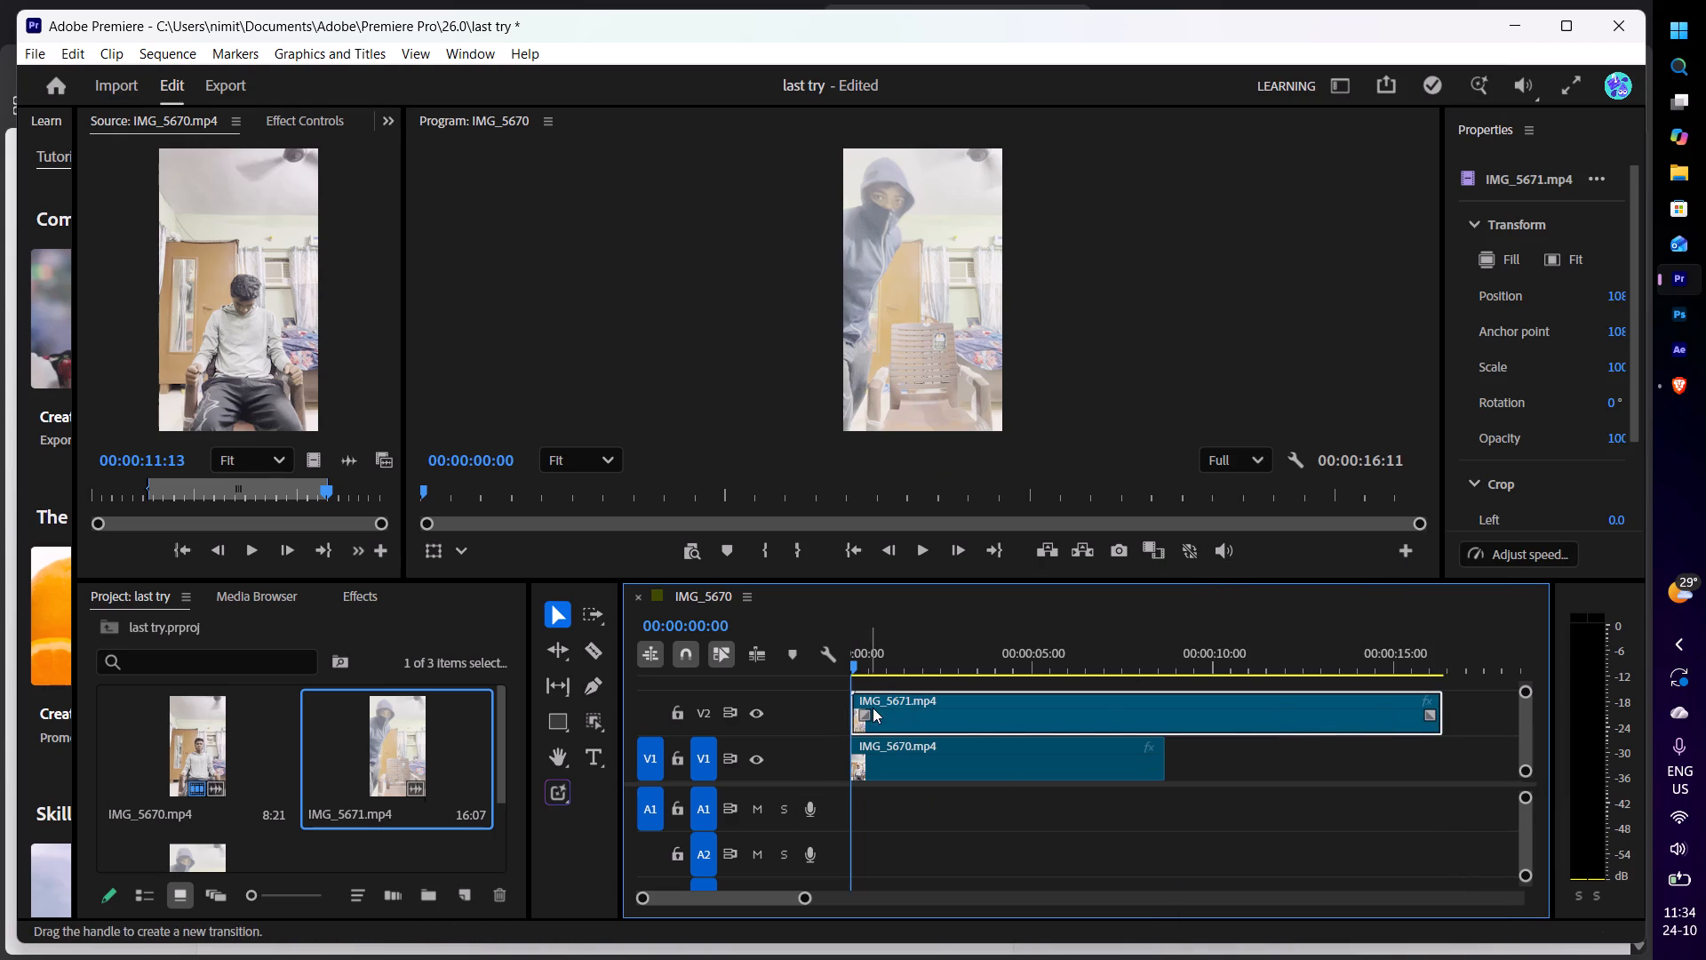
left_click_drag(853, 666, 898, 665)
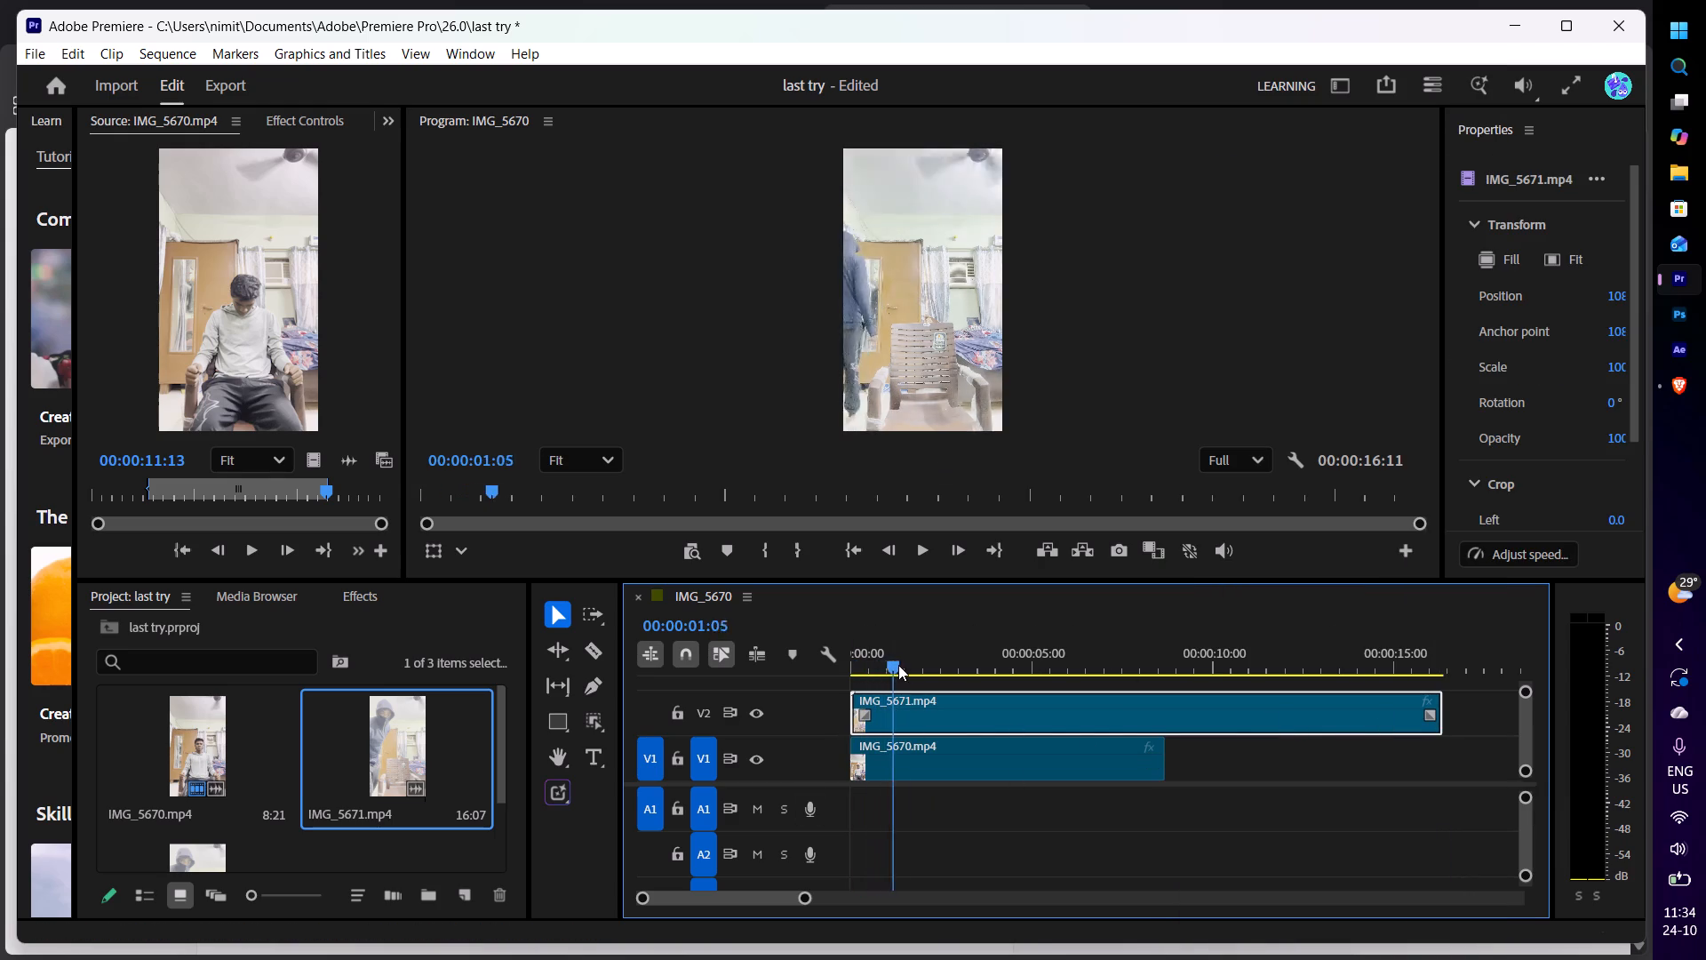
left_click_drag(898, 665, 1024, 656)
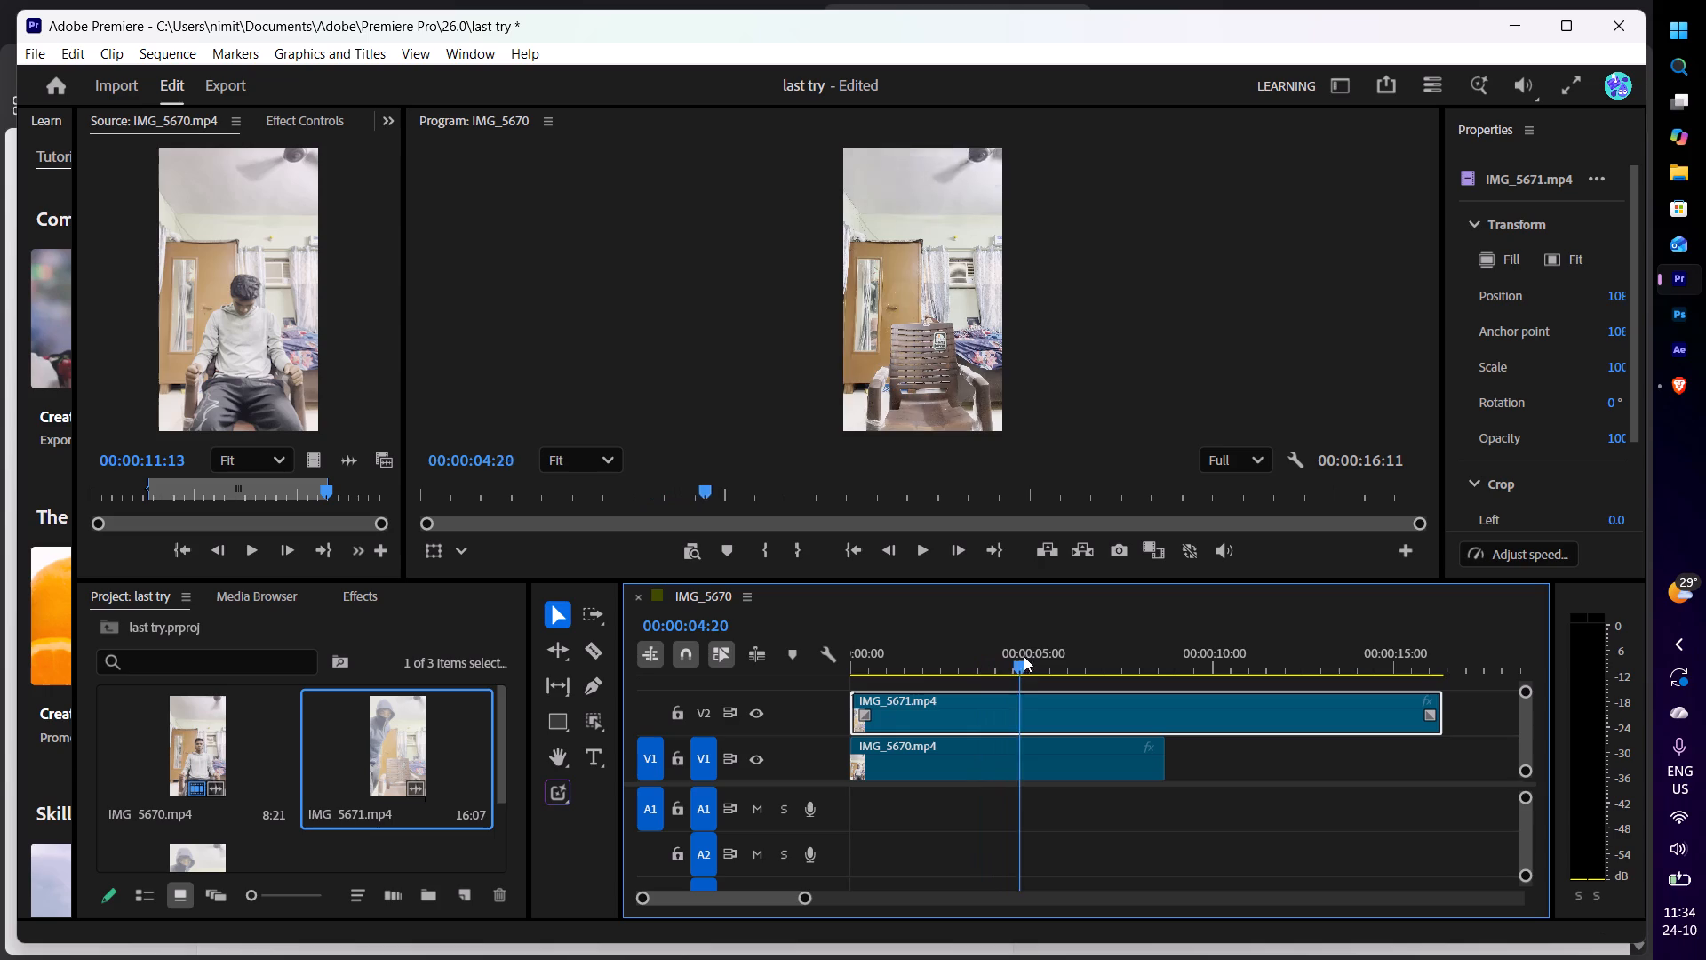
left_click_drag(1024, 656, 1075, 654)
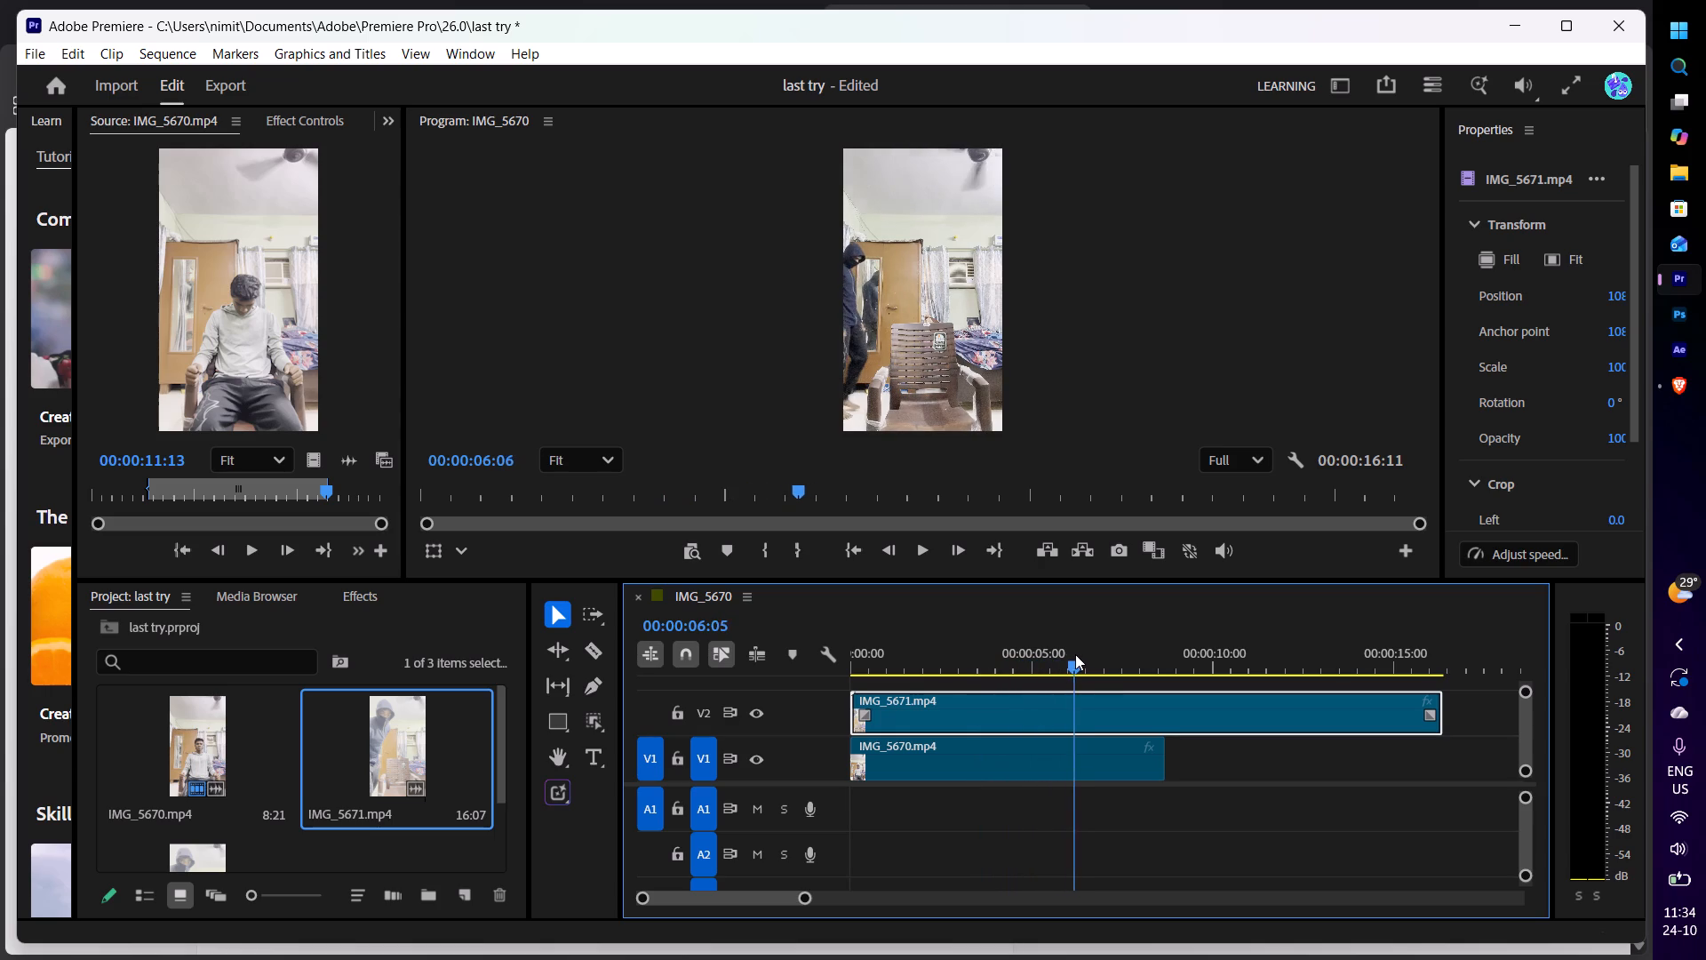
left_click_drag(1075, 654, 1072, 654)
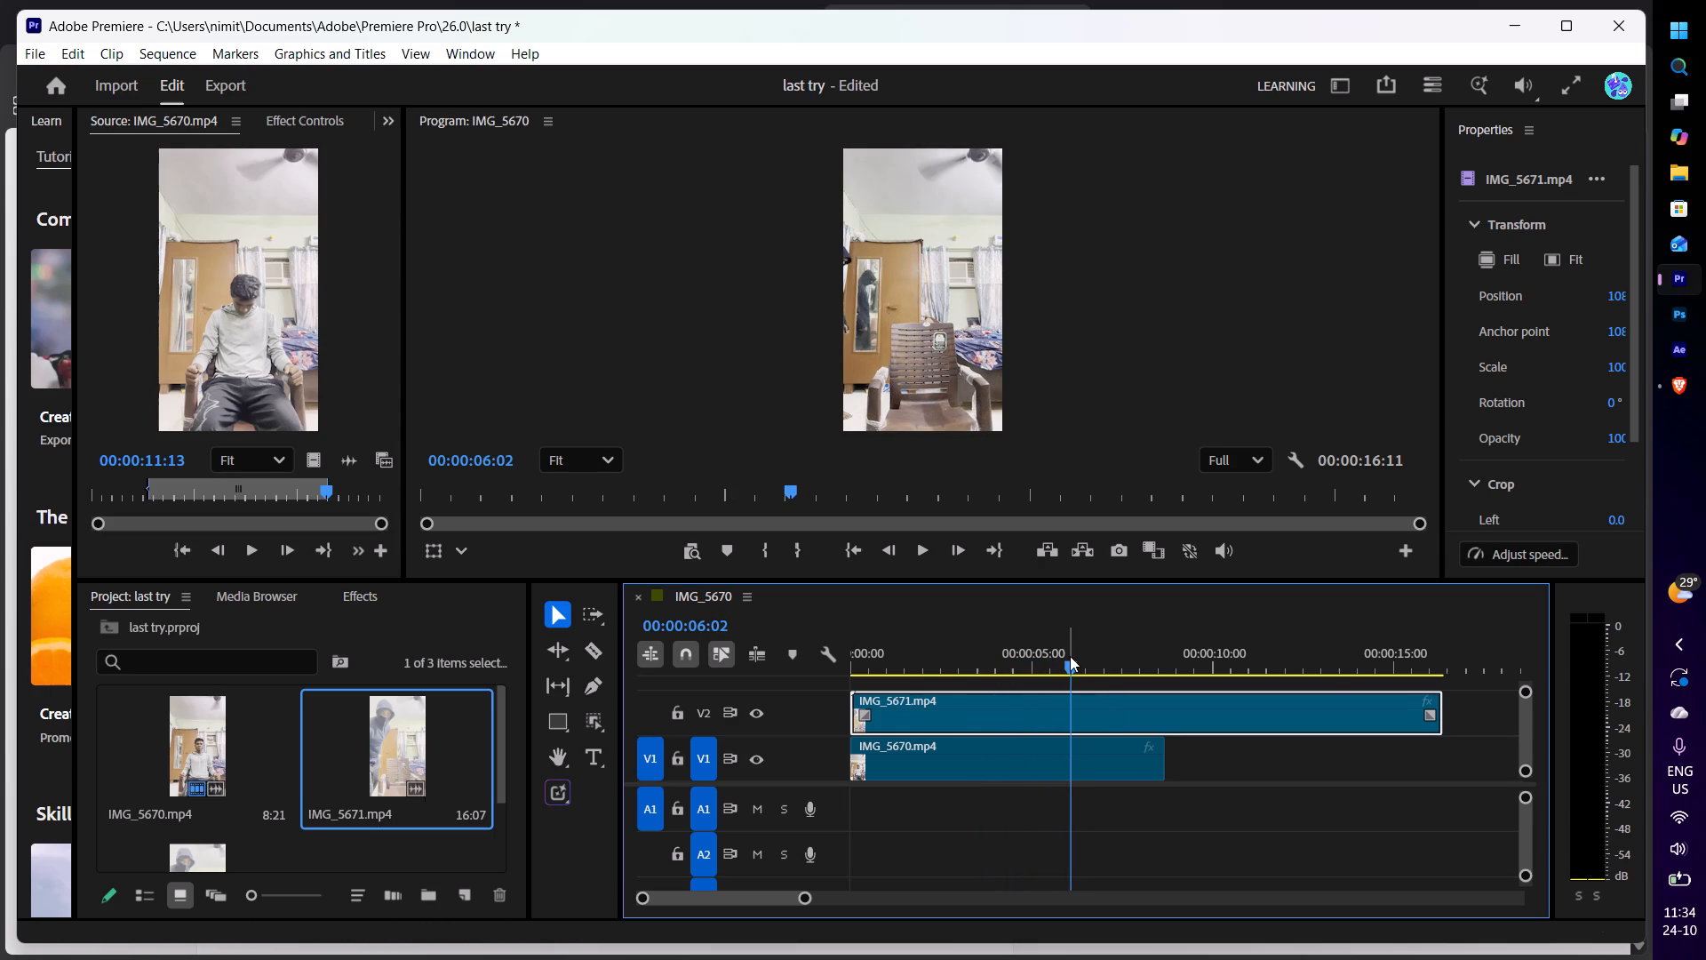
left_click_drag(1073, 660, 1086, 660)
left_click(1130, 716)
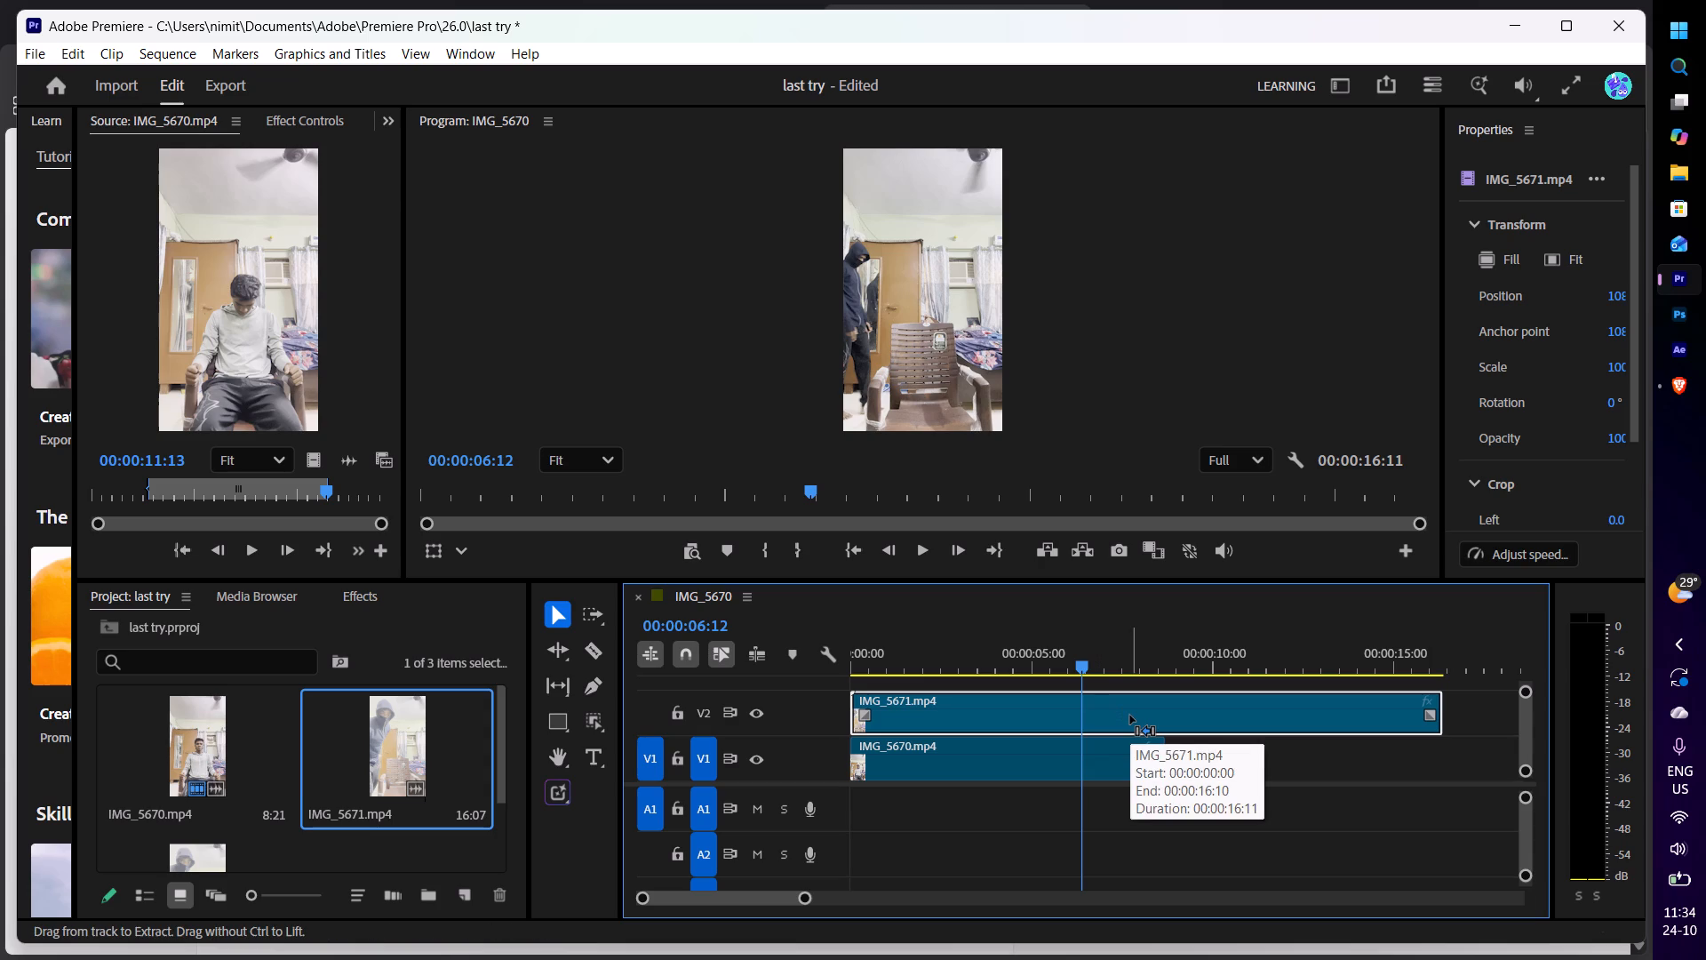
key("ctrl+k")
right_click(1003, 710)
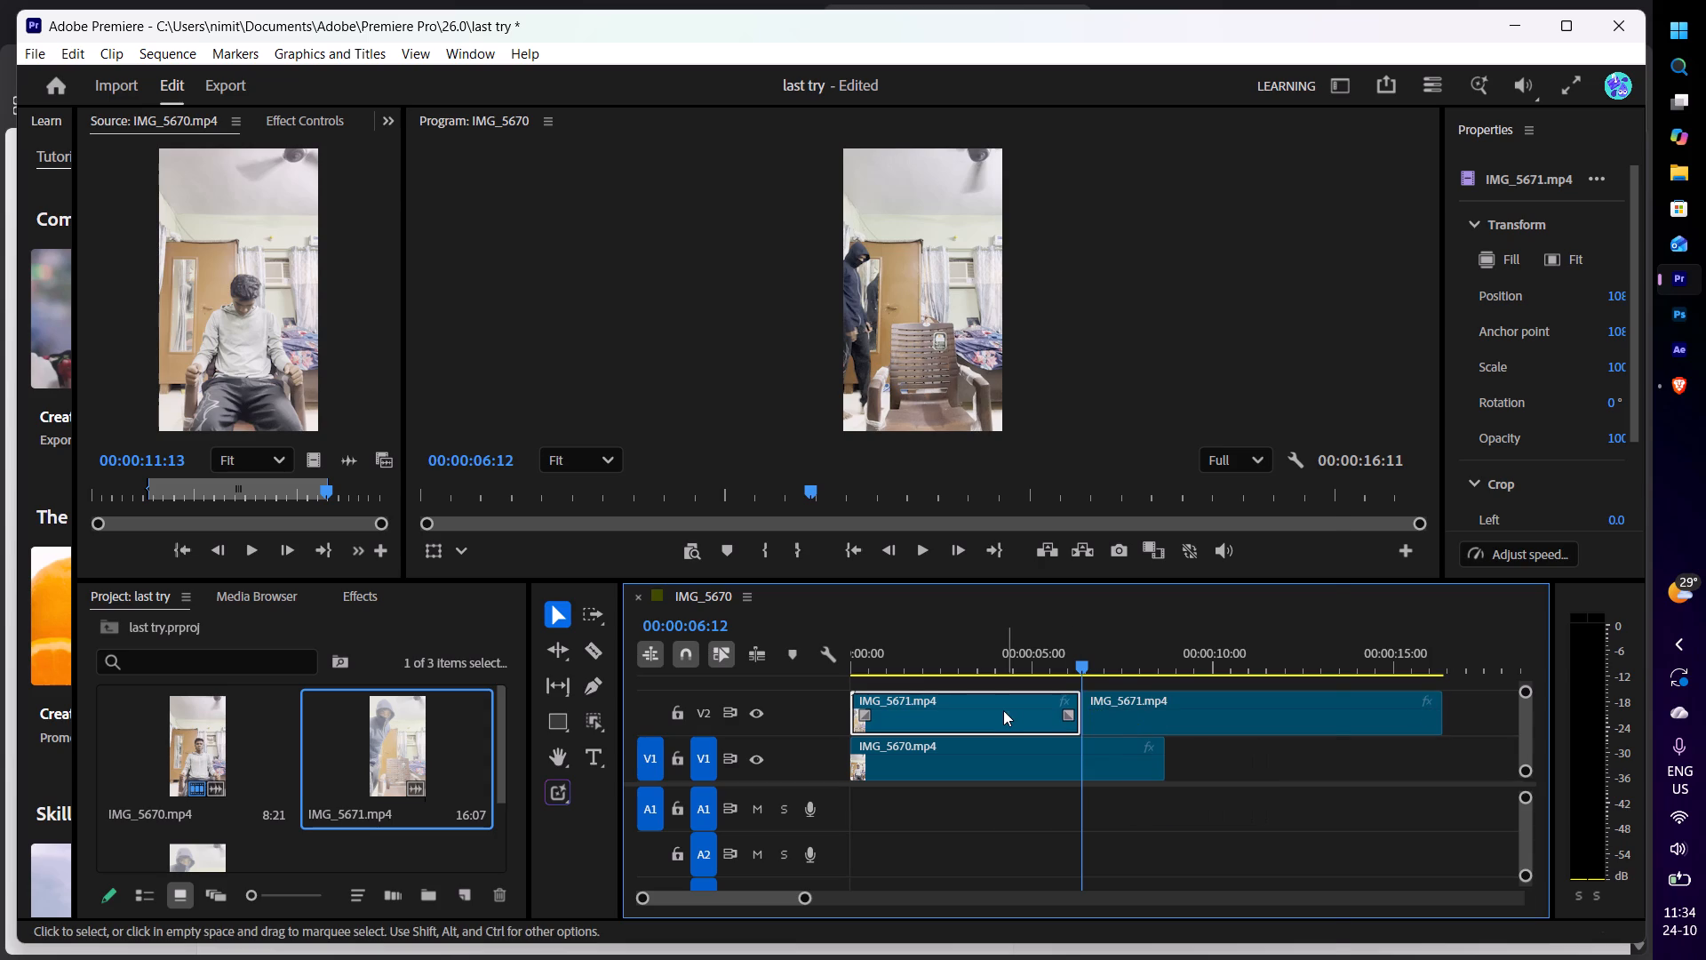
left_click(1107, 163)
left_click(1120, 148)
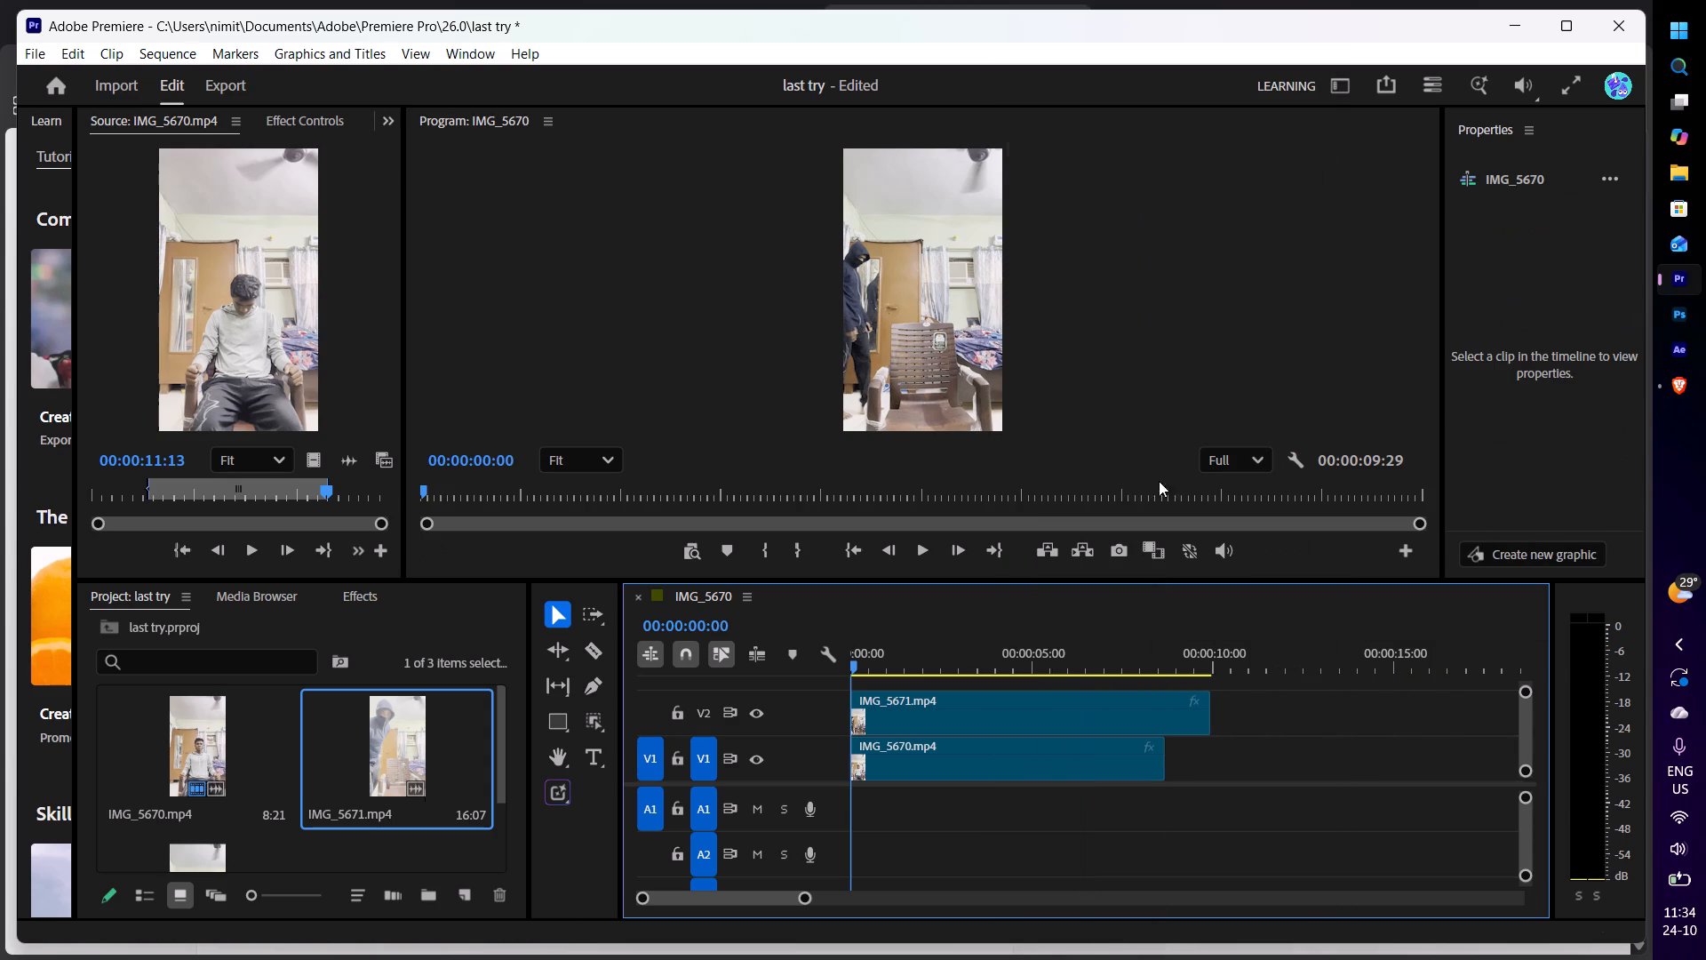
Create an object mask over the hooded person in the IMG_5671 clip at the first frame of the sequence.
key("space")
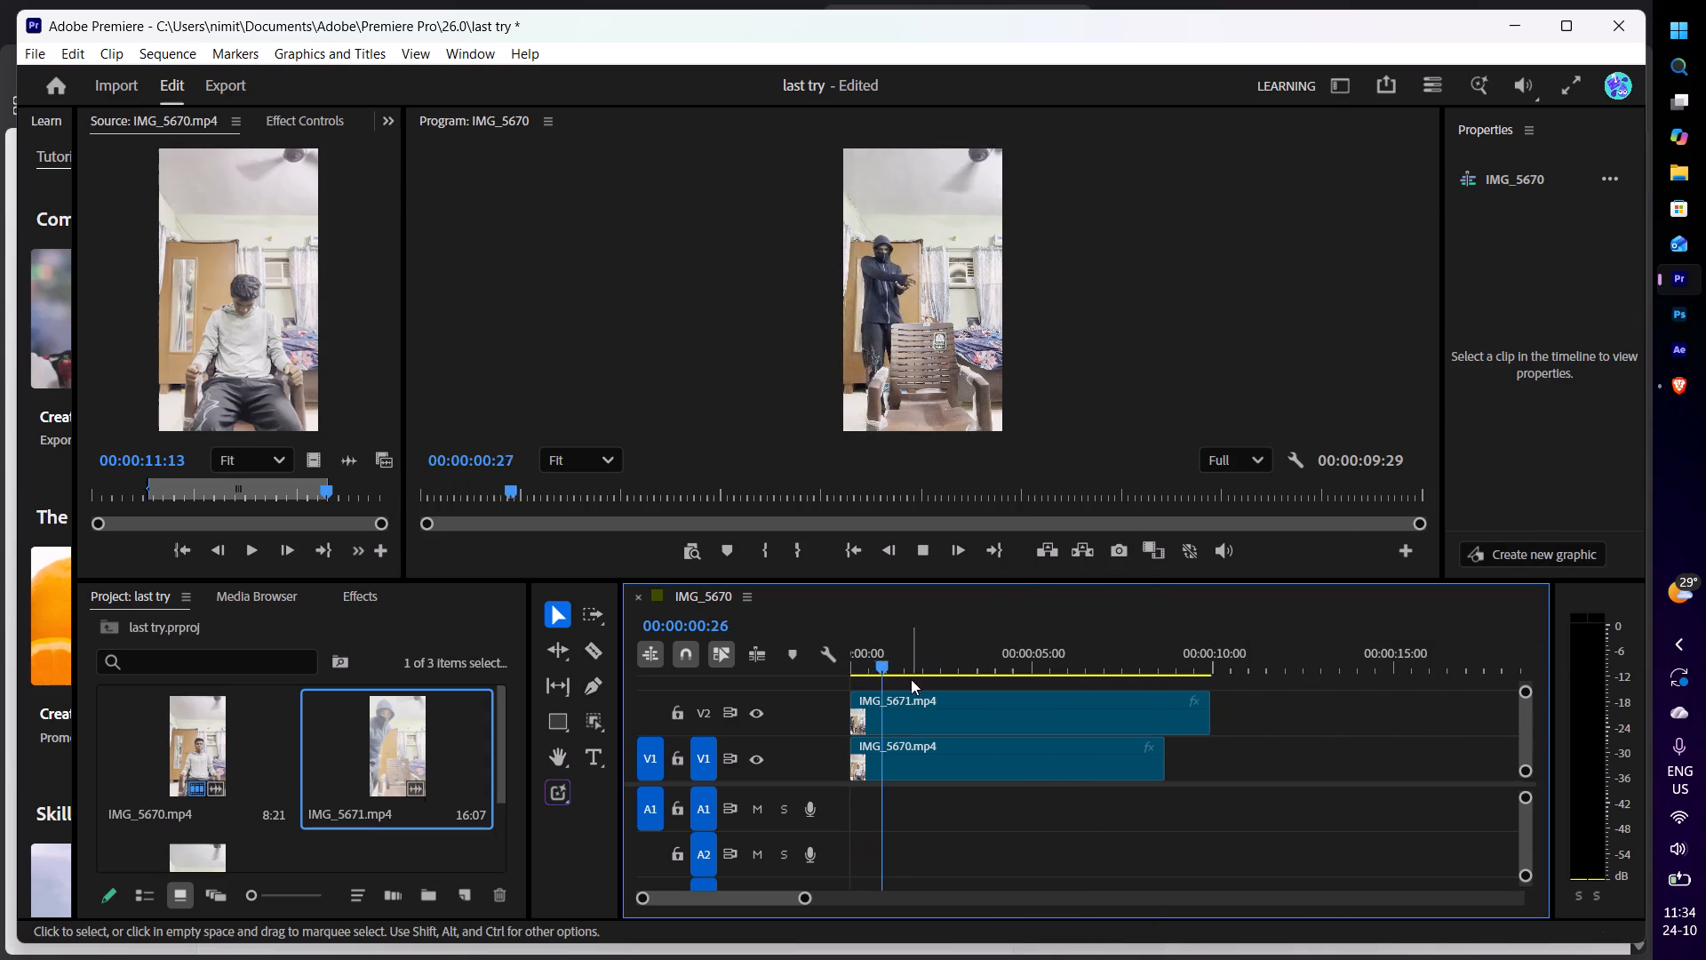
left_click_drag(937, 668, 754, 676)
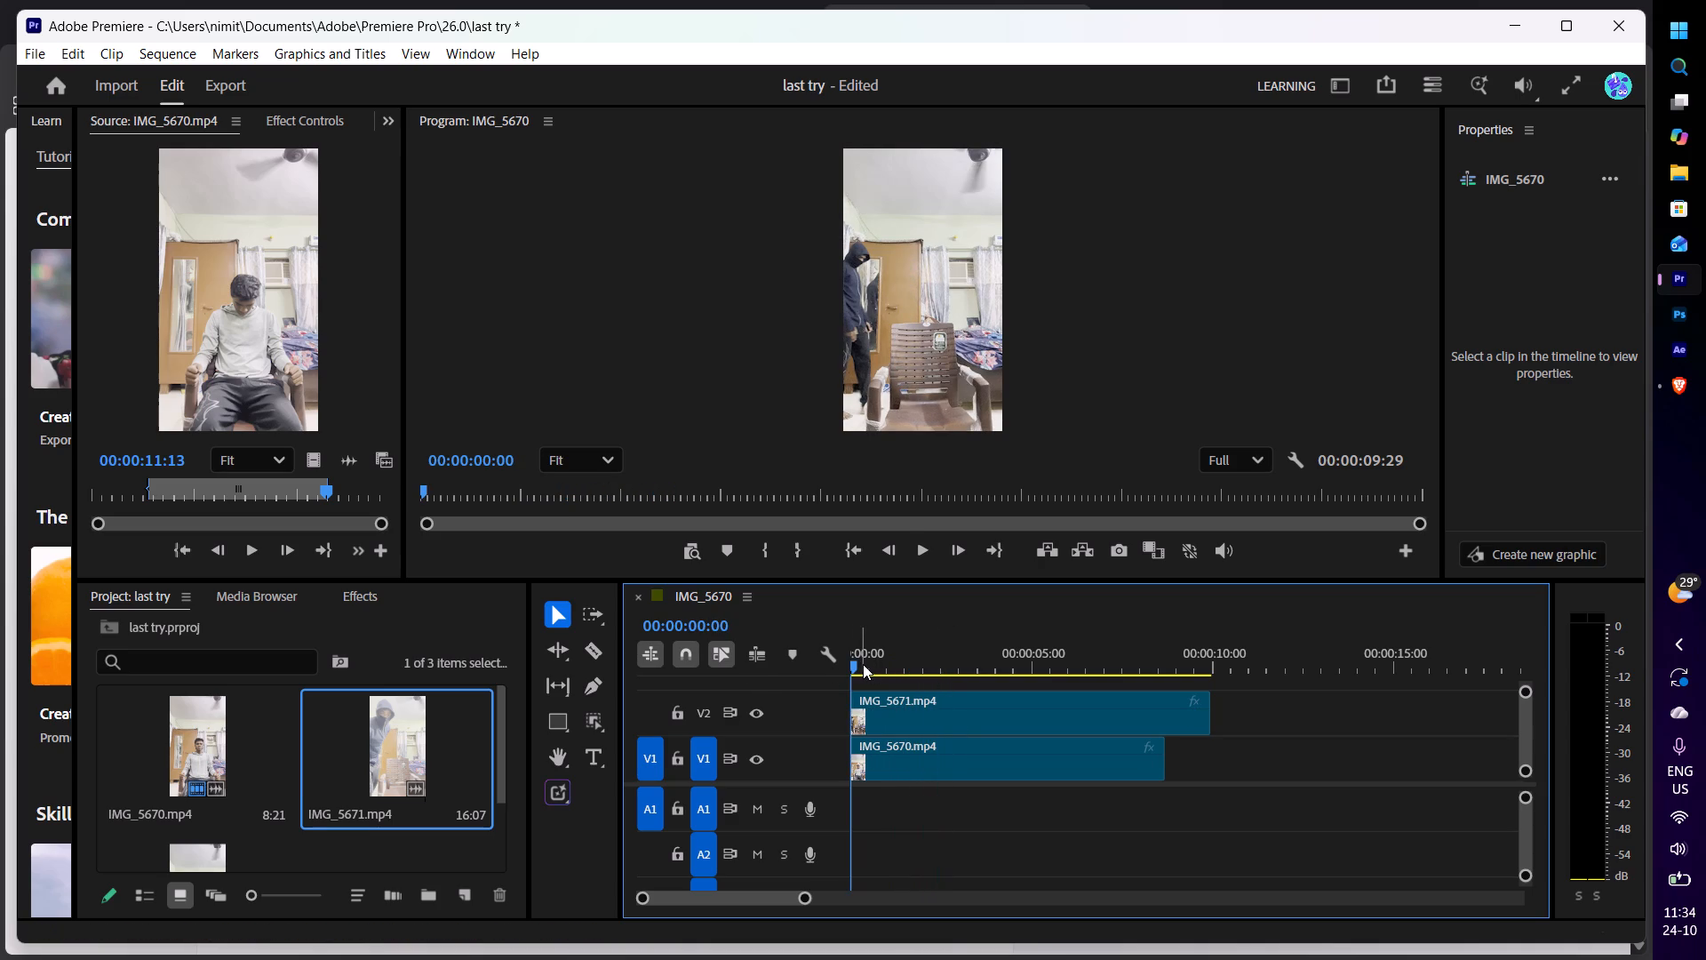
left_click(600, 723)
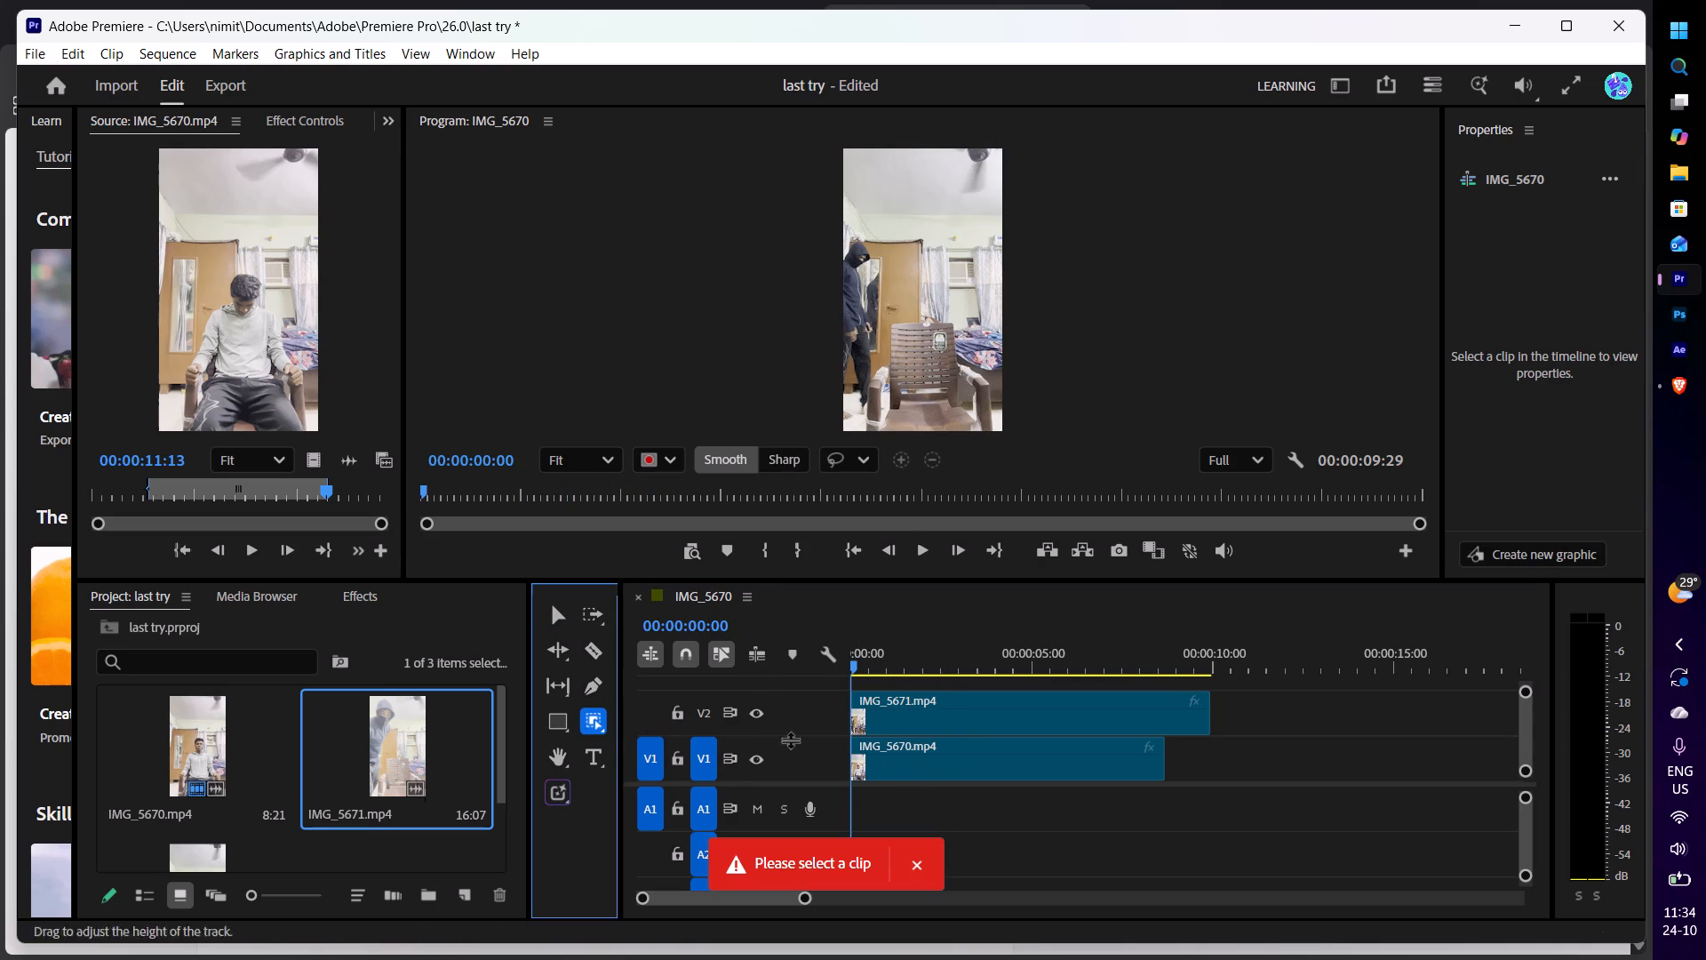
left_click(961, 712)
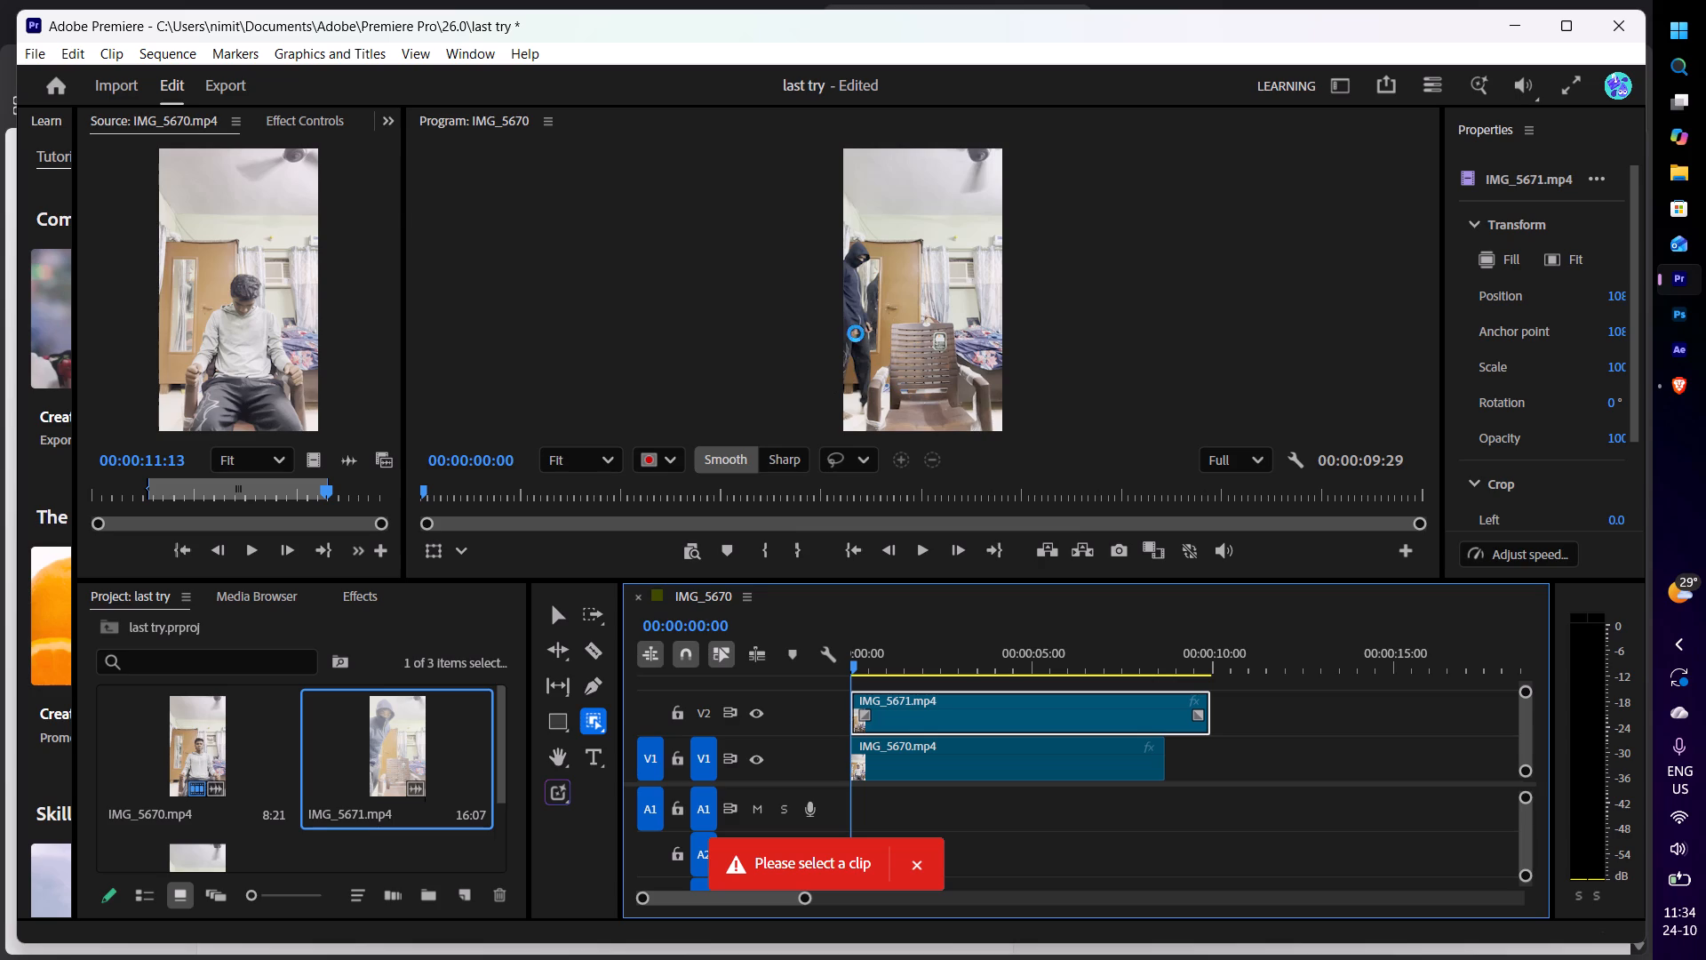
left_click(318, 123)
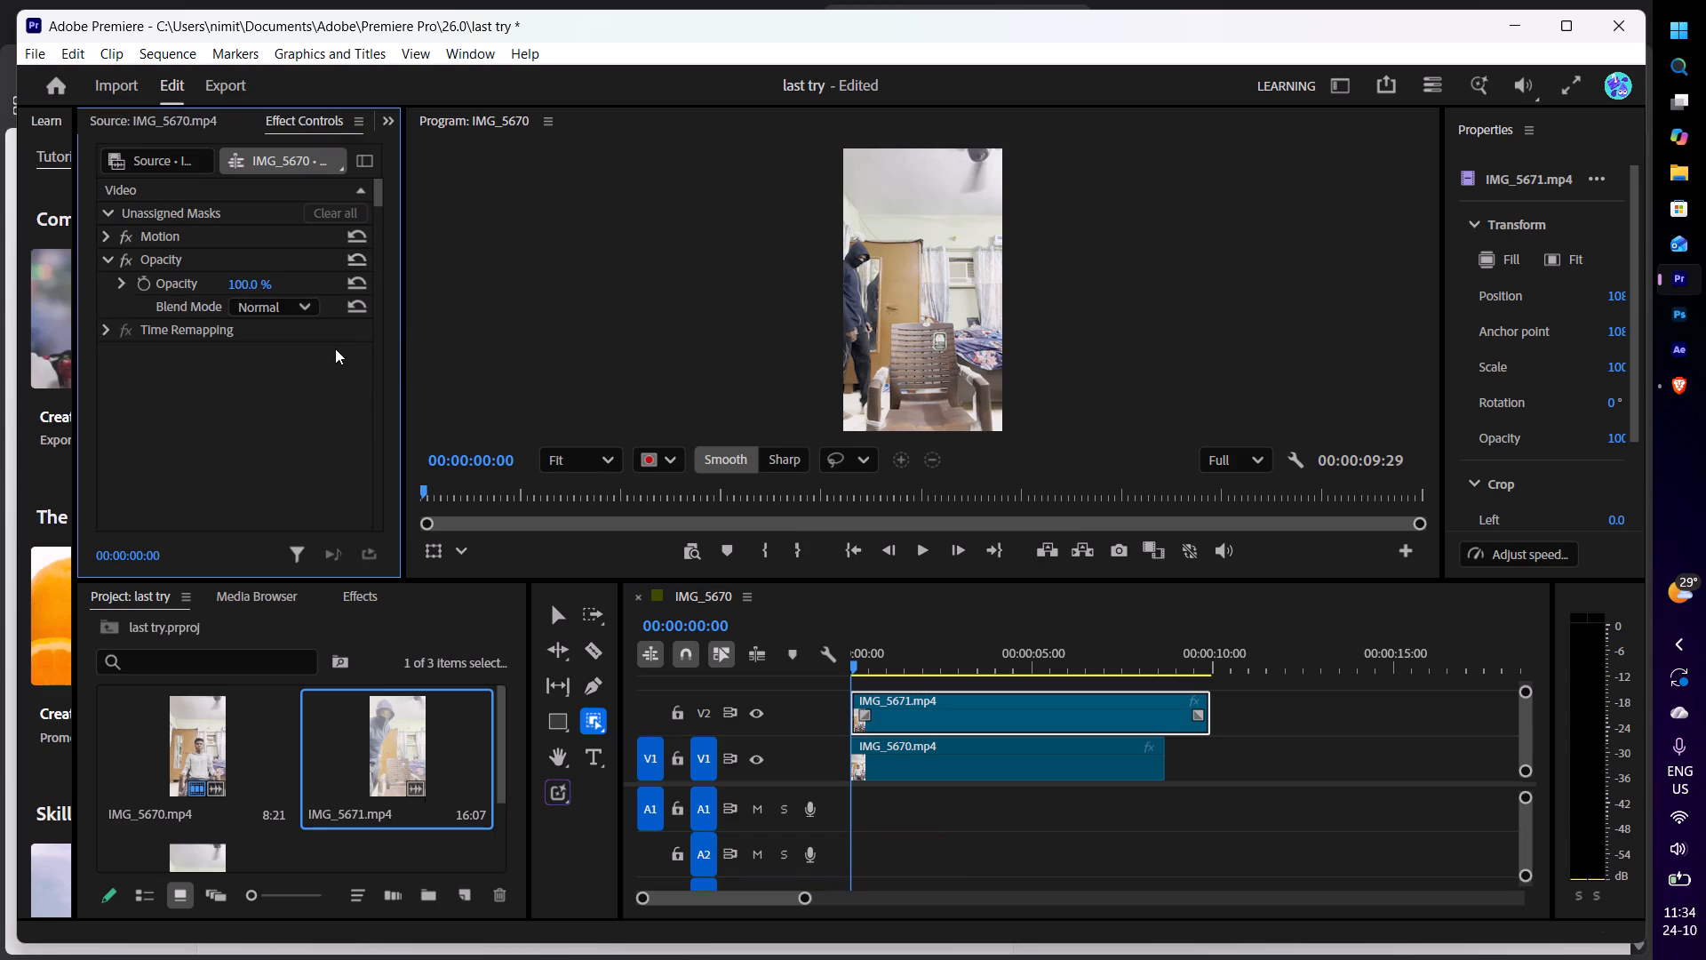
left_click(101, 320)
left_click(106, 326)
left_click(852, 323)
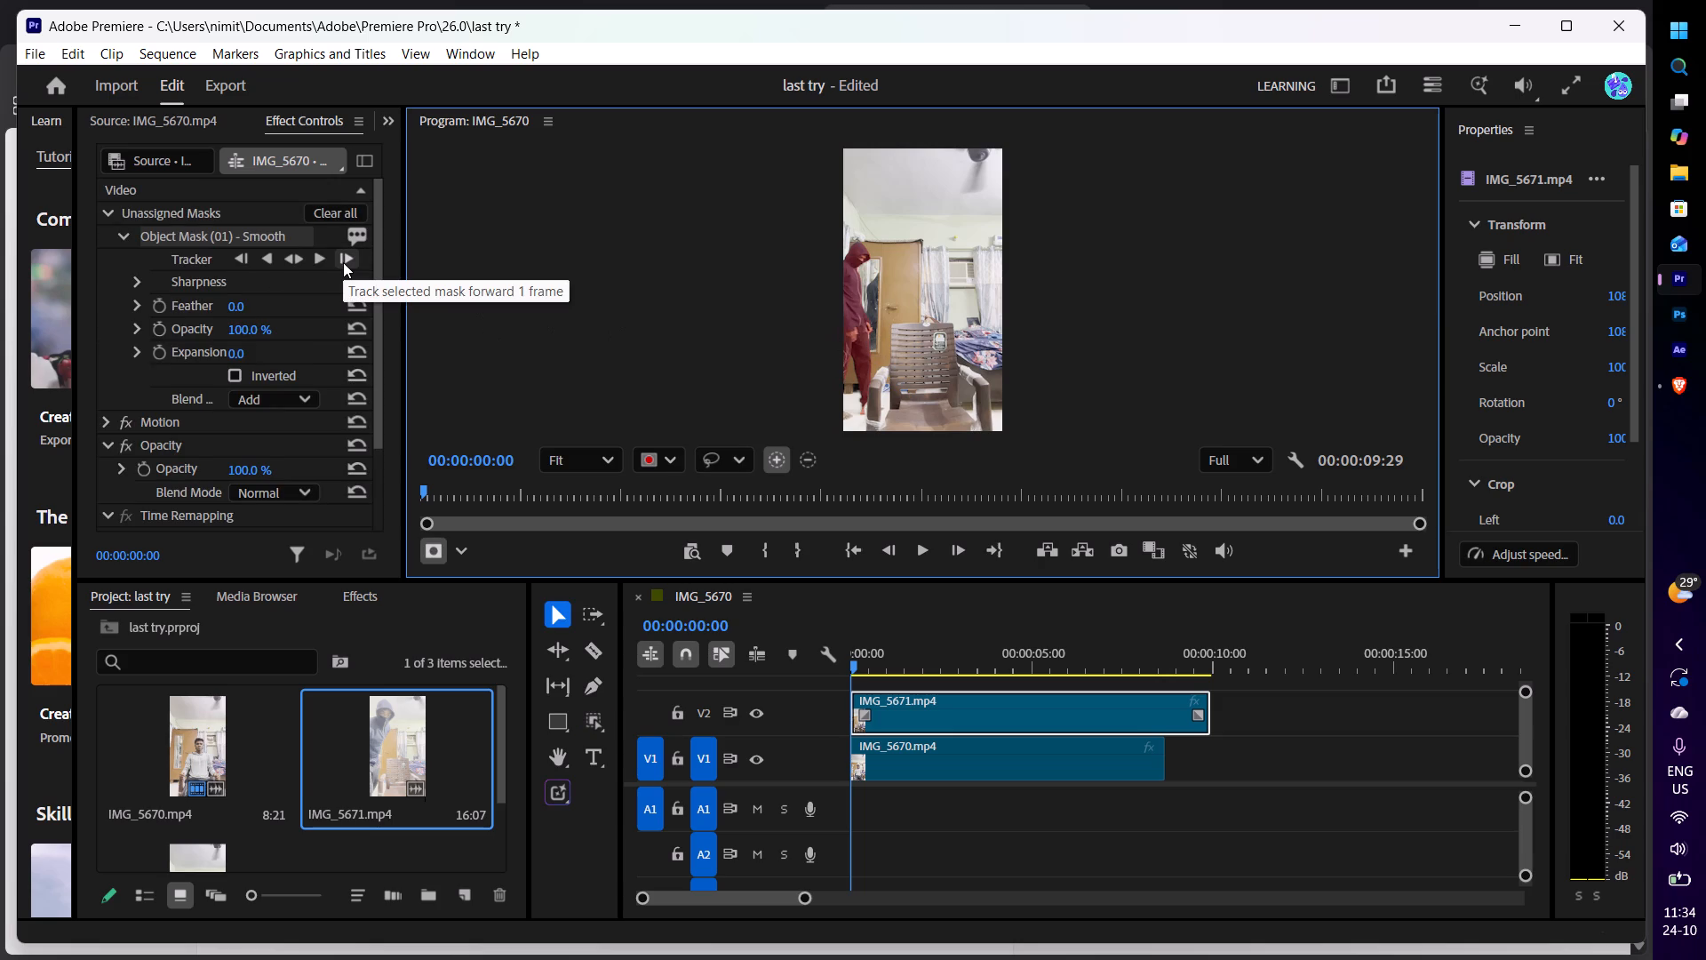
Change the sequence timebase to 60.00 frames/second, keeping the 2160 by 3840 frame size.
left_click(187, 47)
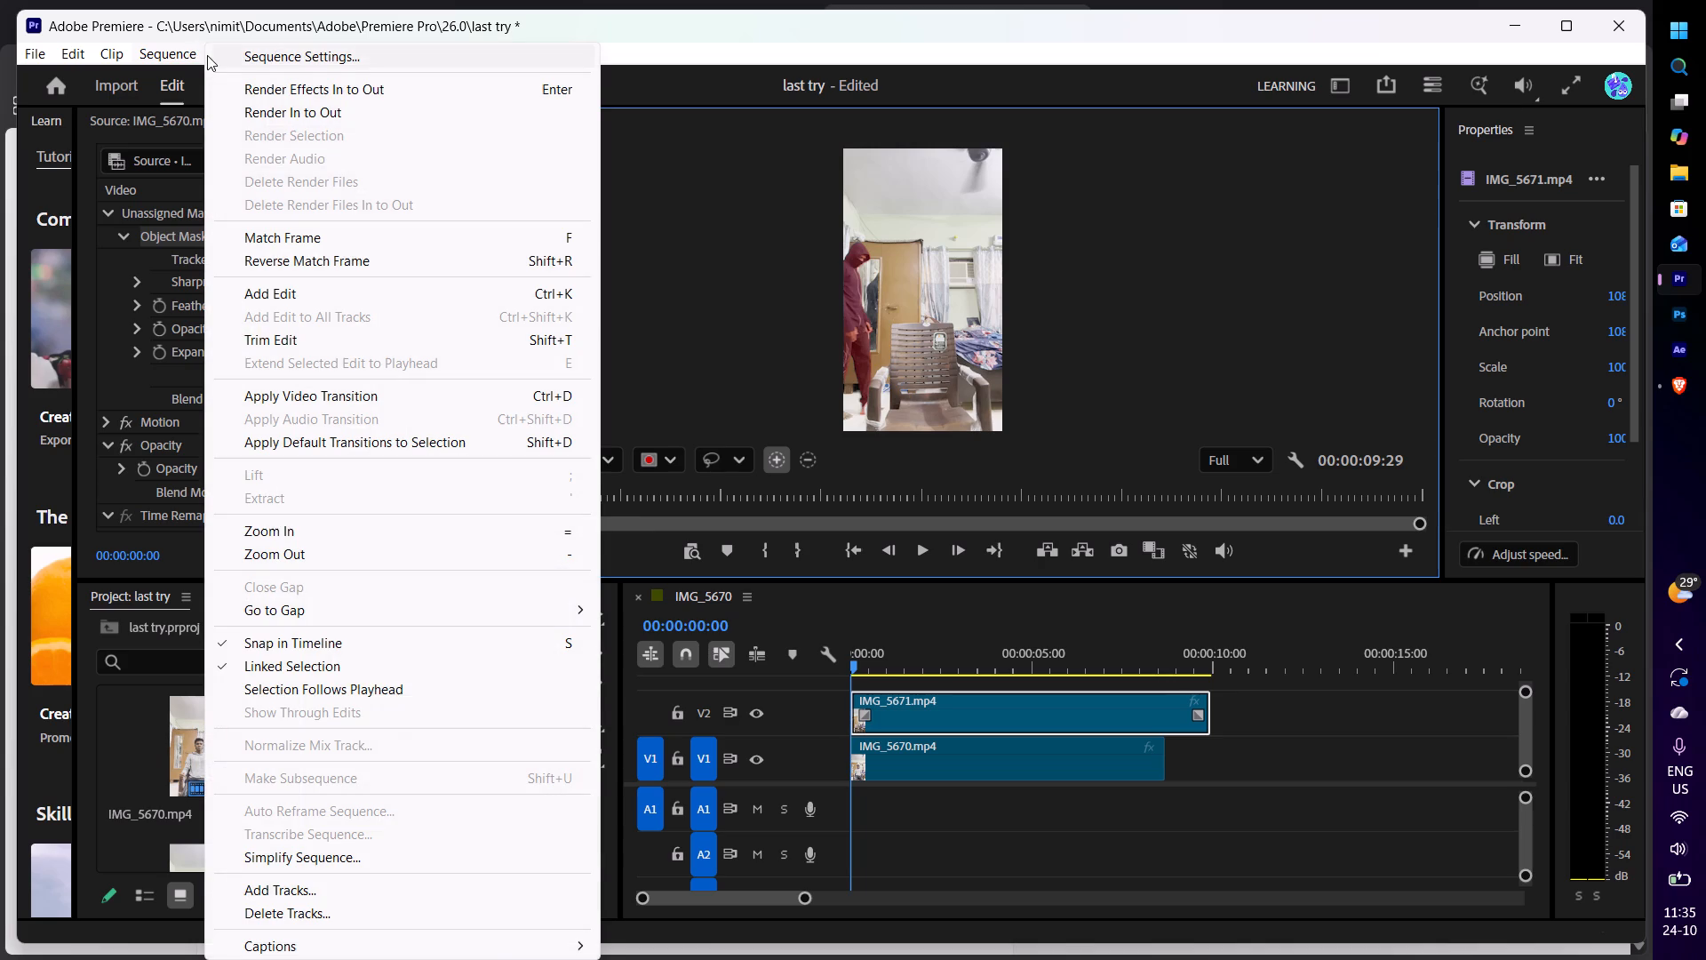
left_click(235, 52)
left_click(837, 180)
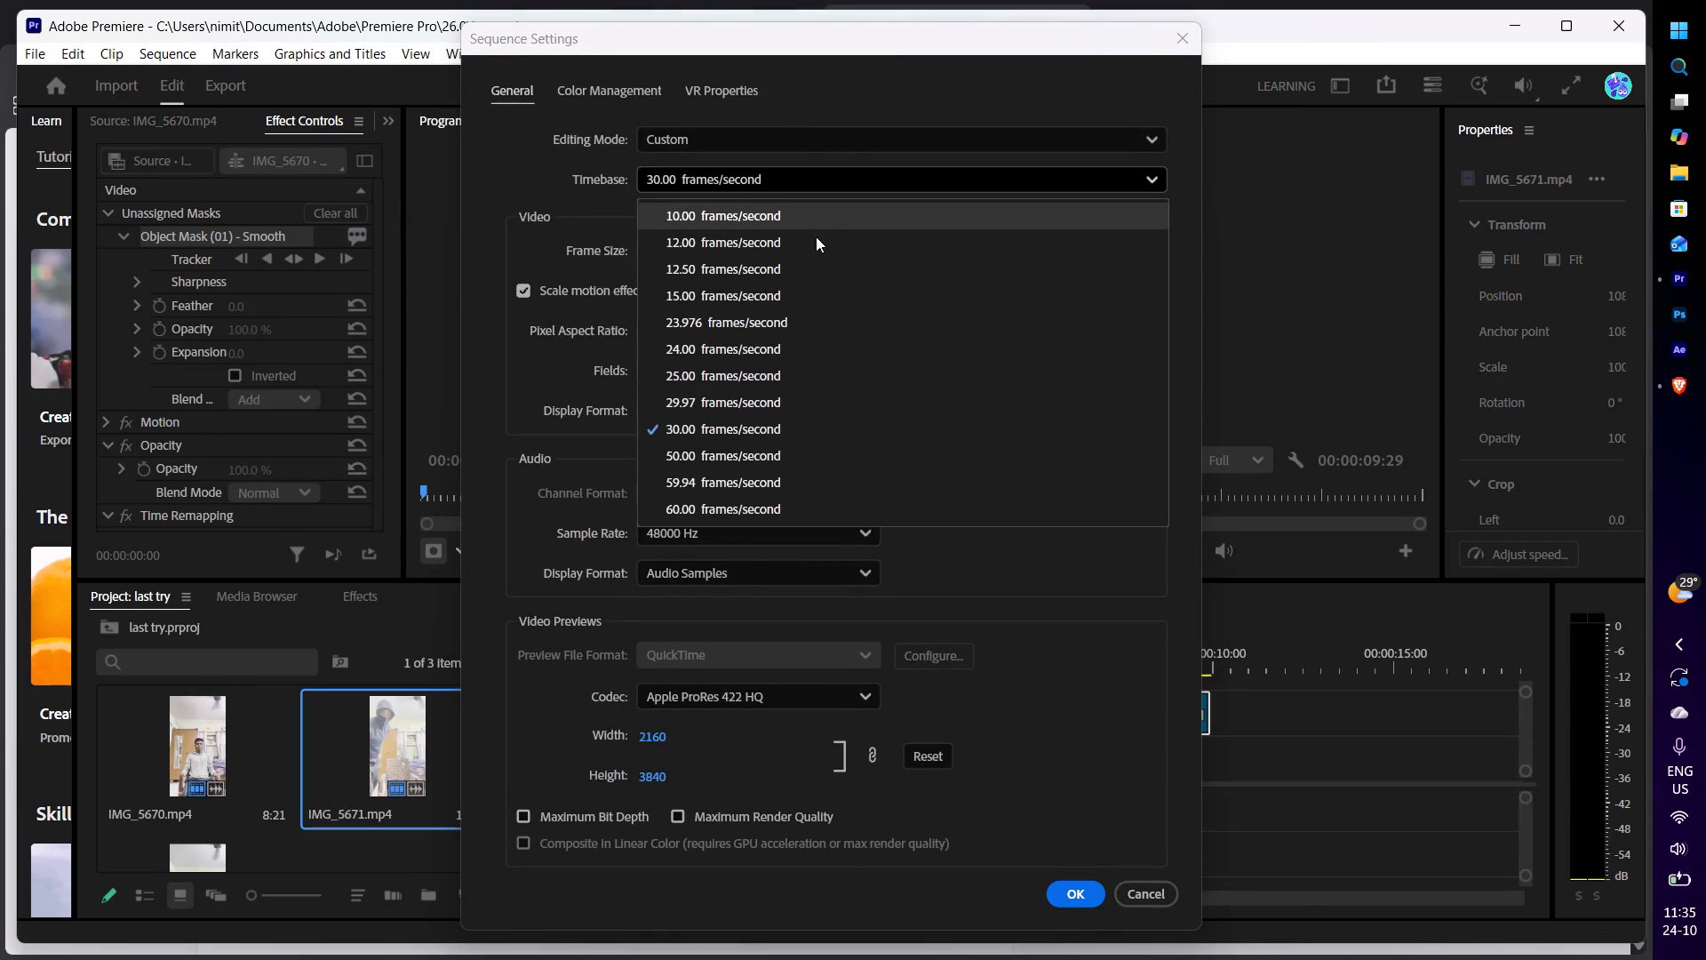
left_click(783, 502)
left_click_drag(682, 247, 597, 256)
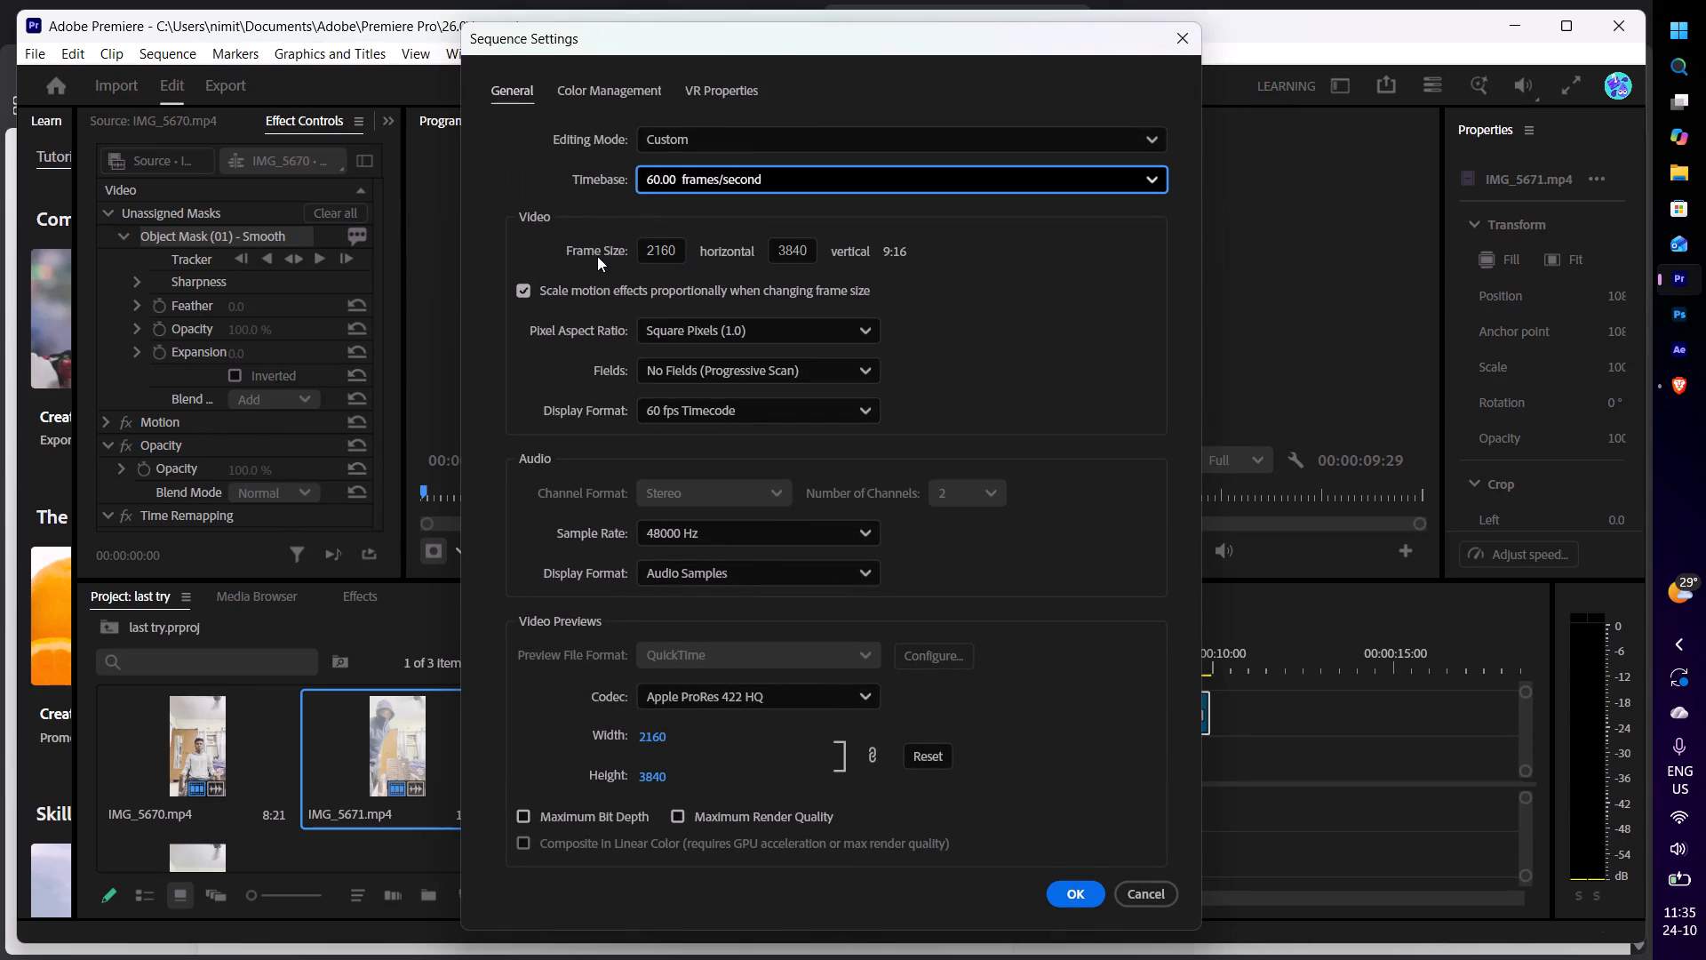
left_click_drag(597, 256, 622, 254)
left_click(1077, 894)
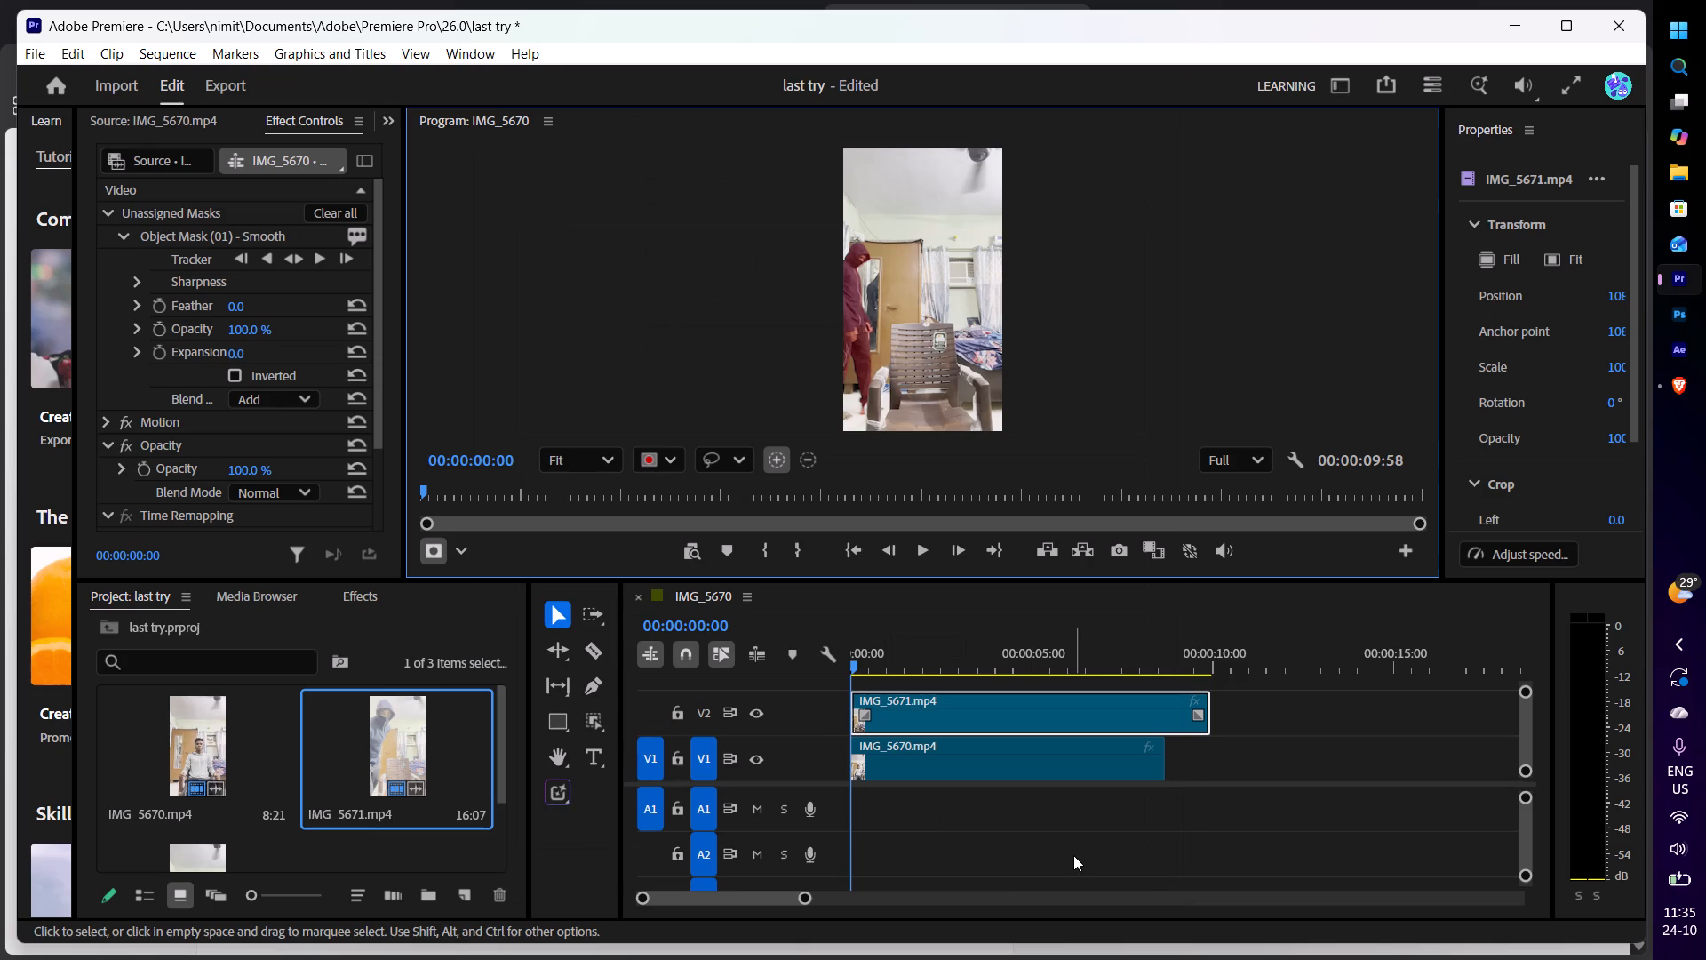
Play the sequence from the start to its end to check the masked clip.
left_click(919, 557)
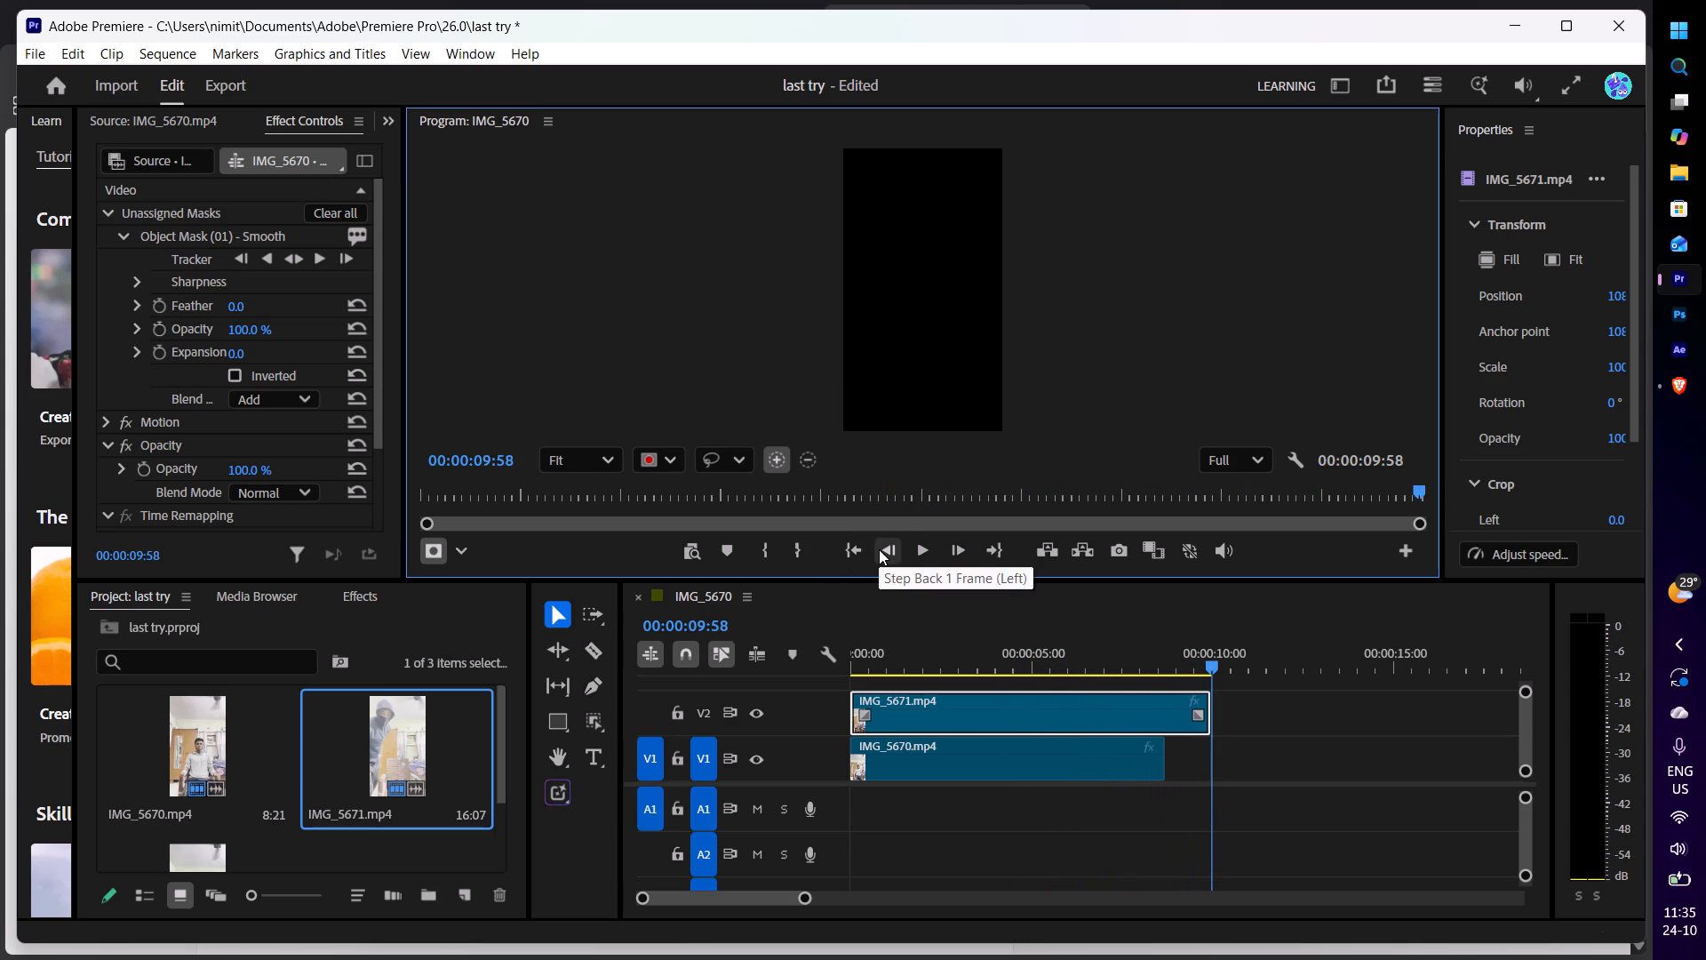
Return to the sequence's first frame and play the opening second to check the preview of the masked clip.
left_click(879, 549)
left_click(879, 549)
left_click(855, 547)
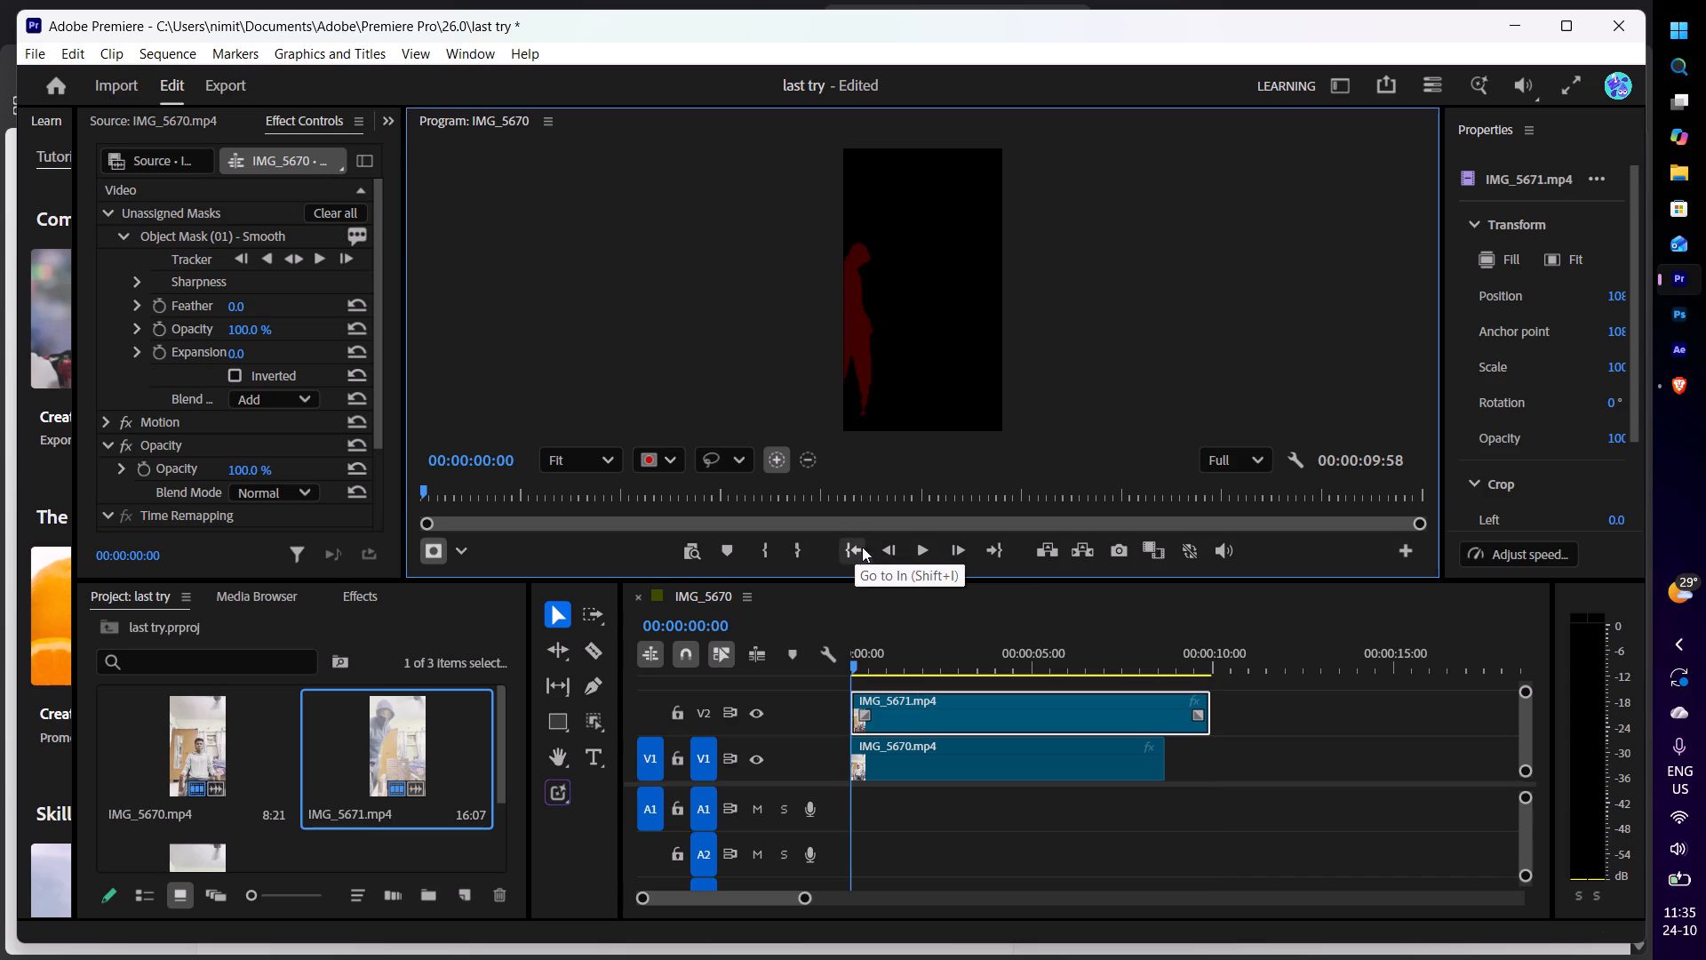
left_click(935, 555)
left_click(935, 555)
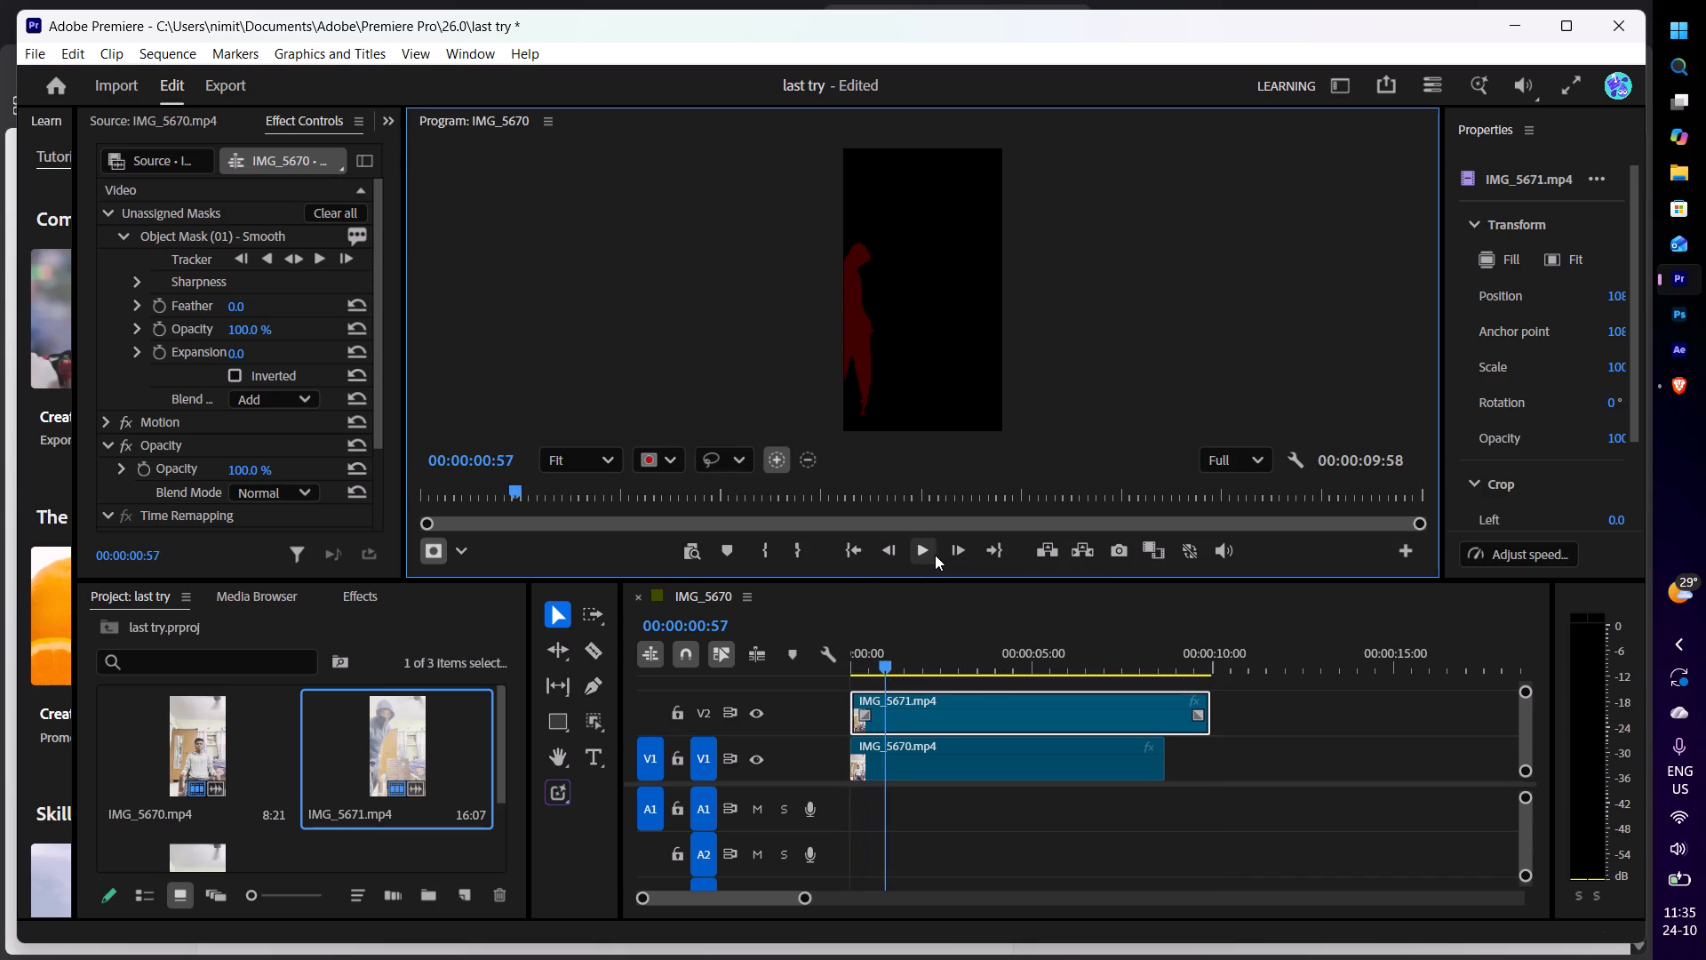
left_click(885, 551)
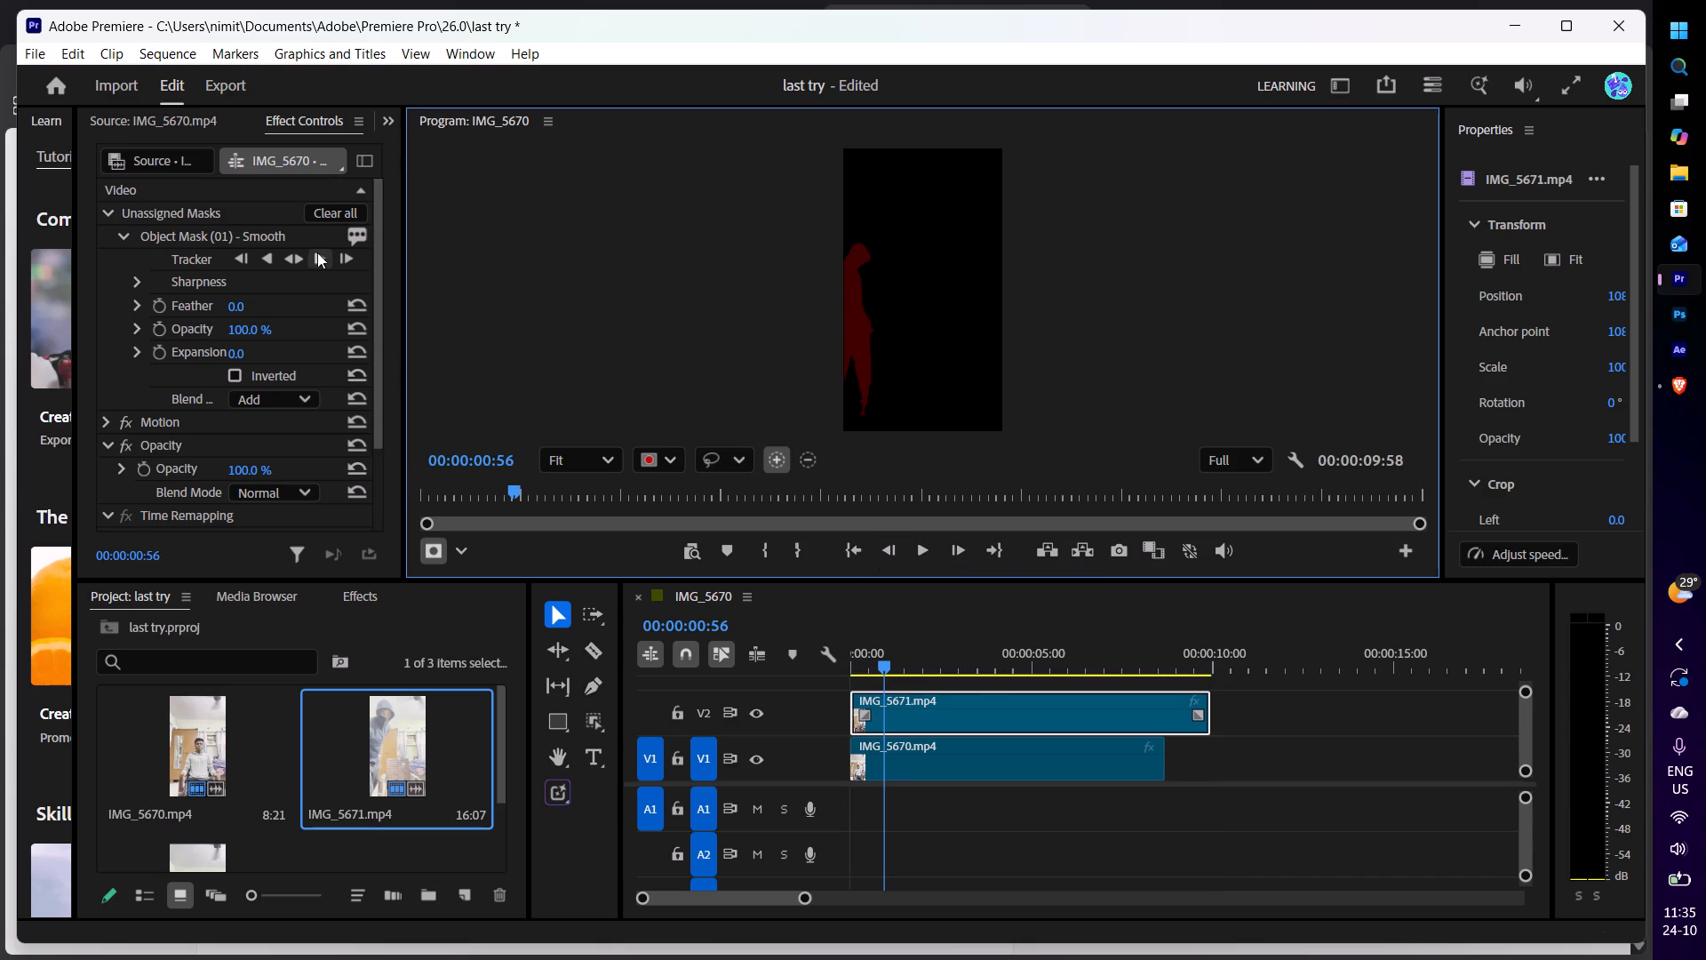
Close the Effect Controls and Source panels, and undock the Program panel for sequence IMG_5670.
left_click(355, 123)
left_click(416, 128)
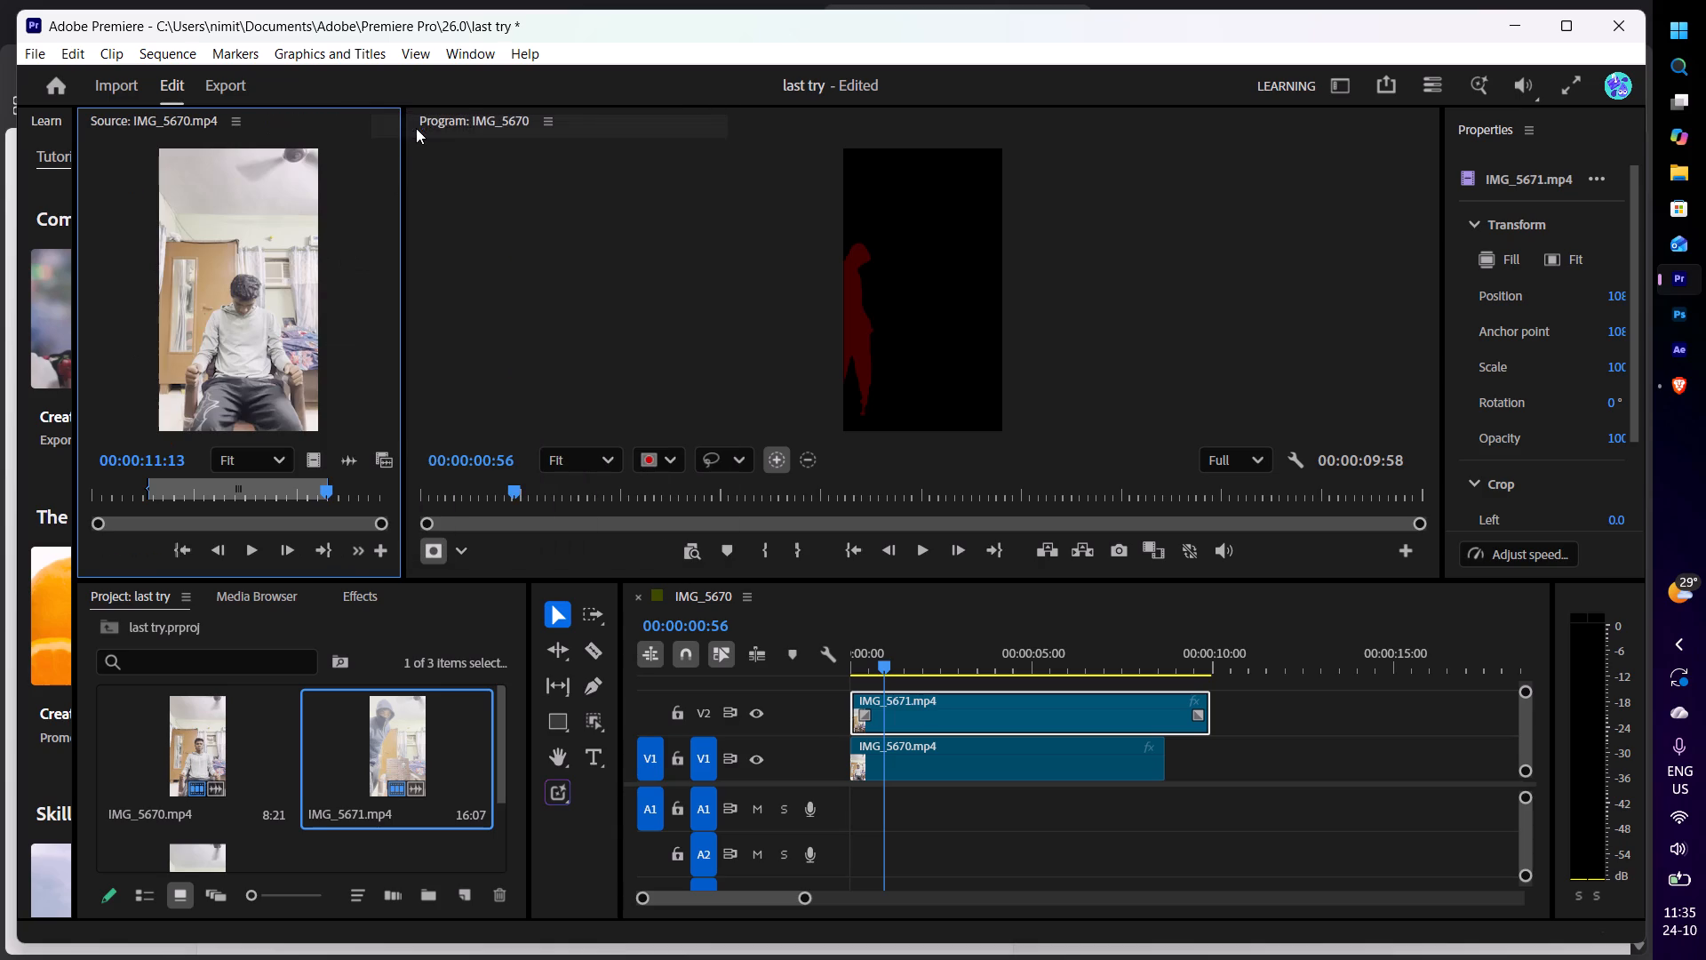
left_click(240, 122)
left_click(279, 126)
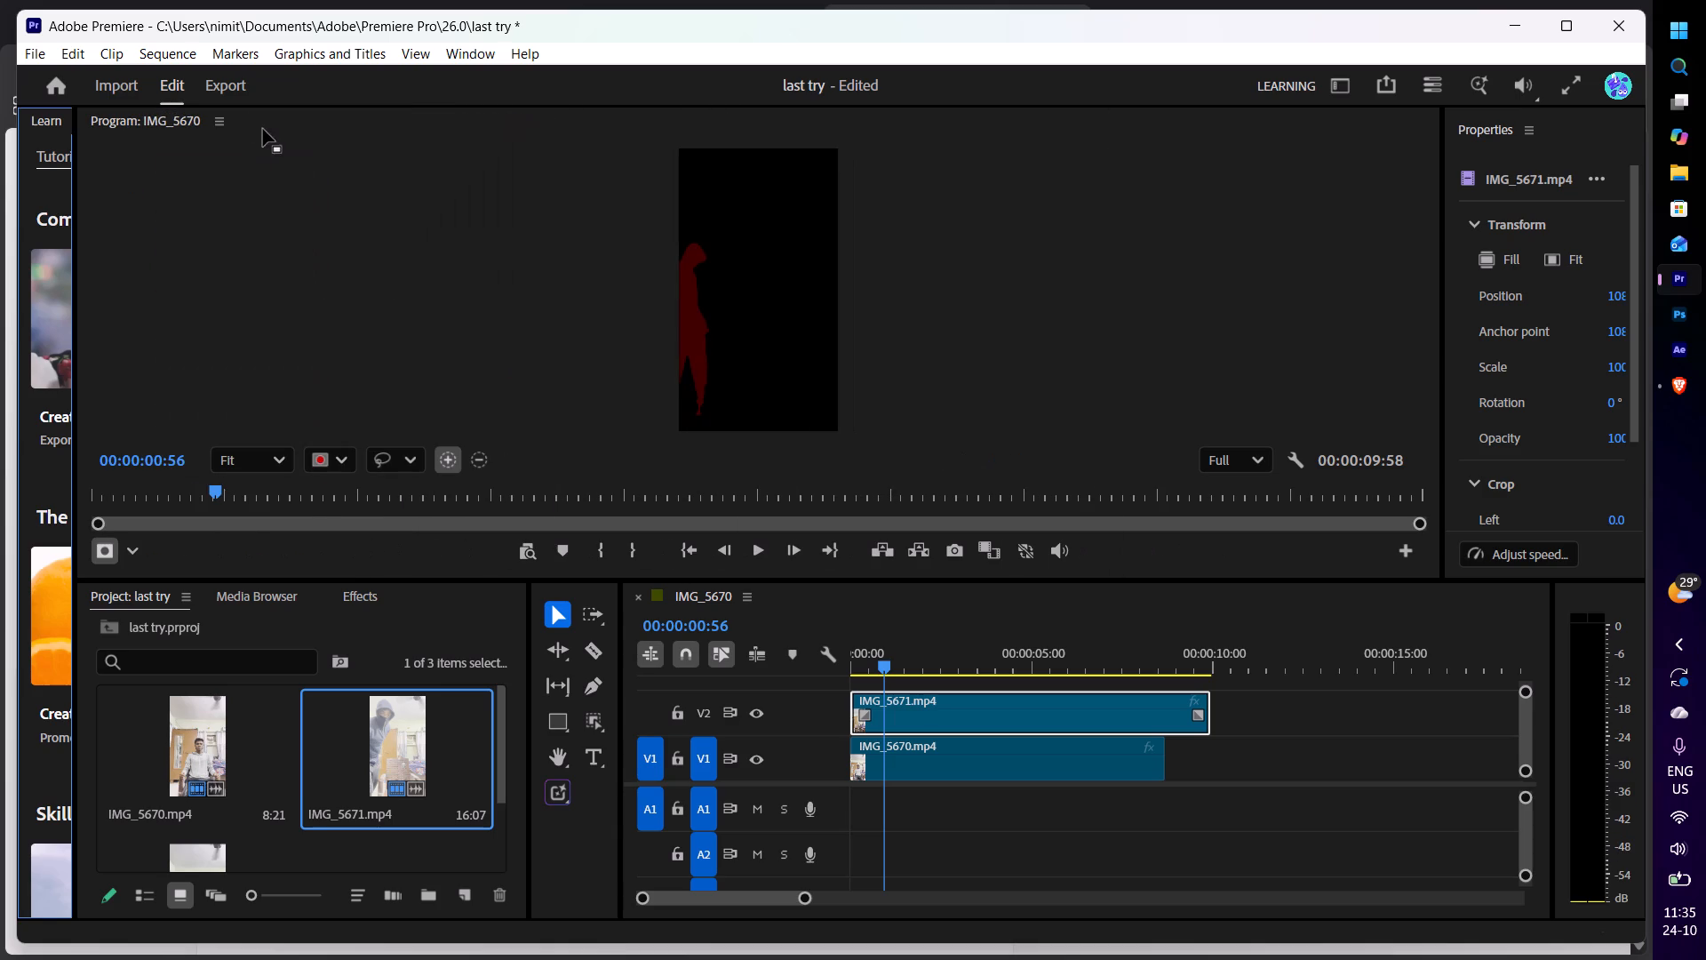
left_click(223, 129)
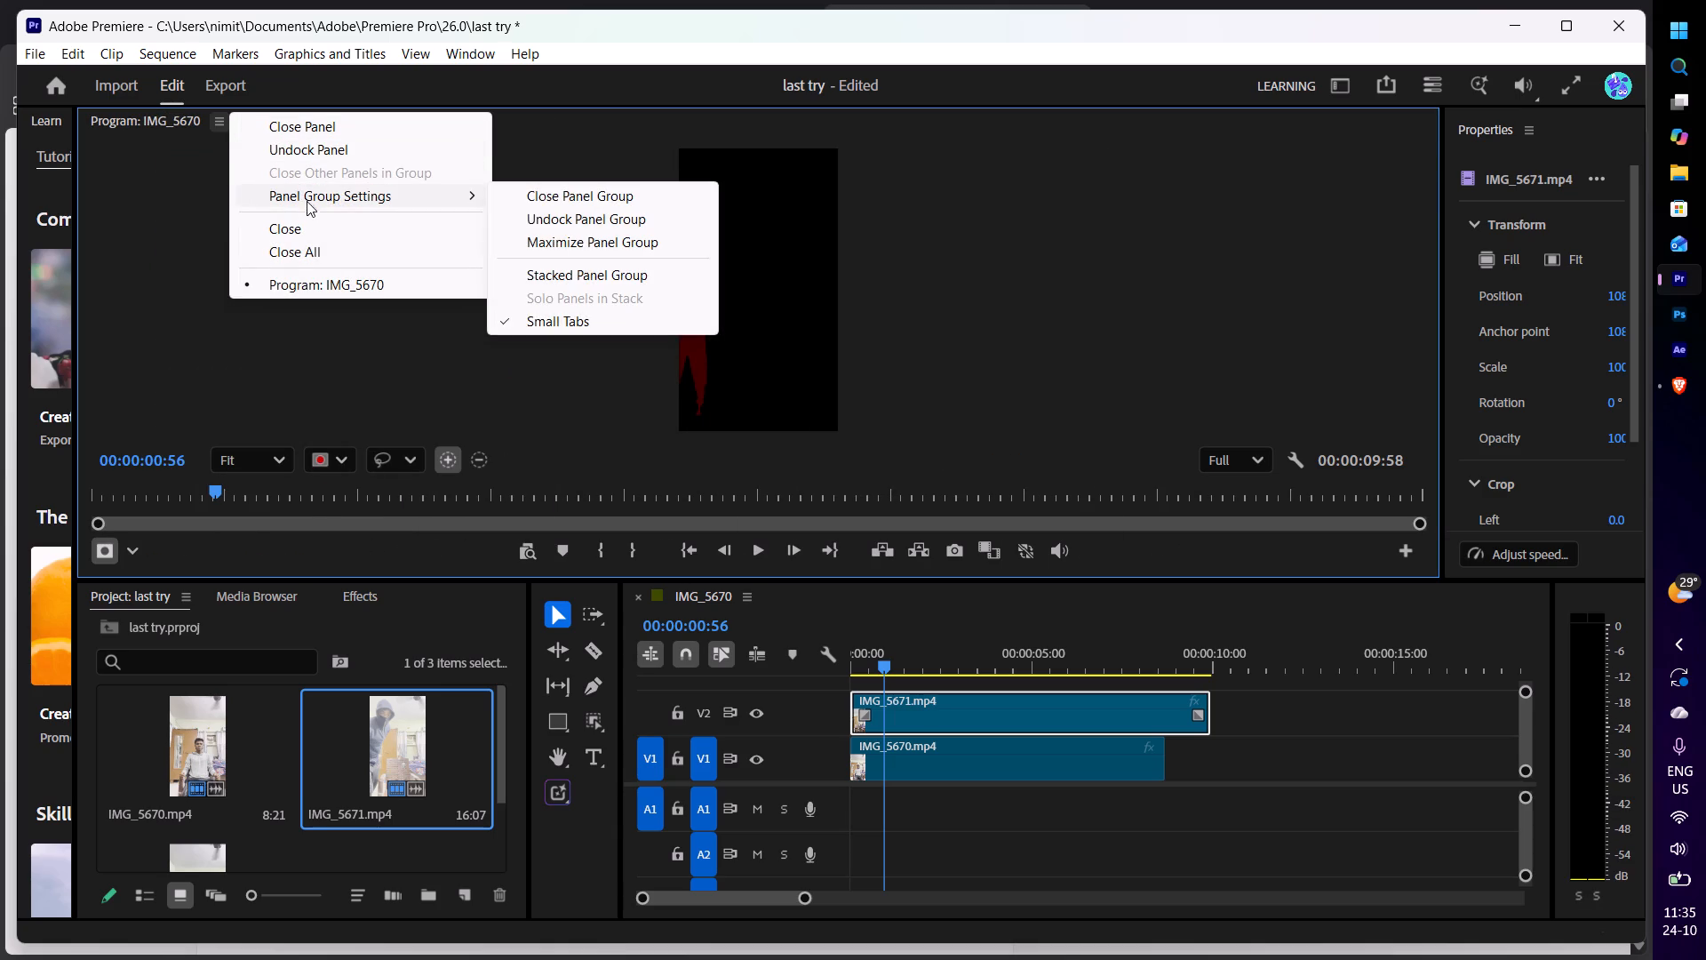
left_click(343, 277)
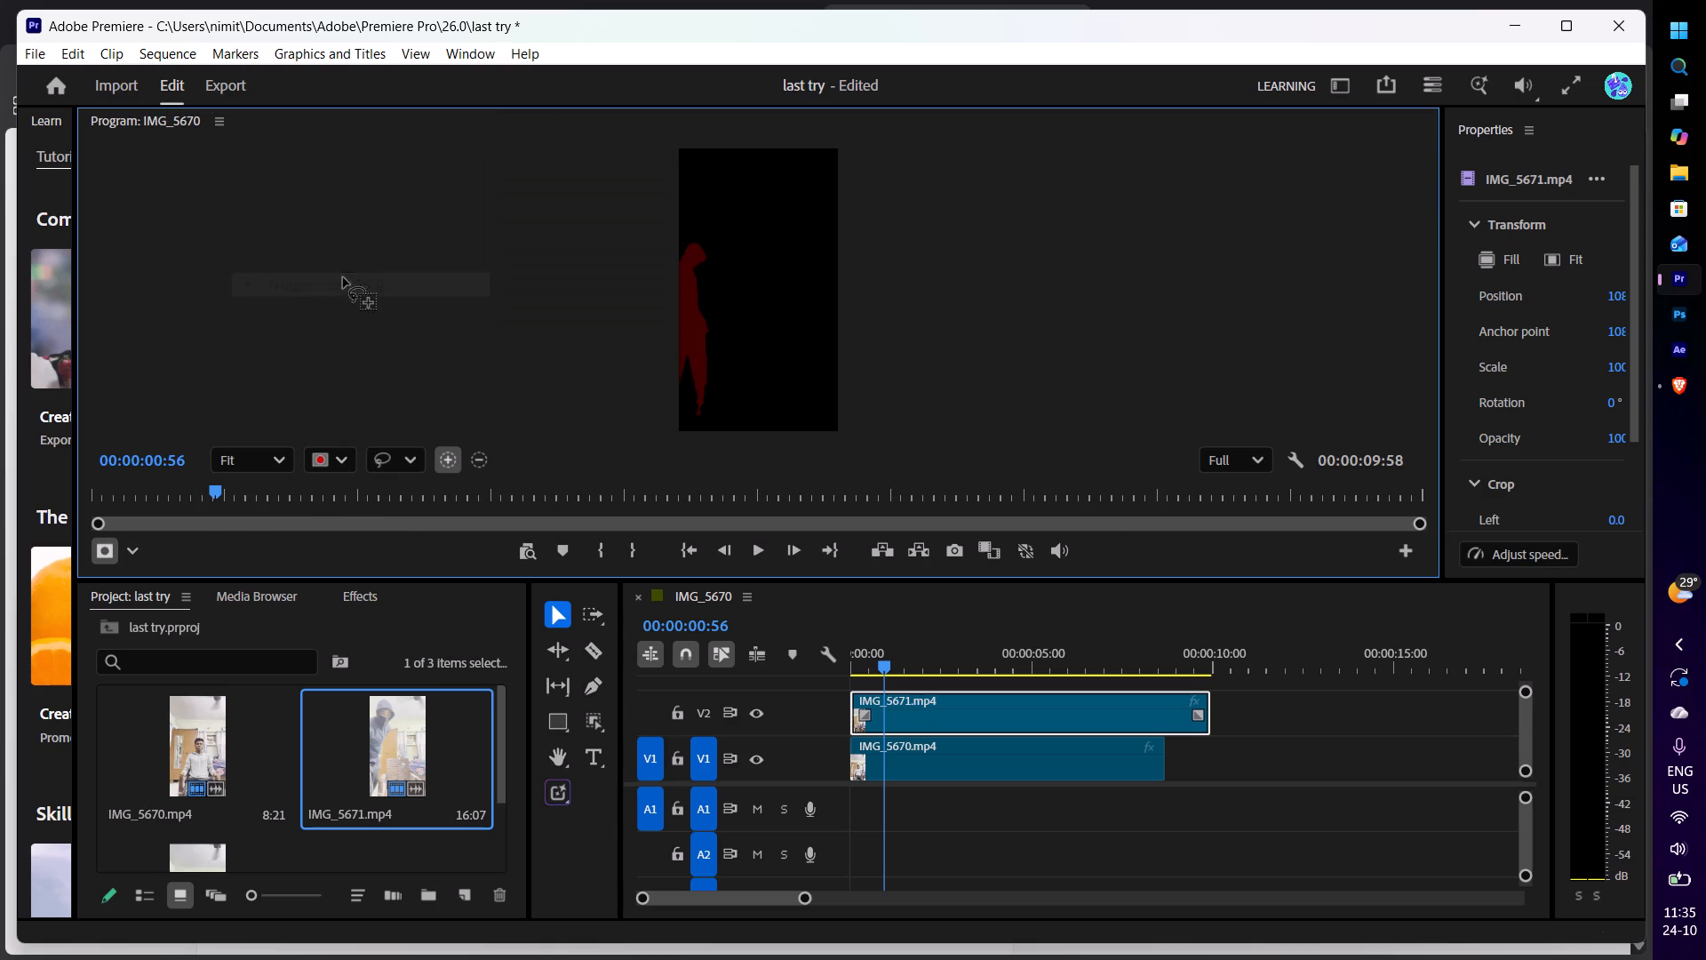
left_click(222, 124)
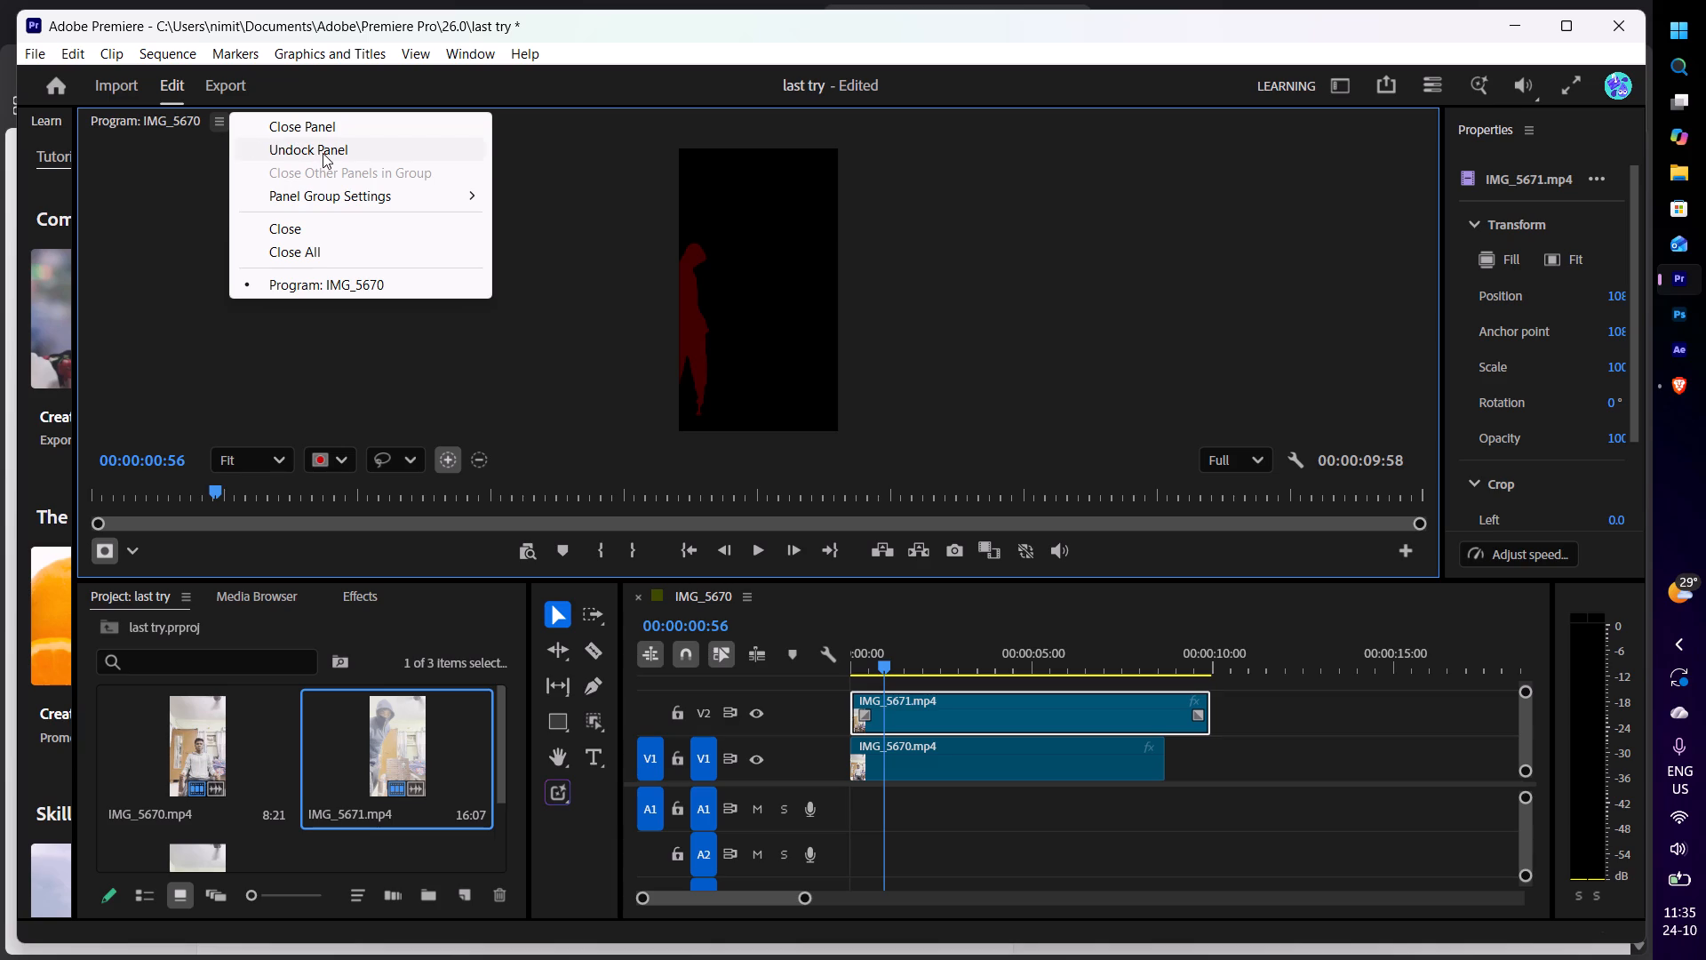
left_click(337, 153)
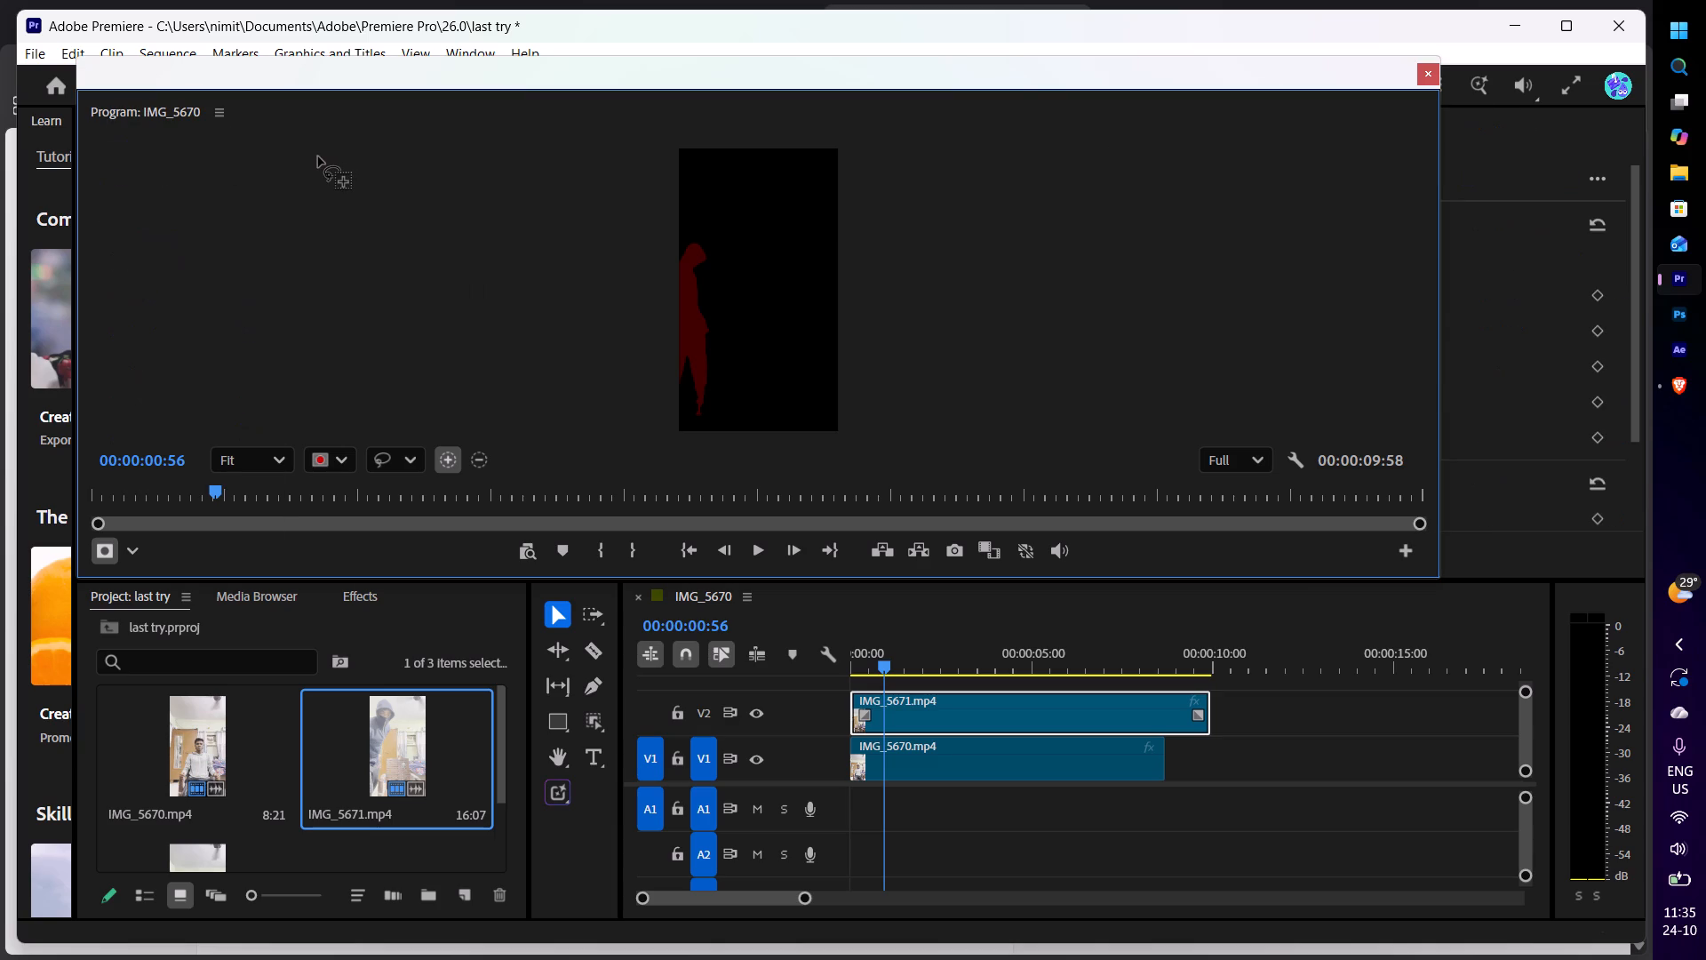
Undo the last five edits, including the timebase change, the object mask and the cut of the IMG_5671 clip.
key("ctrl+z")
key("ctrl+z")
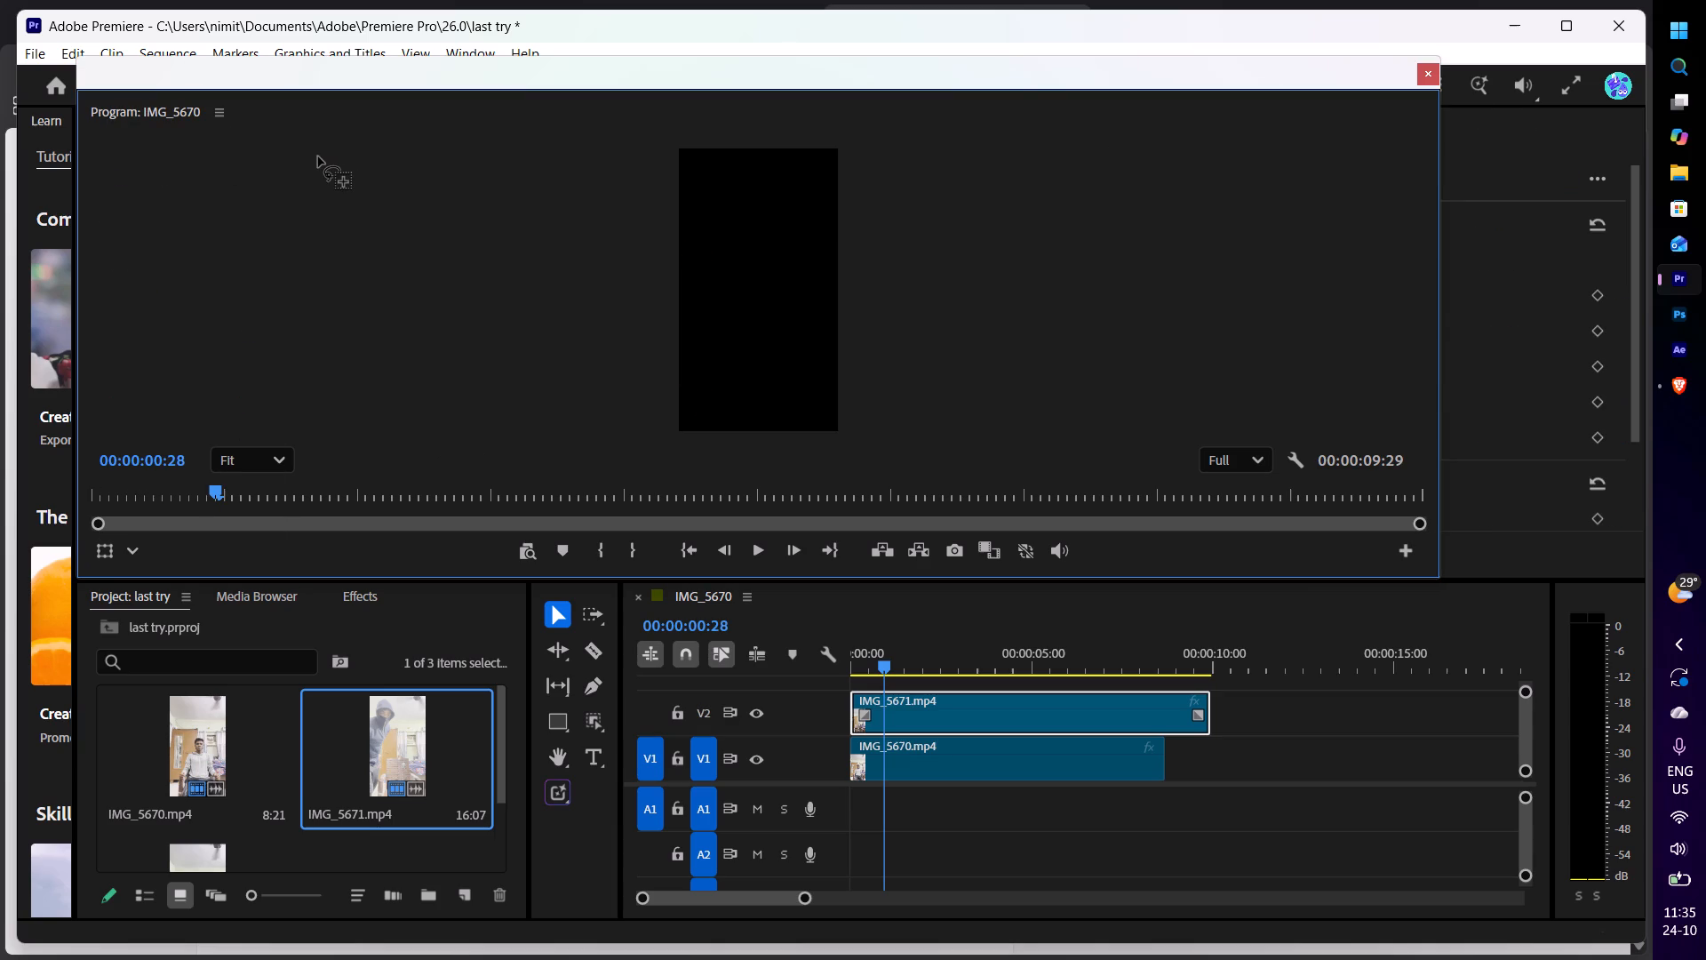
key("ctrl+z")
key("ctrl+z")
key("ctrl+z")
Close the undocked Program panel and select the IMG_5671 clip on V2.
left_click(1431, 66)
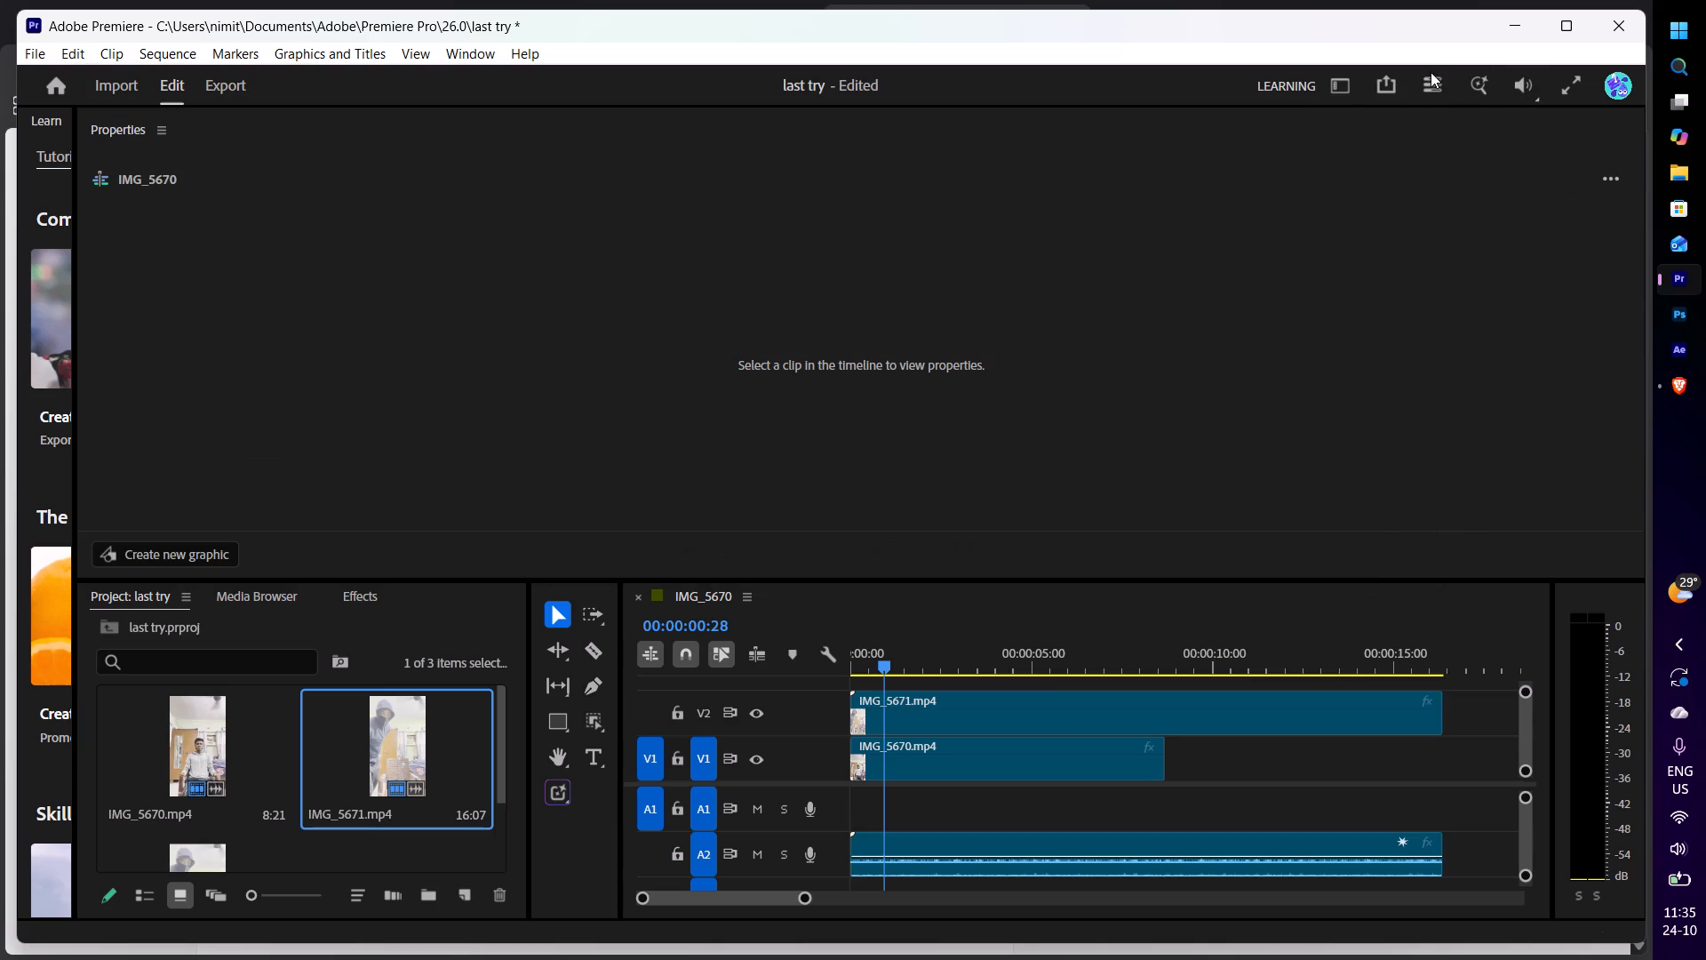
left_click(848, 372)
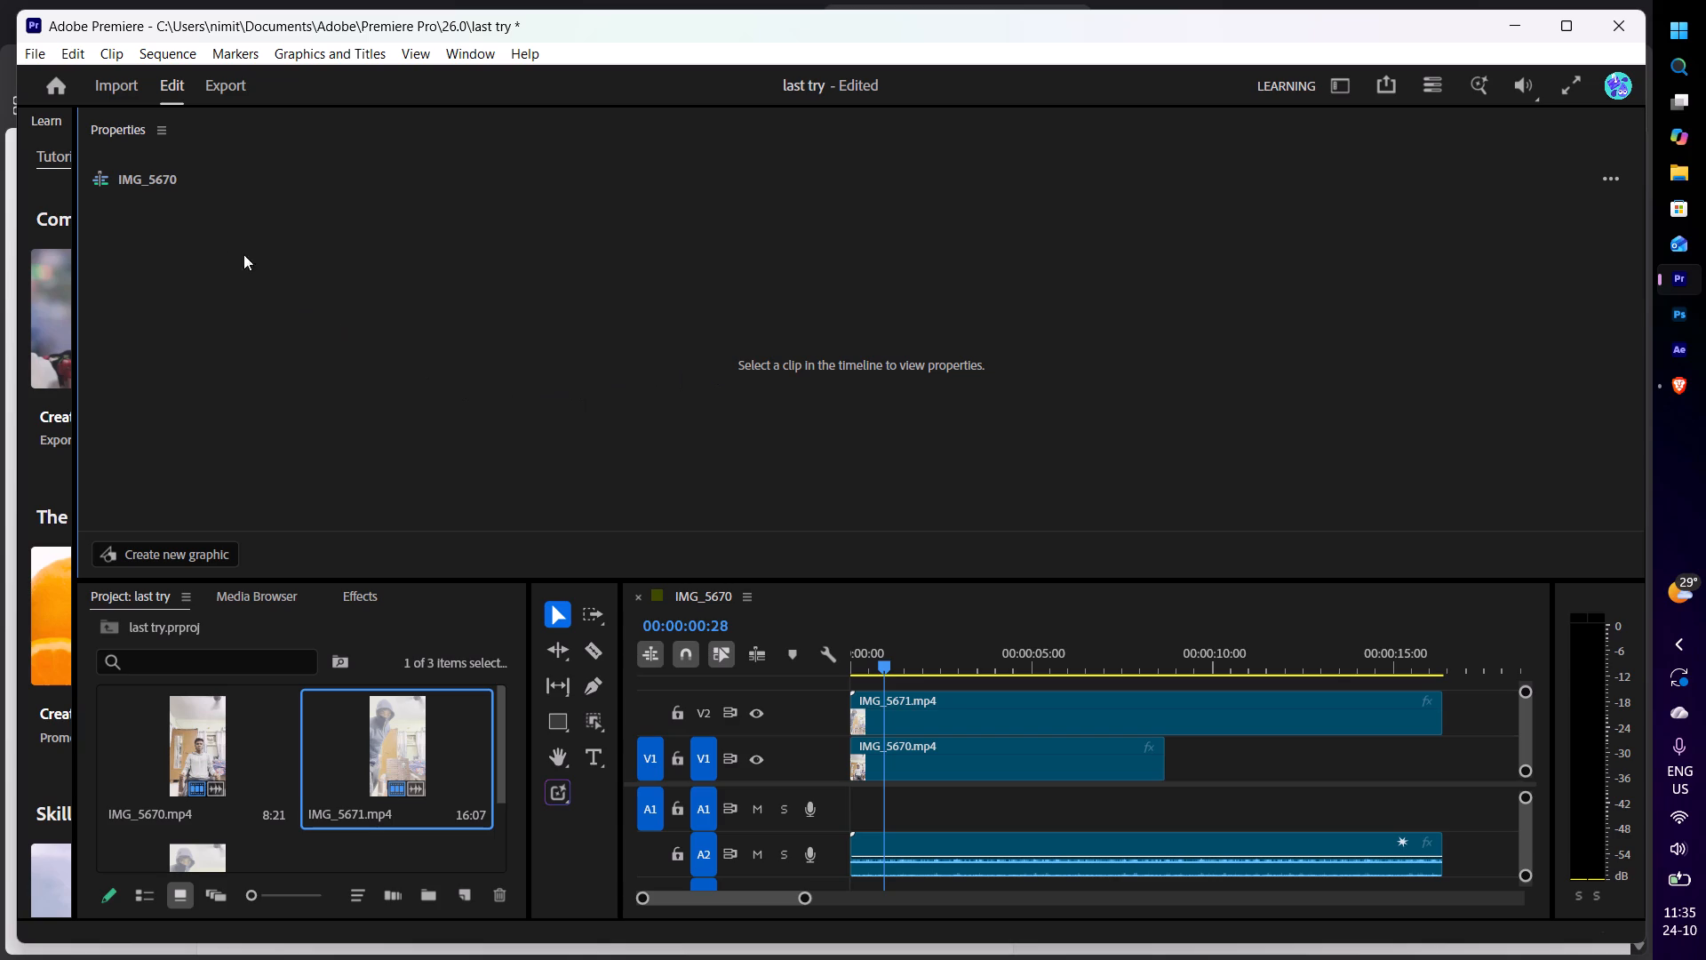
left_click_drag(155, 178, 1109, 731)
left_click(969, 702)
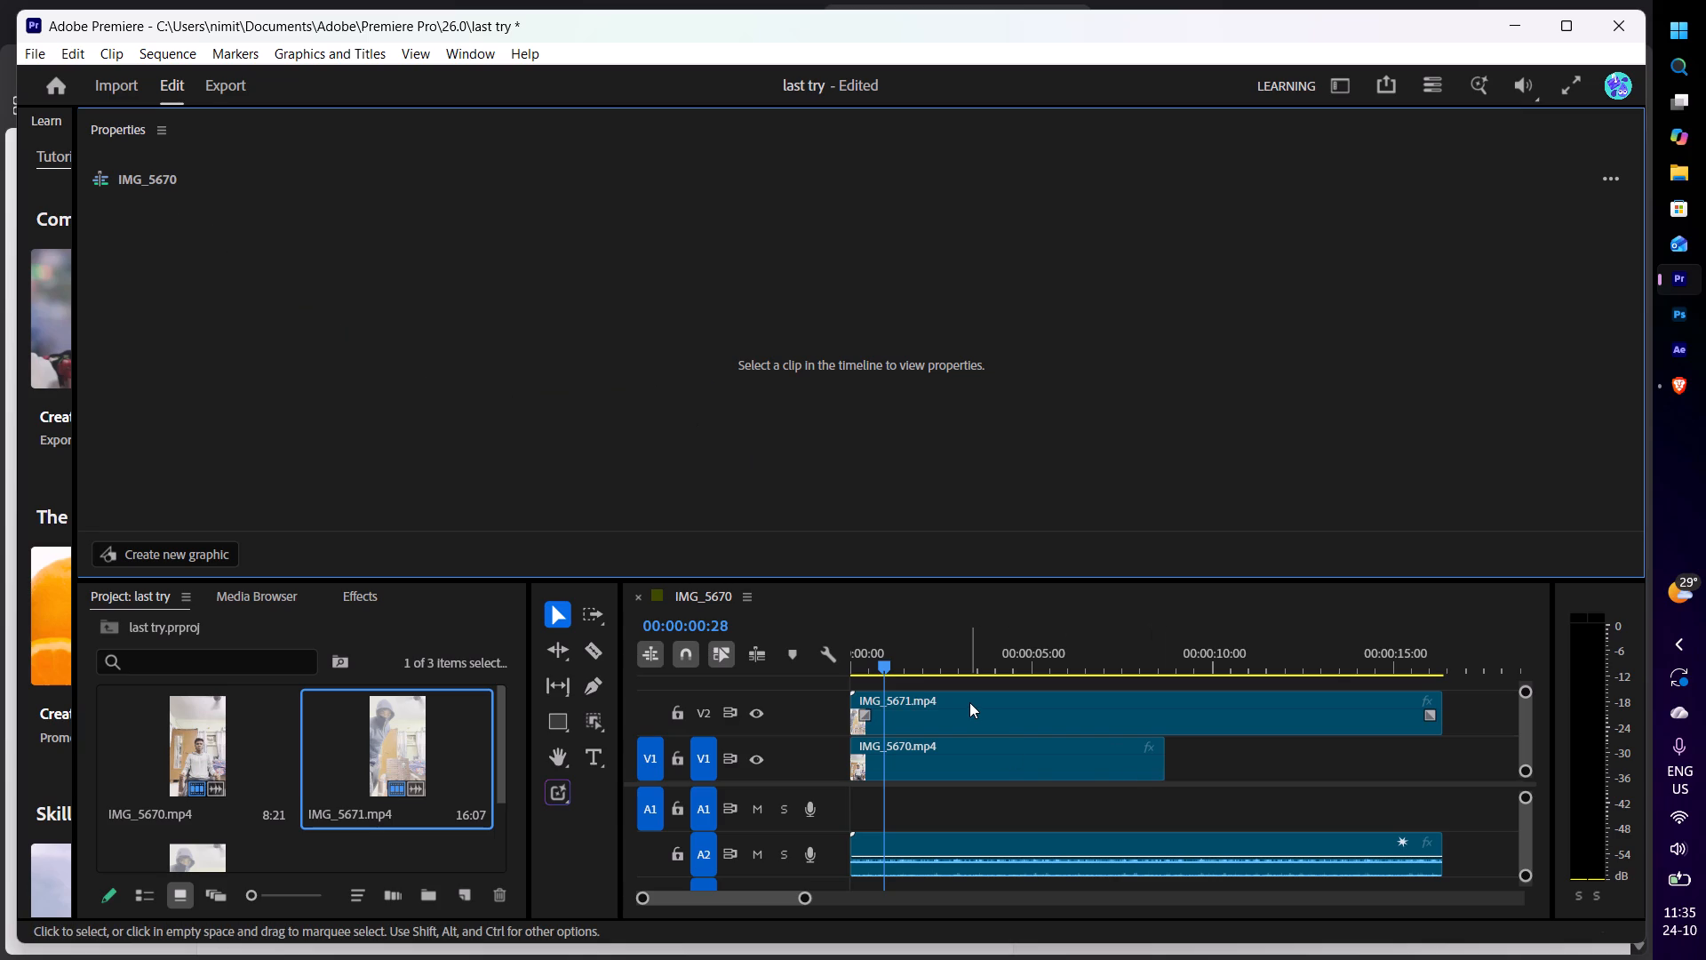
Close Adobe Premiere without saving the changes to the "last try" project.
left_click(1618, 28)
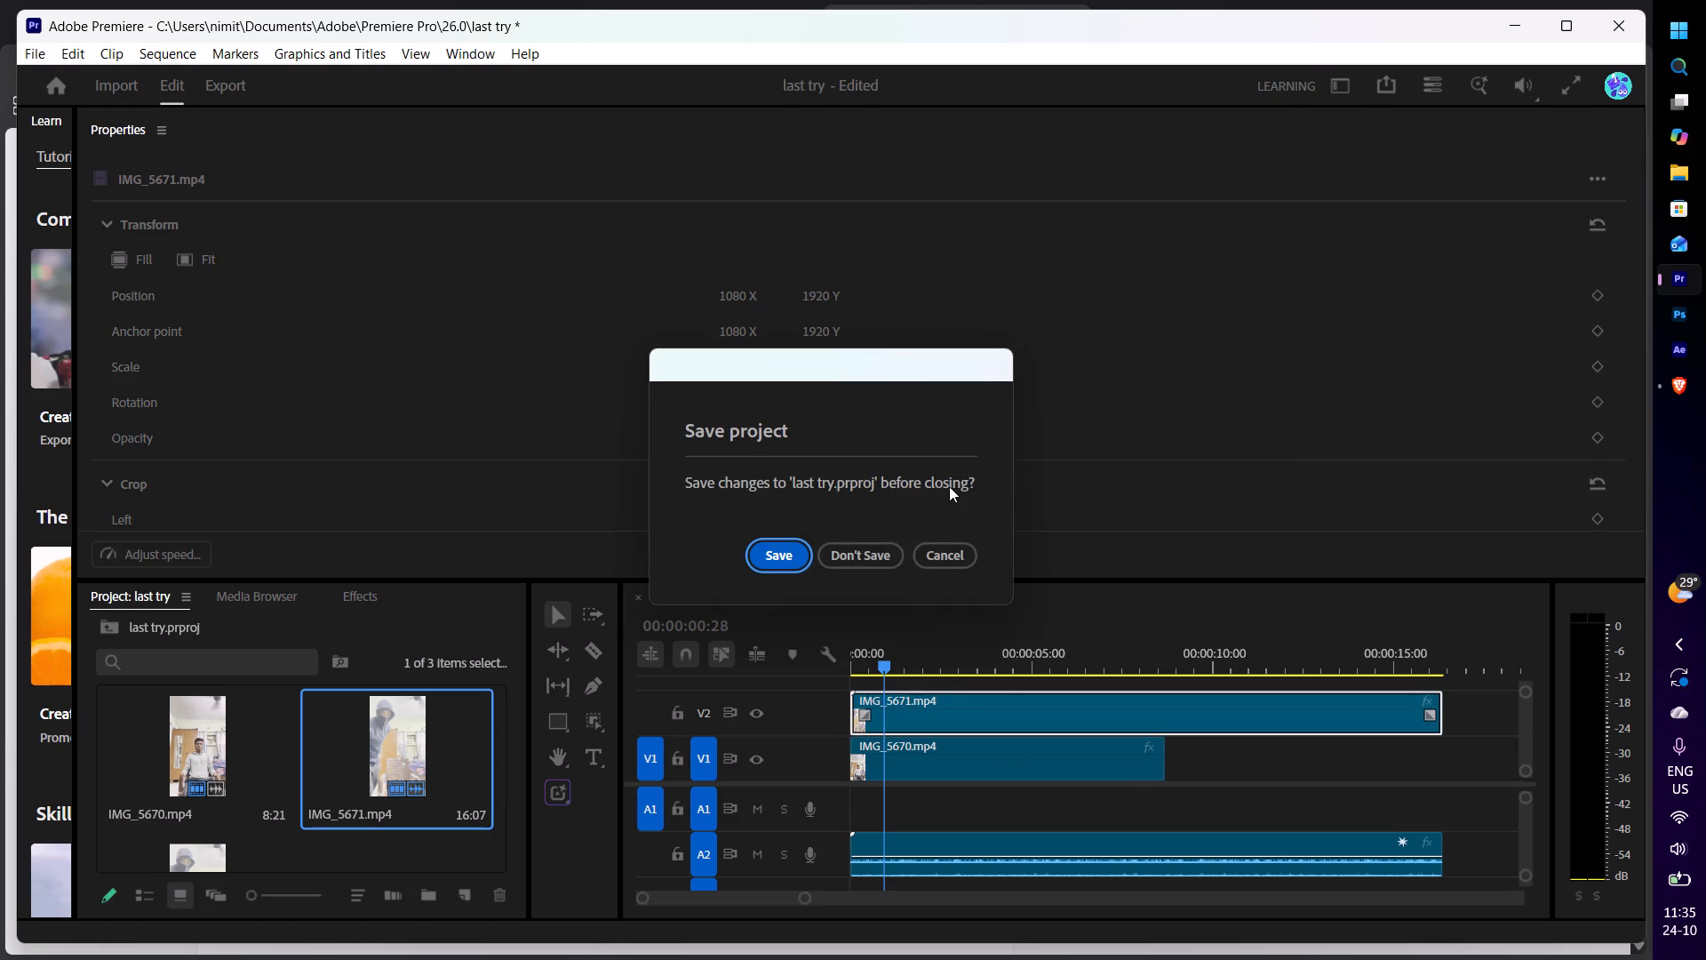
left_click(872, 551)
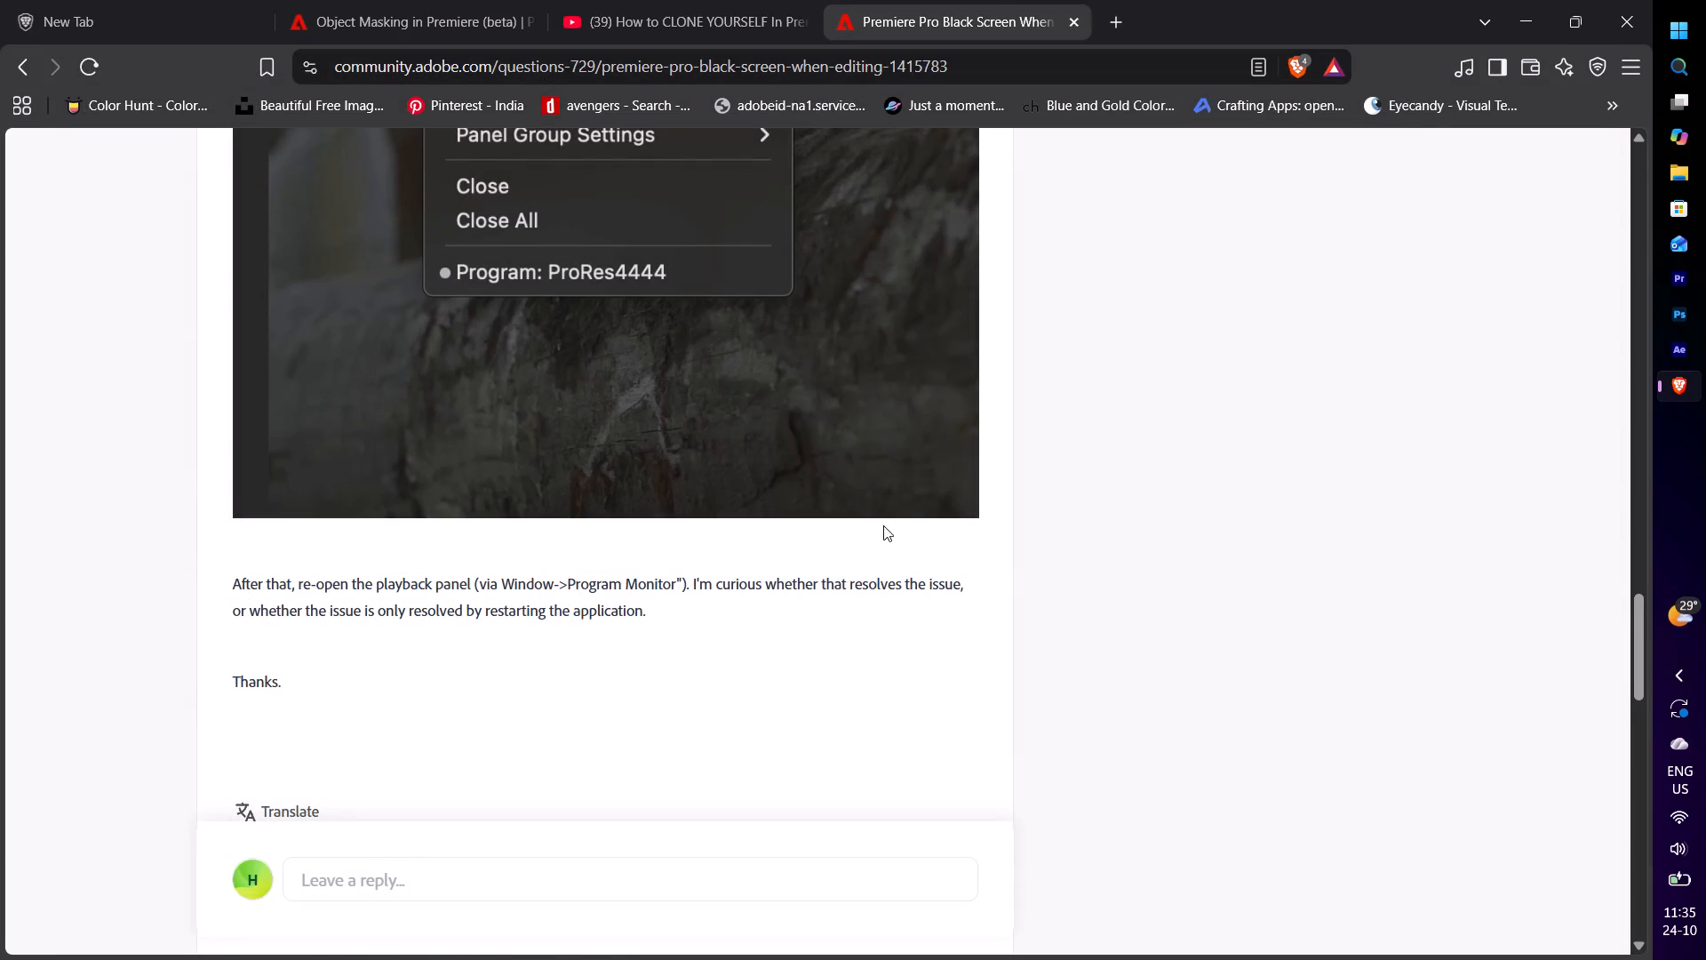
In the Brave browser, go back from the Adobe forum thread and open the video "Premiere Pro Black Screen FIX Preview Not Showing".
scroll(883, 525, "up", 4)
scroll(883, 525, "down", 5)
left_click(14, 64)
scroll(411, 506, "down", 5)
left_click(426, 363)
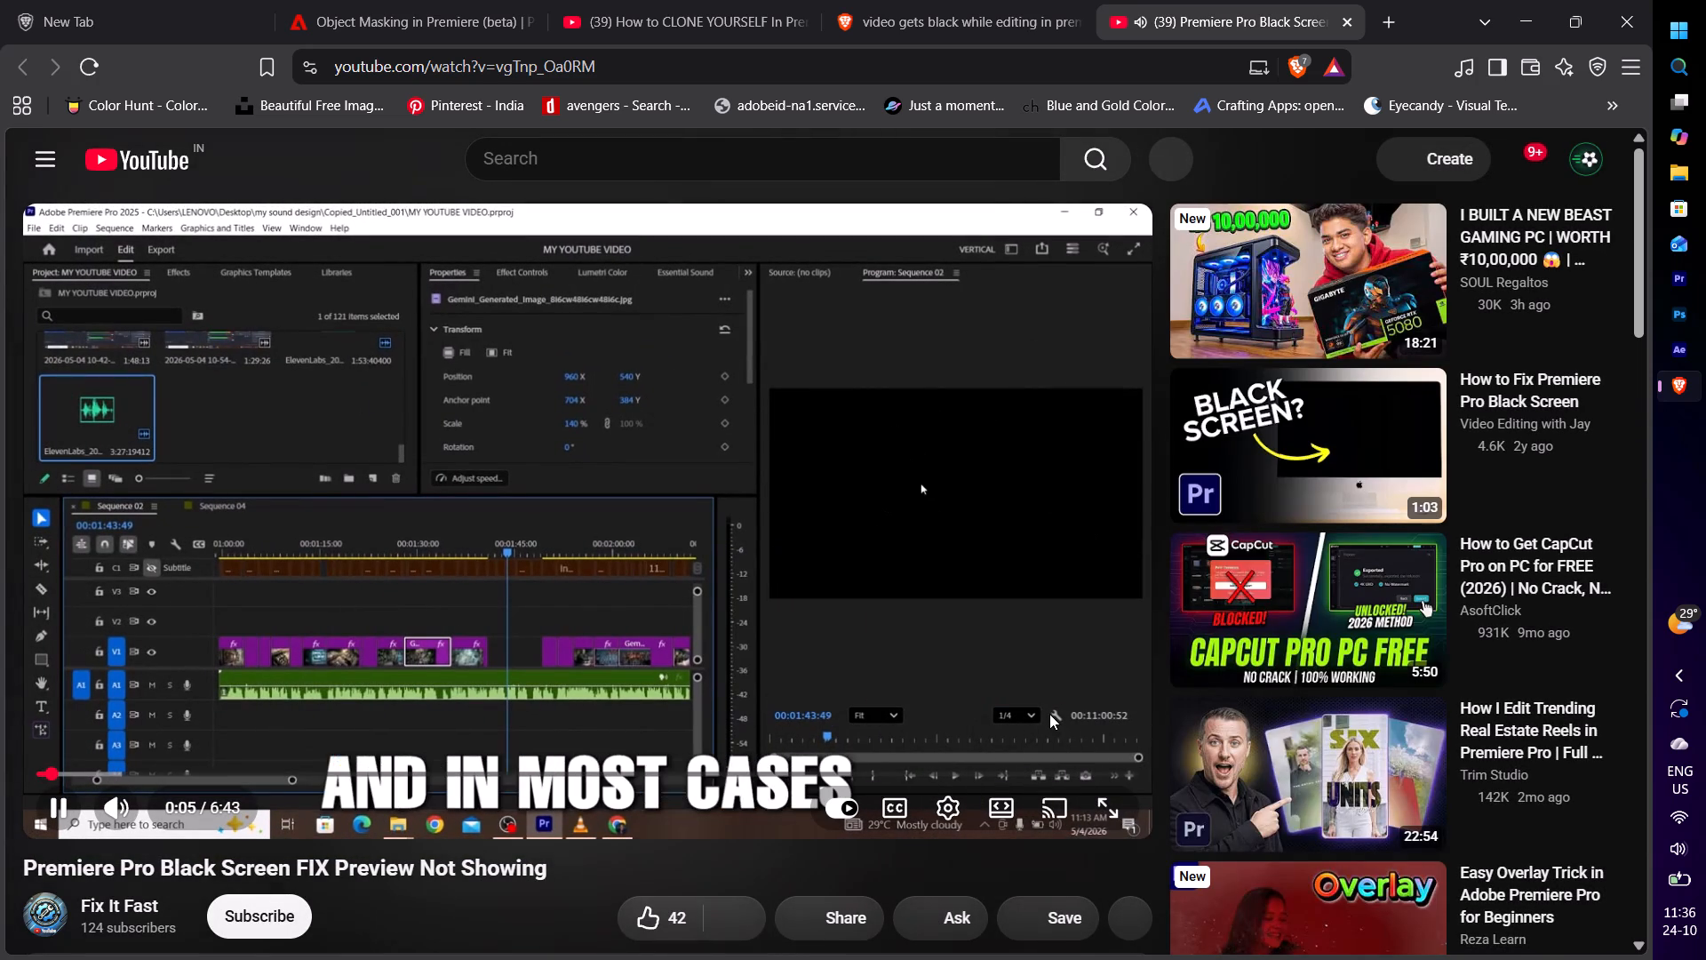
Watch the first part of the black screen fix video in full screen, skipping ahead, and leave it paused.
left_click(1104, 804)
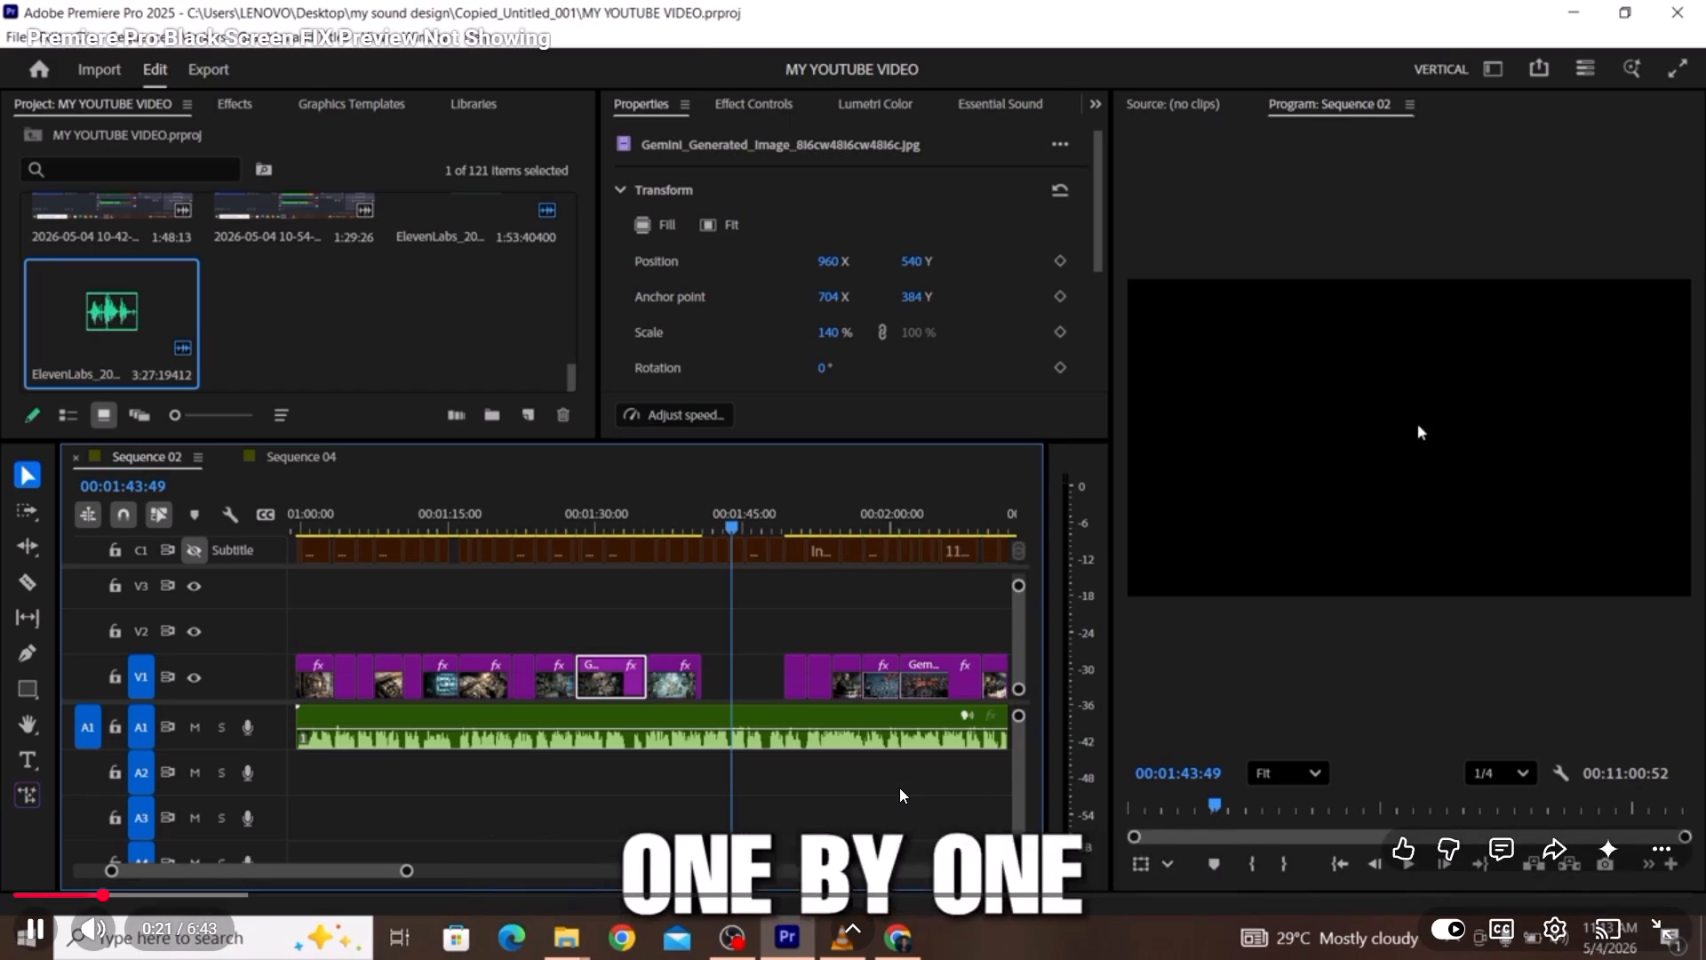
key("Right")
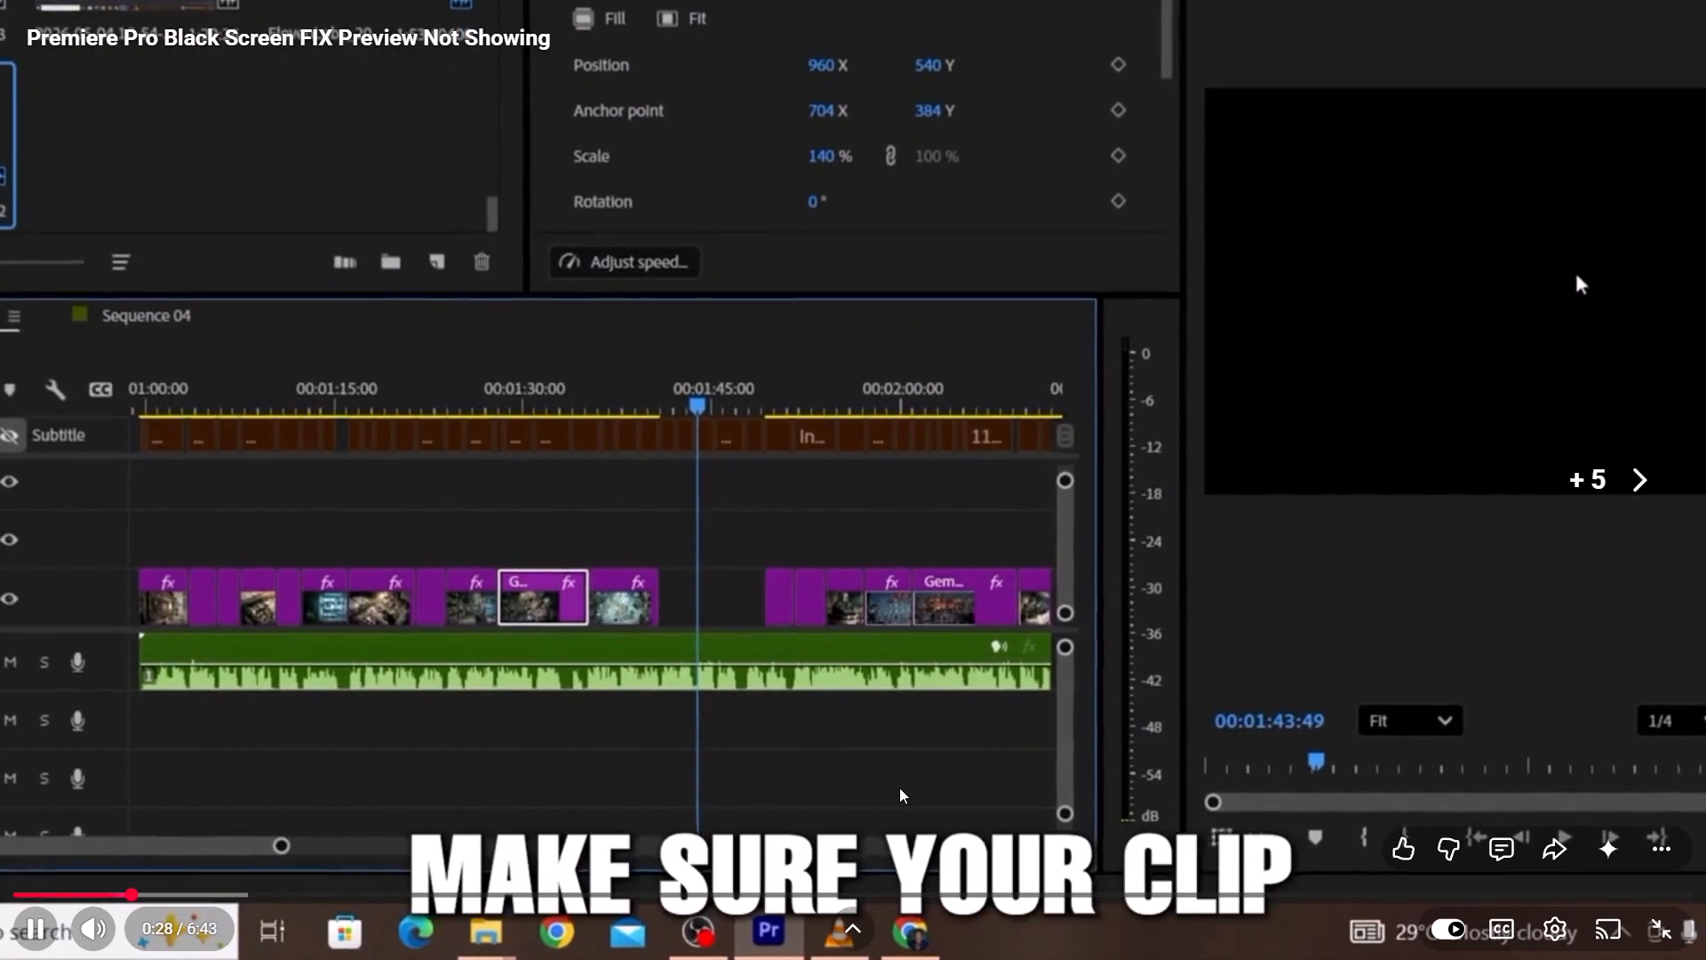
key("Right")
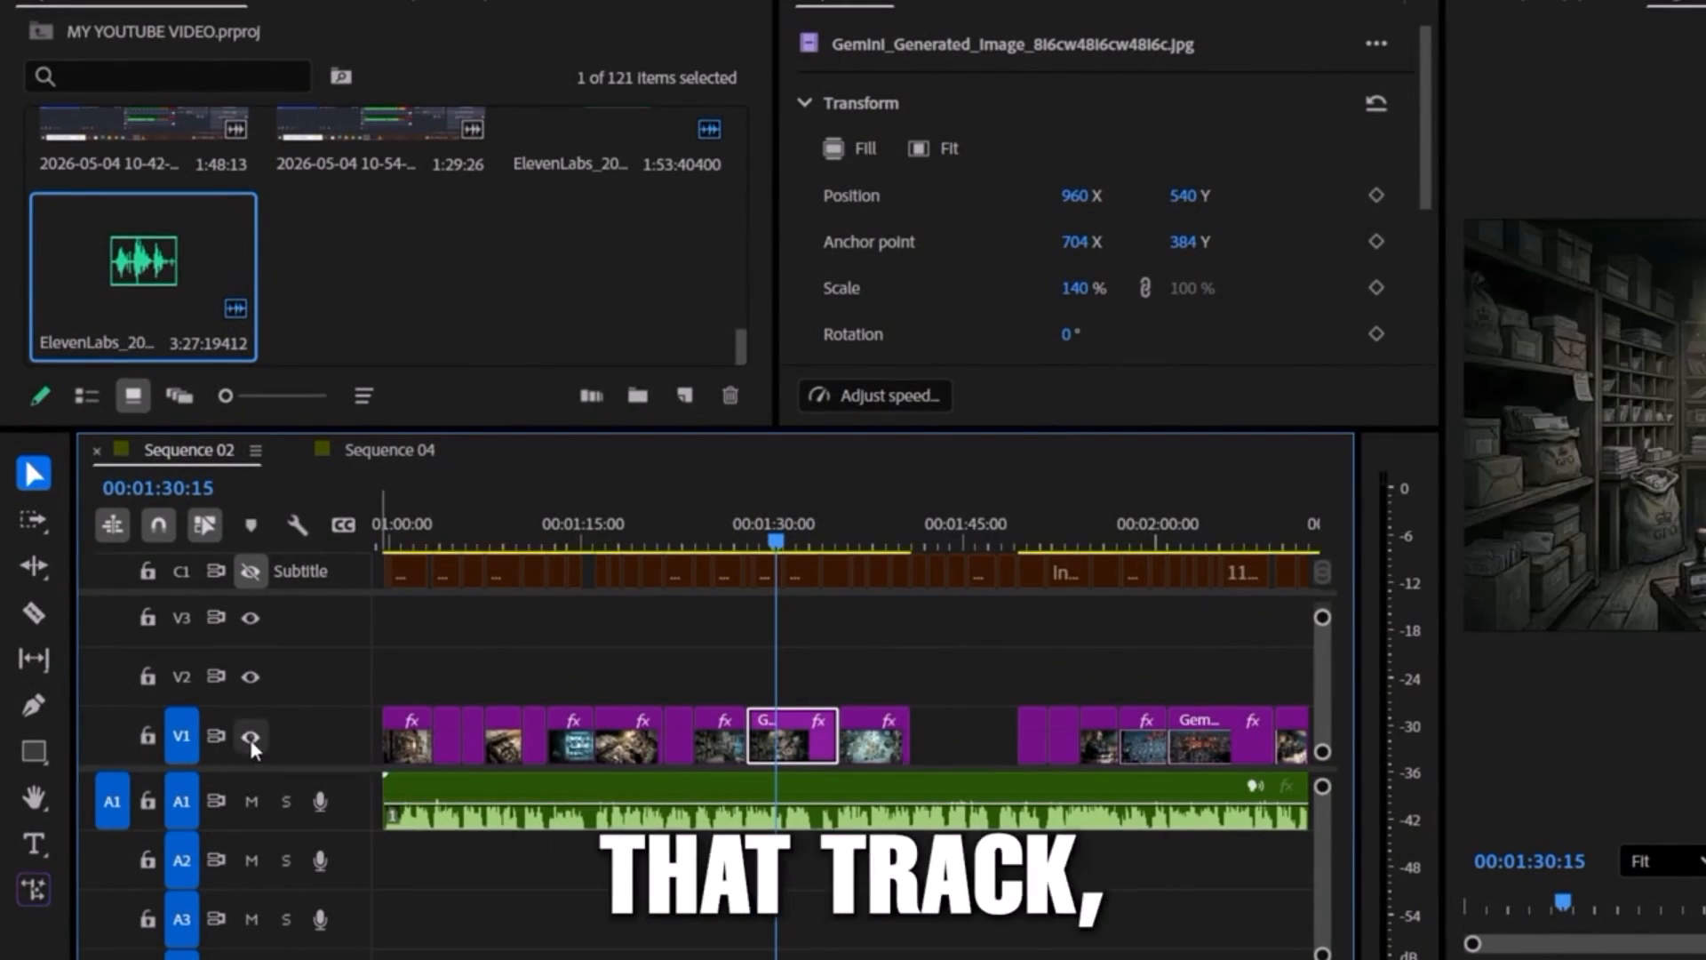
left_click(1425, 483)
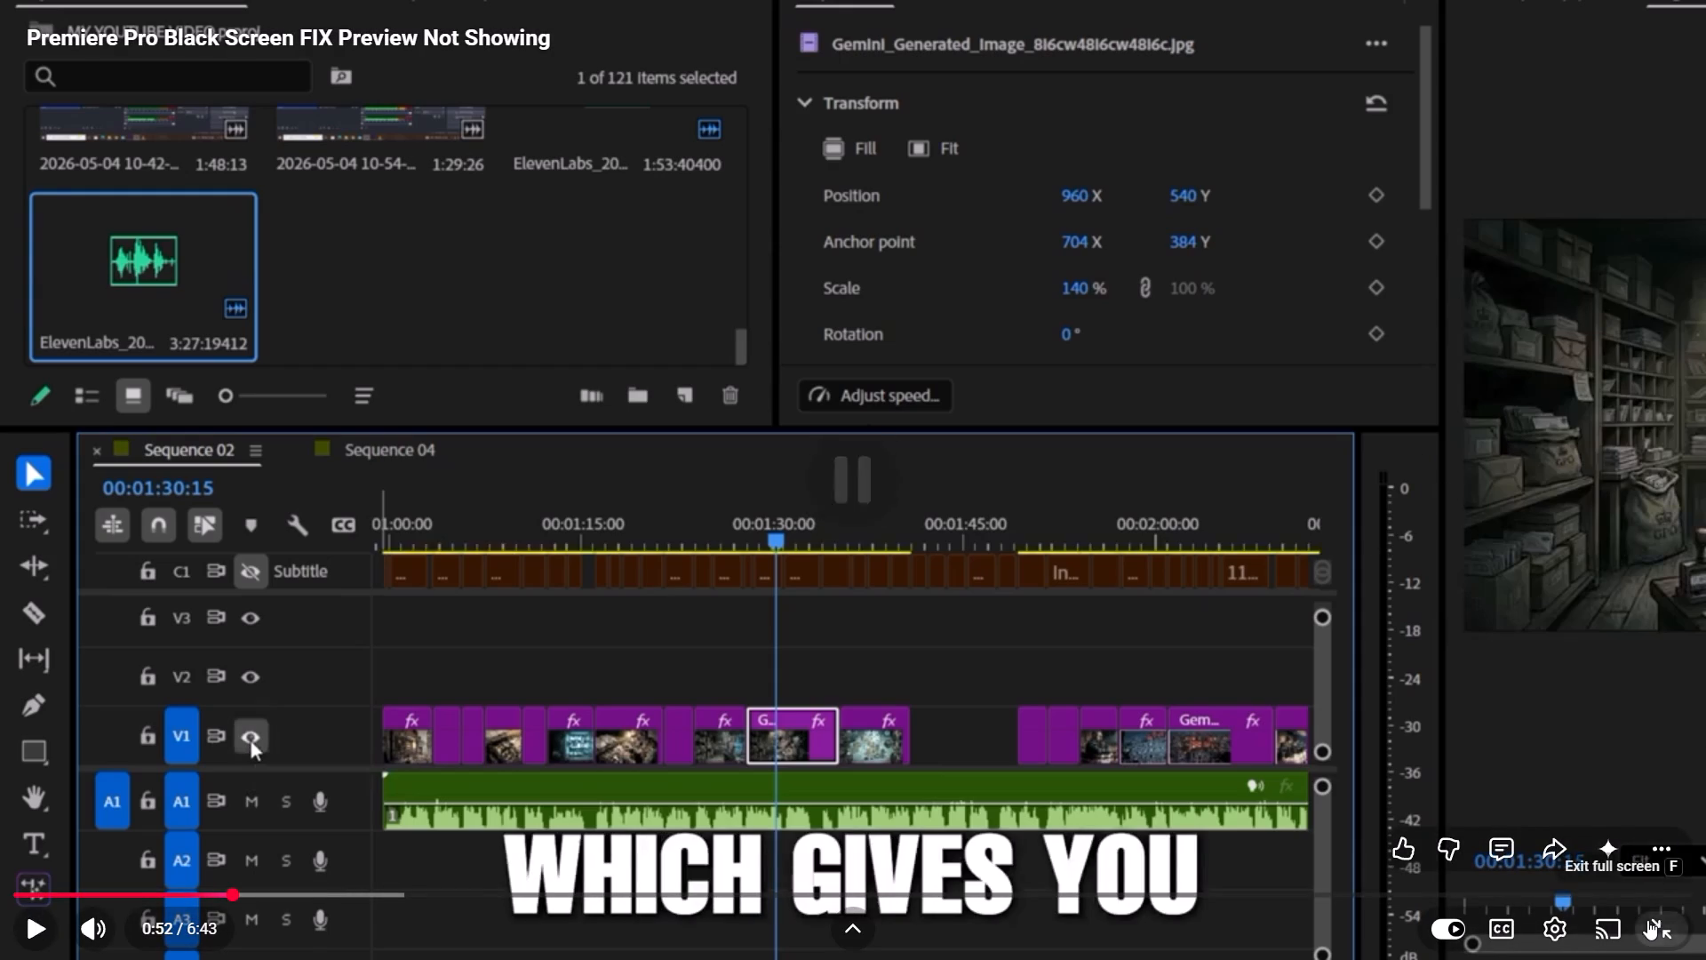
left_click(1647, 920)
Relaunch Adobe Premiere and put its loading window out of the way of the browser.
left_click(1688, 272)
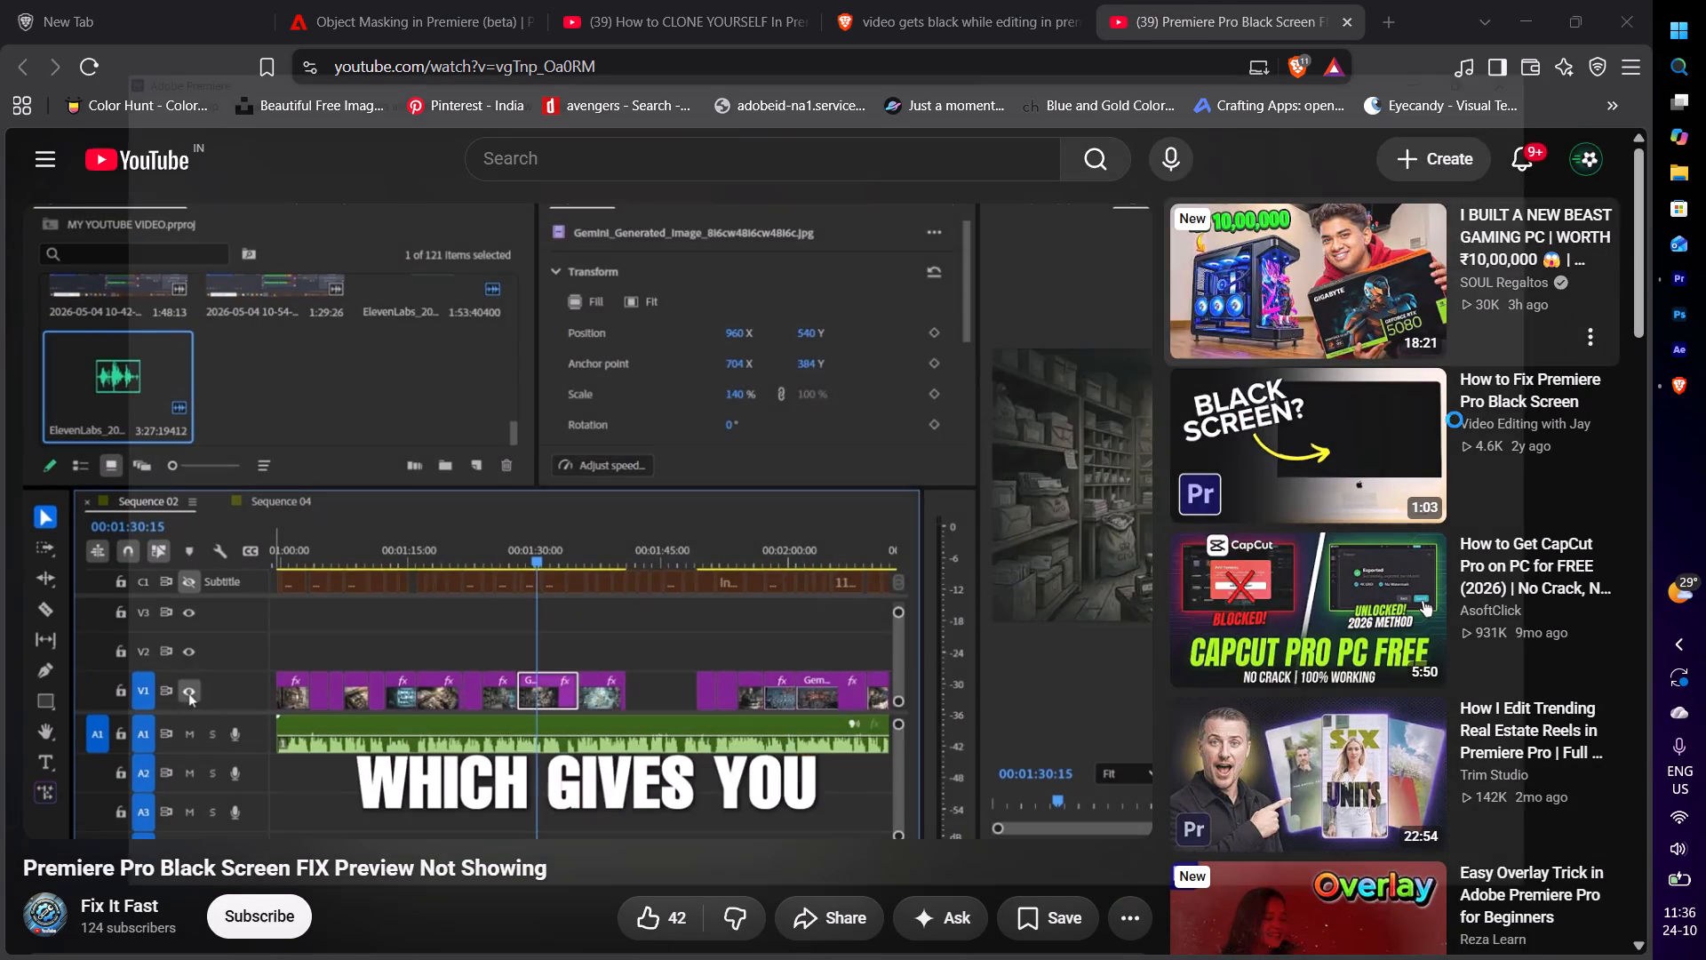
left_click(1503, 31)
Resume the black screen fix video in the browser.
left_click(736, 441)
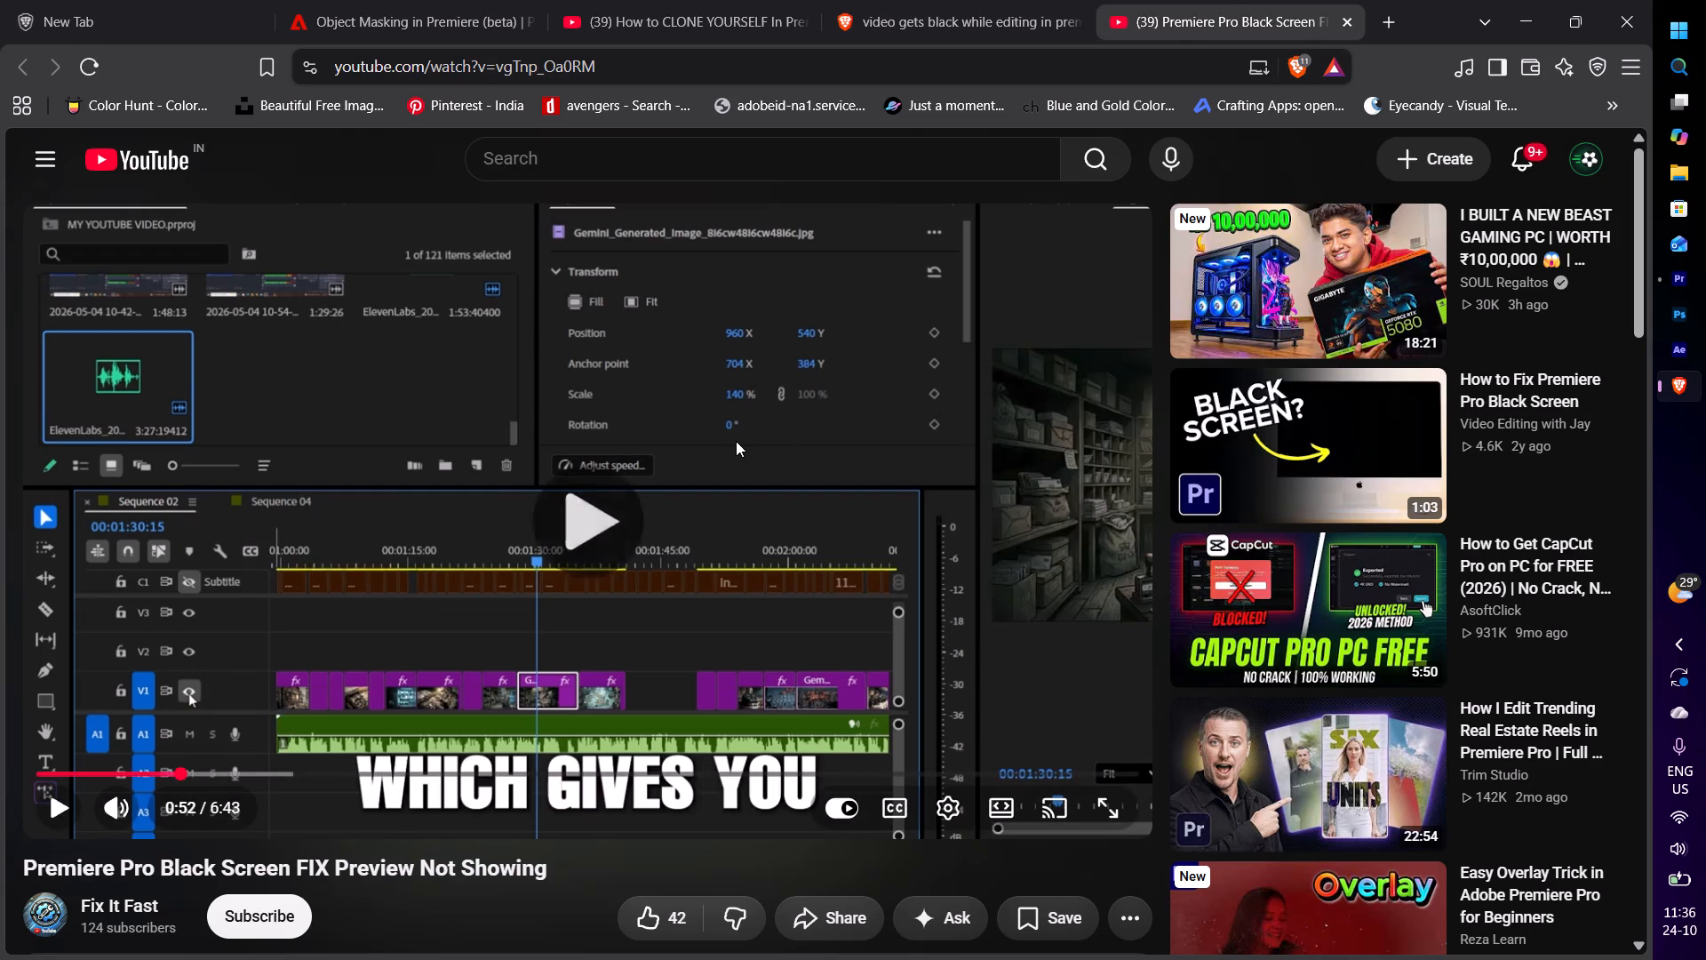
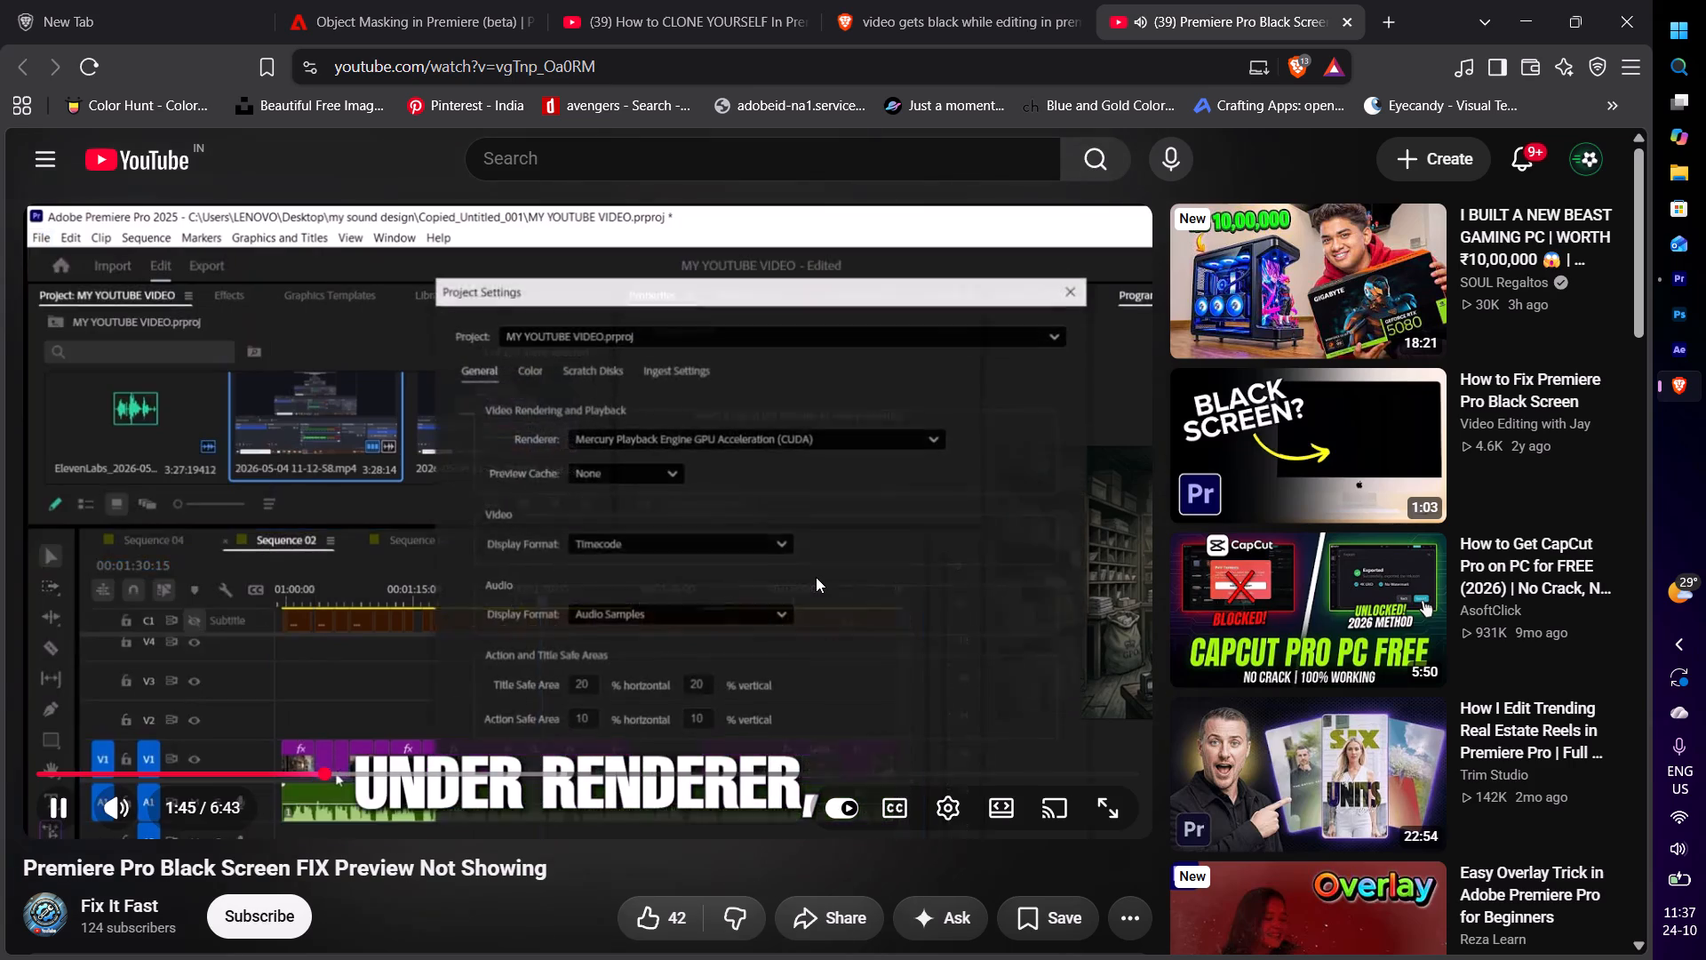
Watch the renderer settings part of the black screen fix video and leave it paused.
left_click(816, 577)
left_click(816, 577)
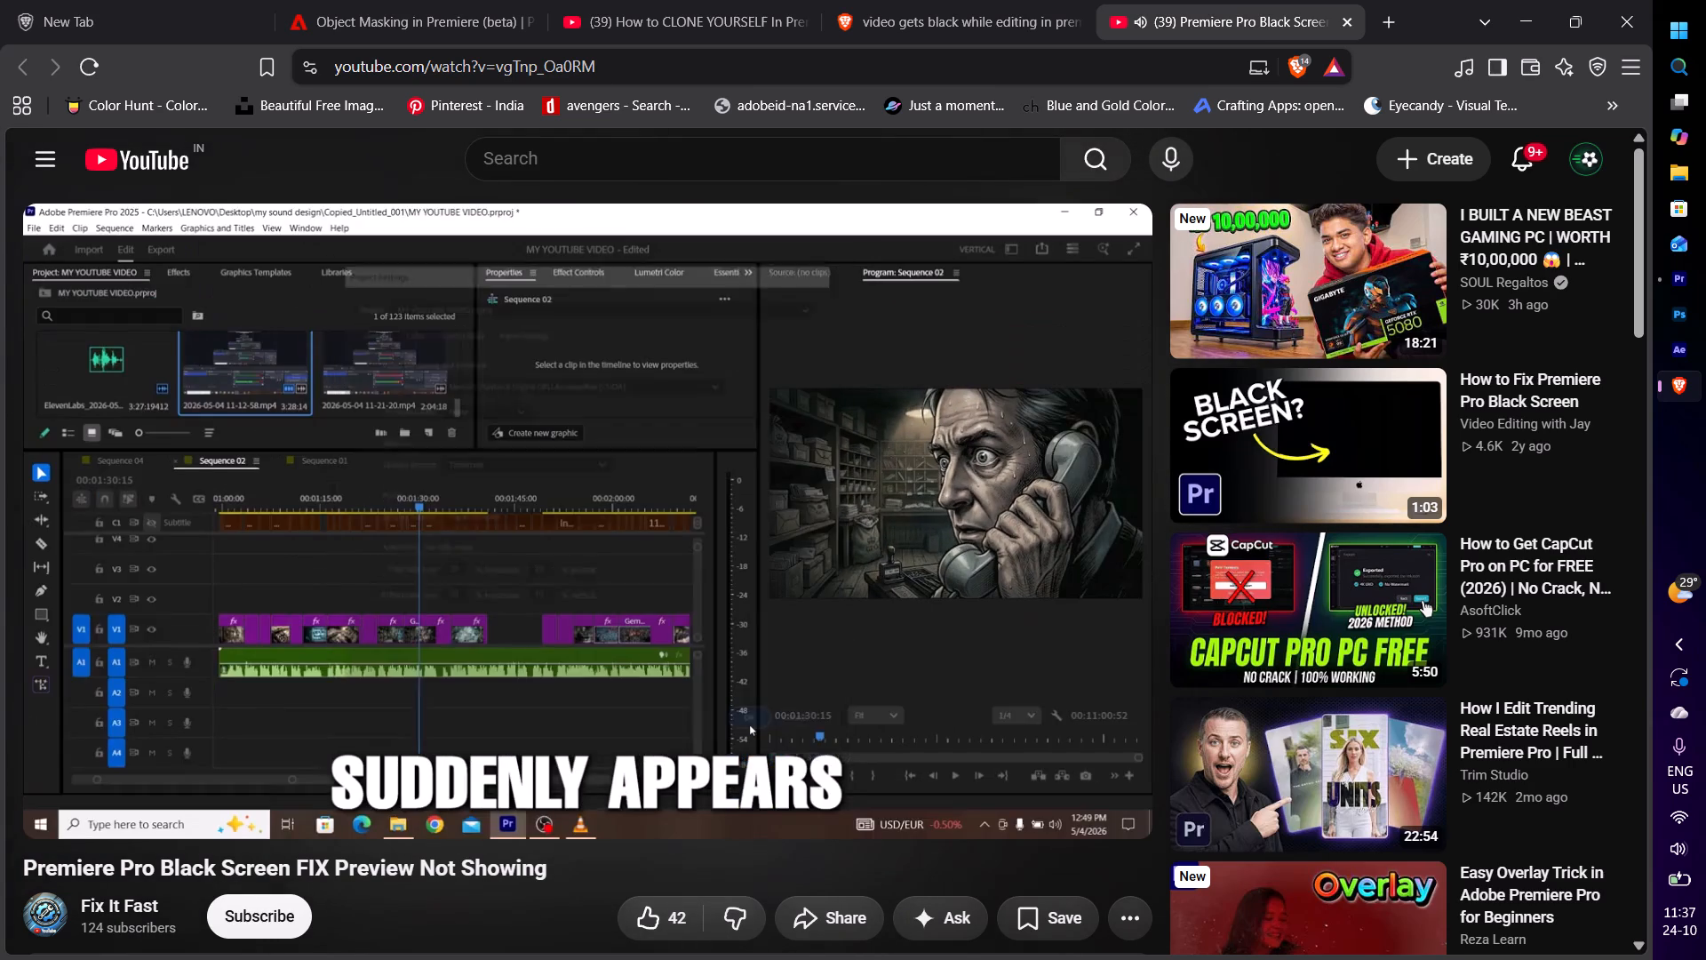
left_click(716, 532)
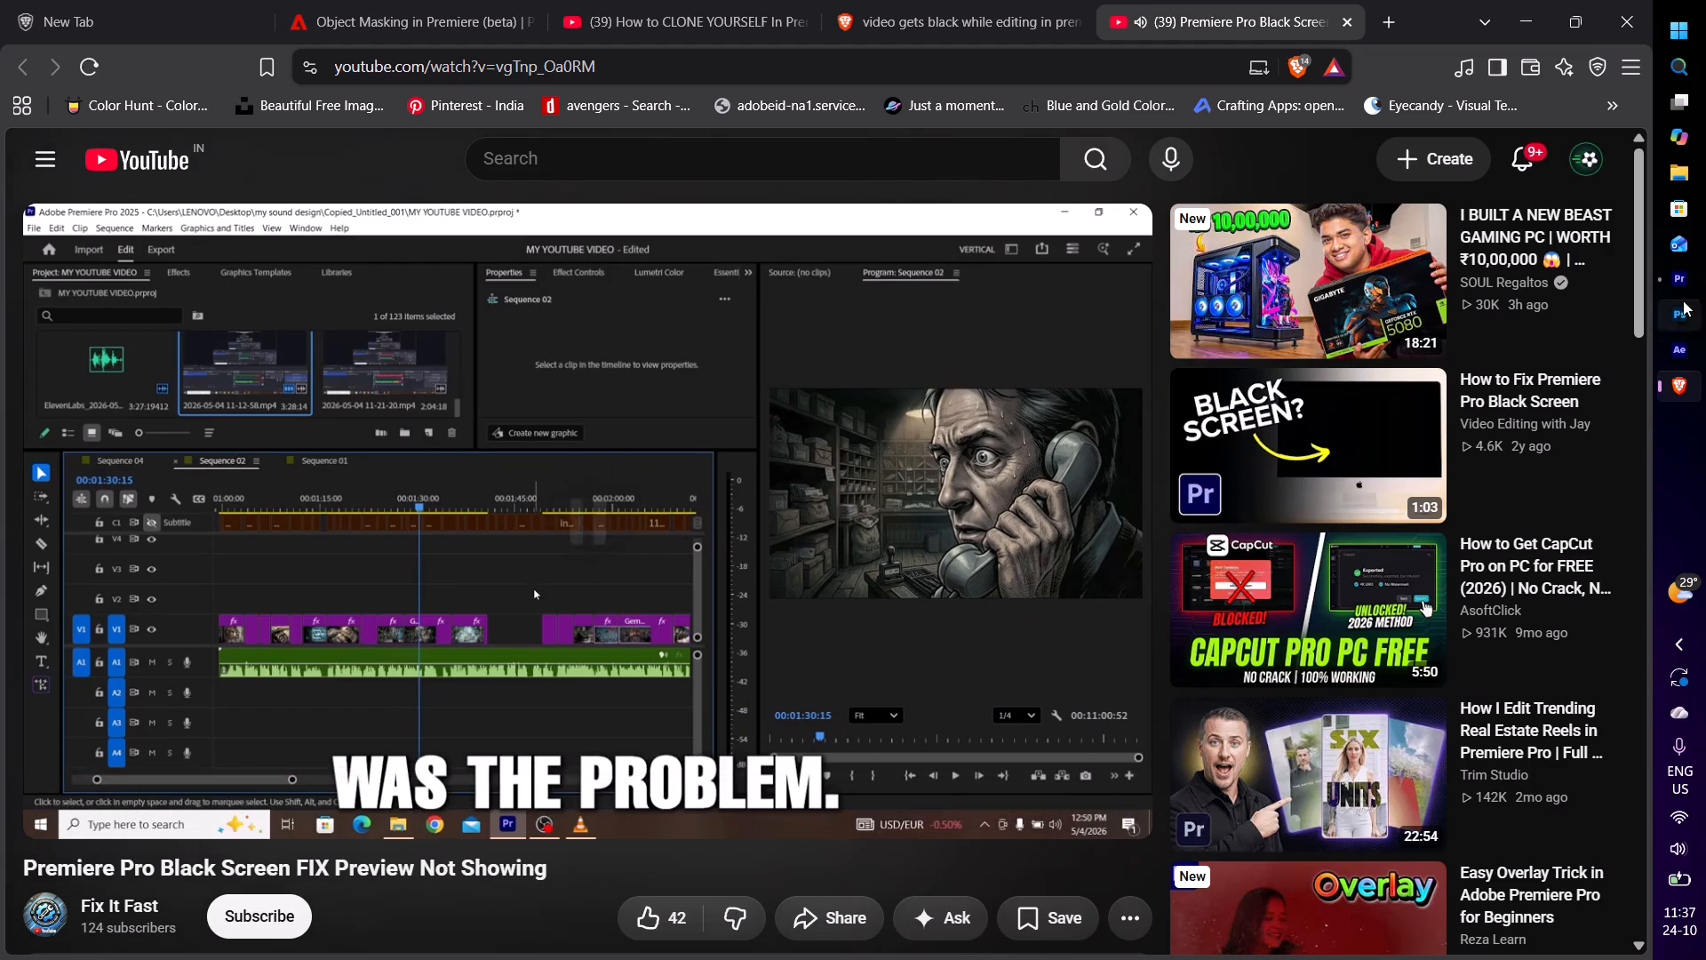
Switch to the relaunched Adobe Premiere window.
left_click(1683, 292)
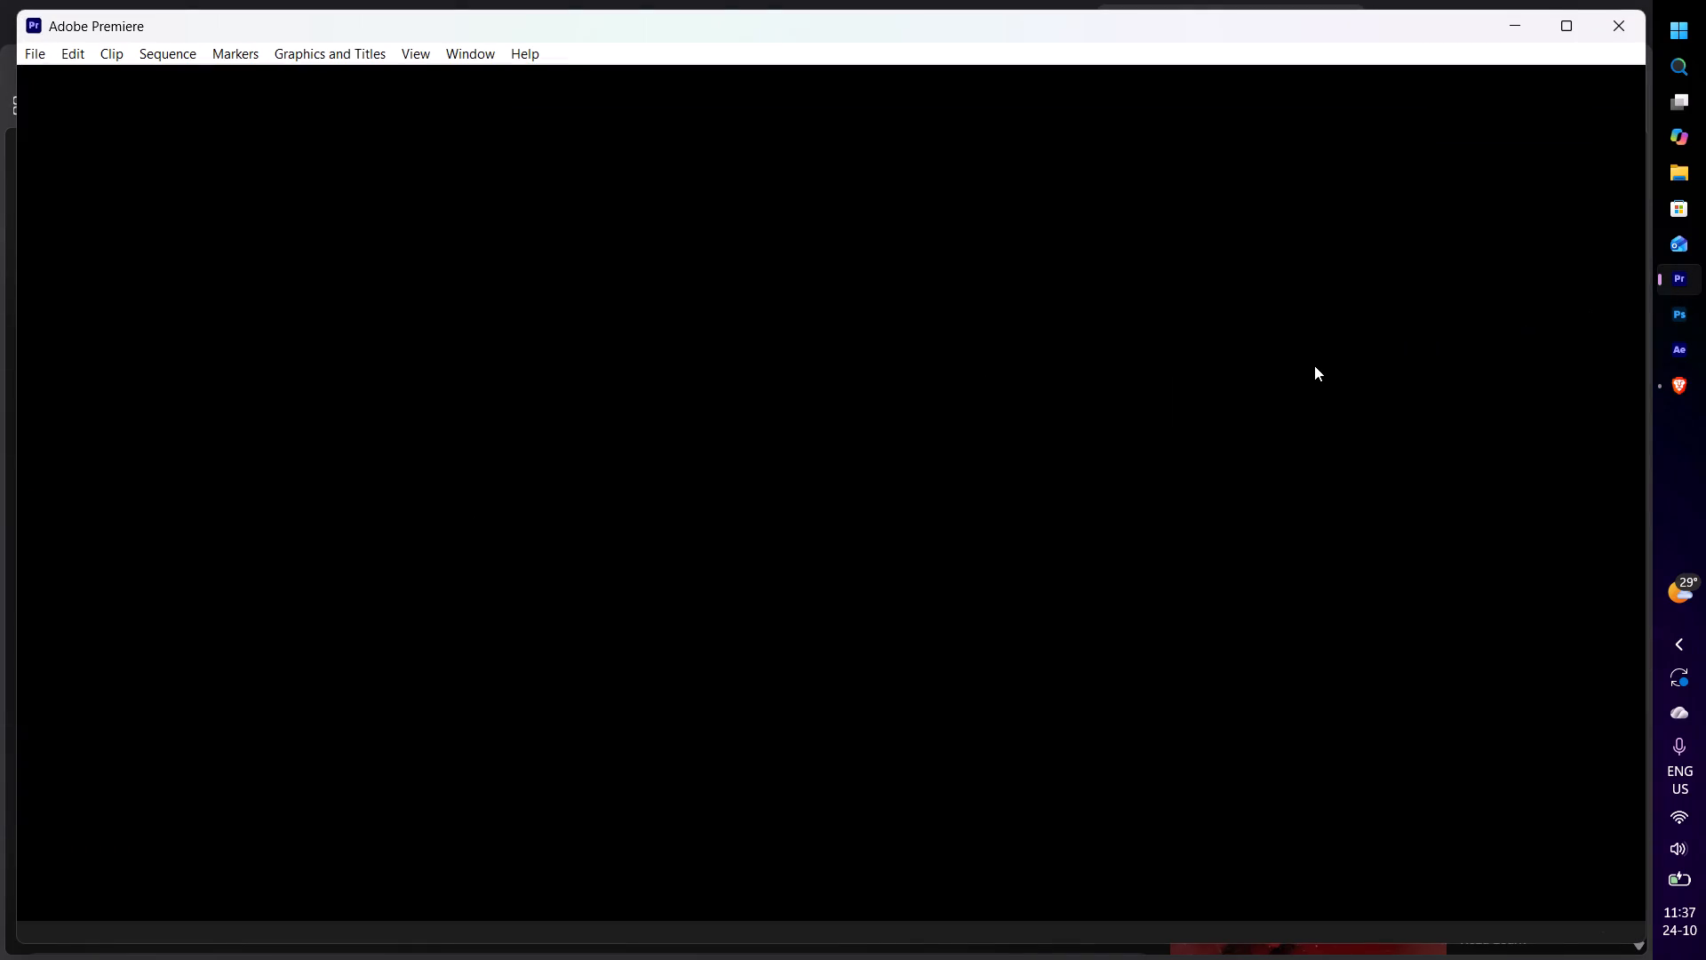
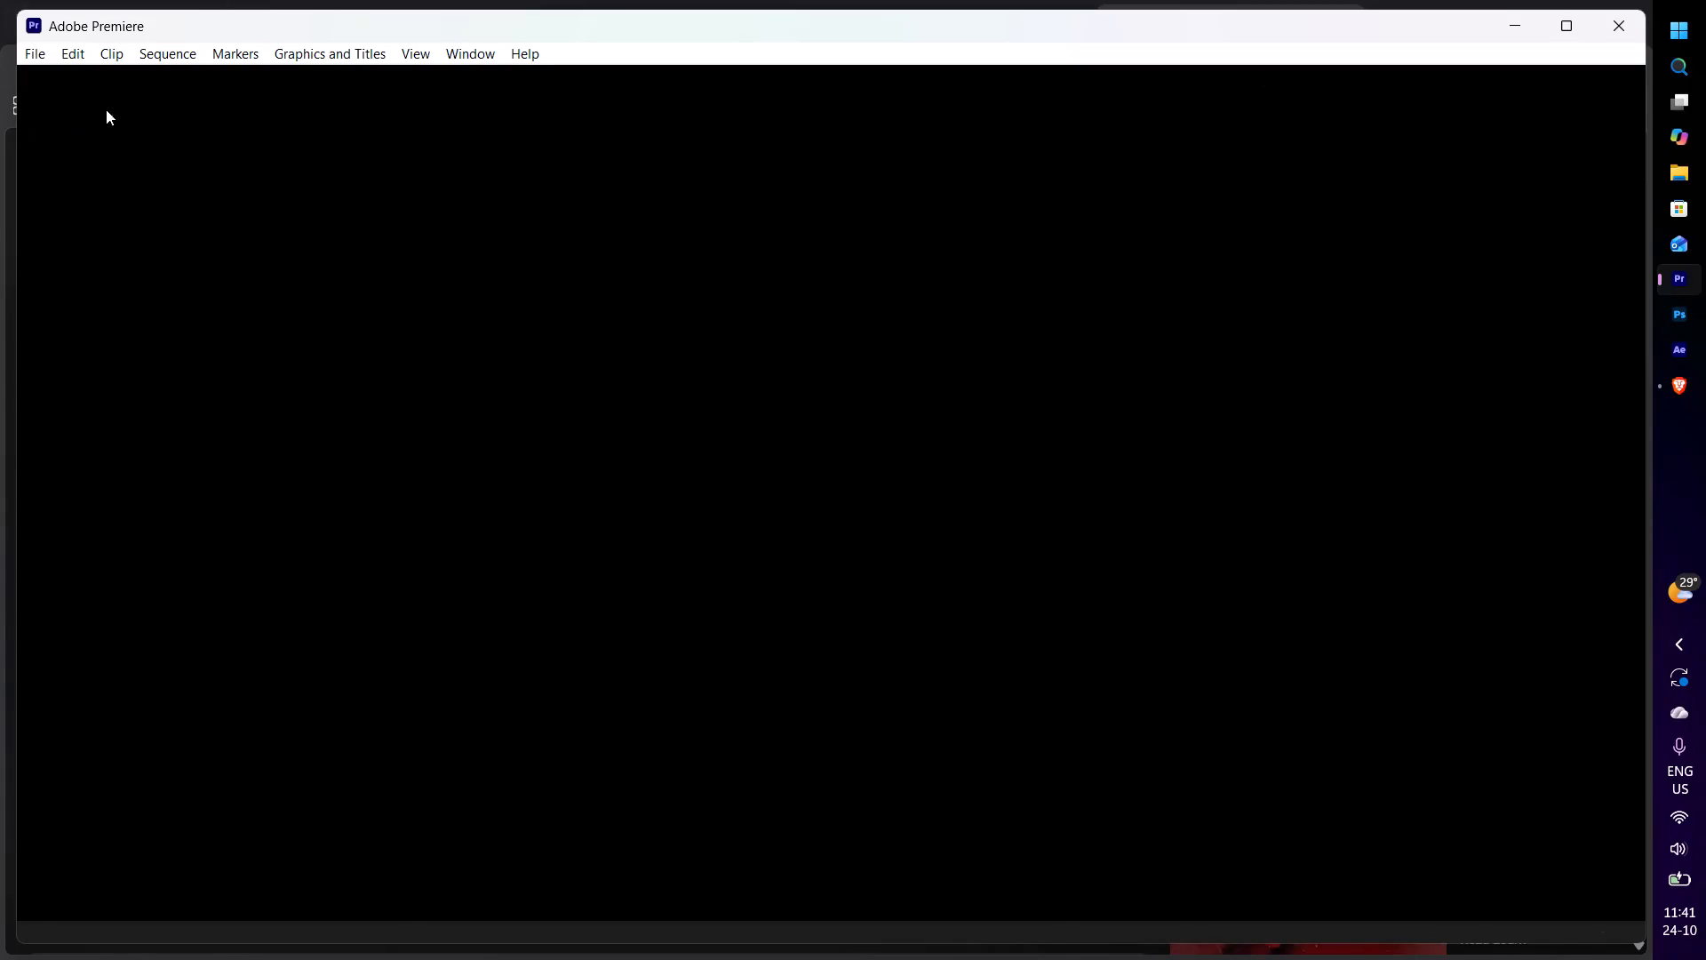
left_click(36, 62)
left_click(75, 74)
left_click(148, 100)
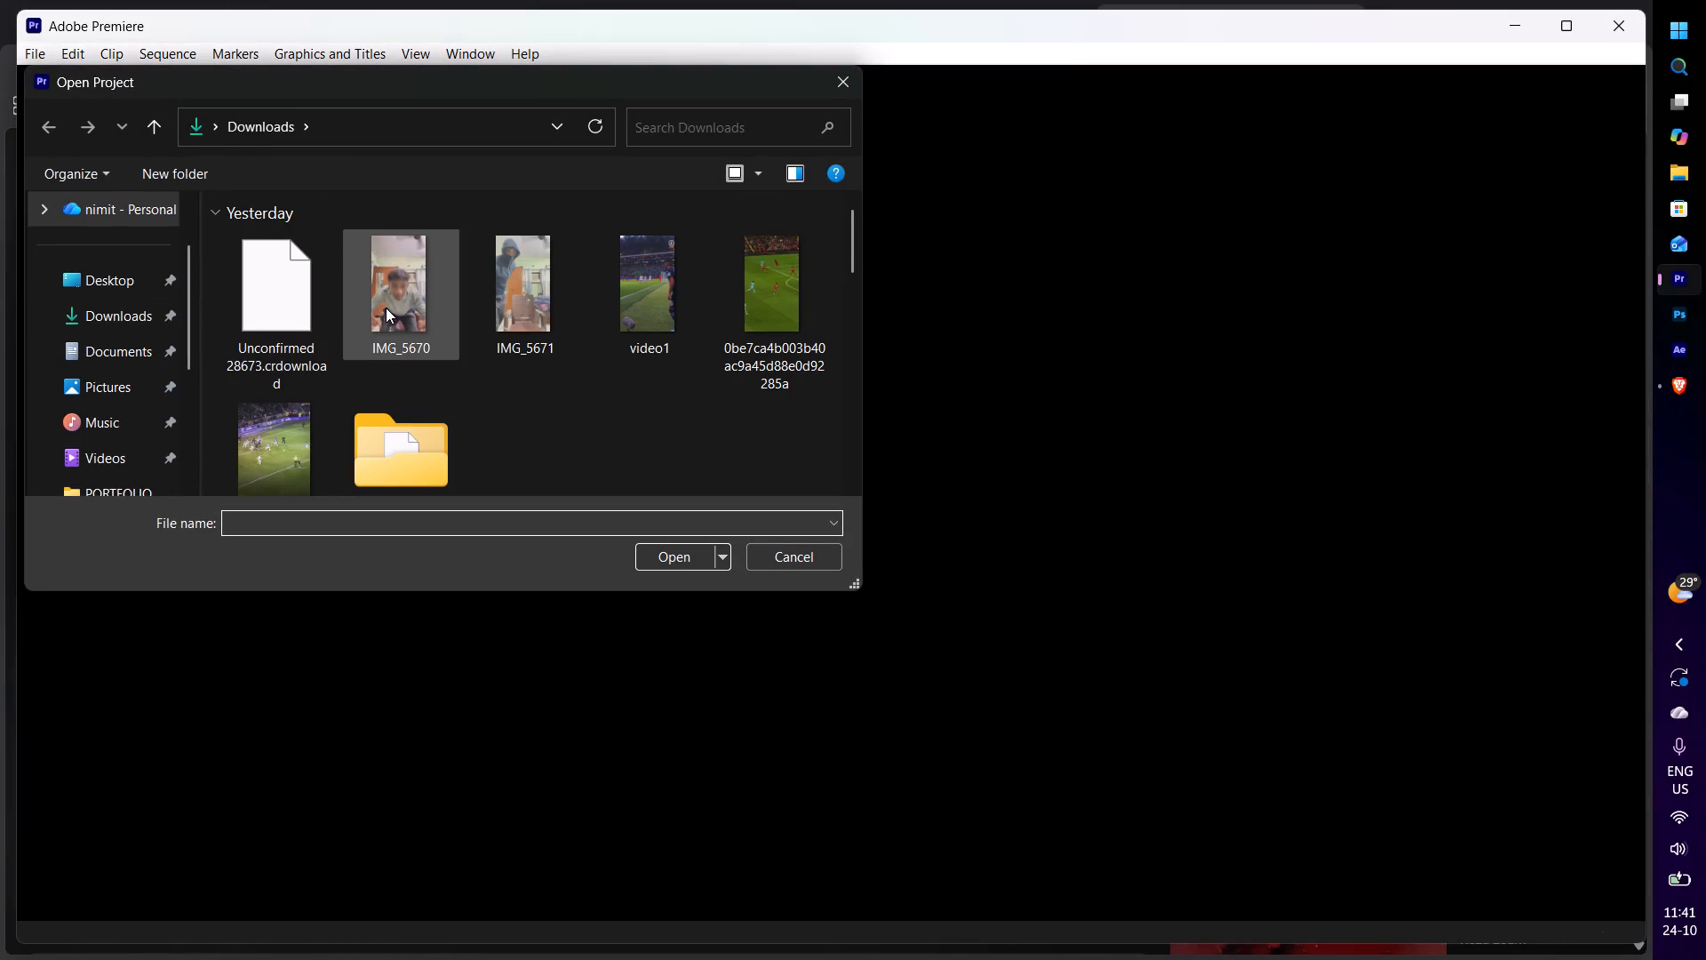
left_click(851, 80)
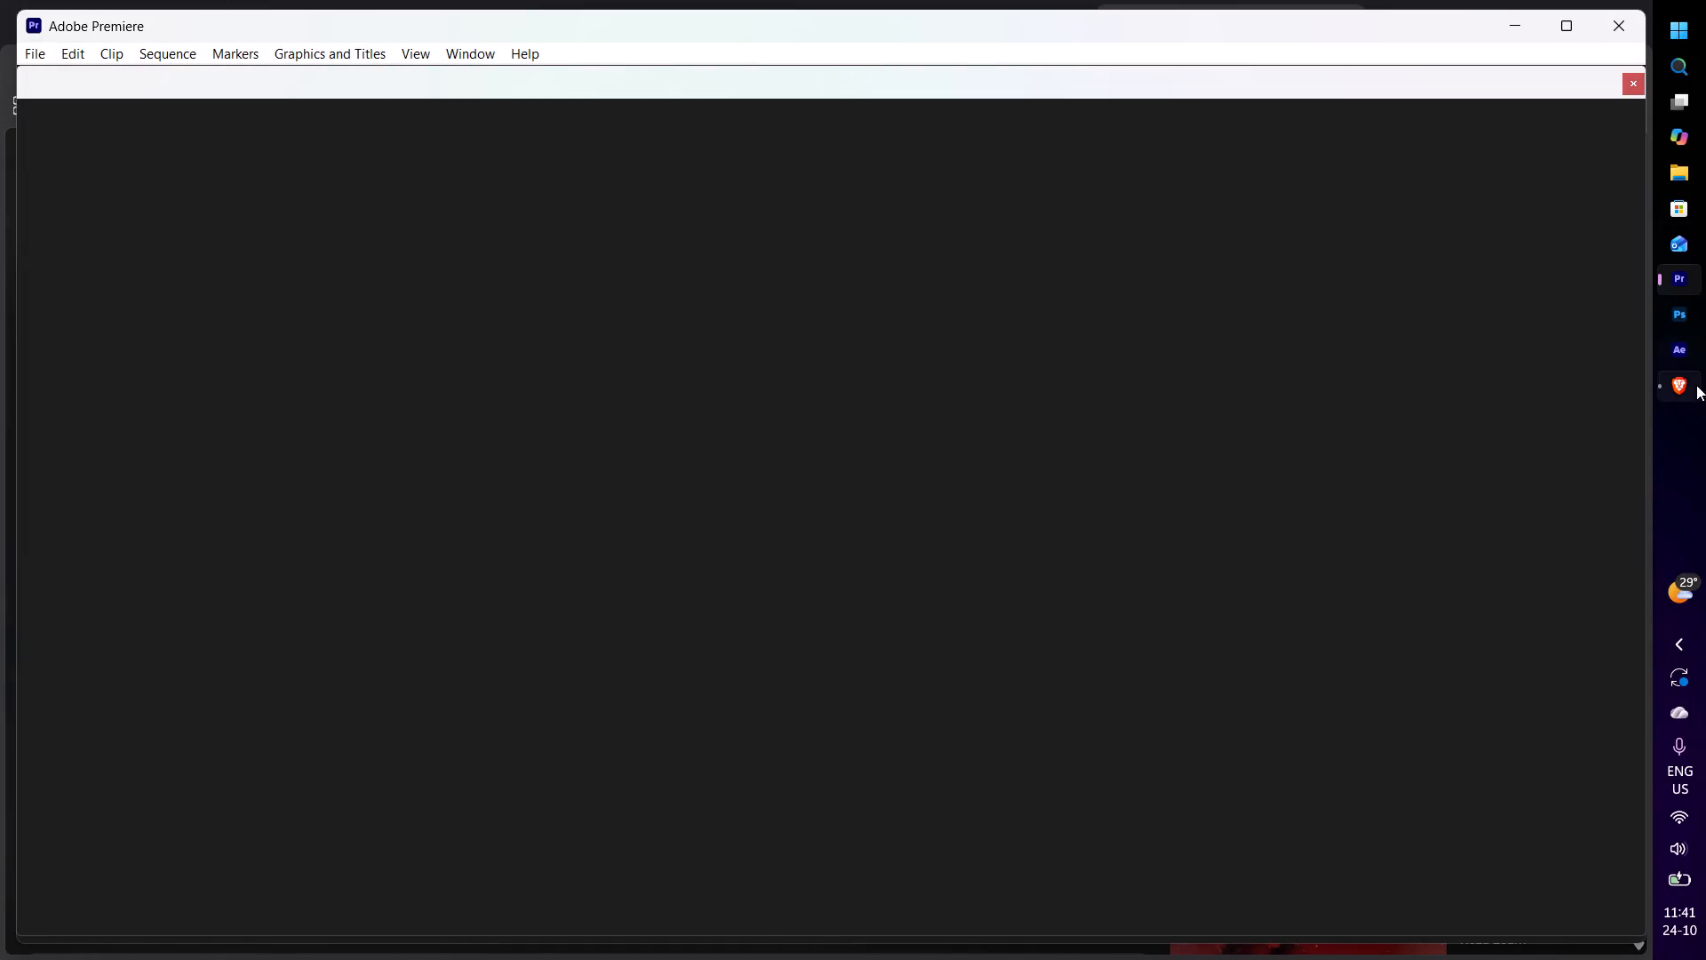
Delete the incomplete download Unconfirmed 28673.crdownload from the Downloads folder in File Explorer, then return to Premiere.
left_click(1690, 177)
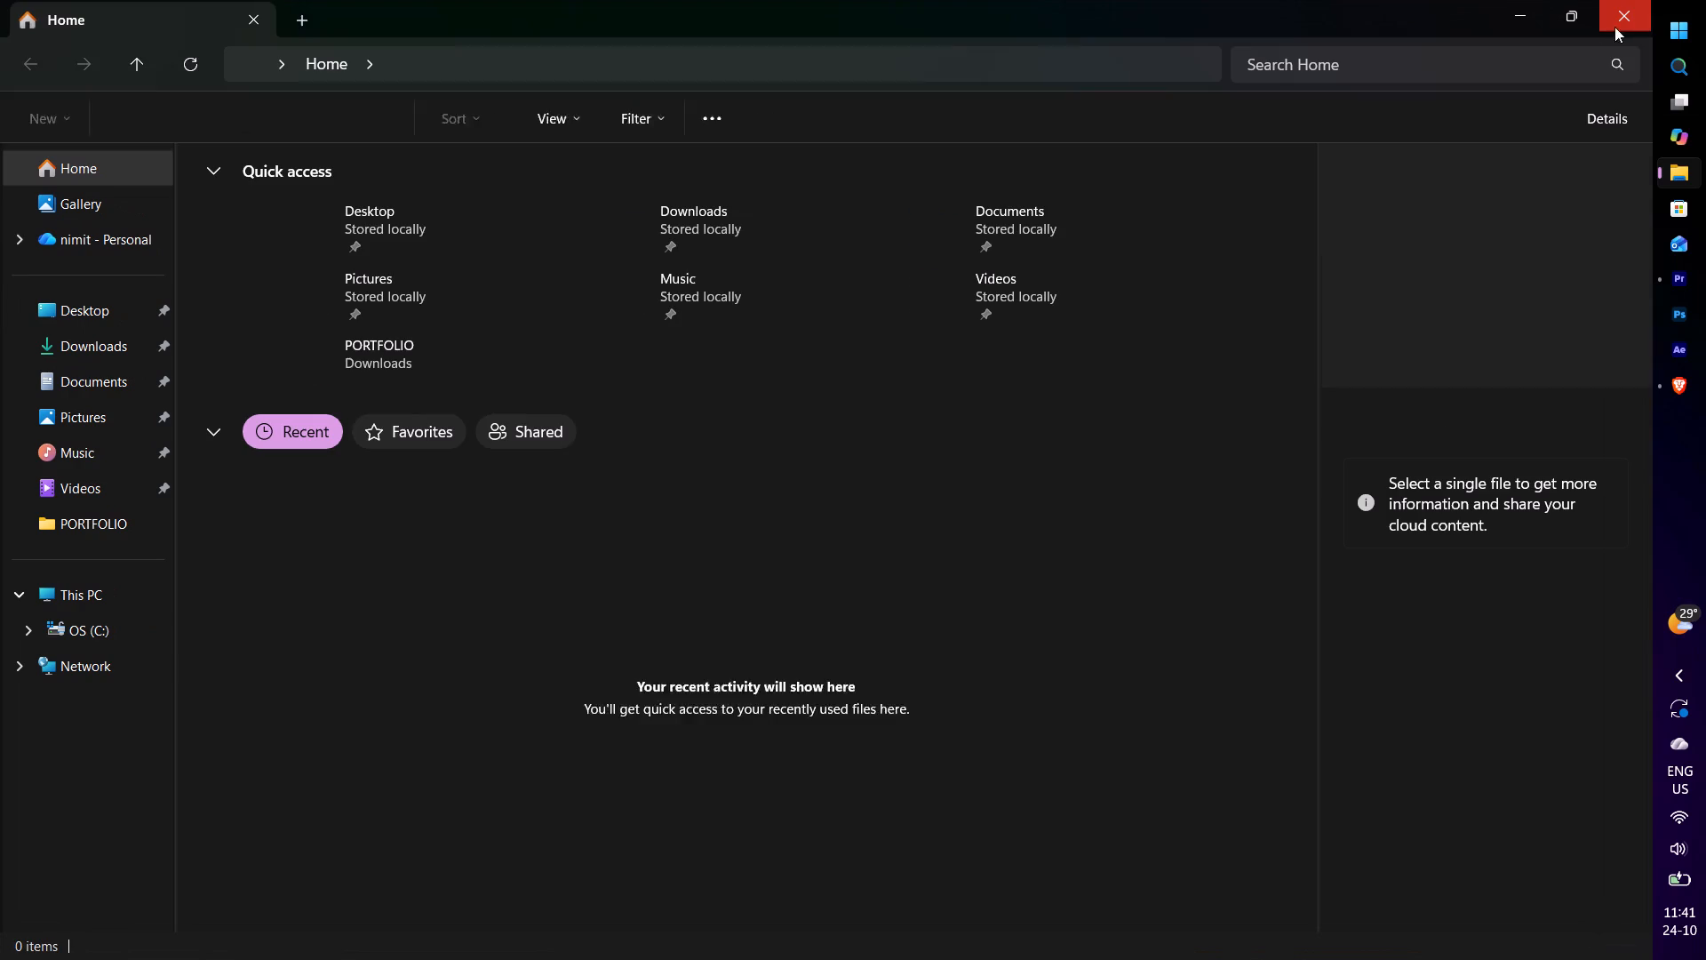
double_click(571, 244)
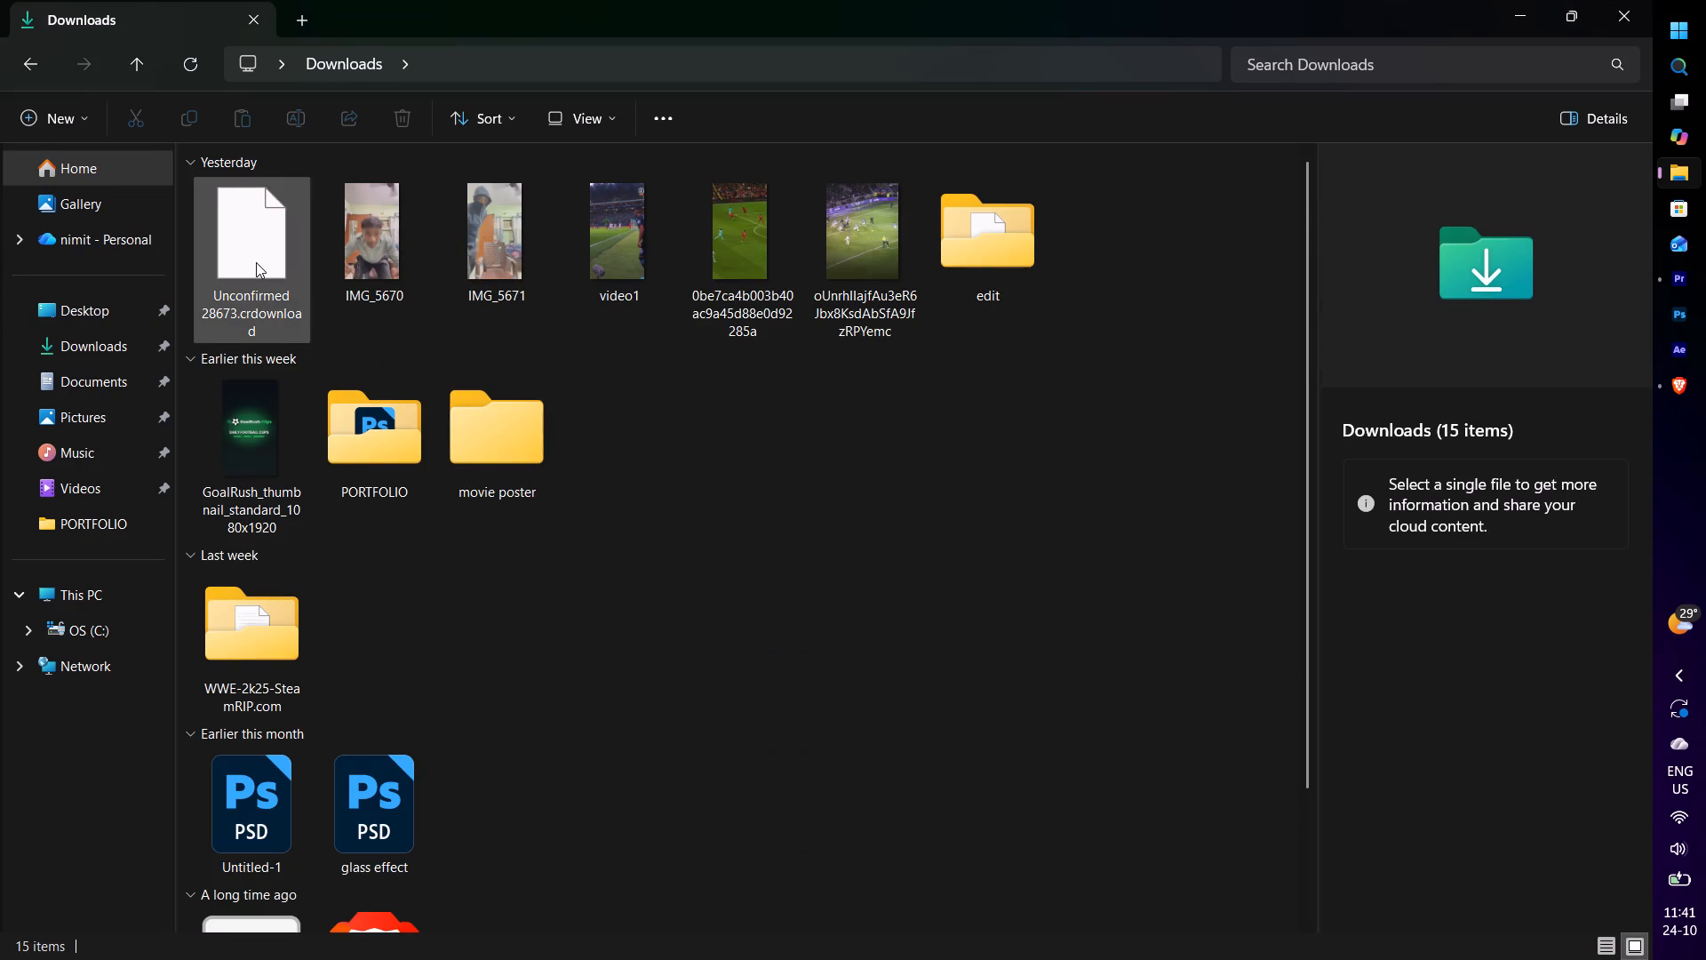
left_click(256, 262)
right_click(256, 262)
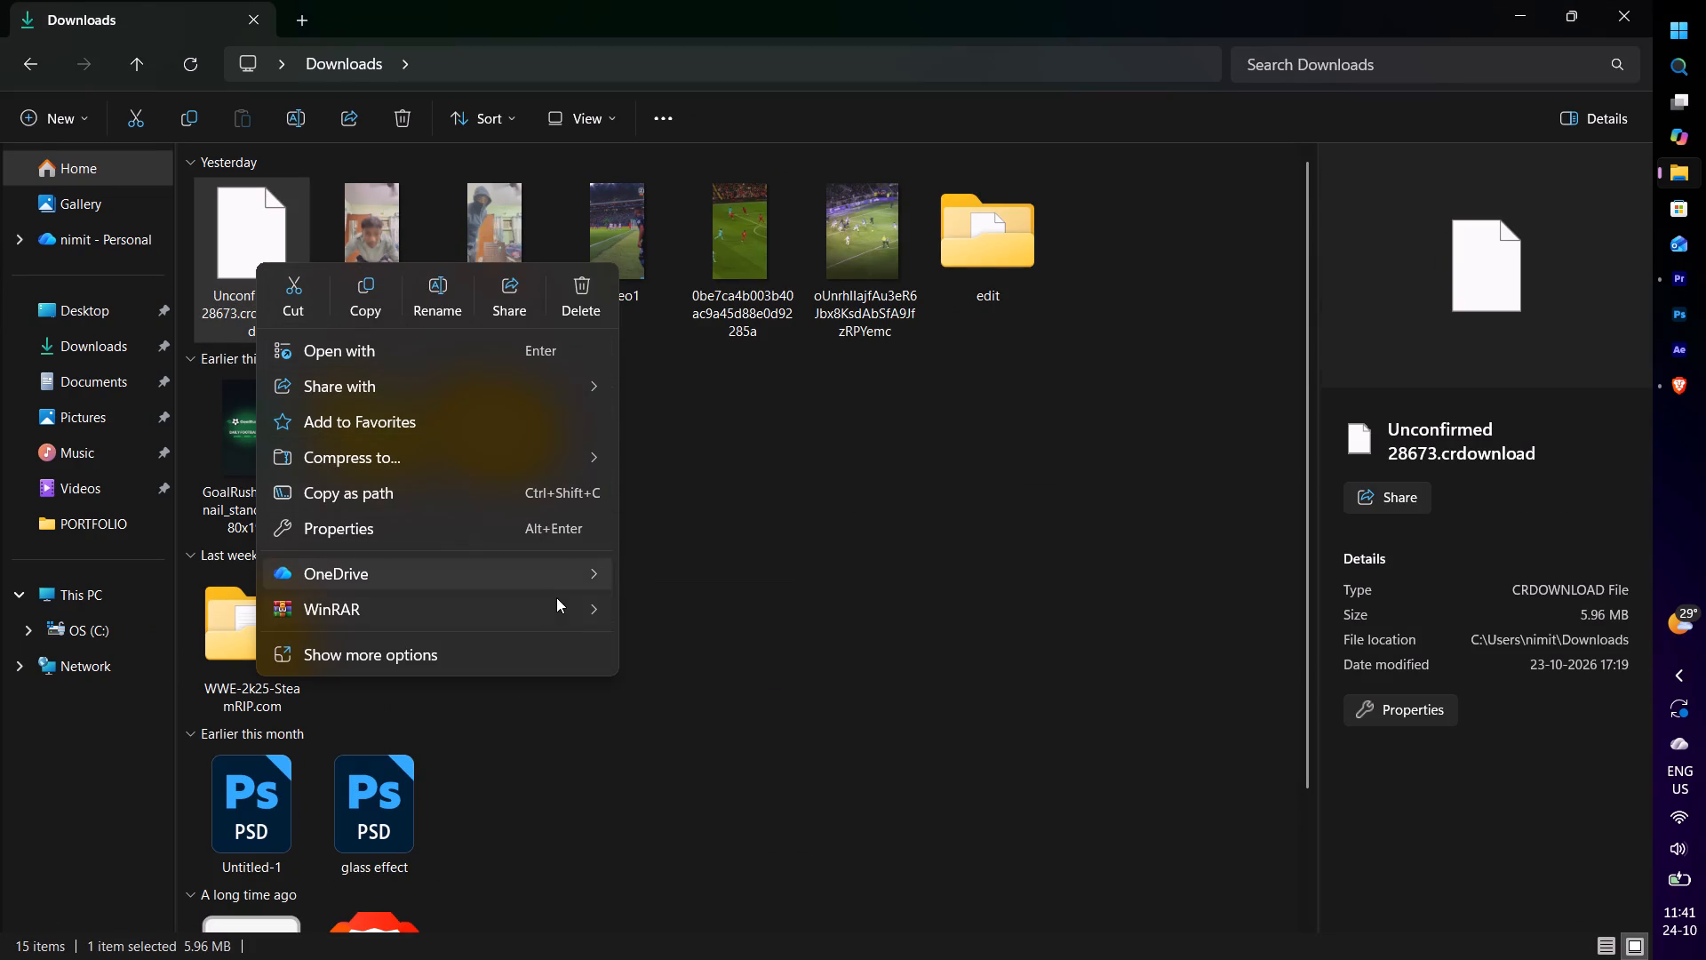
left_click(576, 289)
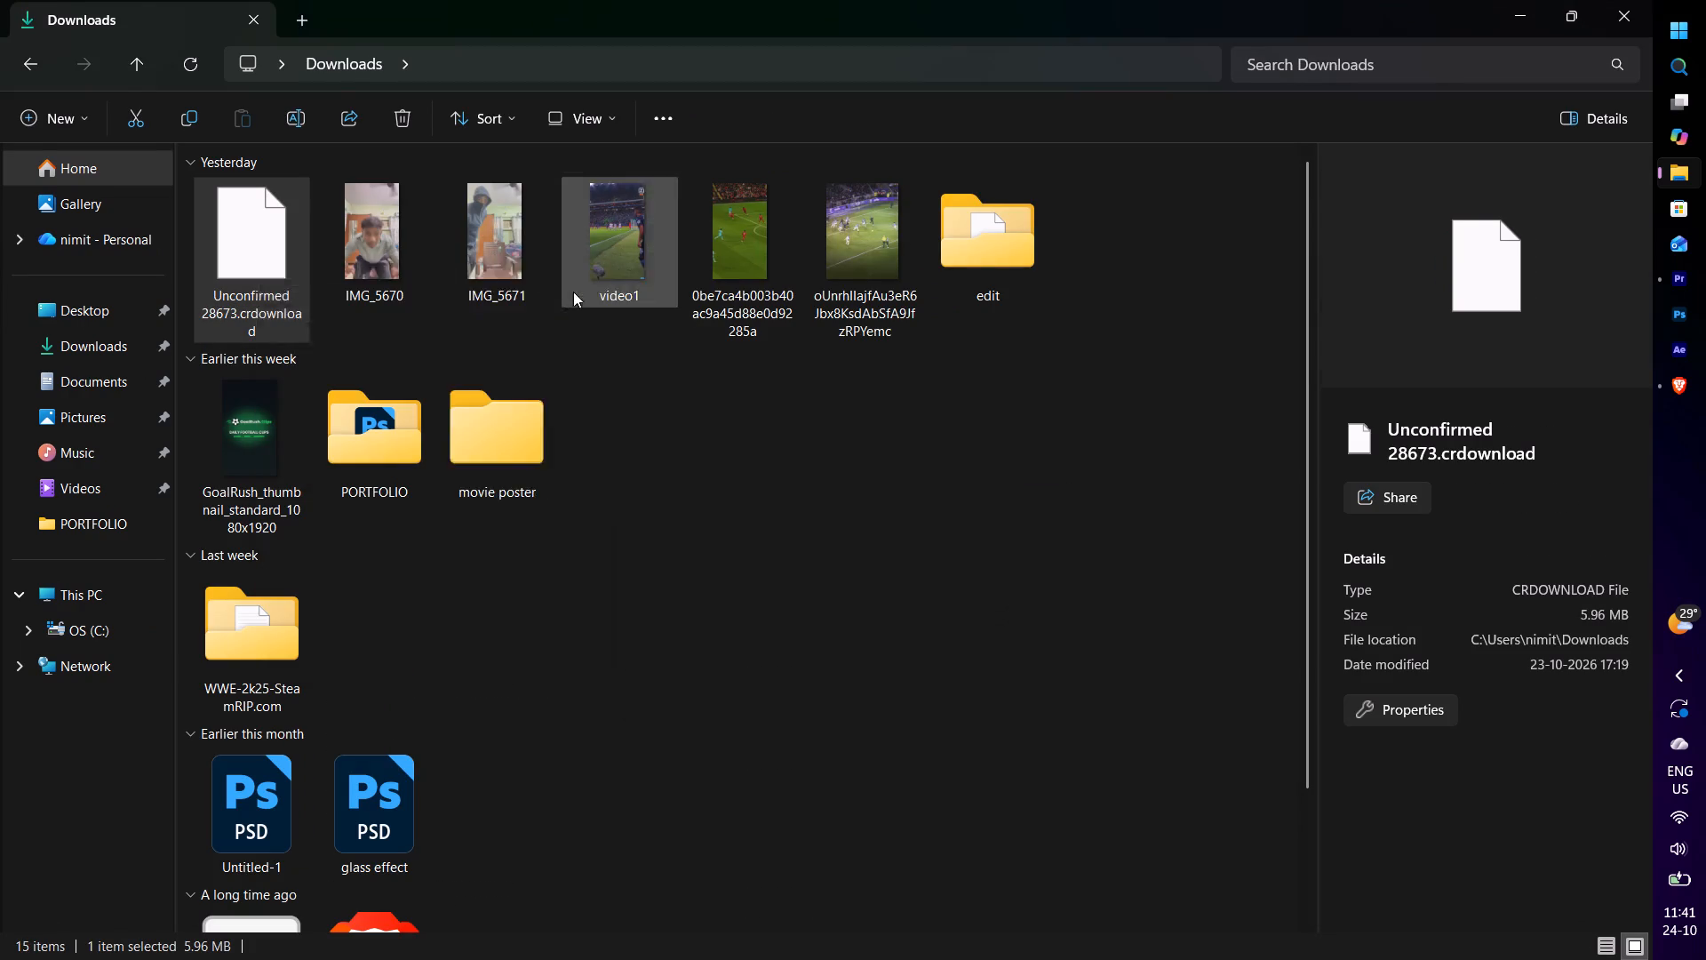
left_click(1543, 12)
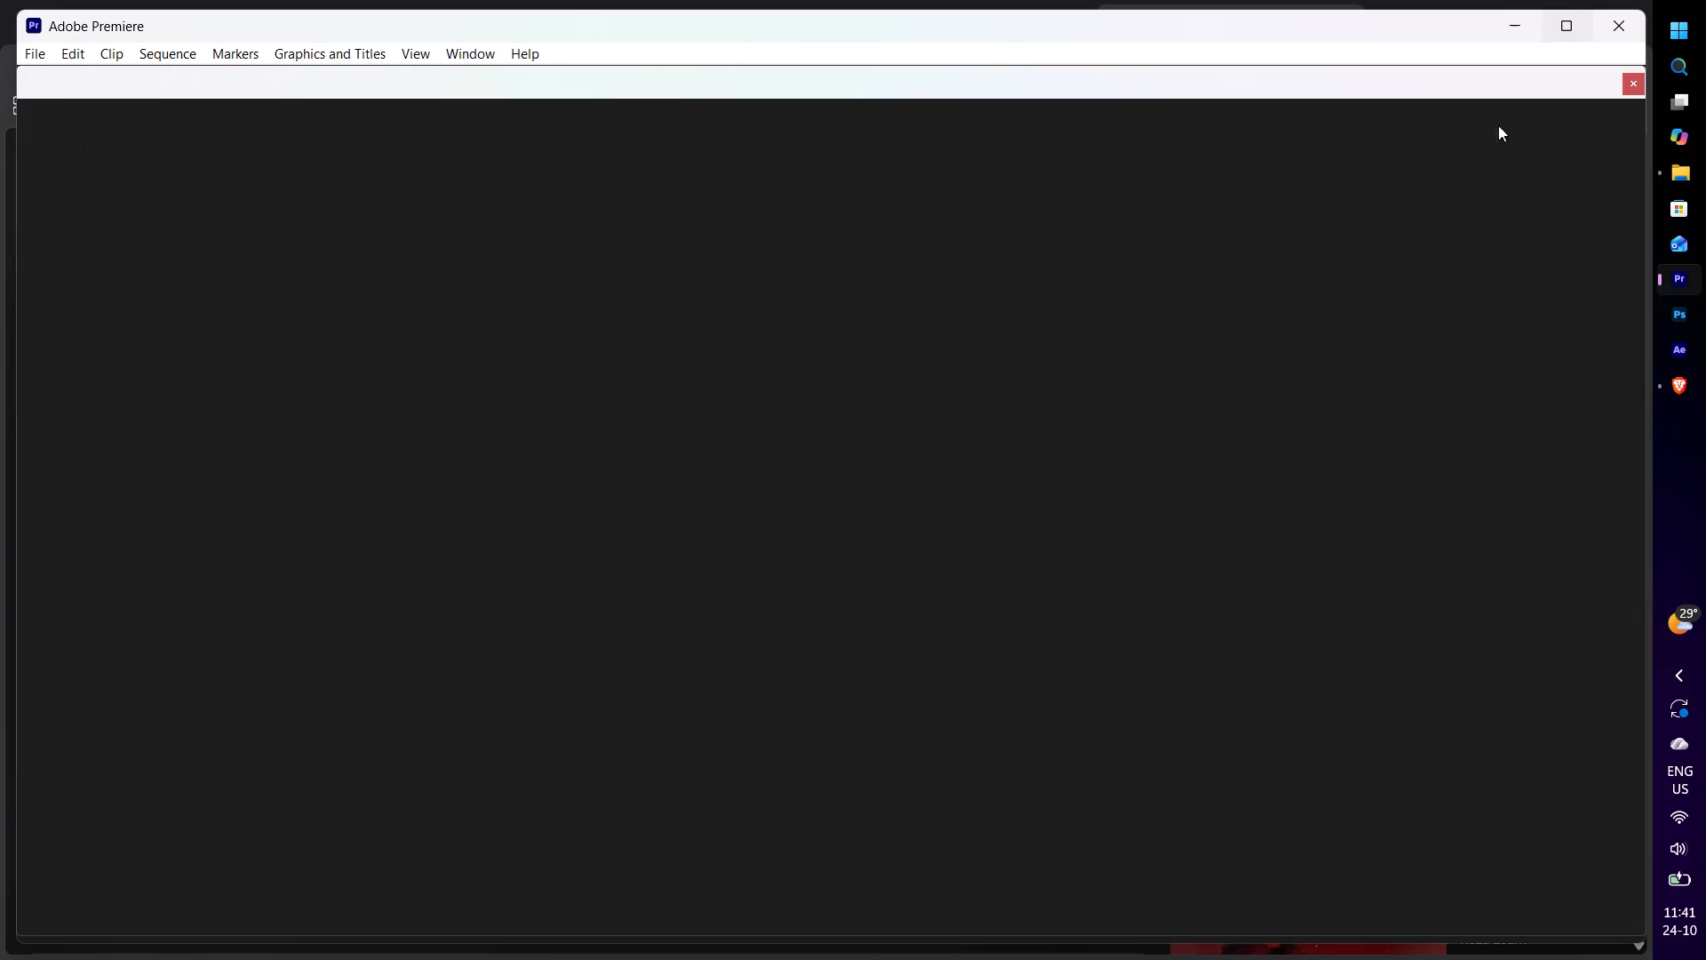
Close Adobe Premiere and relaunch it, keeping the browser tabs open.
double_click(1628, 86)
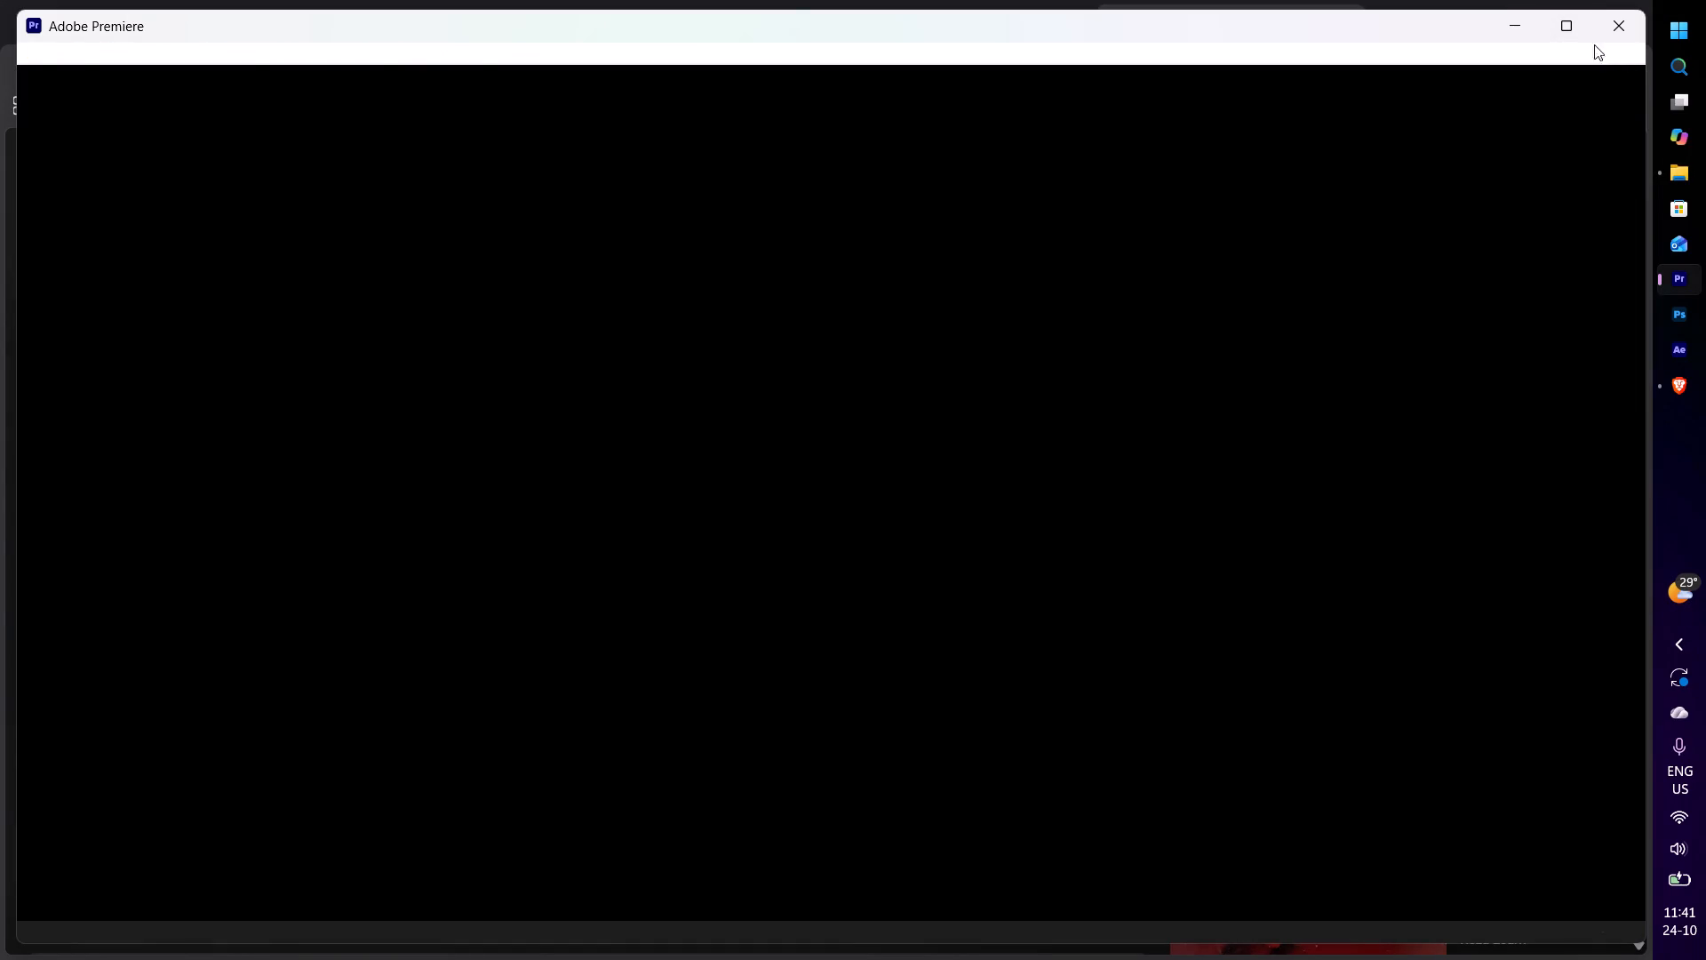
left_click(1624, 17)
double_click(1609, 28)
left_click(951, 268)
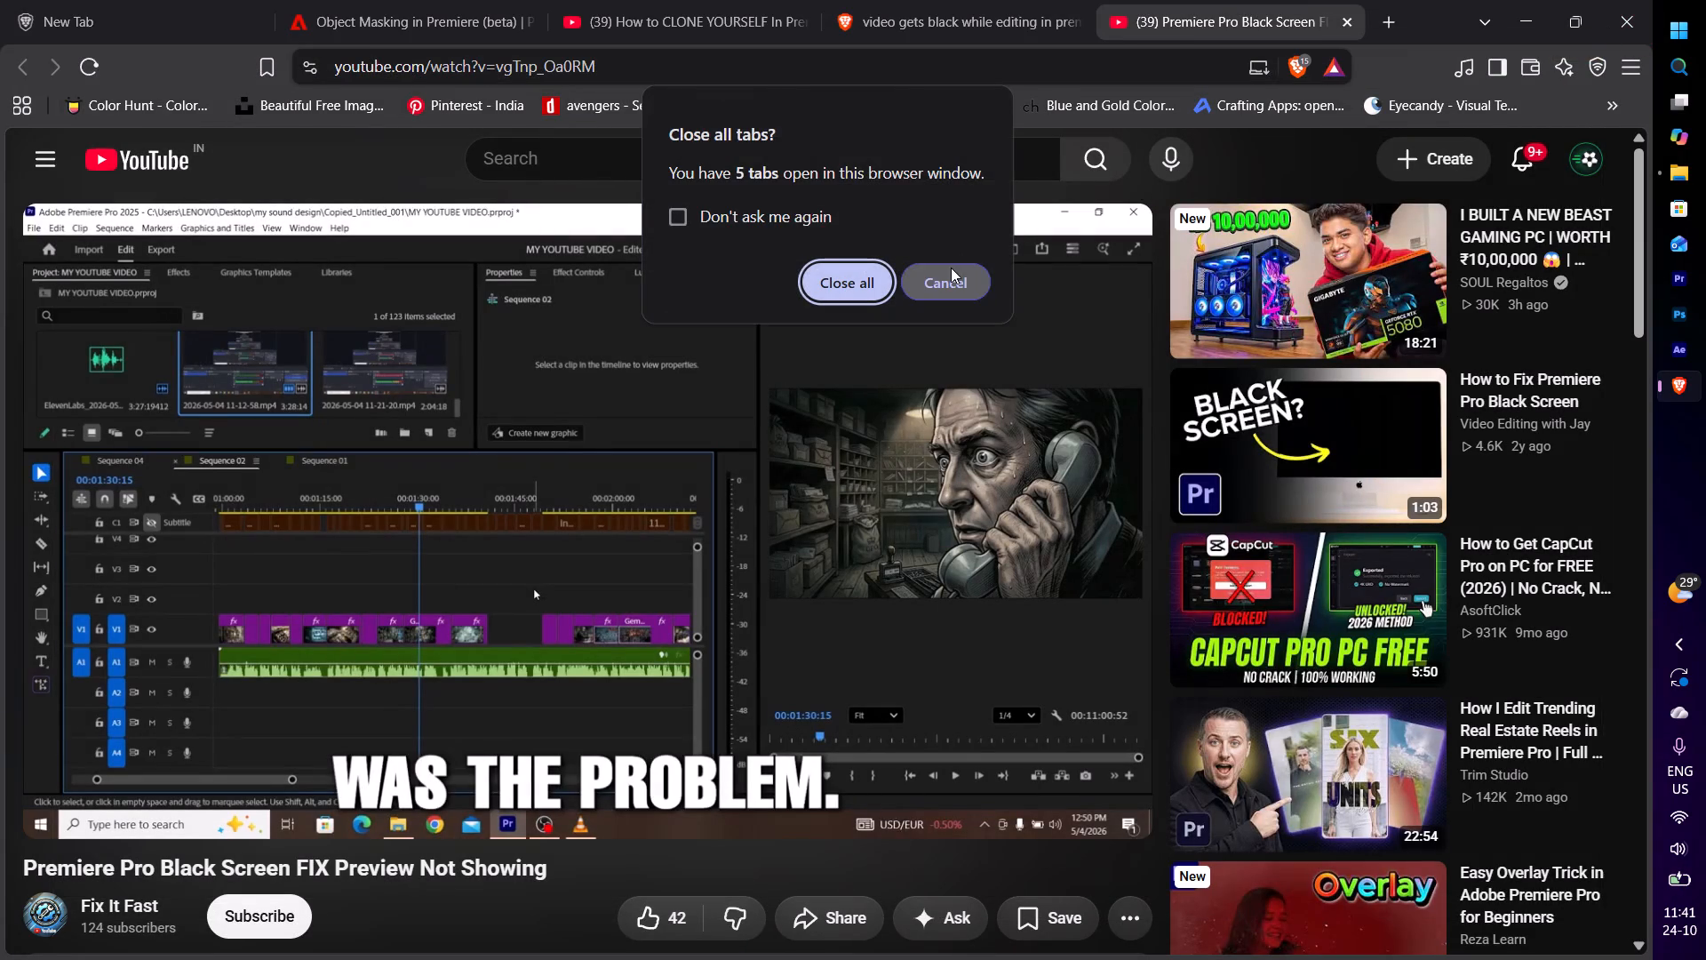
left_click(1673, 278)
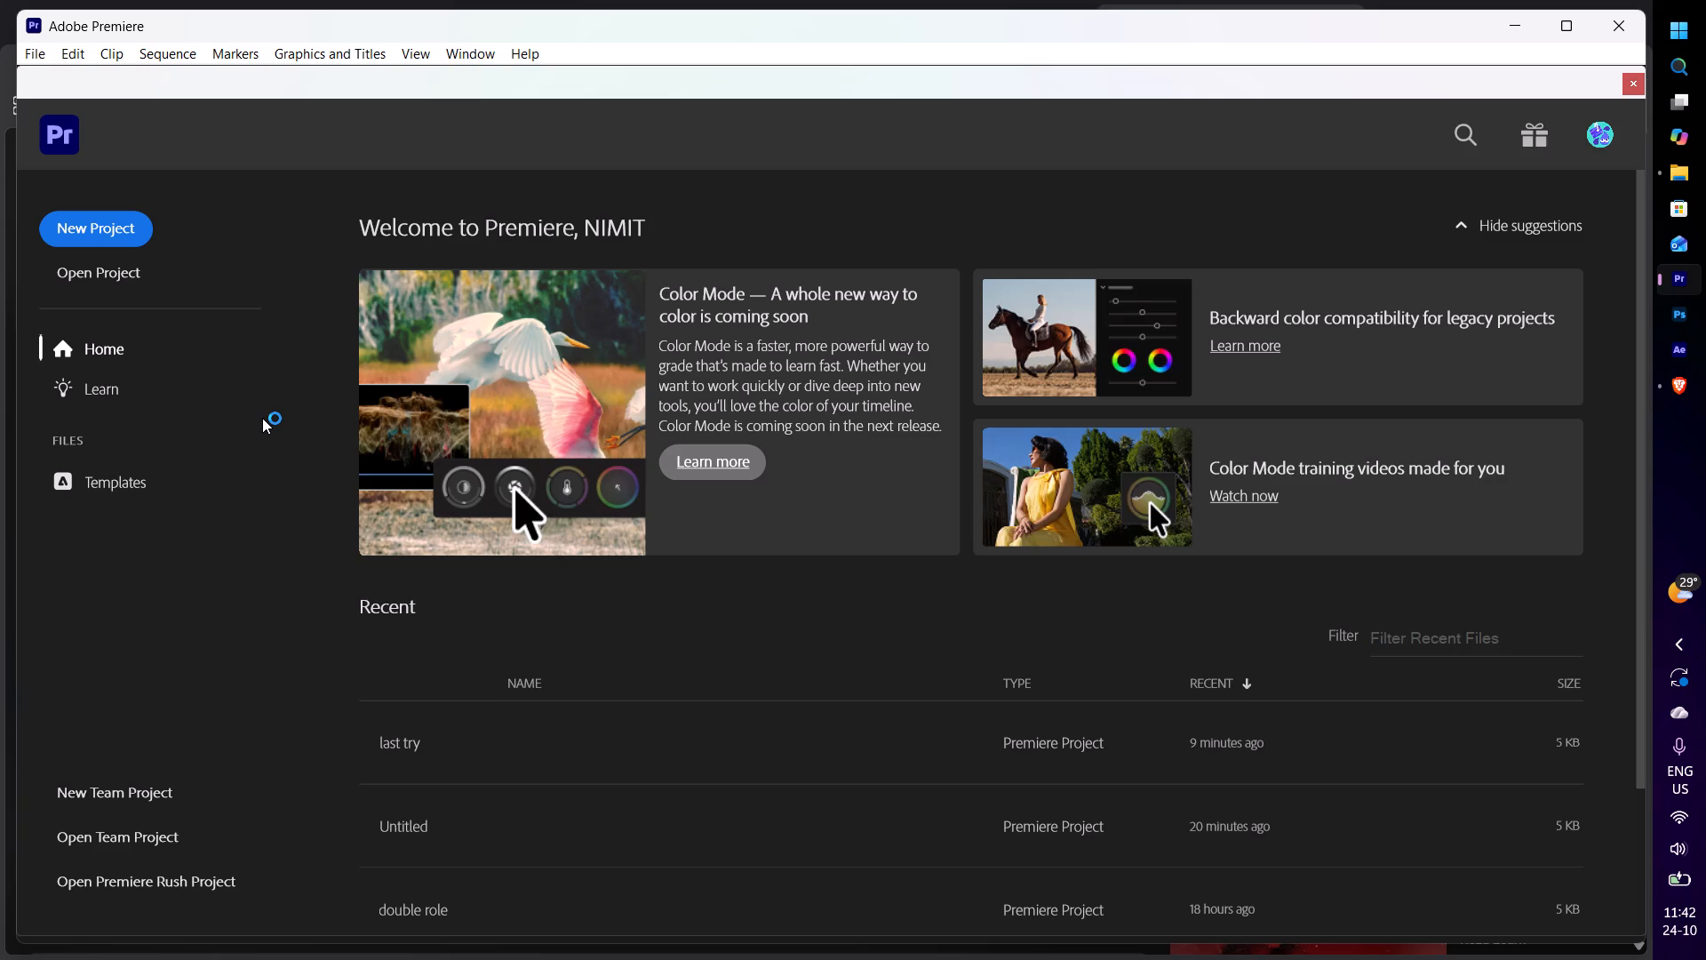
Create a project named Untitled from the Social Media Template Project, replacing the existing one, accept font substitution and skip the media import.
left_click(136, 237)
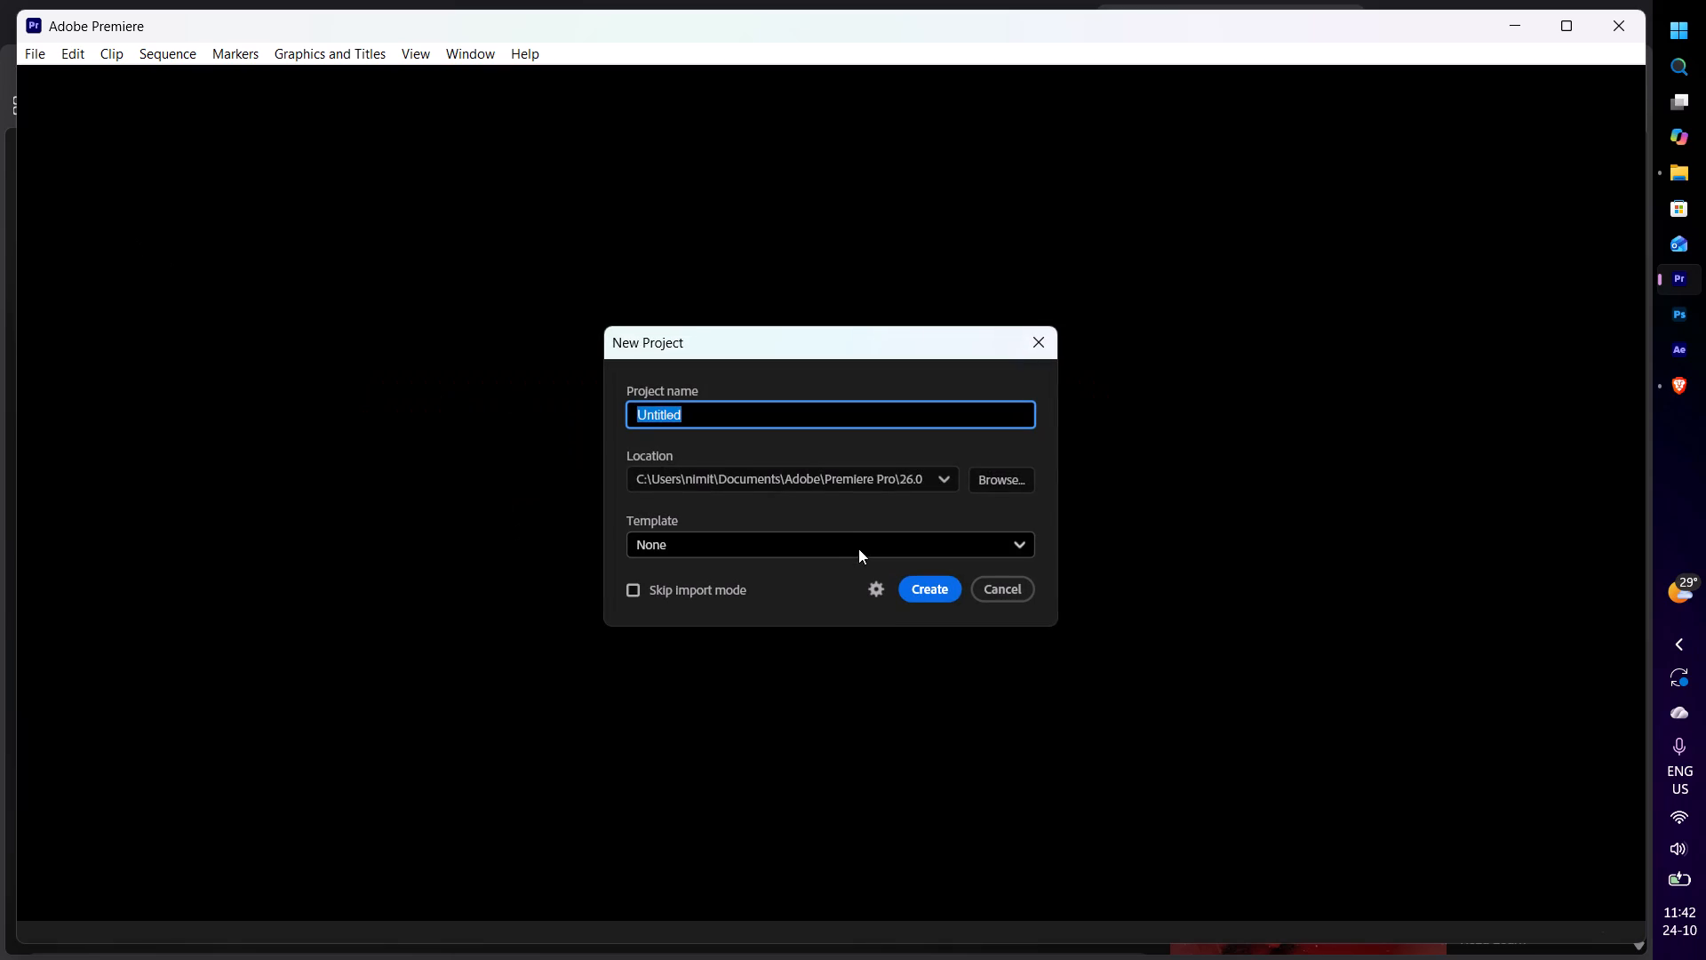
left_click(964, 547)
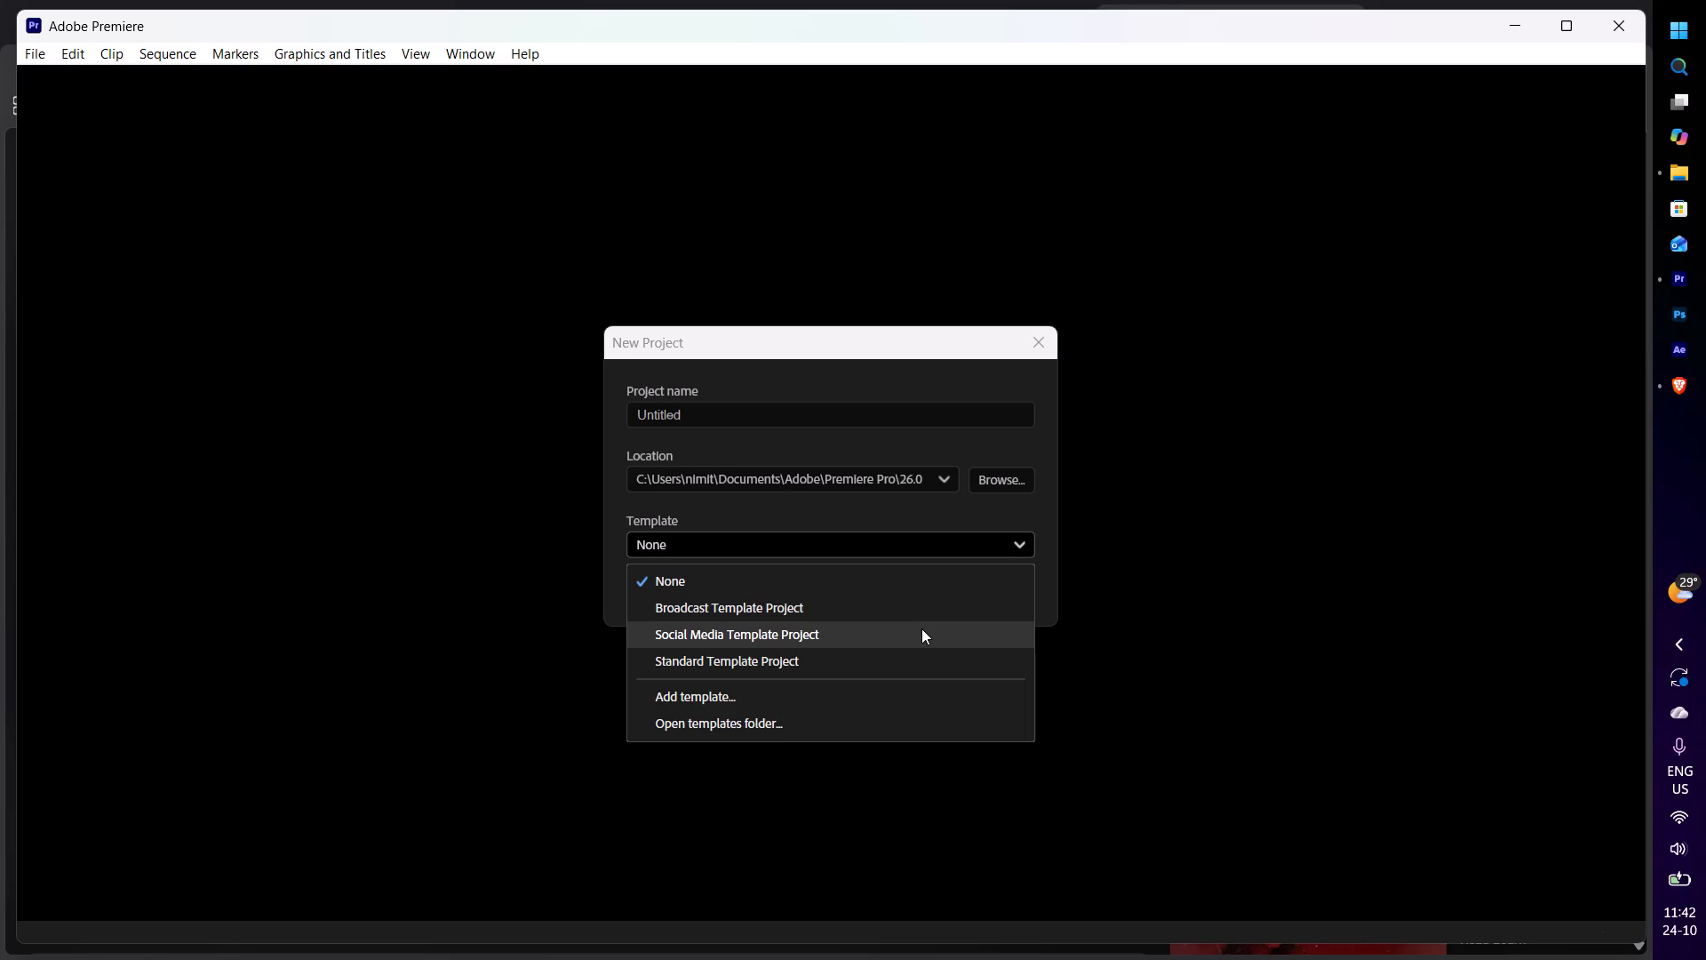
left_click(921, 628)
left_click(933, 571)
left_click(930, 588)
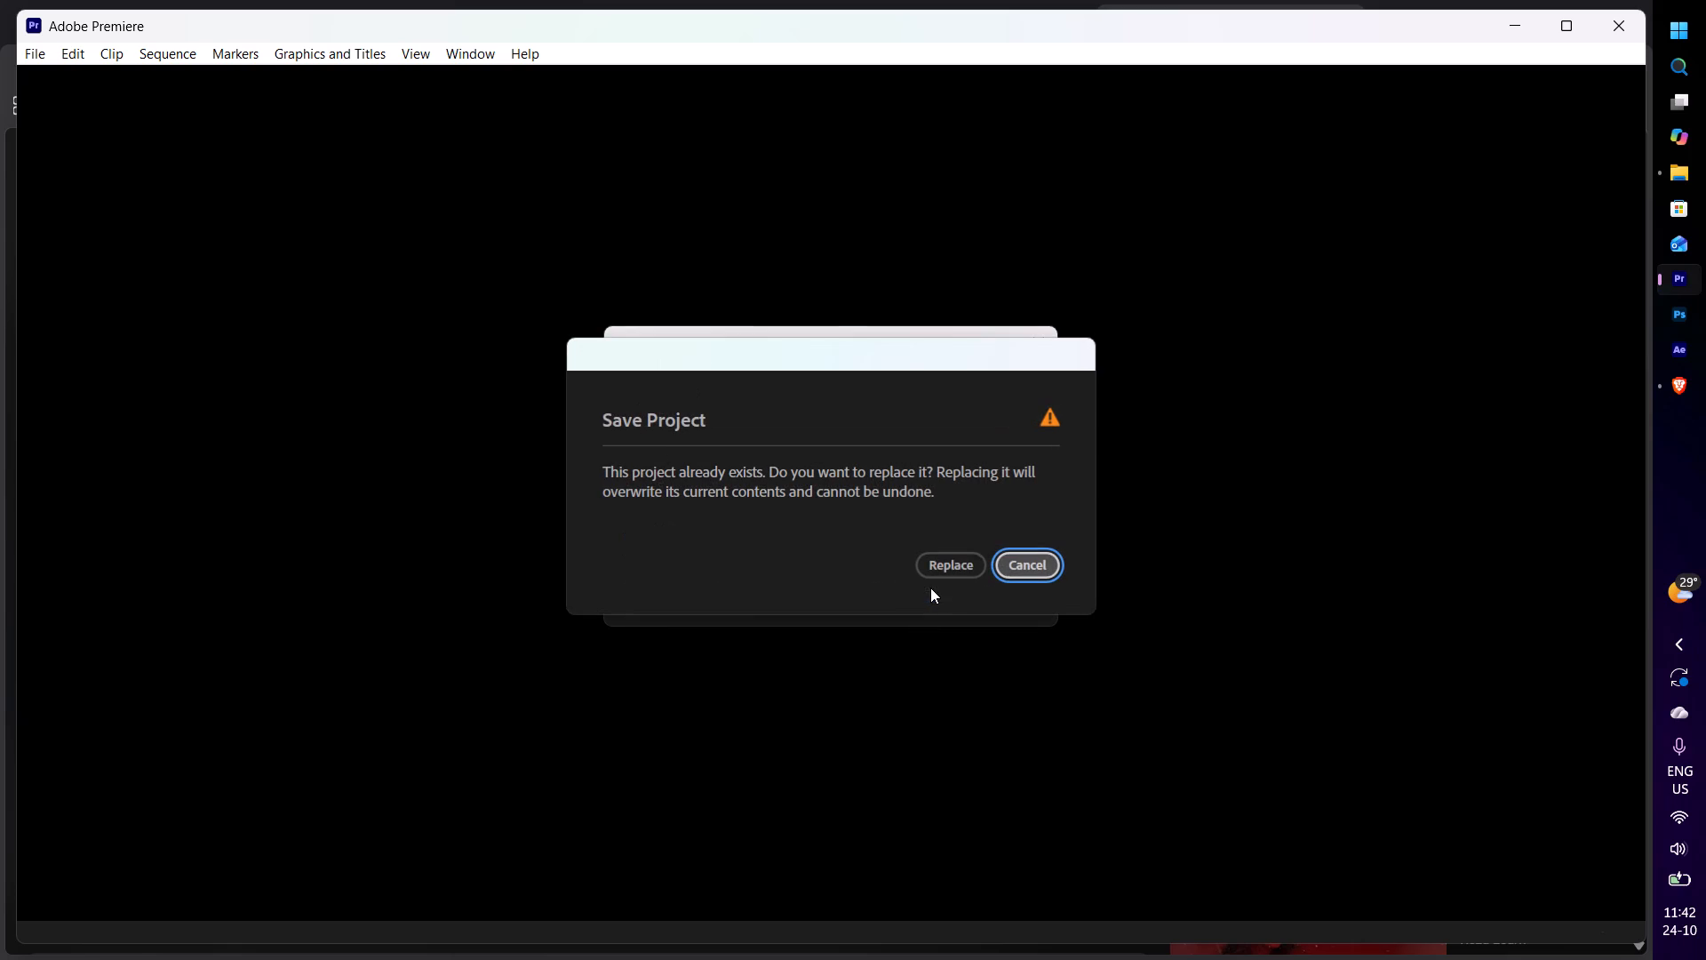
left_click(948, 572)
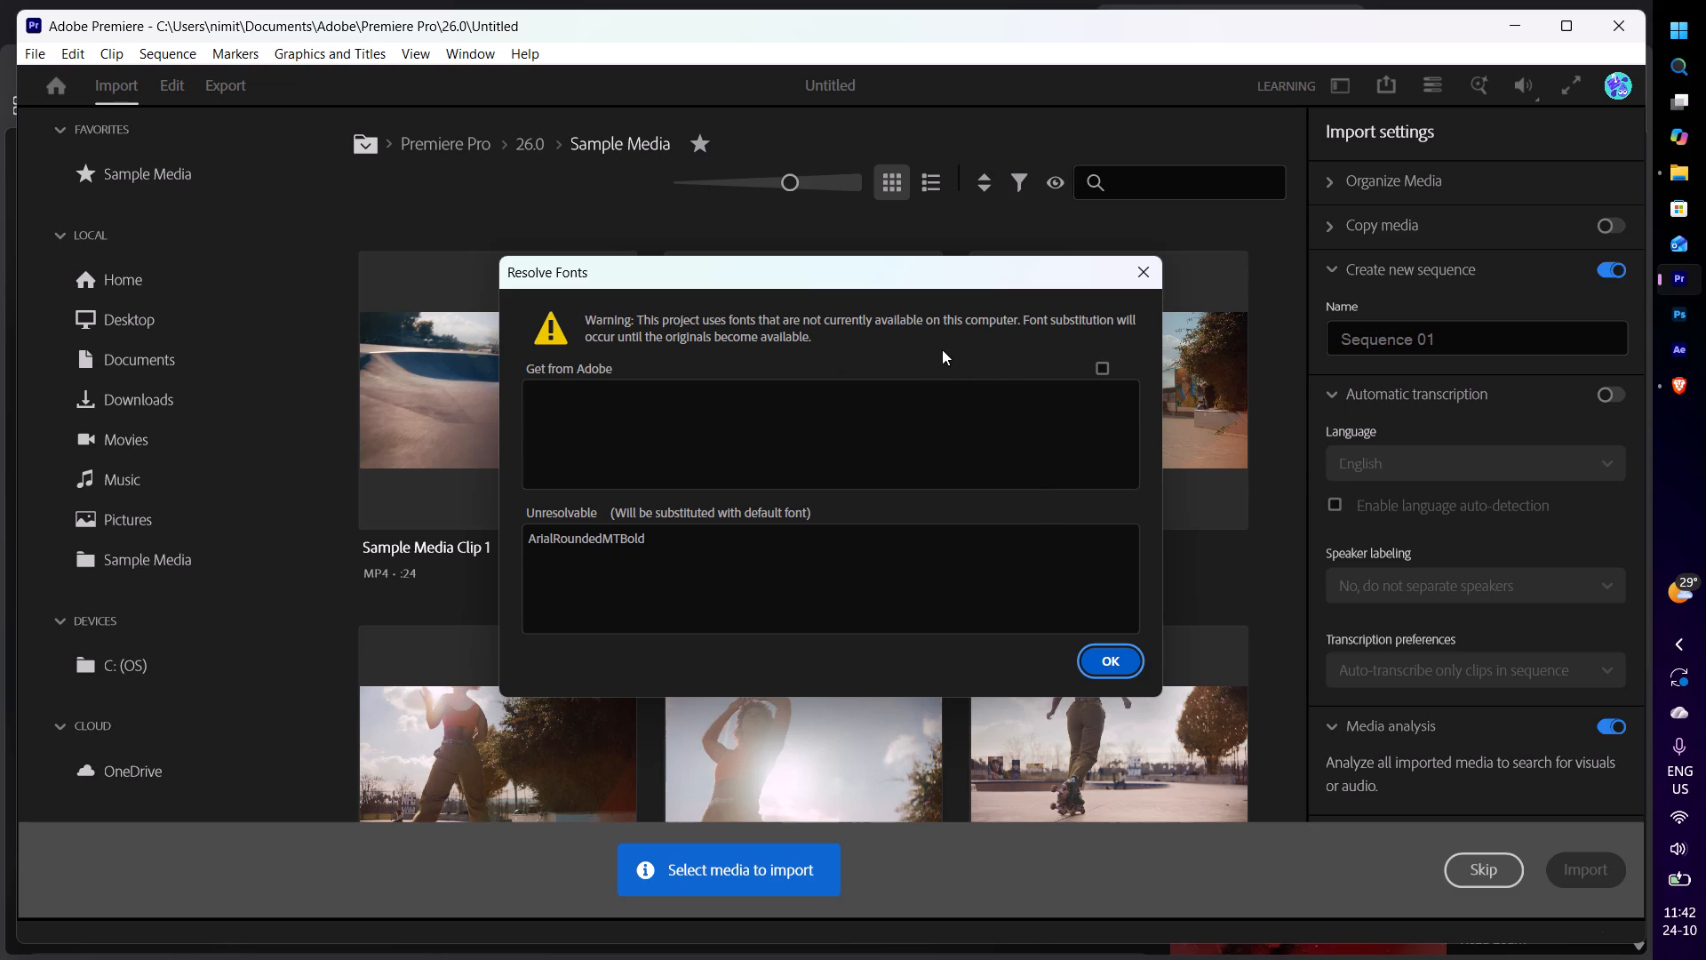
left_click(1115, 671)
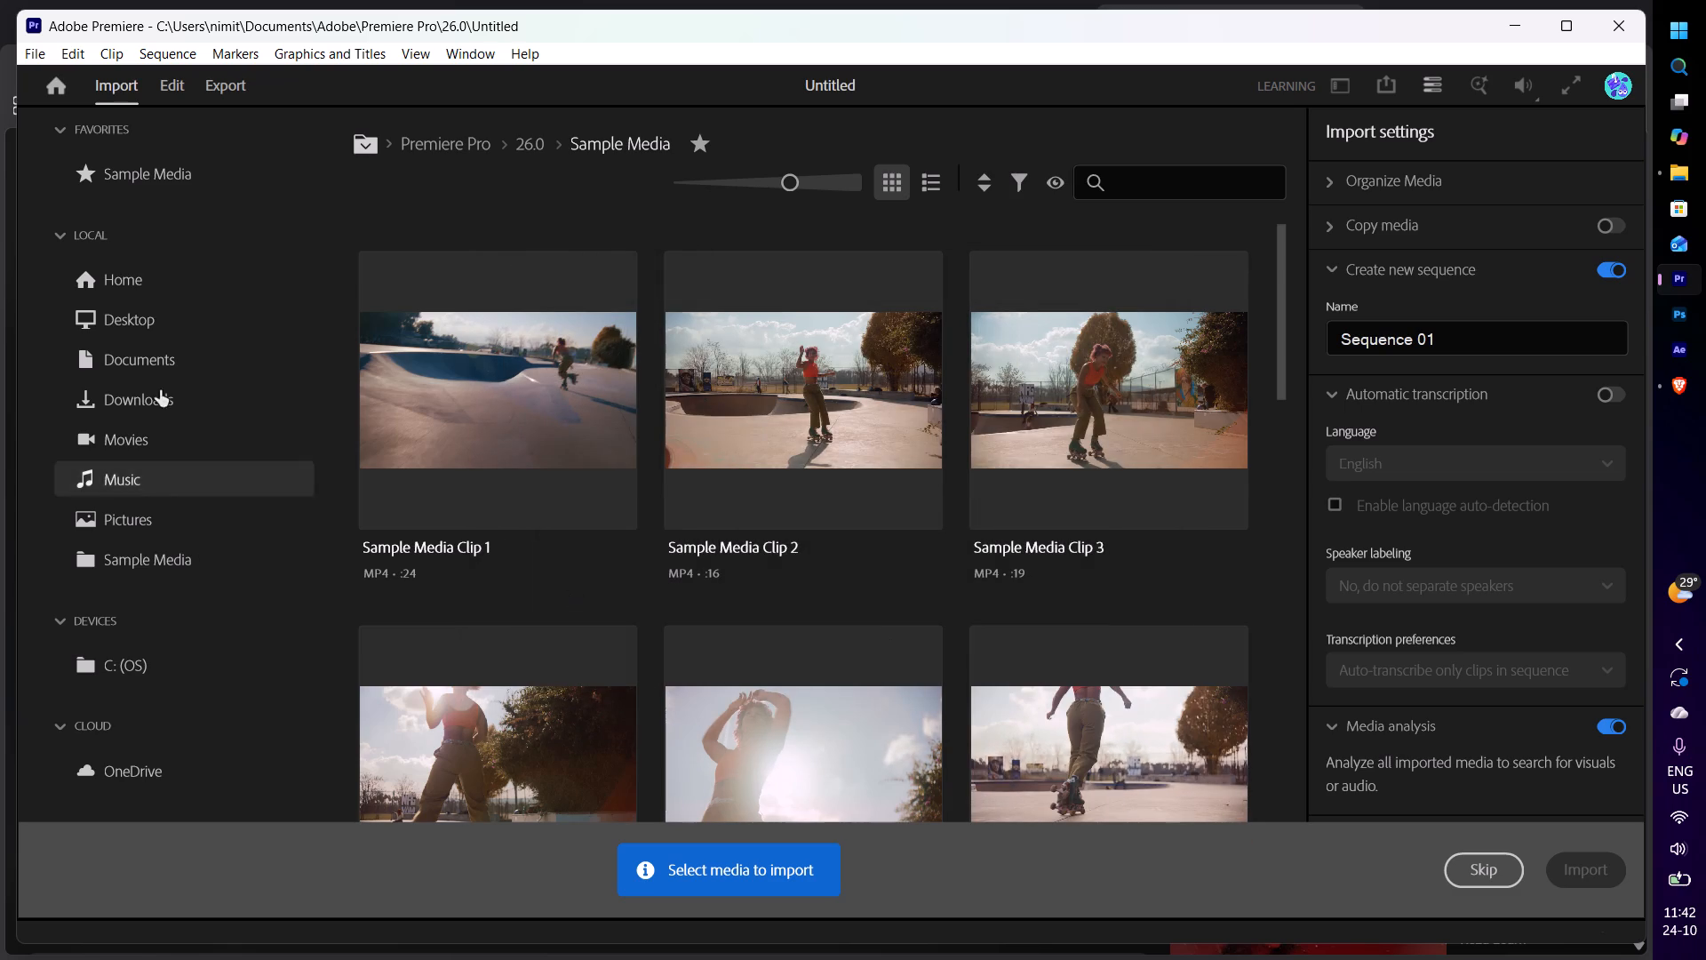
left_click(1471, 871)
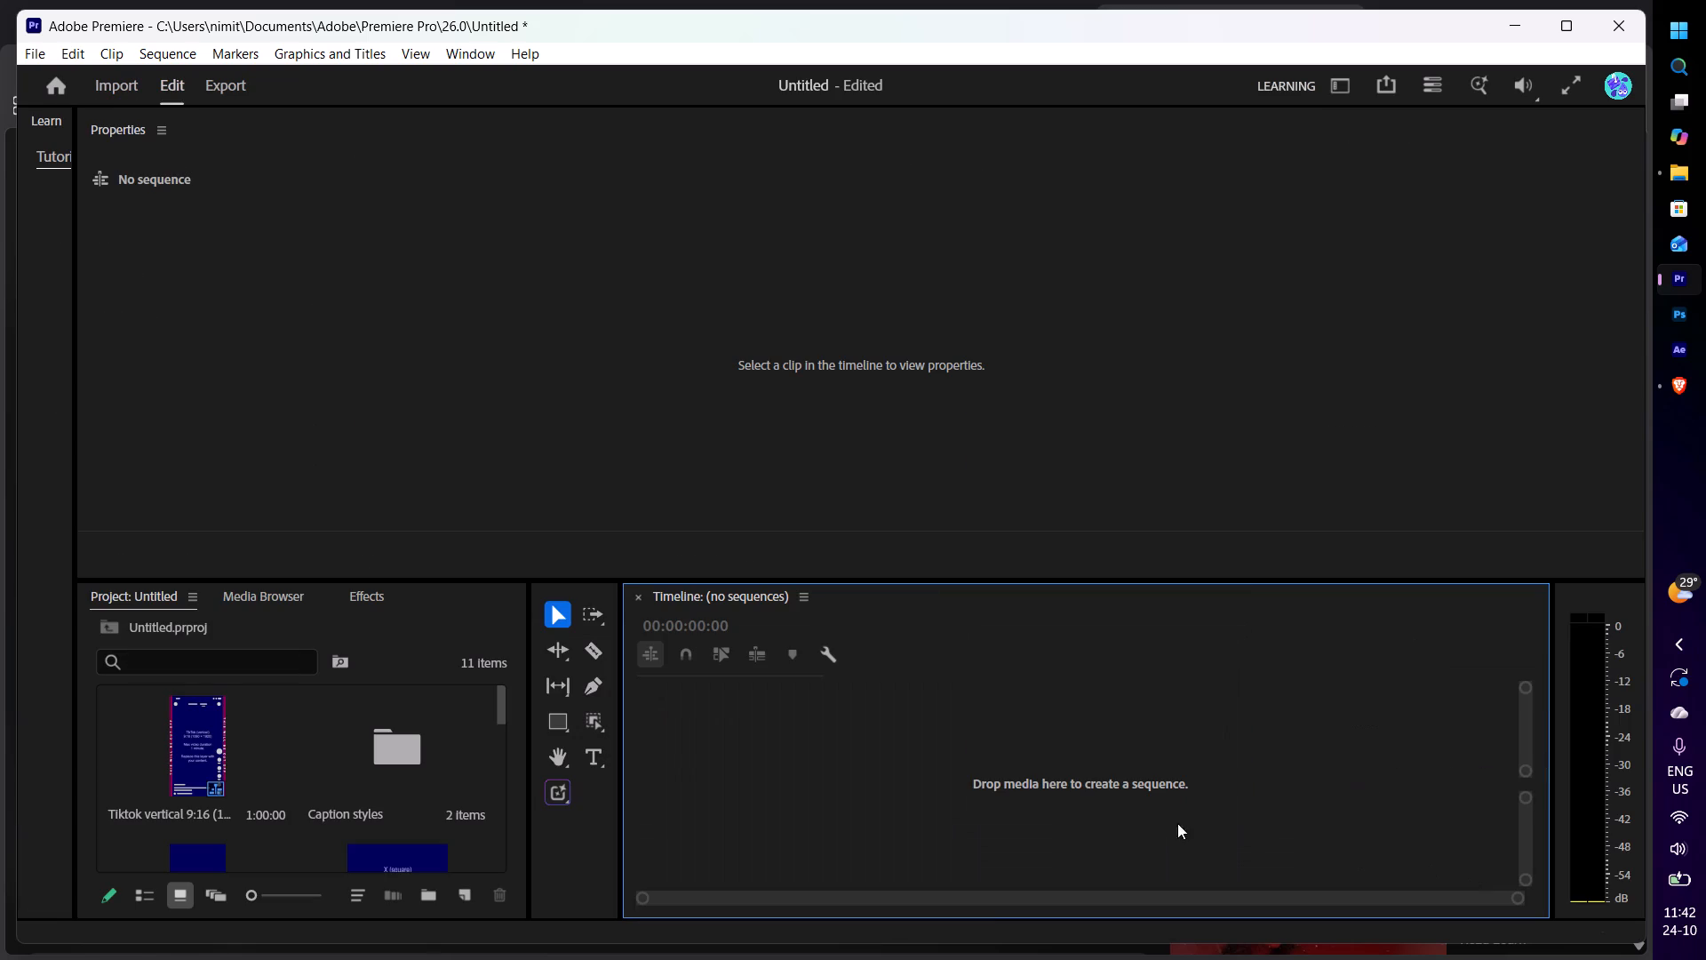
Look through the template project's items and open the Caption styles bin.
scroll(258, 772, "down", 5)
scroll(258, 772, "up", 5)
left_click(178, 746)
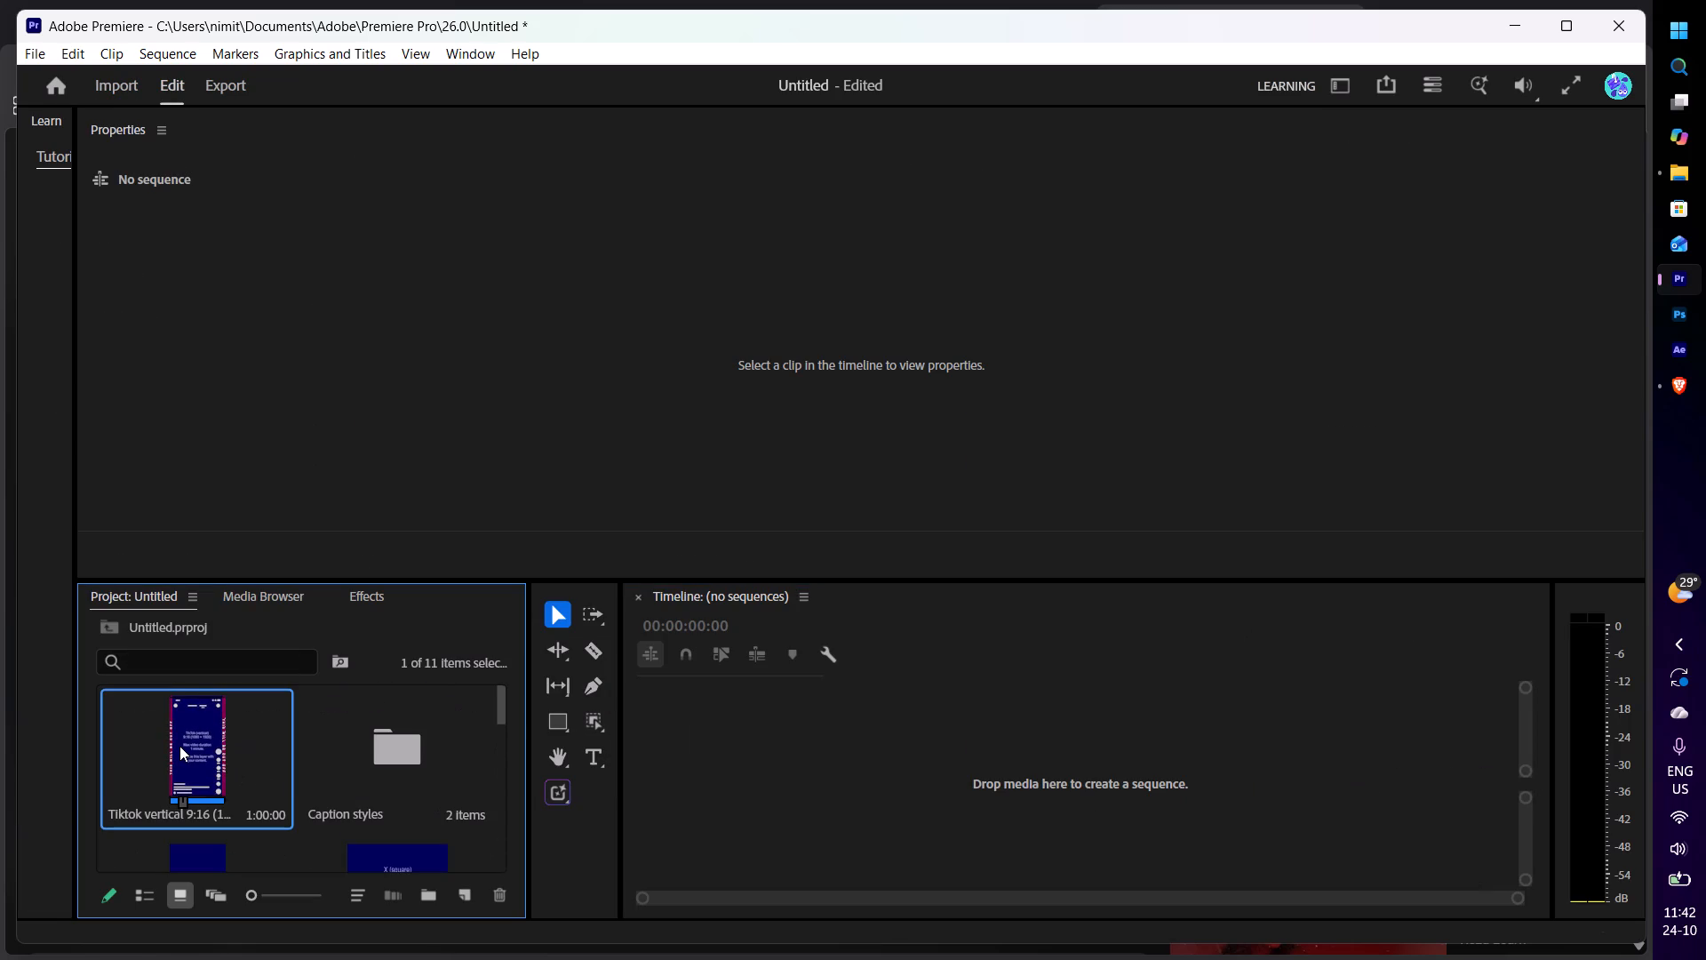
double_click(375, 748)
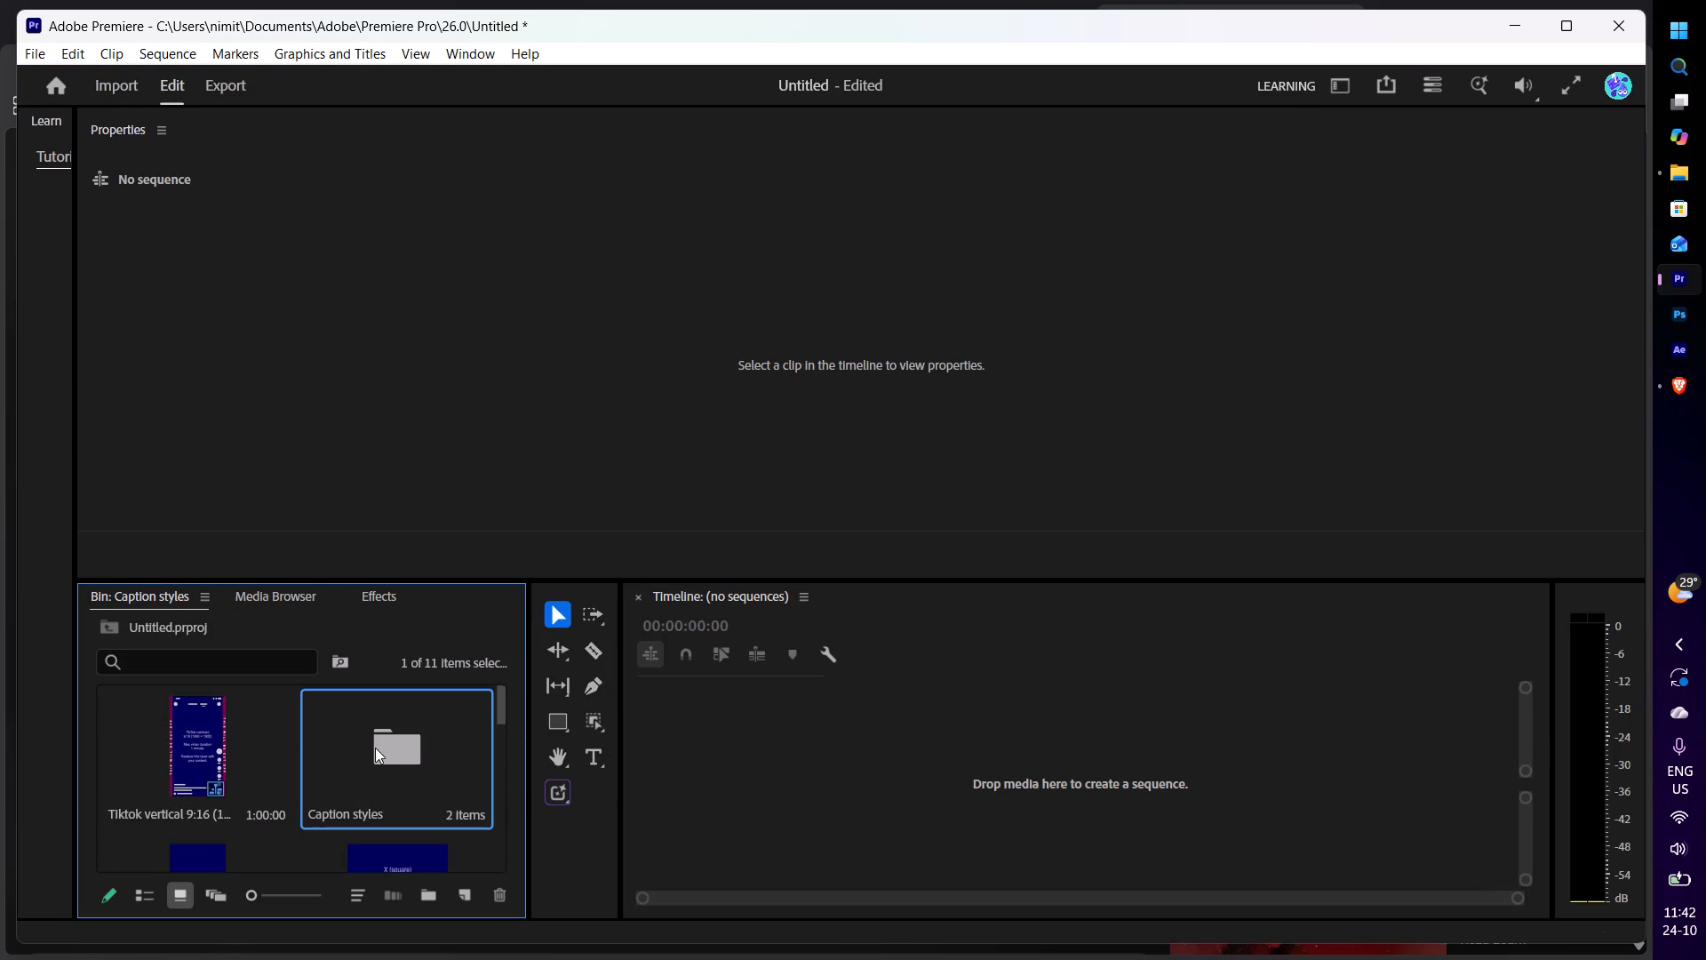
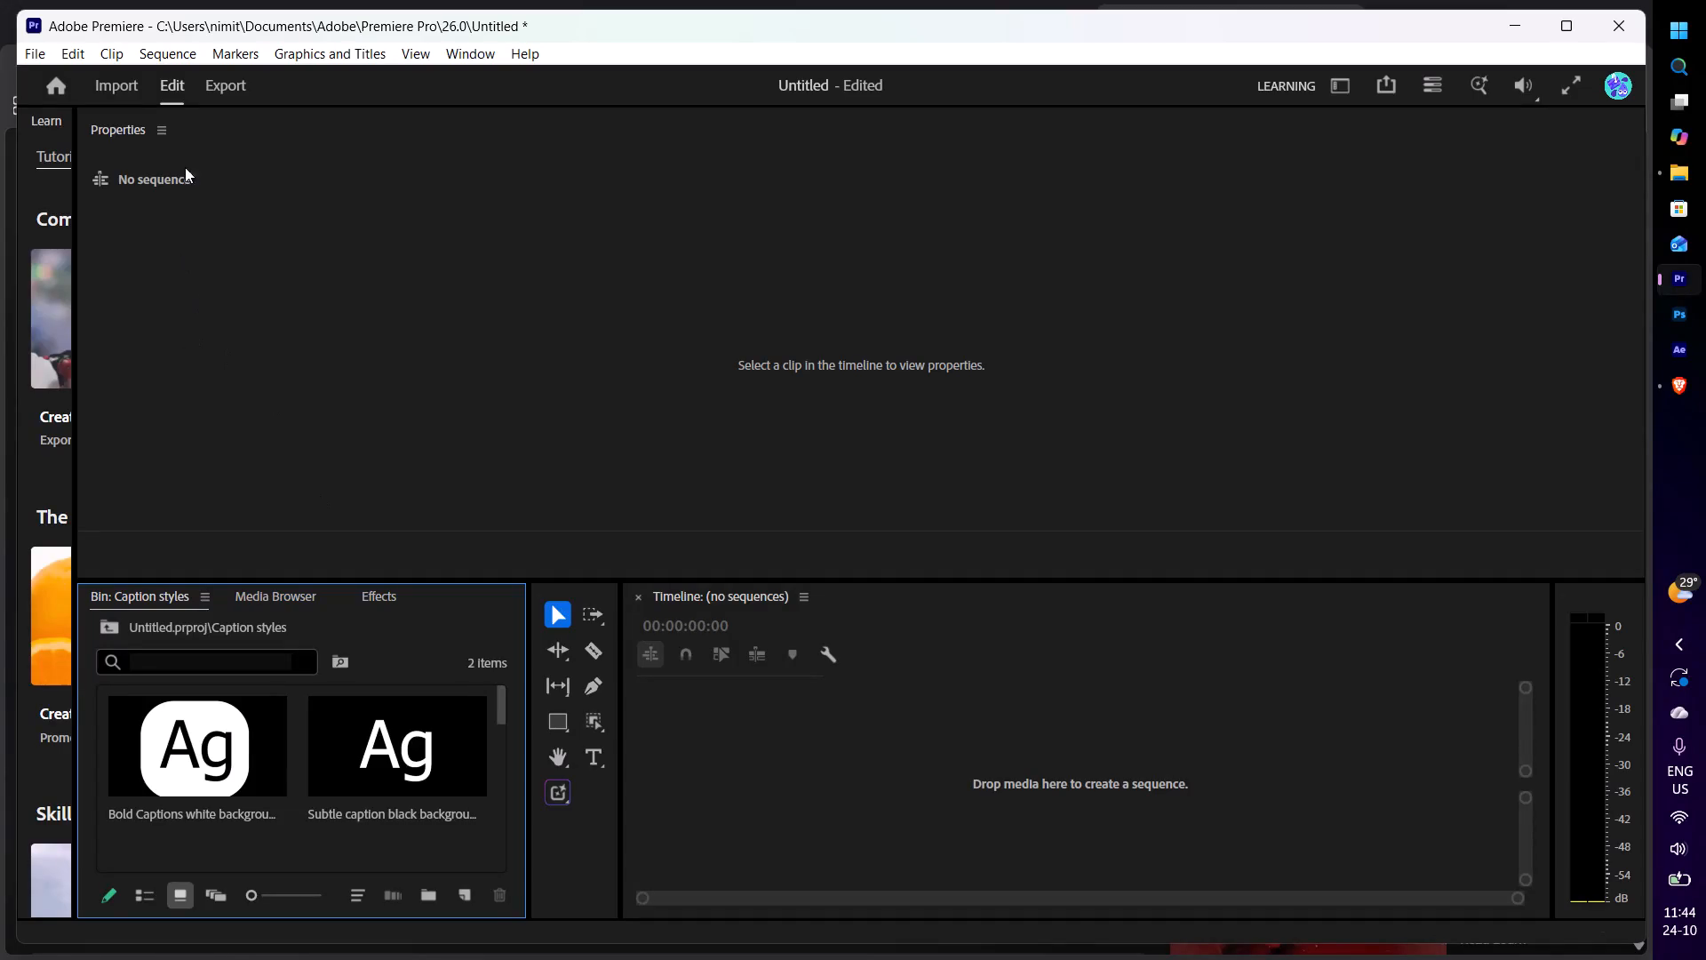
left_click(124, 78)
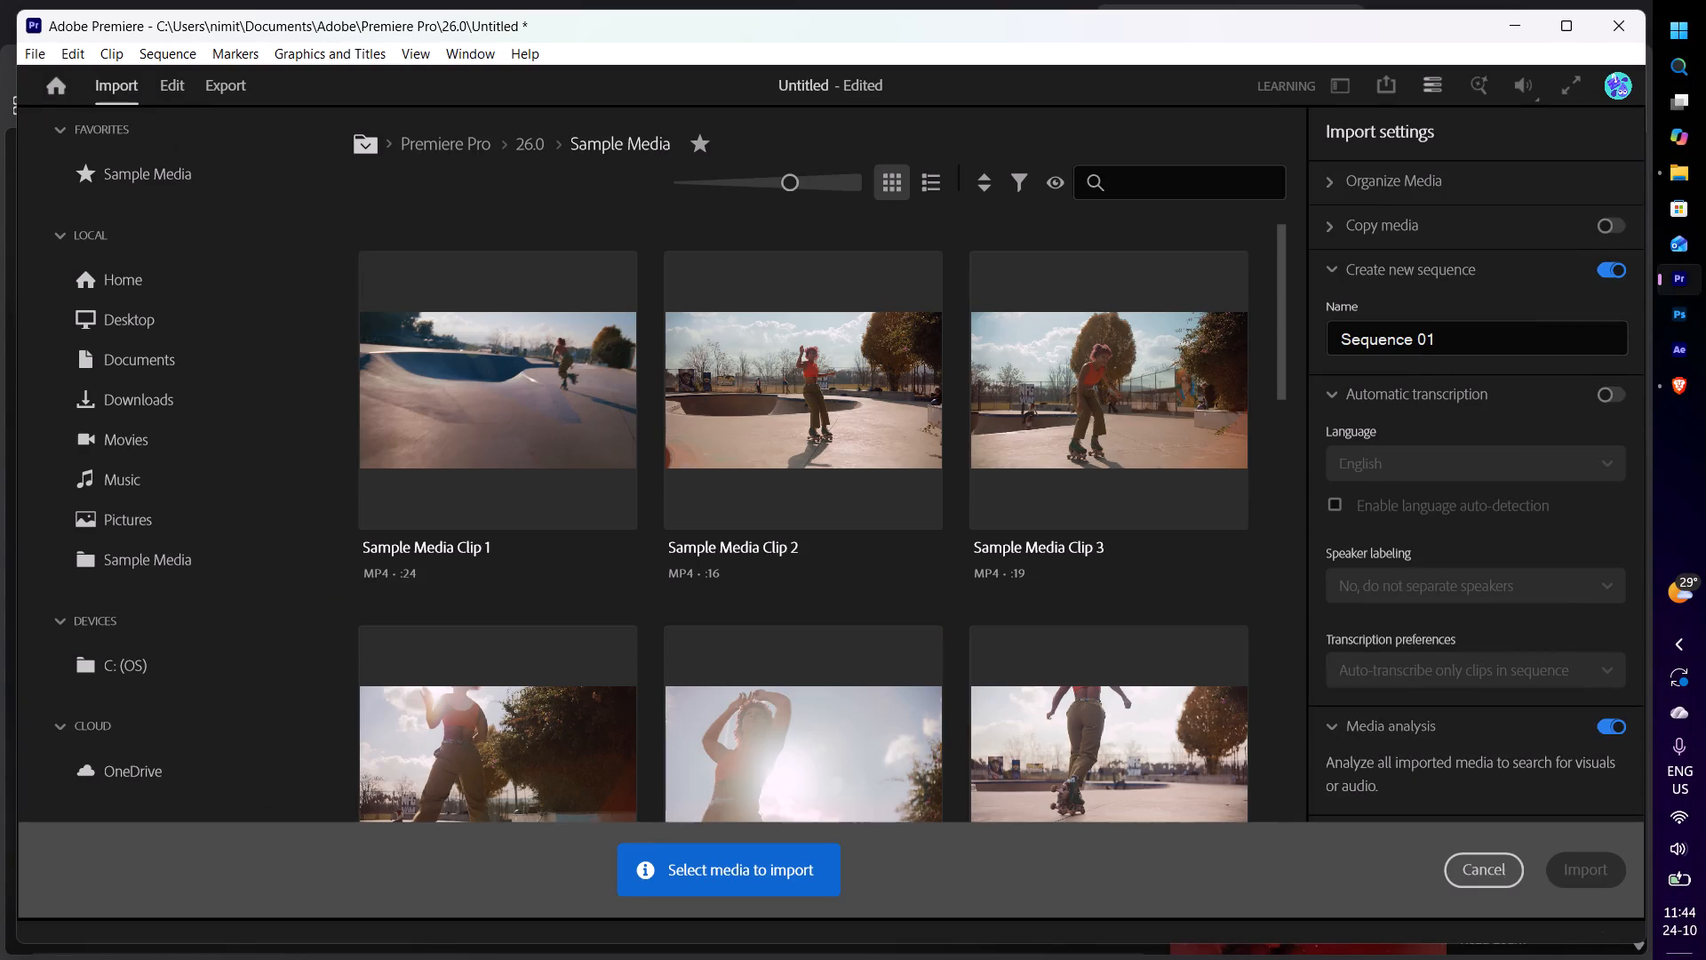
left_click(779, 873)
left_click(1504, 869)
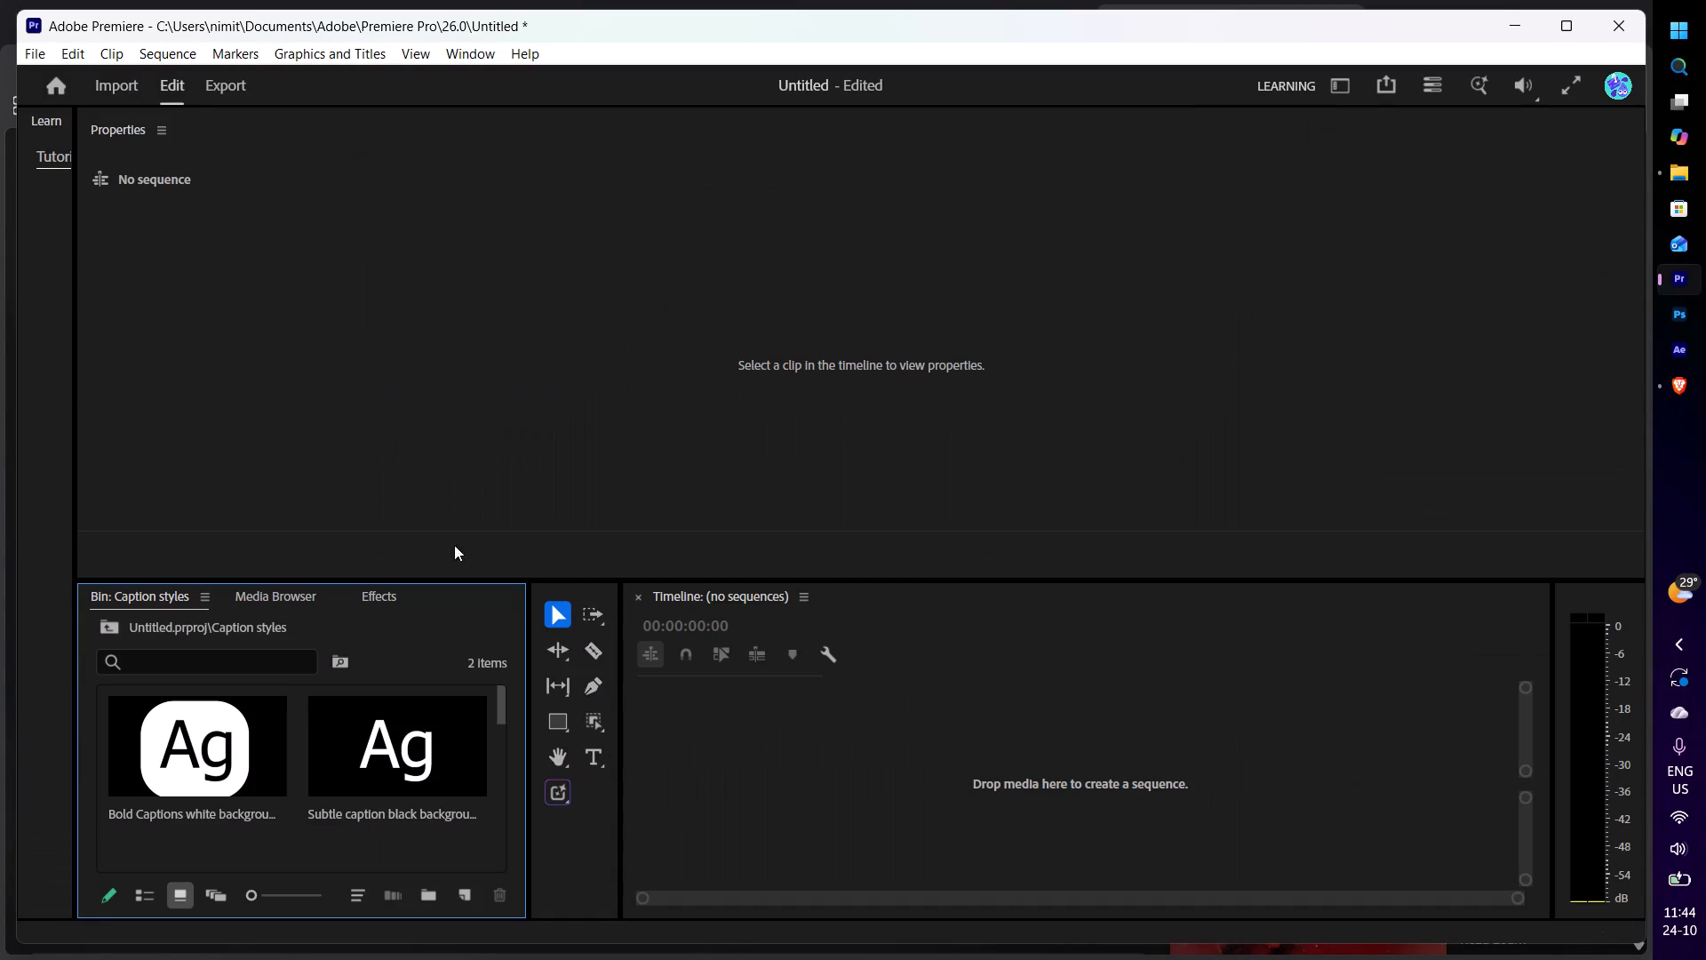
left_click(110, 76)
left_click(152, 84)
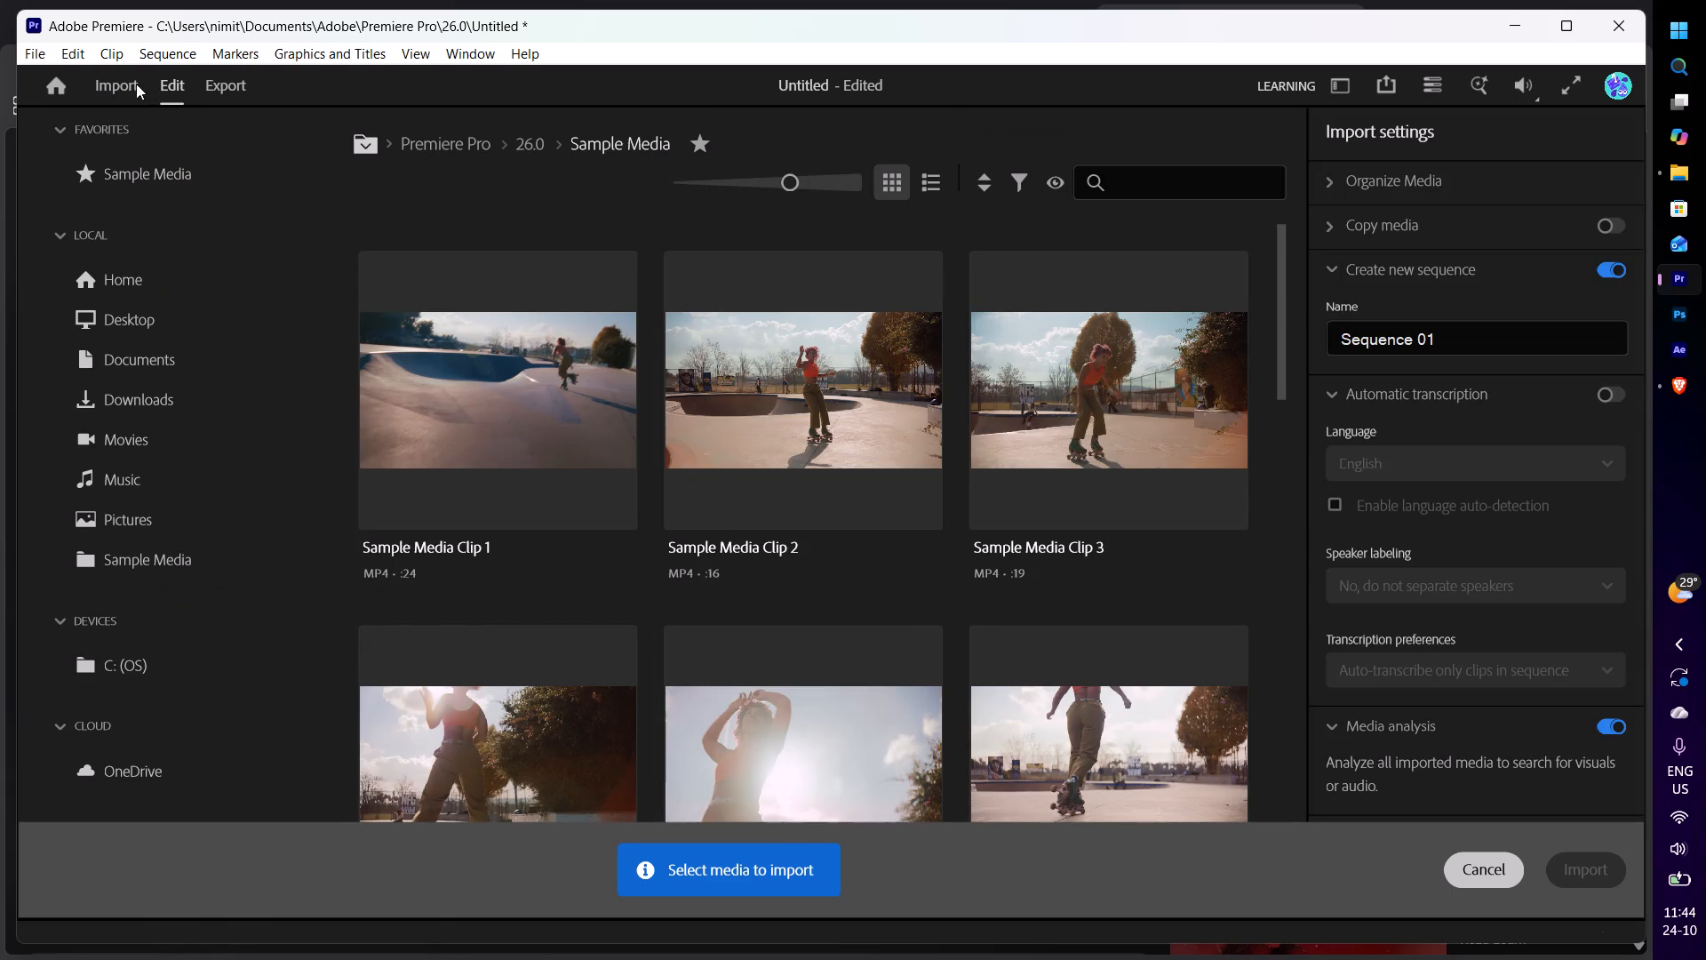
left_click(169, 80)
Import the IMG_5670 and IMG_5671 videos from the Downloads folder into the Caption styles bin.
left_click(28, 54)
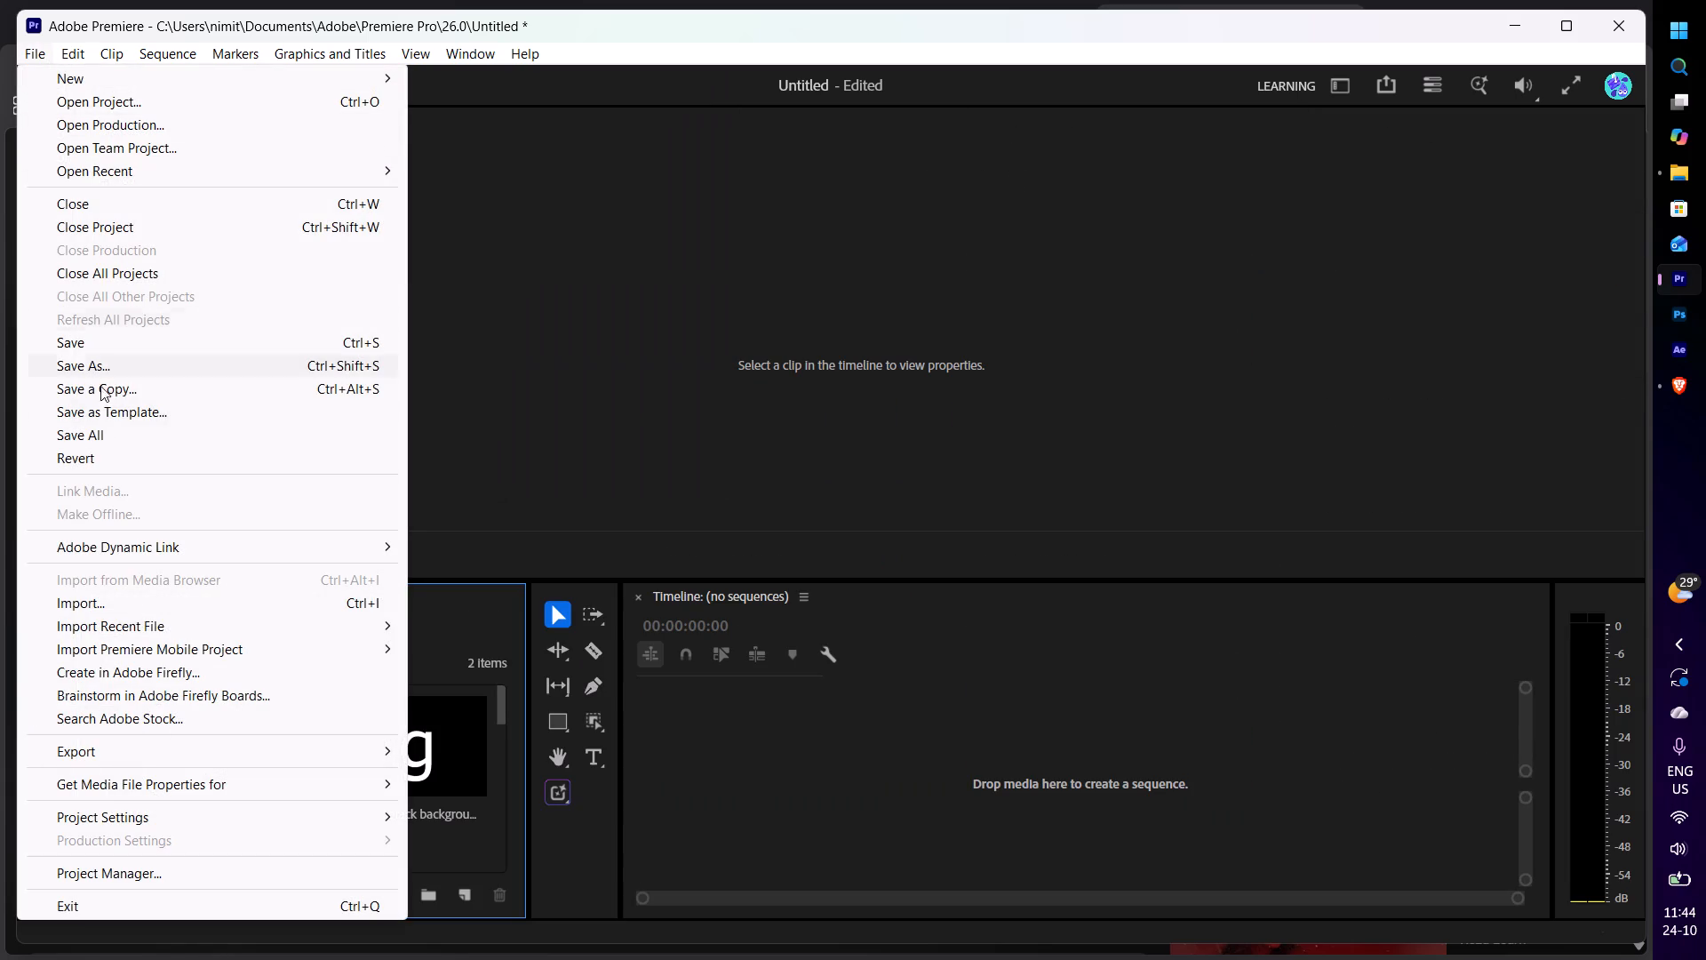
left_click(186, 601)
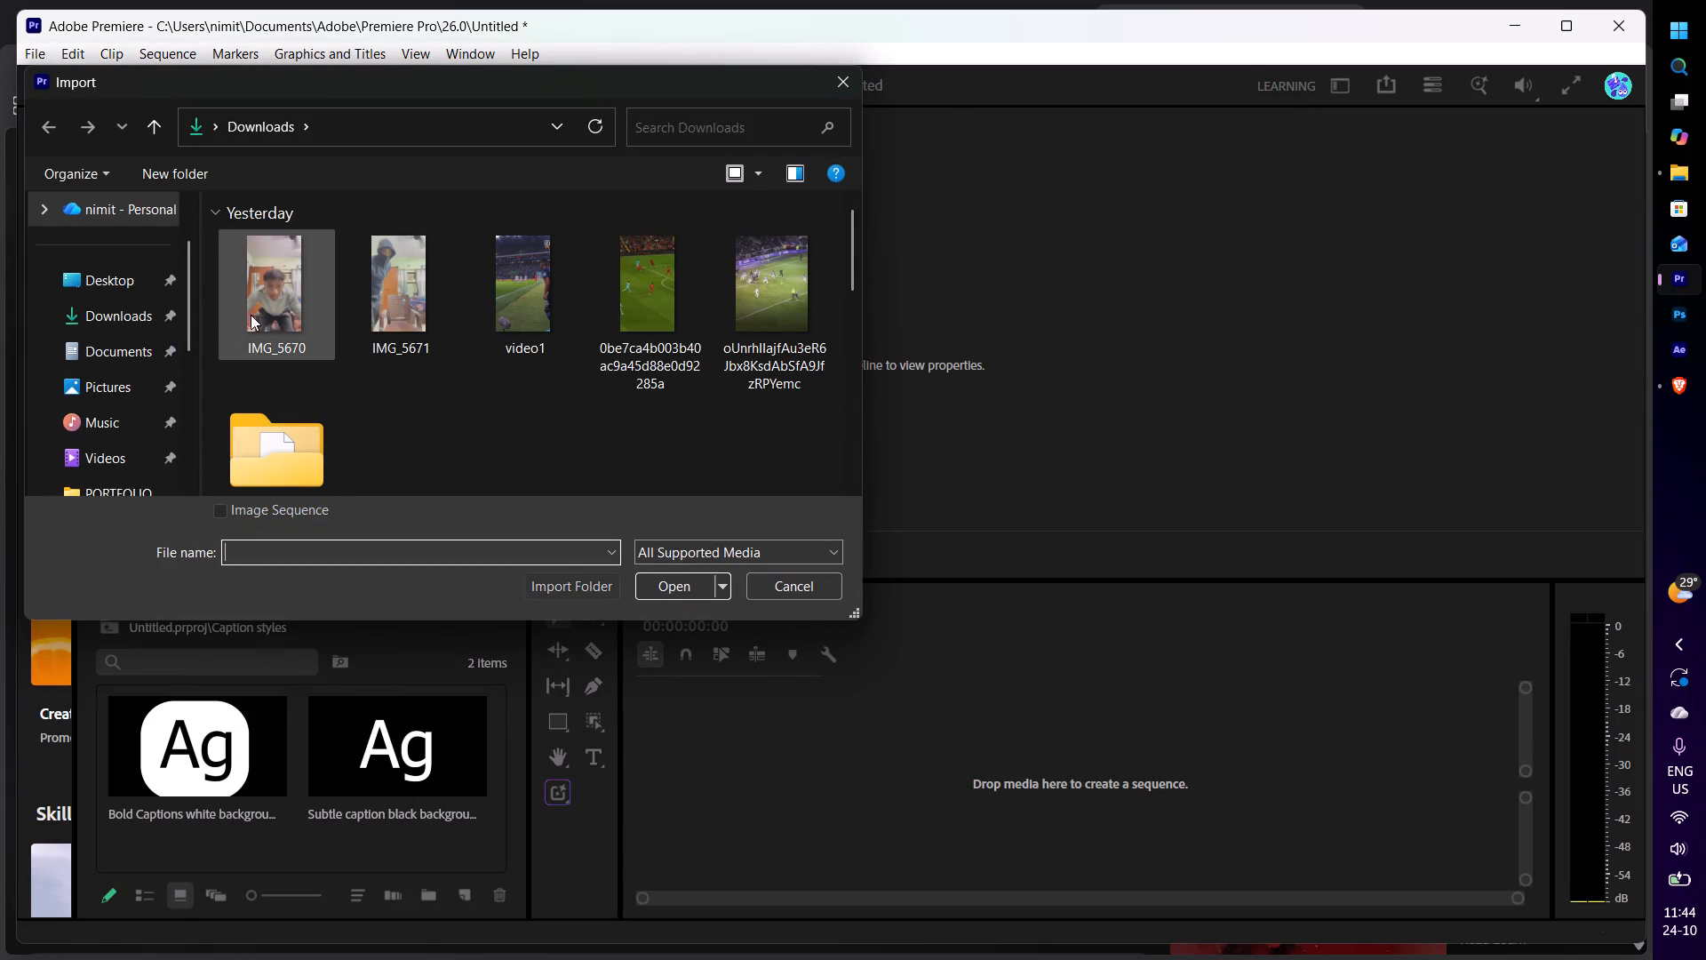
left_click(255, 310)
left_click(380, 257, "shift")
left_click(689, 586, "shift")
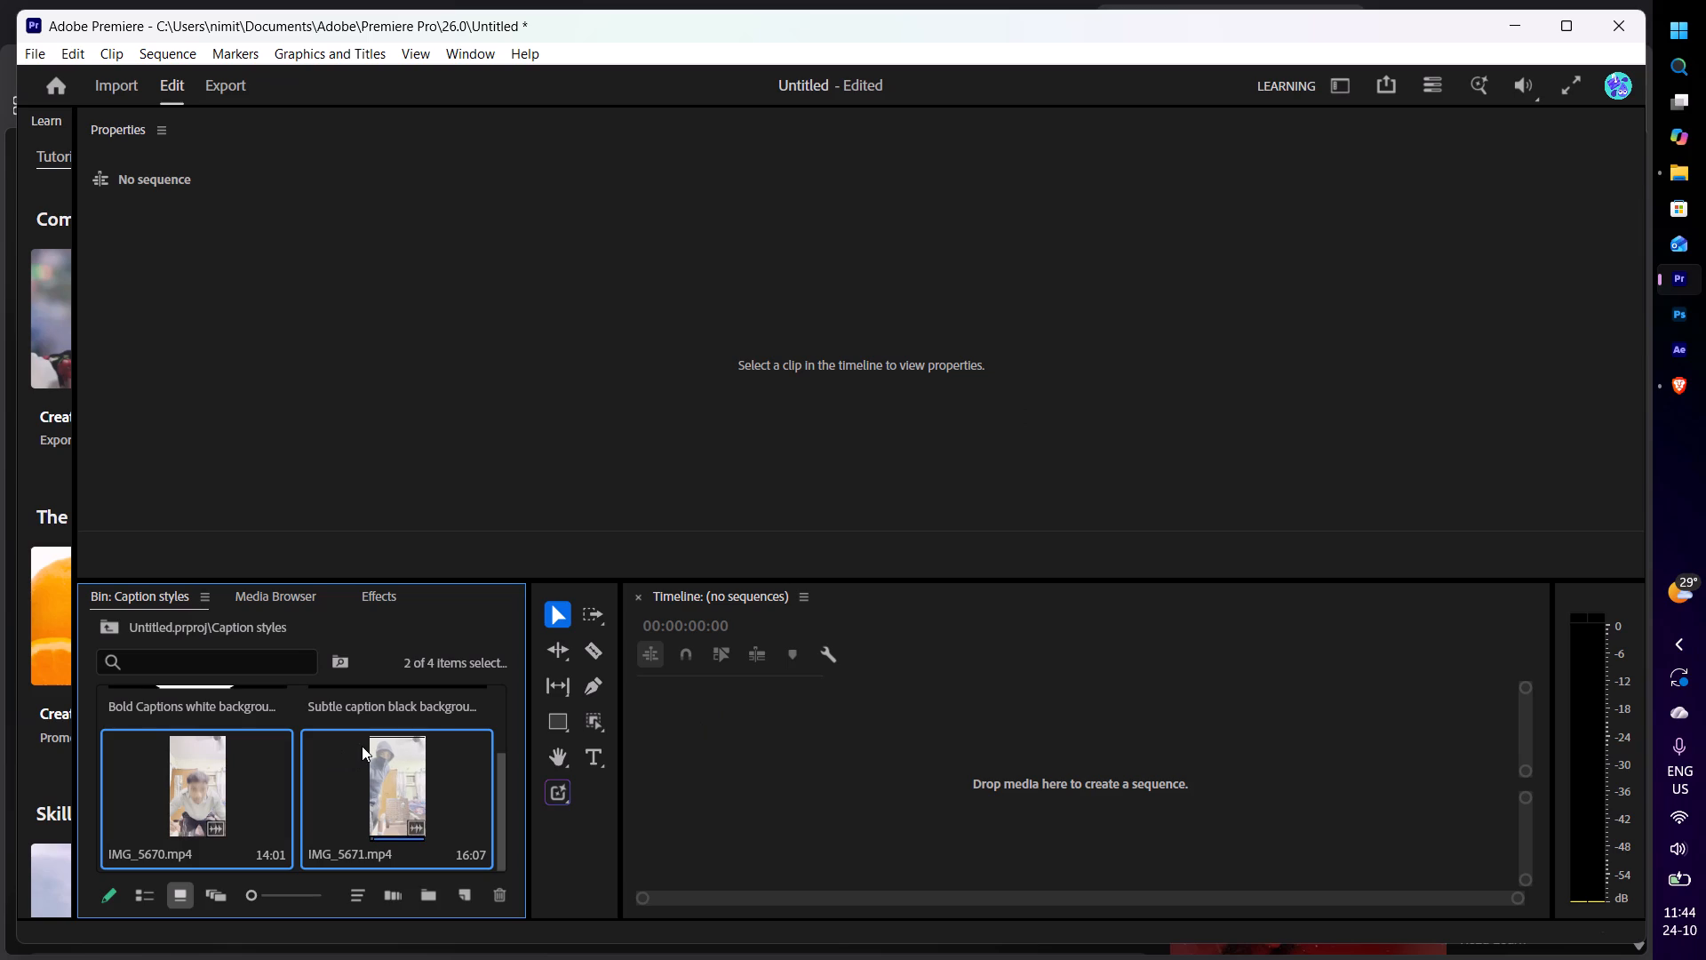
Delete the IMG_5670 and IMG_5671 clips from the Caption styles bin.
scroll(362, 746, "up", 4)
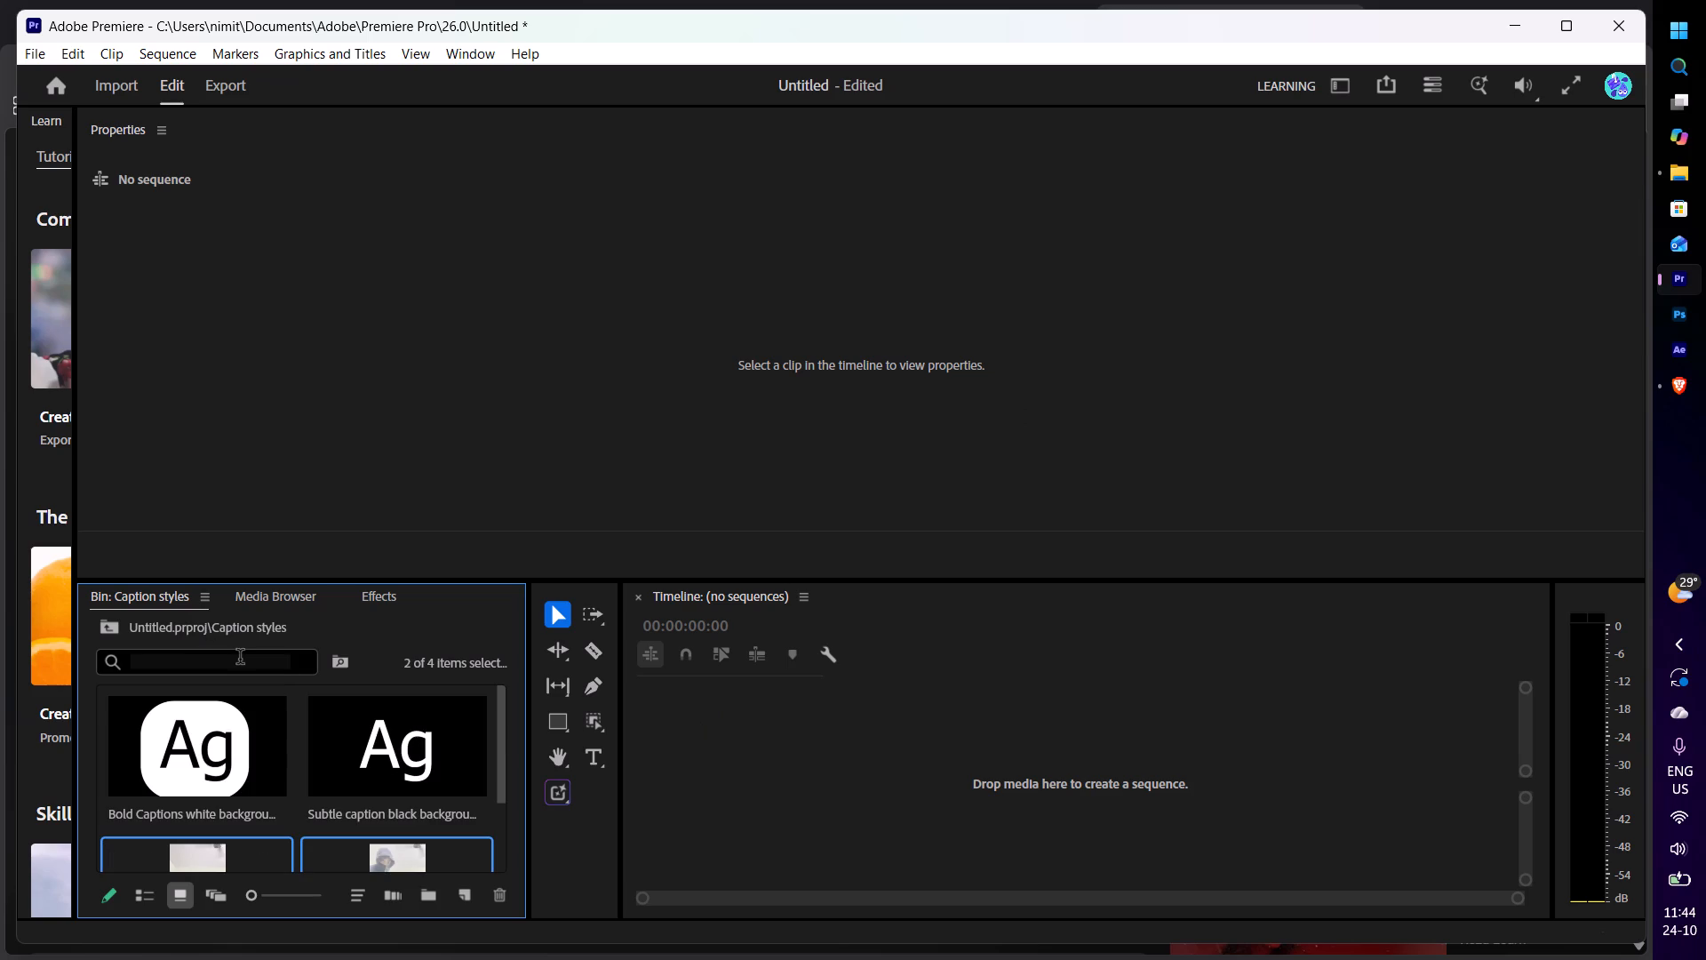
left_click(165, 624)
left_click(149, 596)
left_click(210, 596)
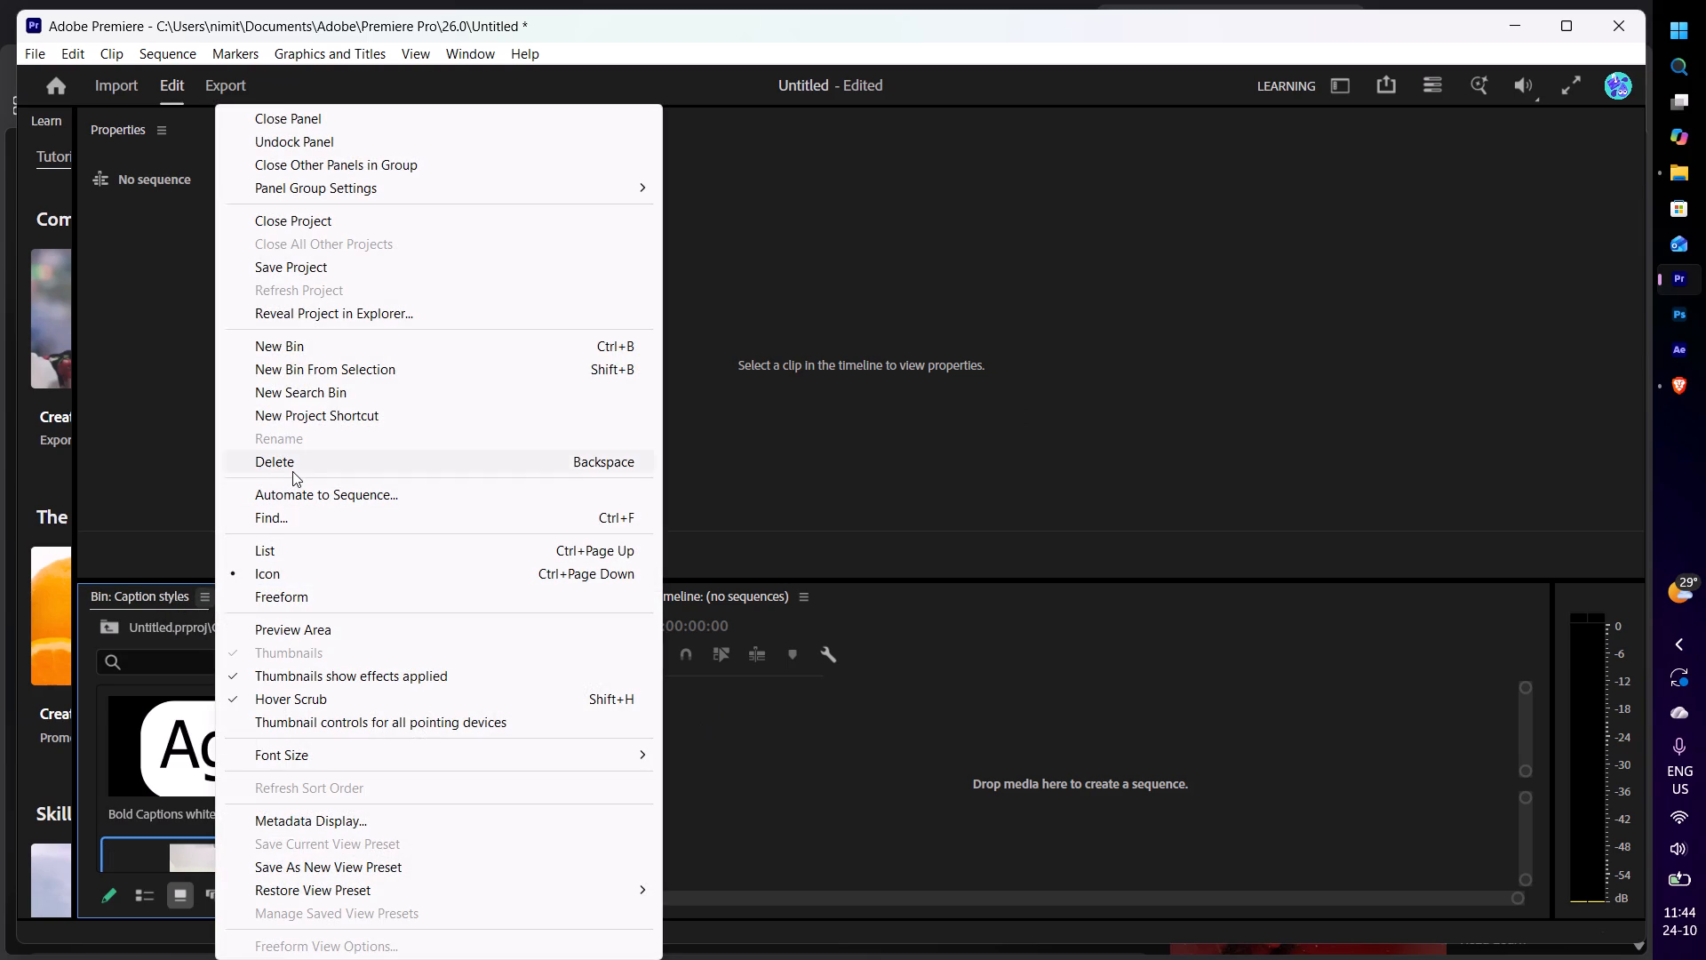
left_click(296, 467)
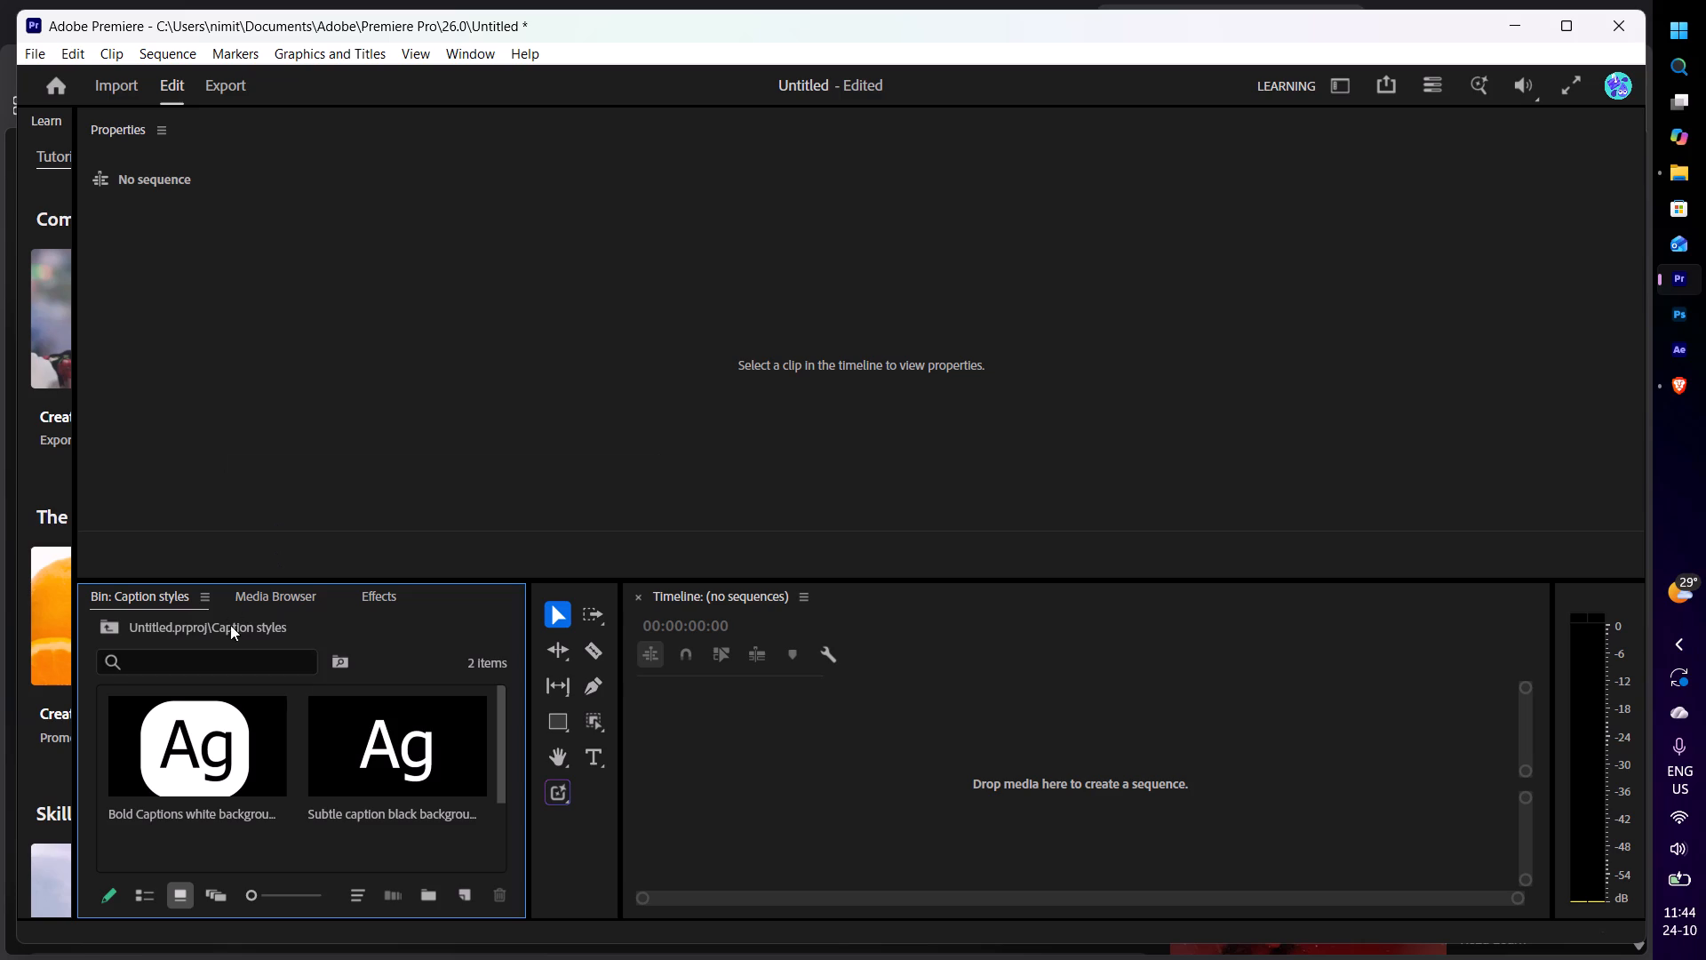
Go back up to the project's root level and import IMG_5670 and IMG_5671 from the Downloads folder there.
left_click(116, 631)
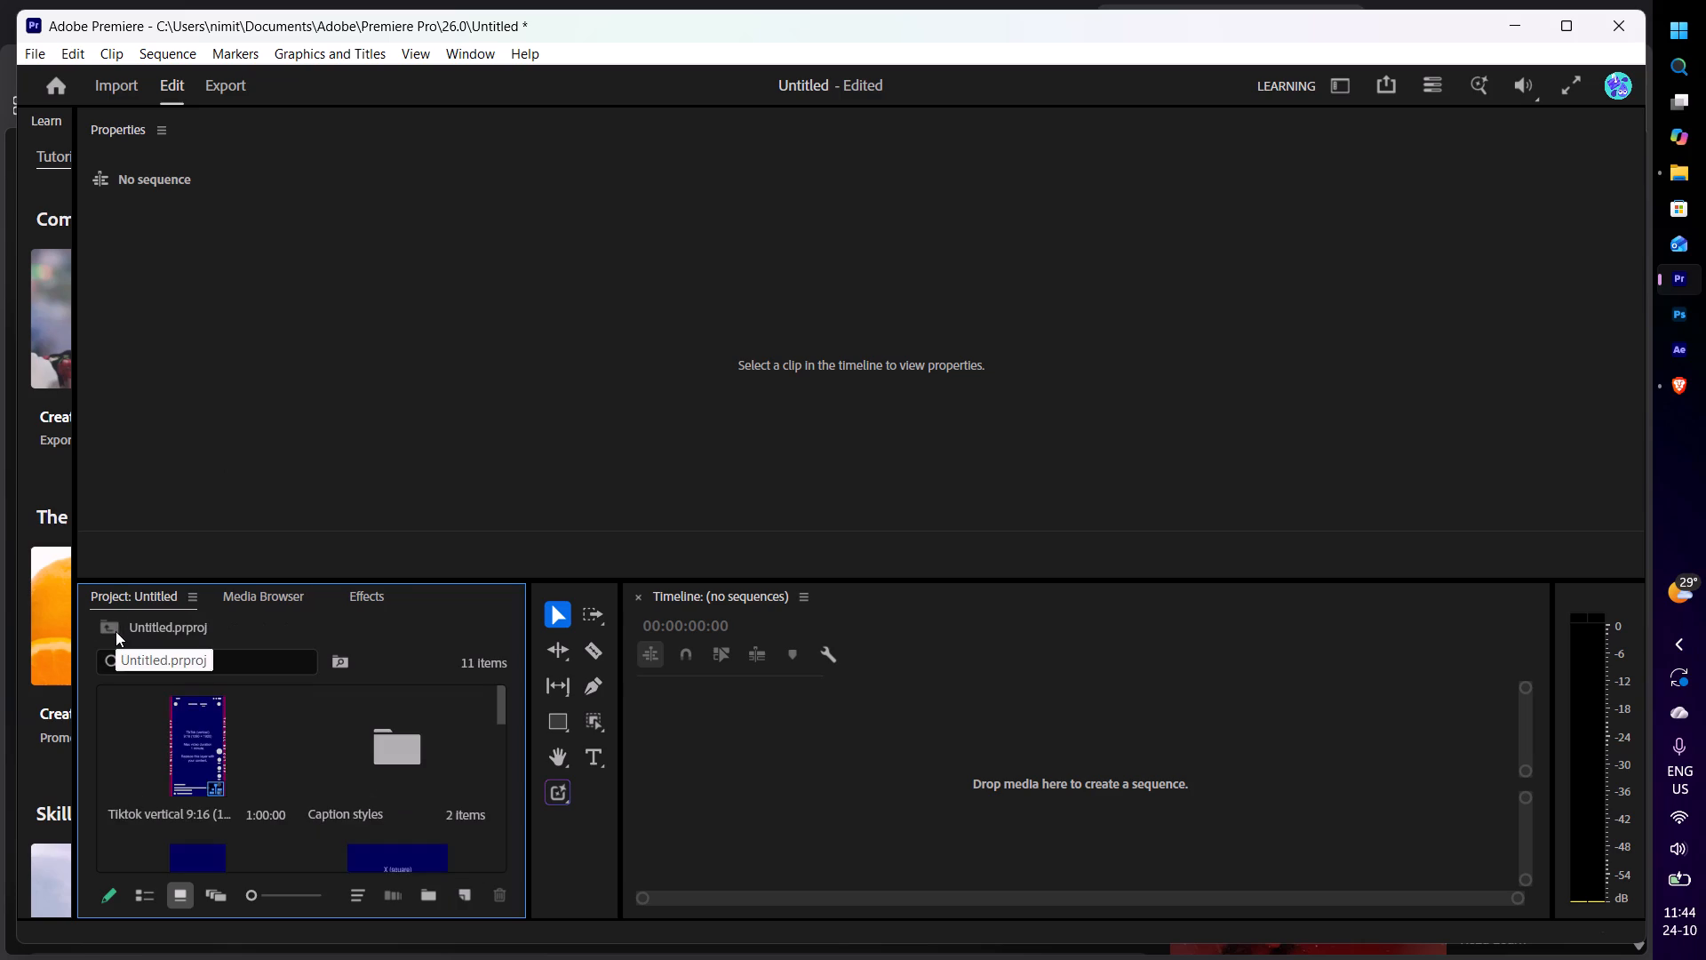
scroll(302, 764, "down", 7)
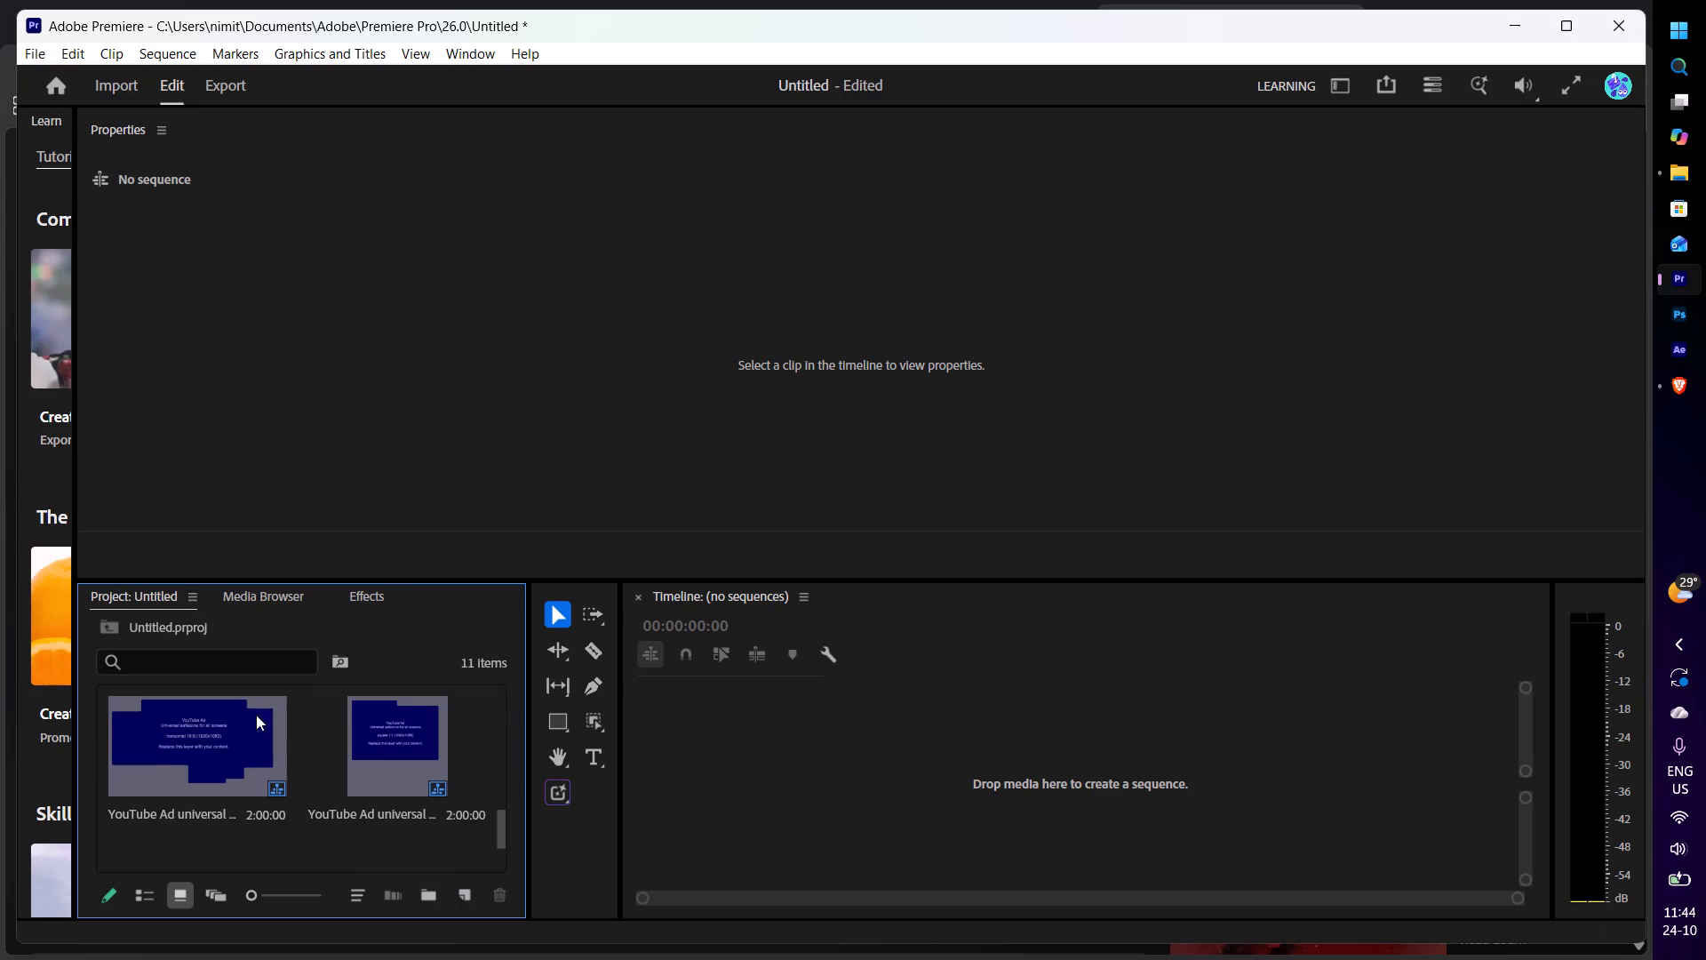
left_click(52, 60)
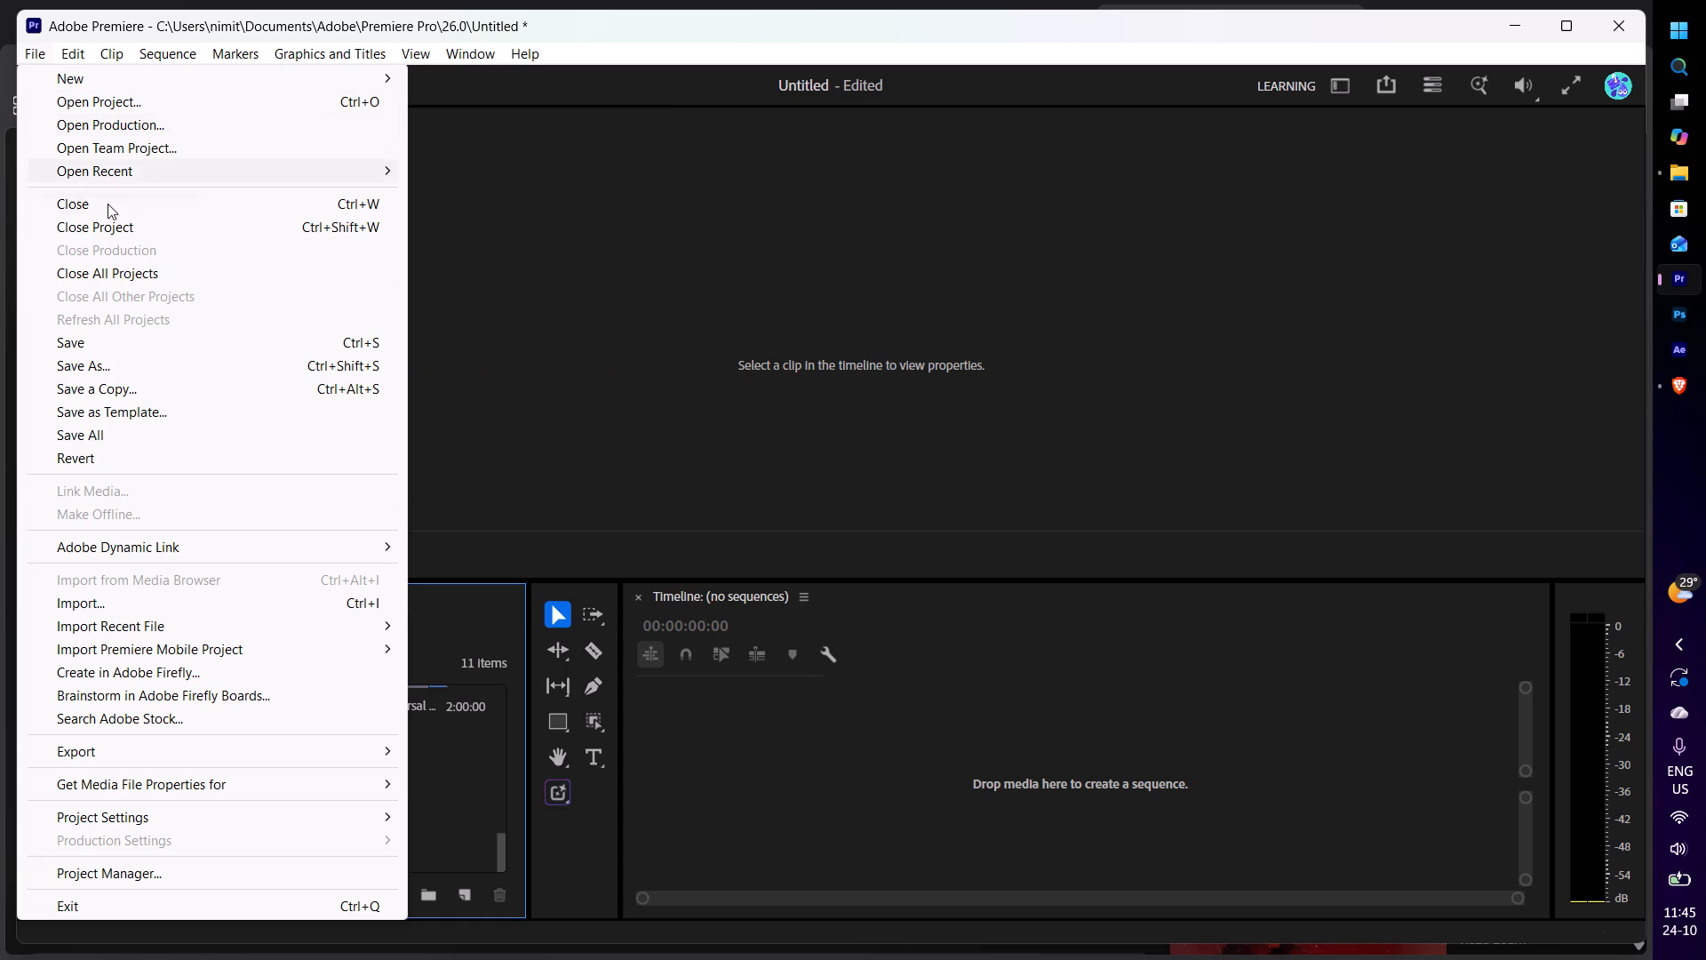
left_click(179, 606)
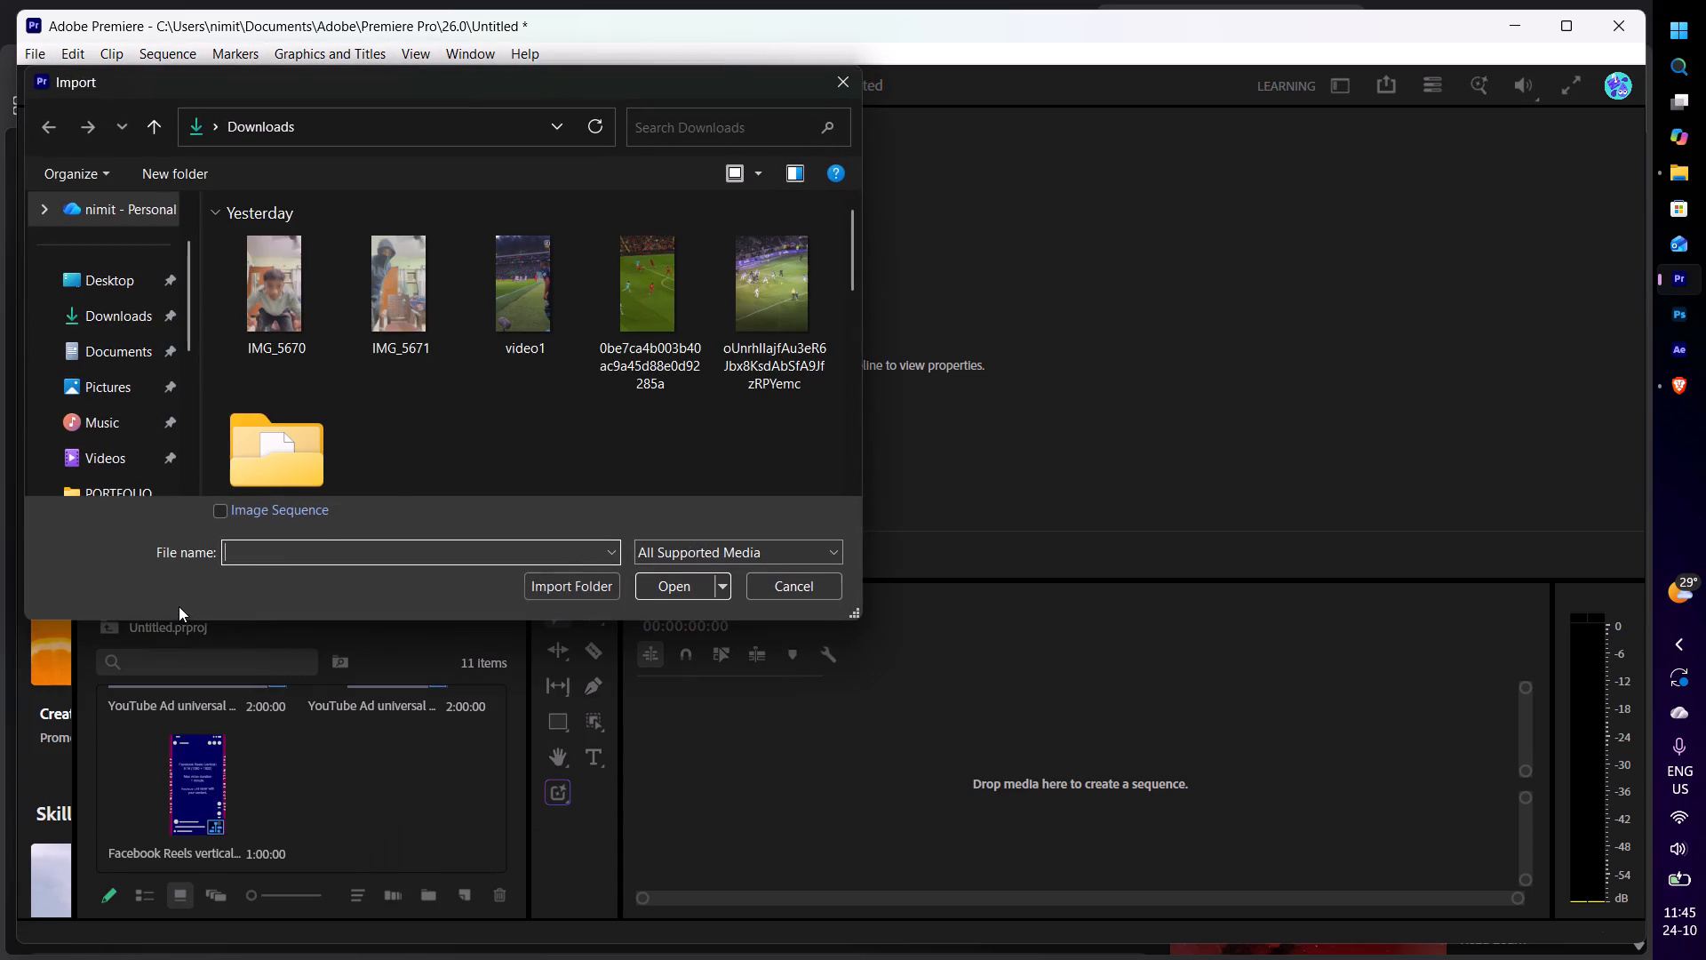
left_click_drag(384, 321, 376, 321, "shift")
left_click(293, 315, "shift")
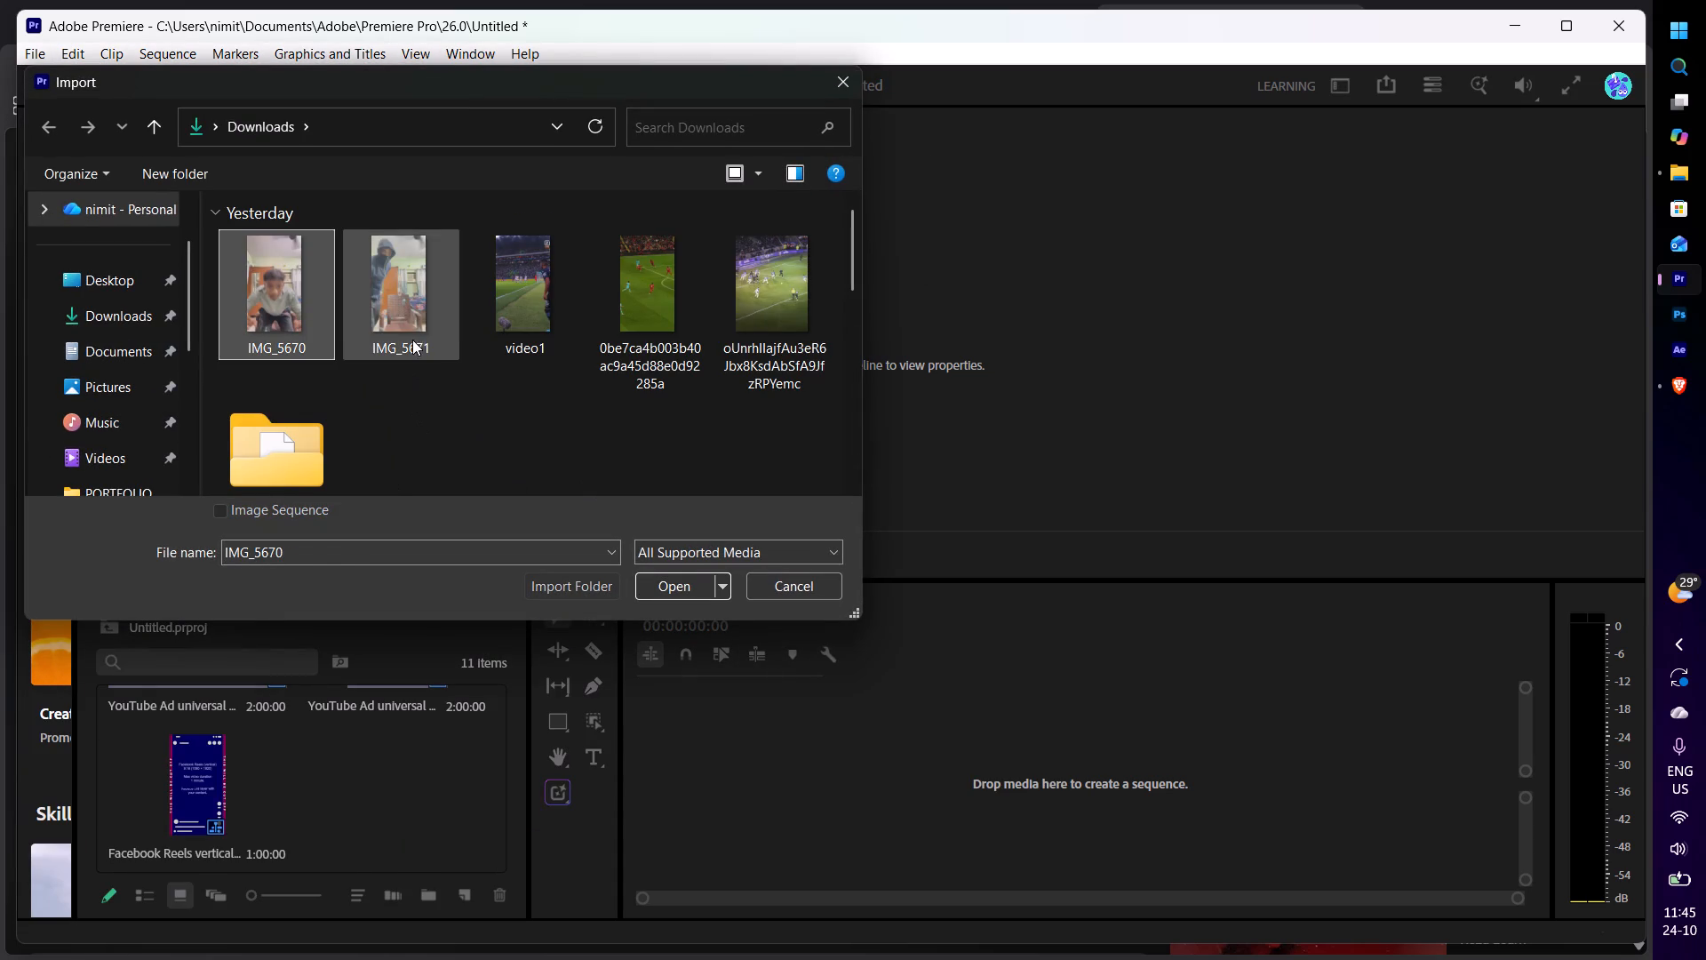
left_click(419, 317, "shift")
left_click(670, 575)
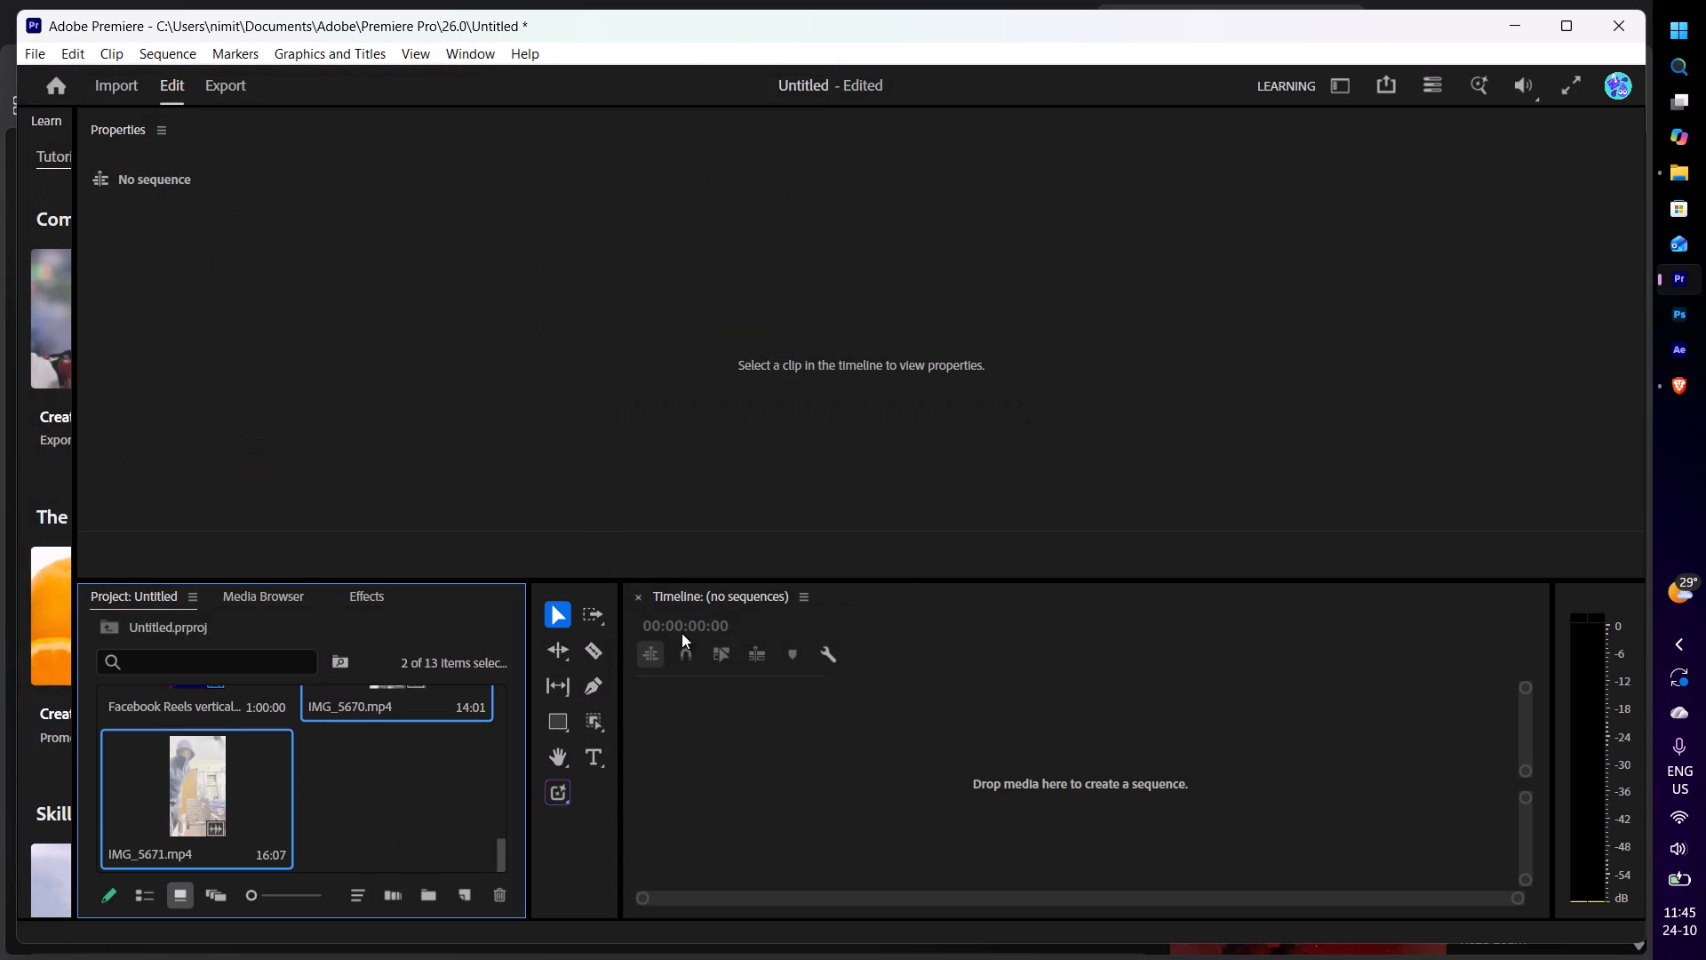
Switch to the browser and rewatch the part of the Premiere black screen fix video that explains the renderer setting.
left_click(1514, 29)
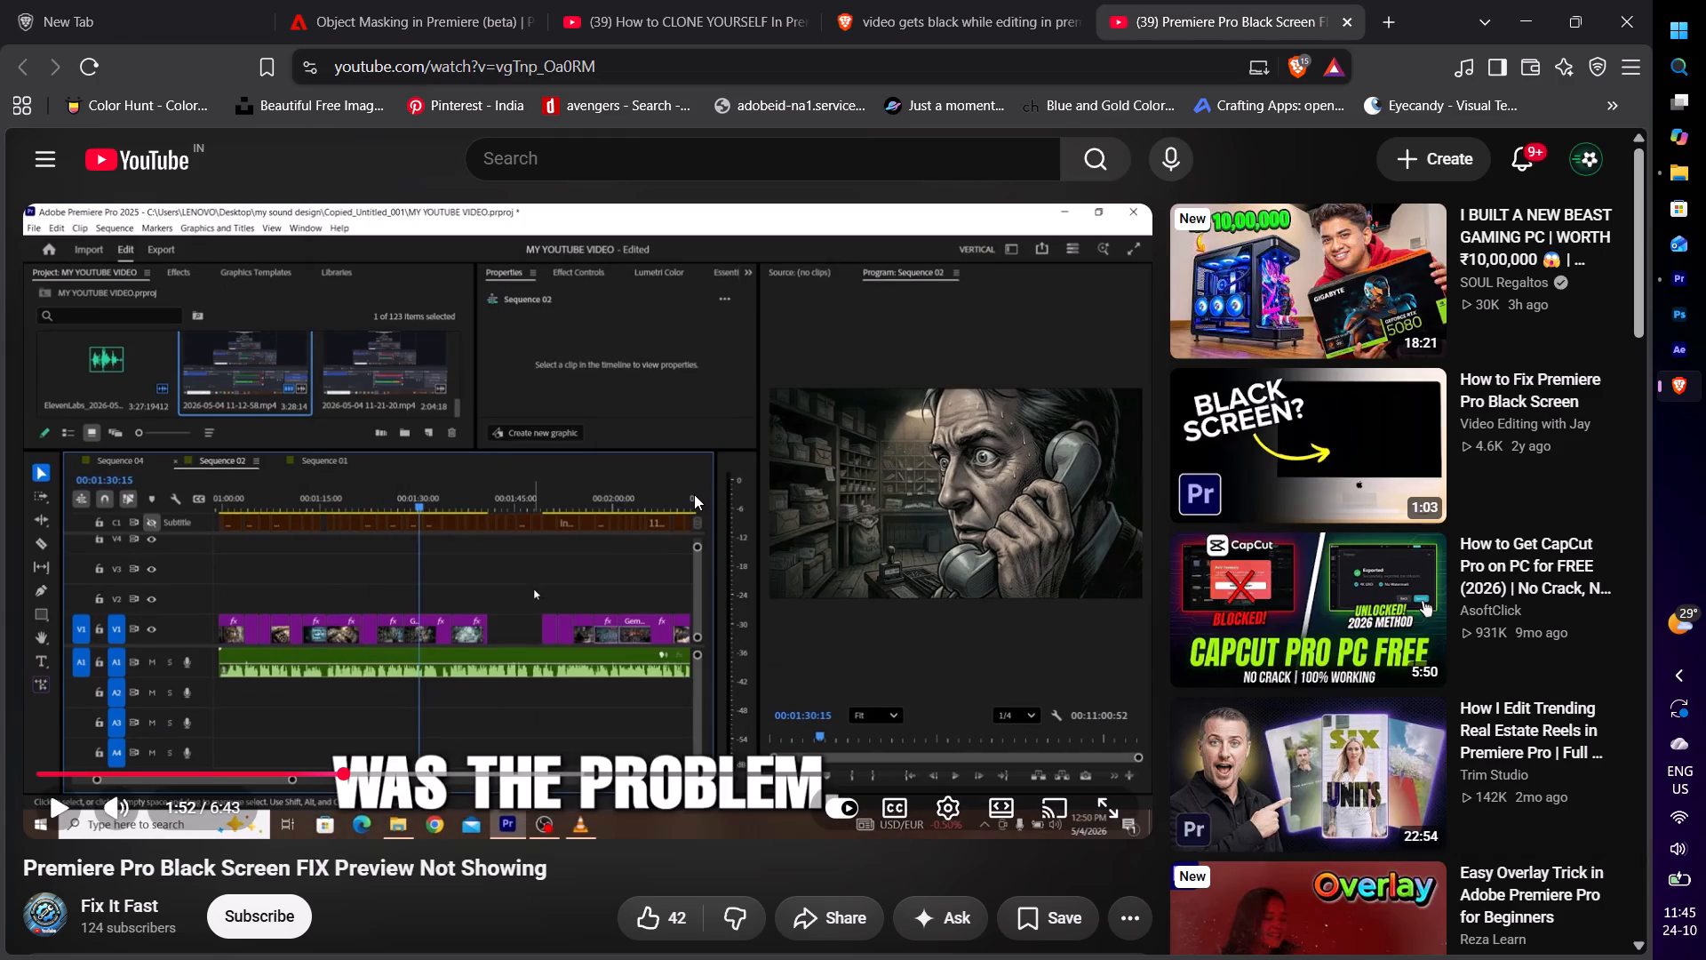
key("Left")
key("Left")
key("Left")
key("Left")
key("space")
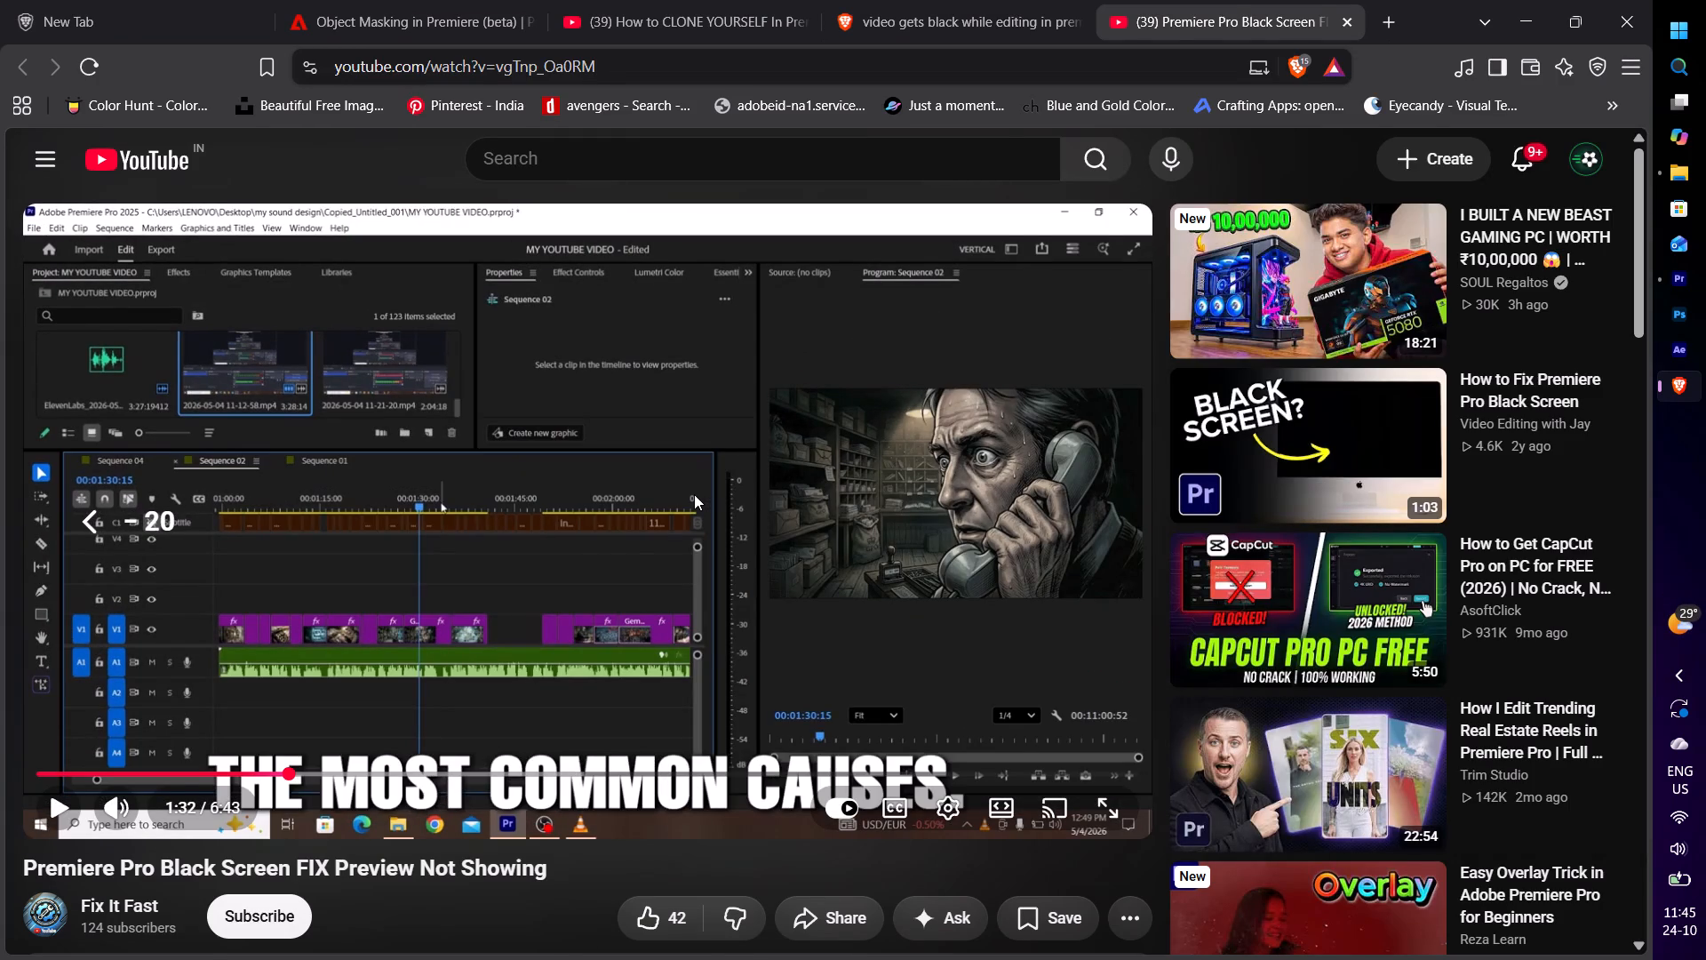
key("Right")
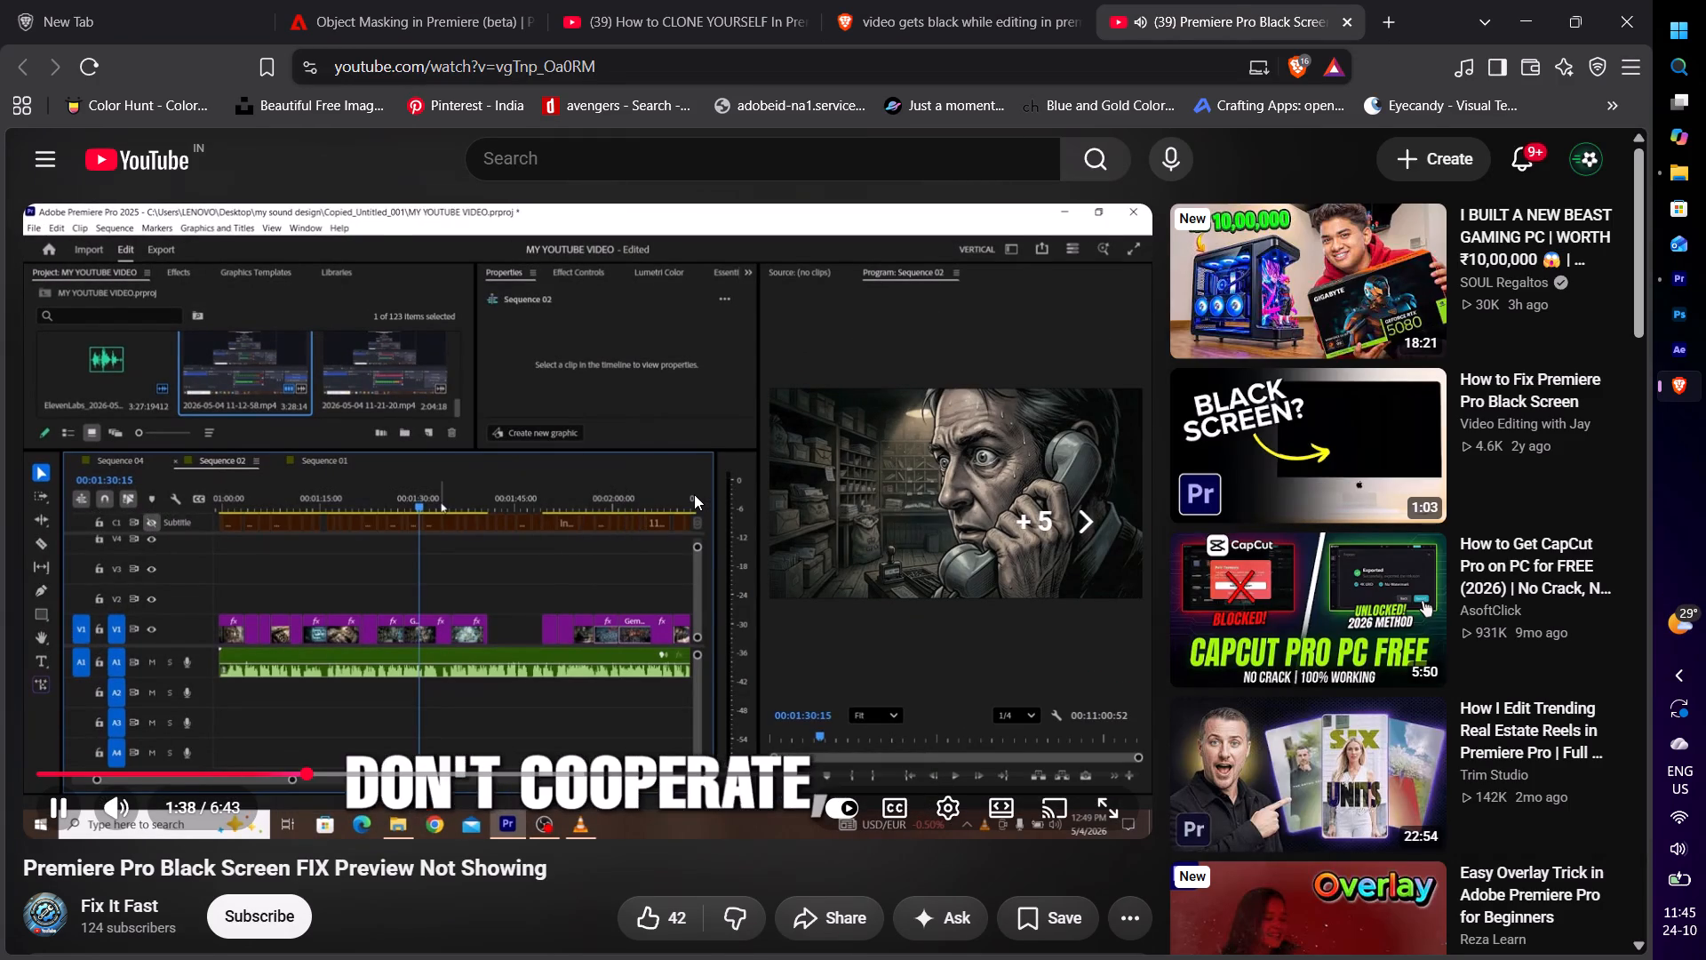
key("Right")
key("space")
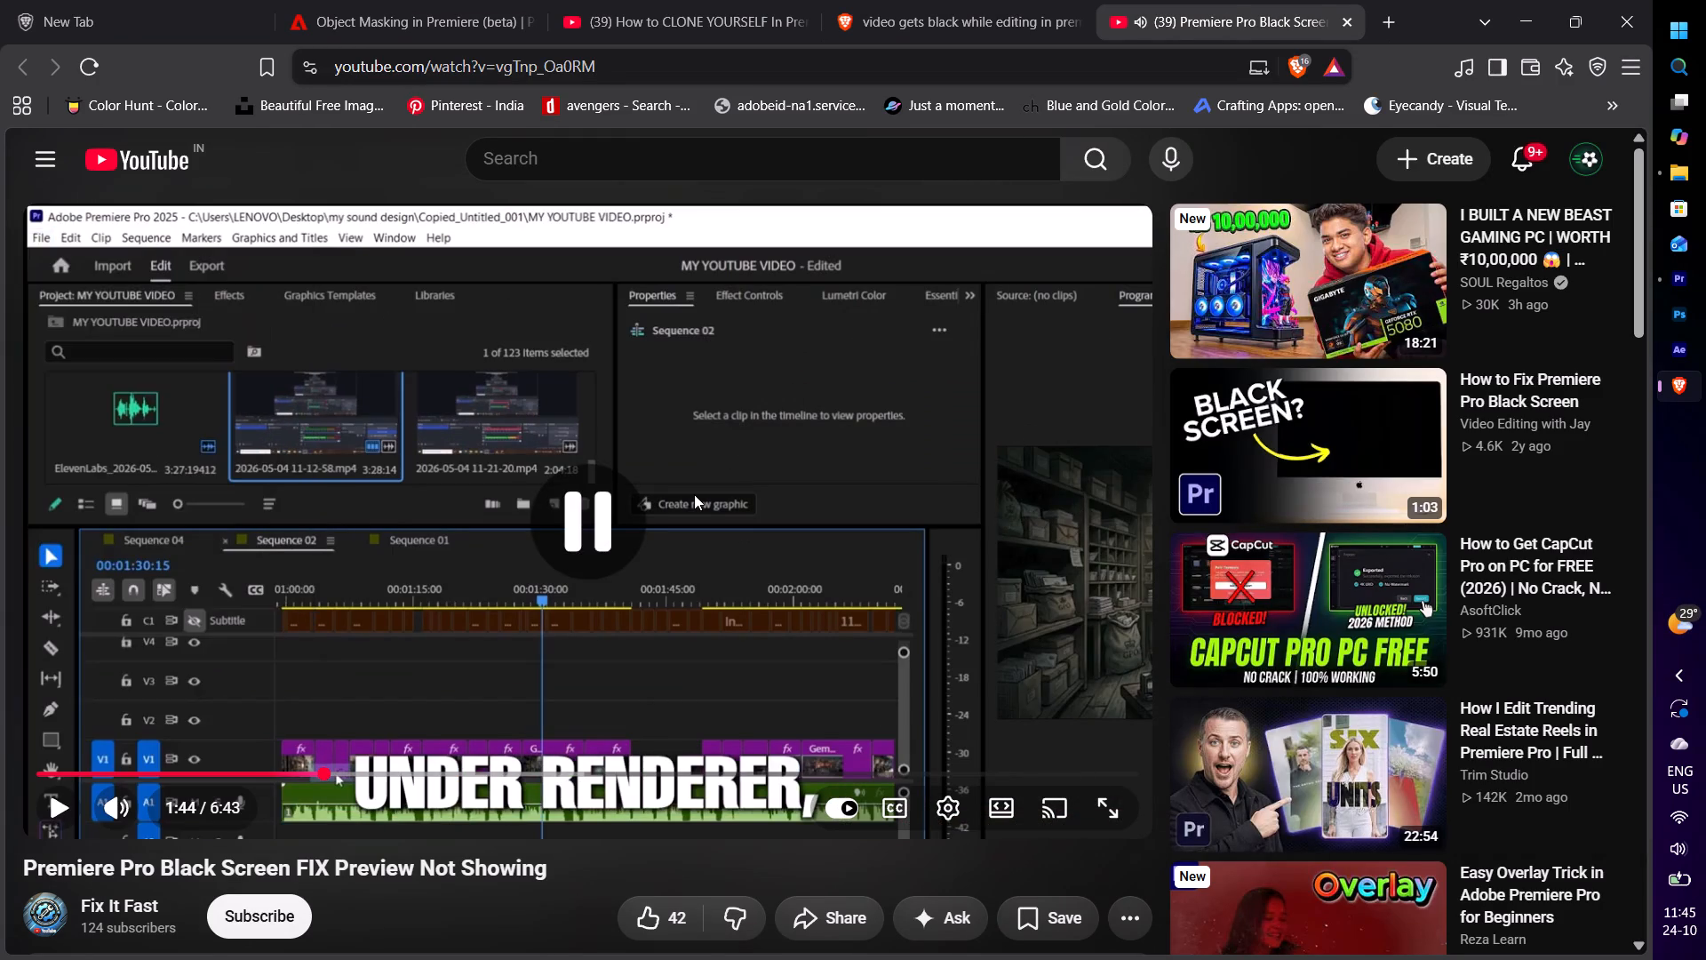
key("Left")
key("space")
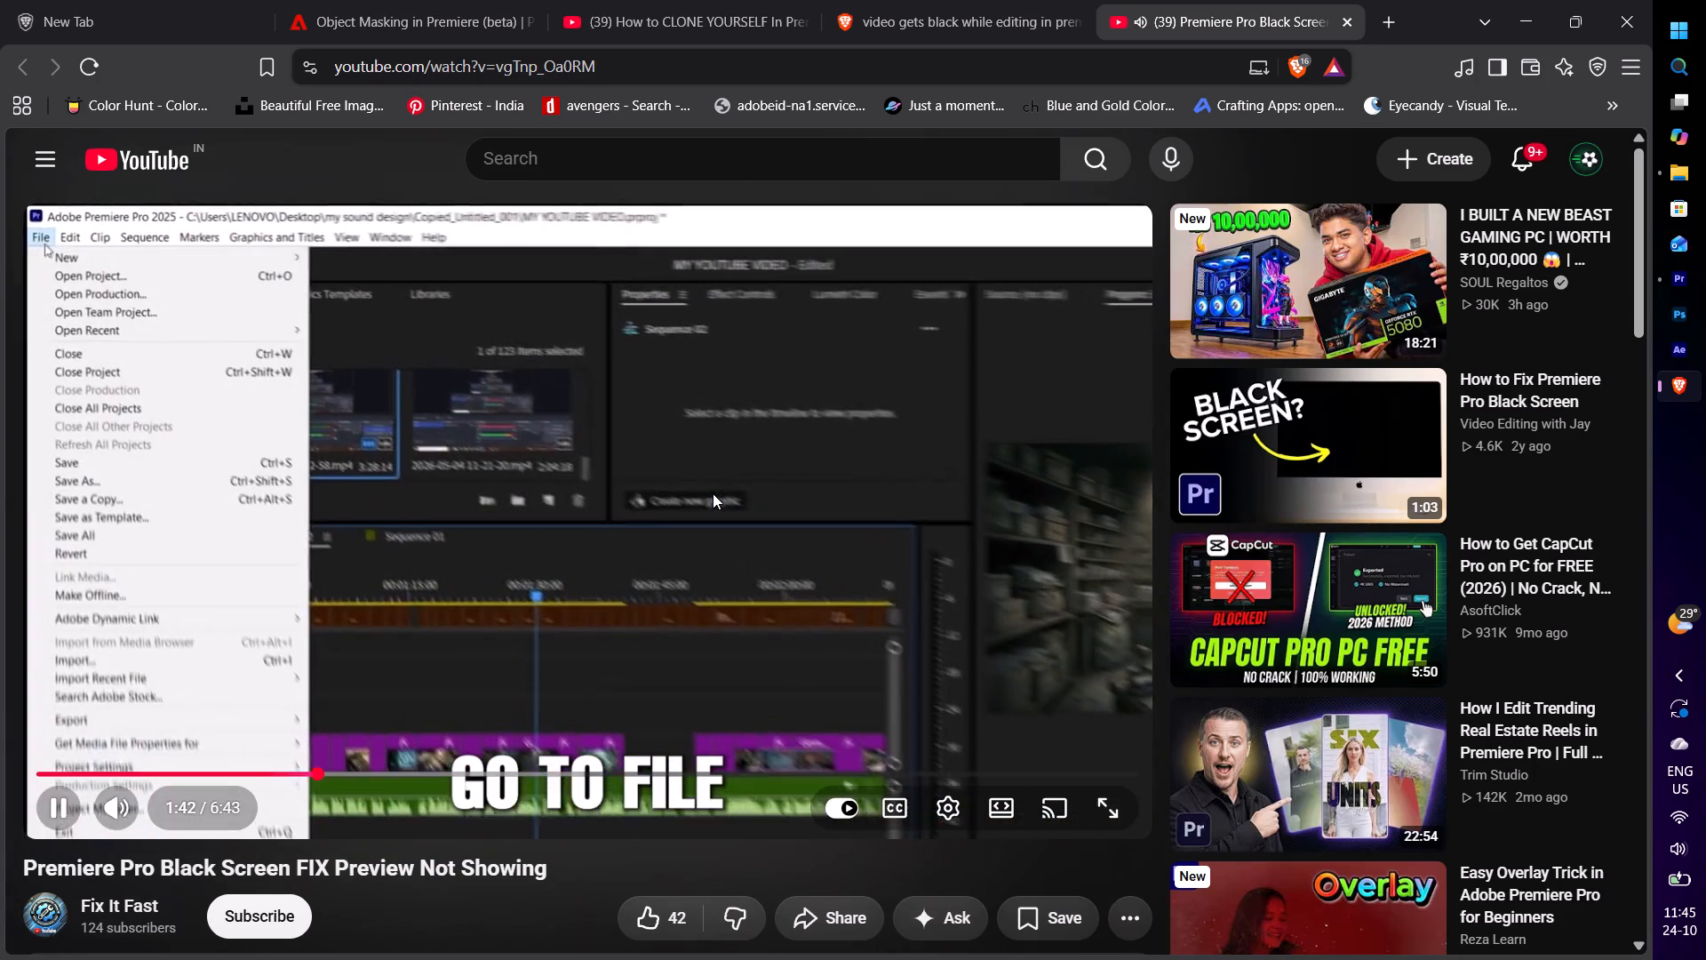
key("space")
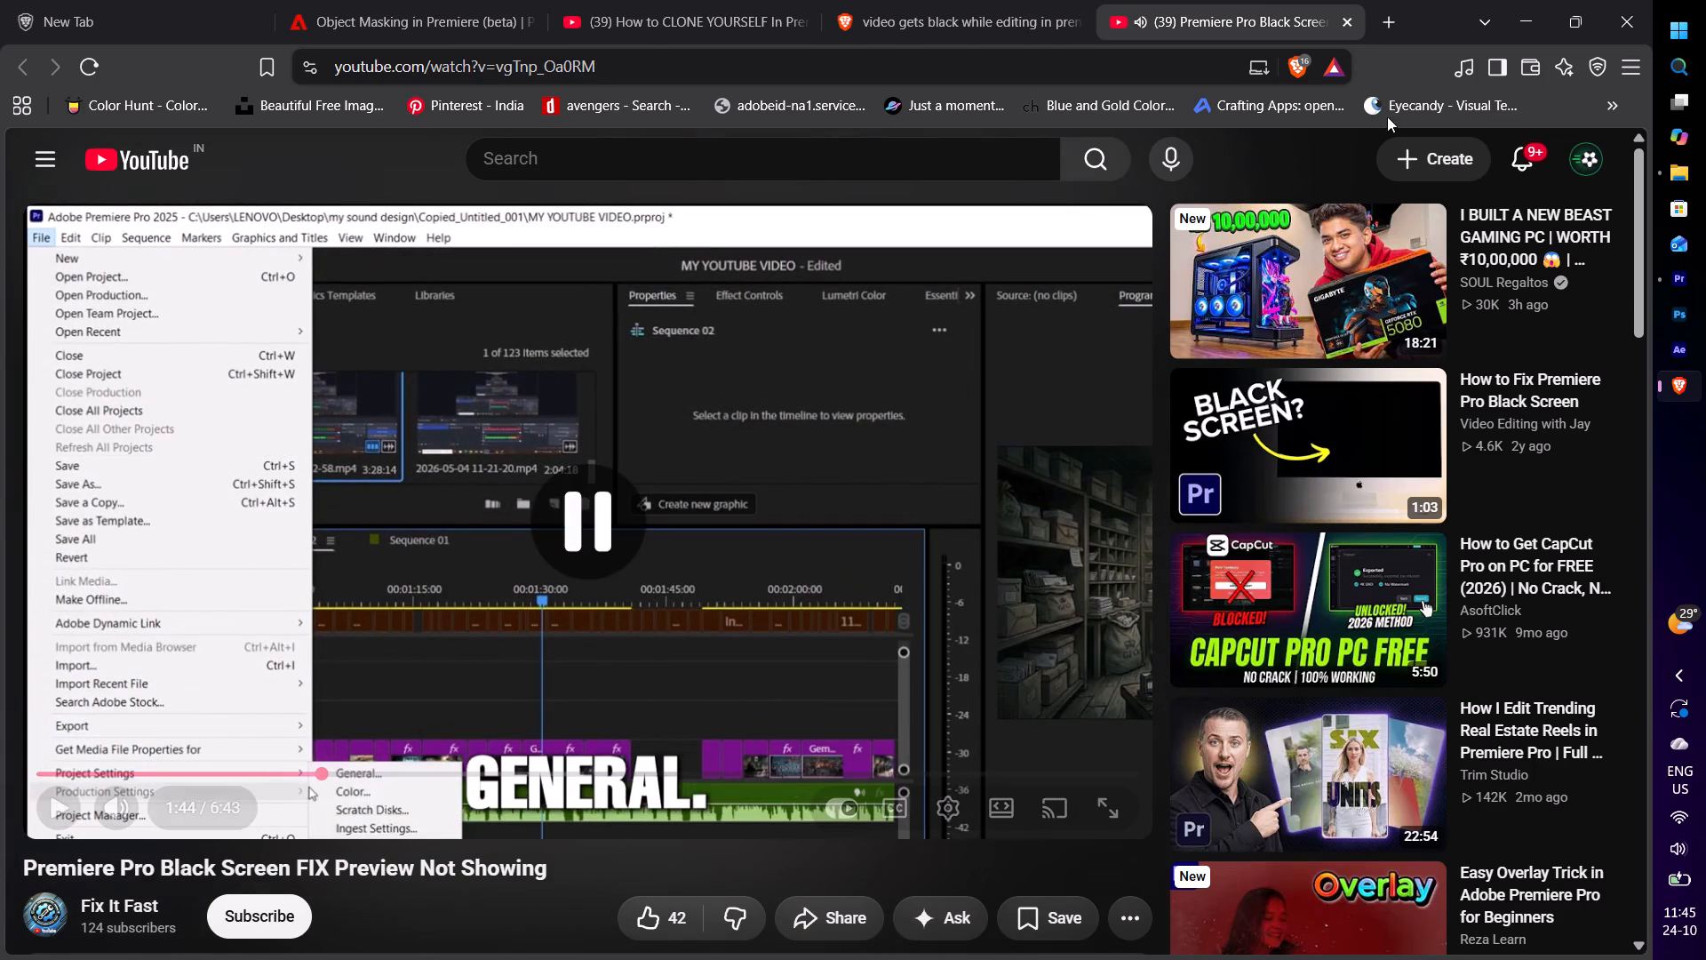
Switch to Premiere and set the project's renderer to Mercury Playback Engine GPU Acceleration (OpenCL), checking the setting against the fix video.
left_click(1682, 292)
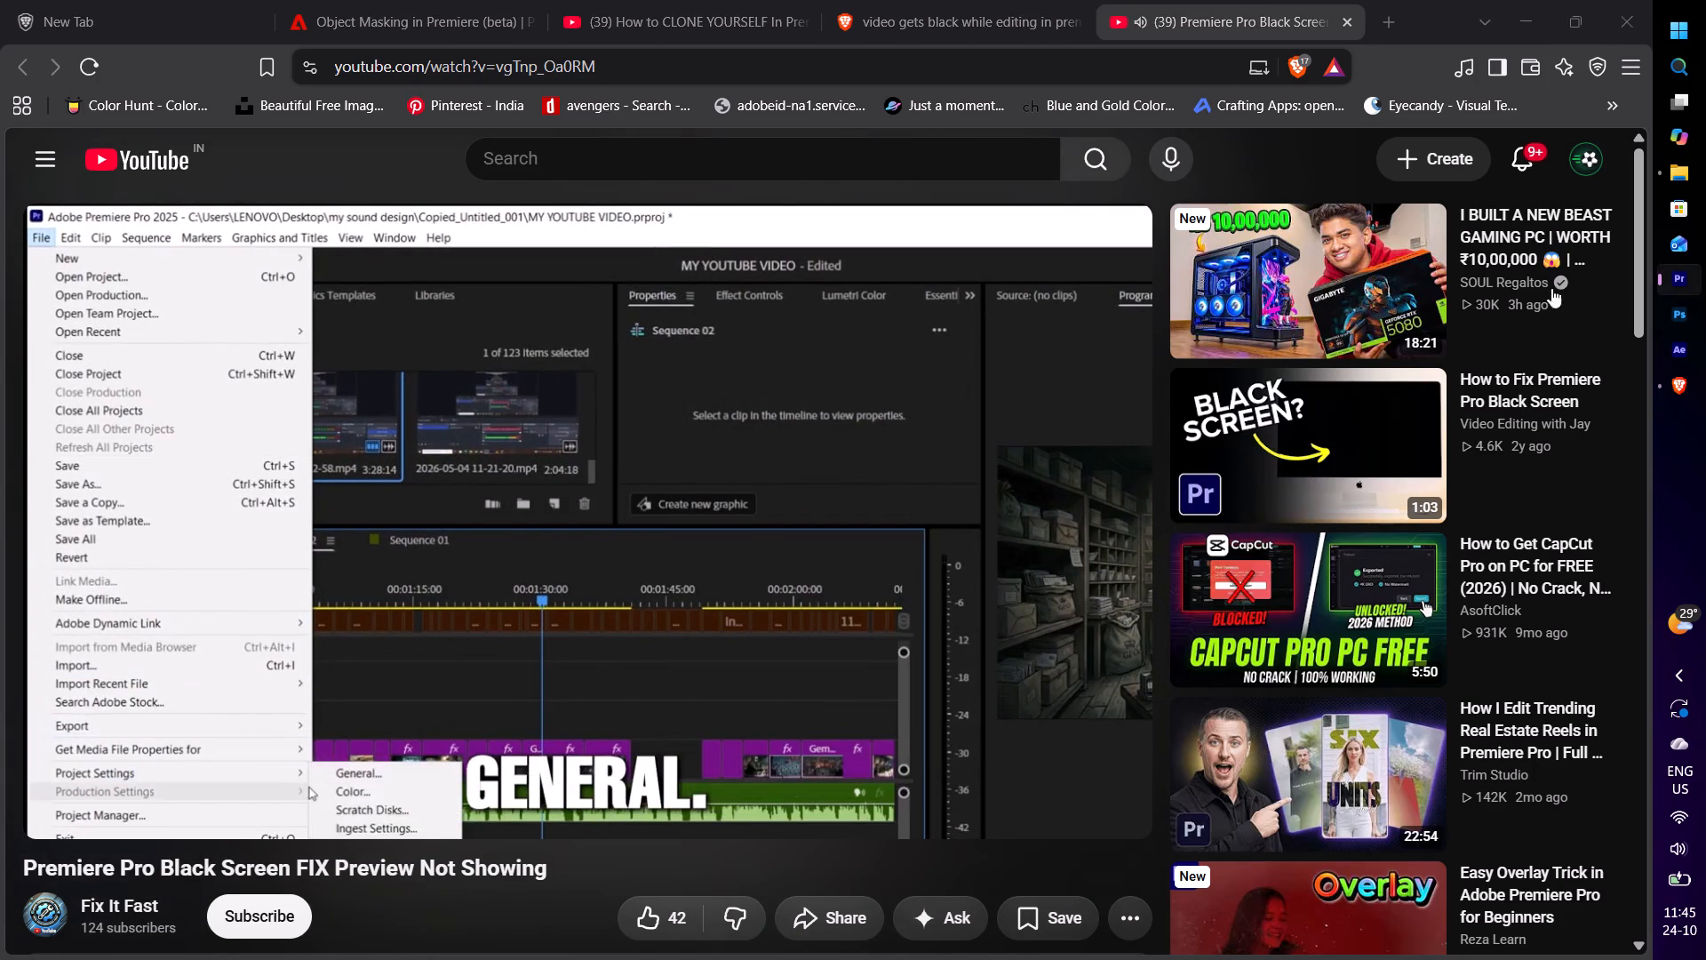
left_click(43, 55)
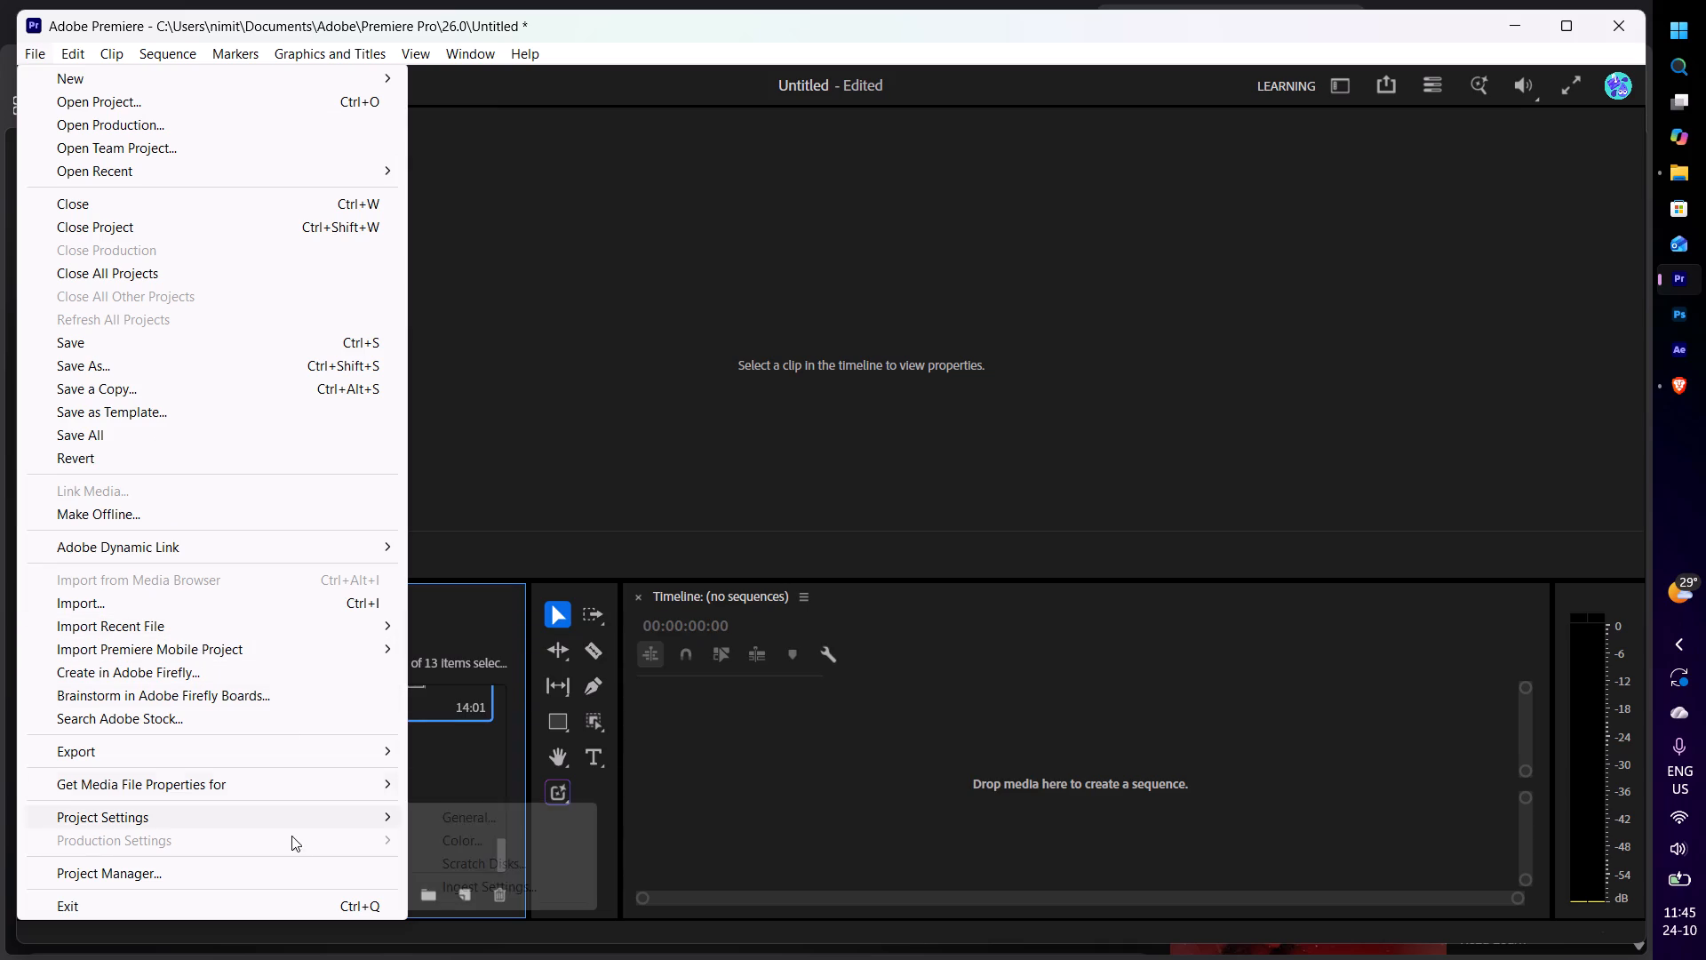
left_click(458, 816)
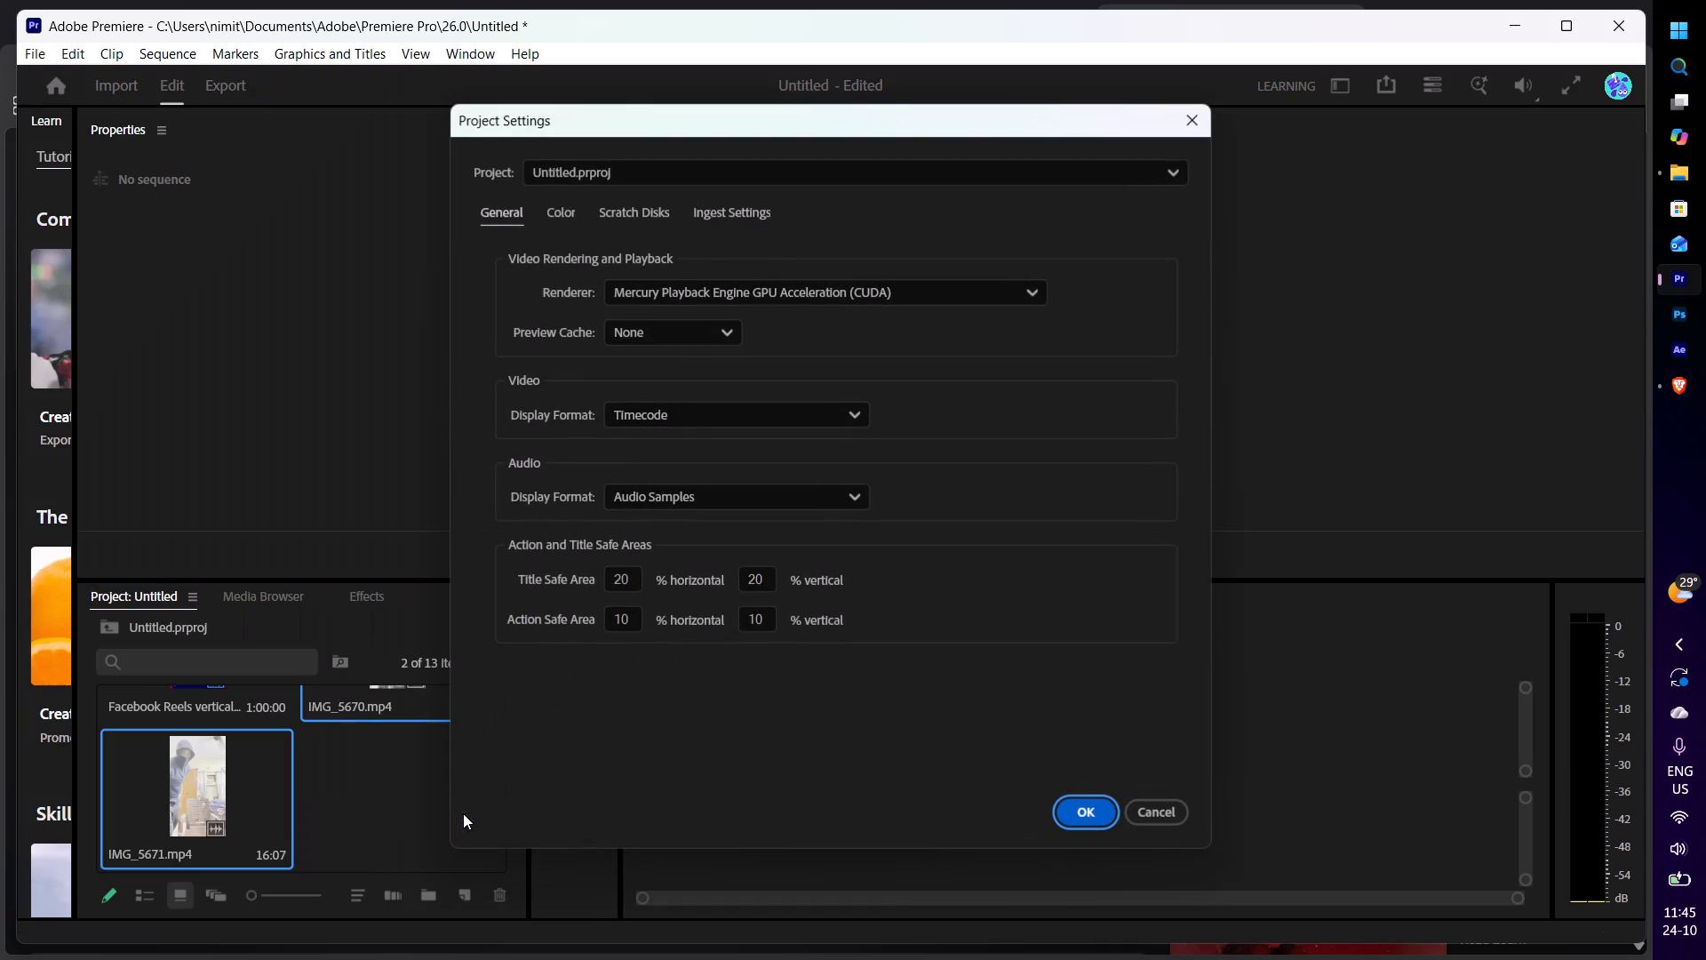
left_click(853, 297)
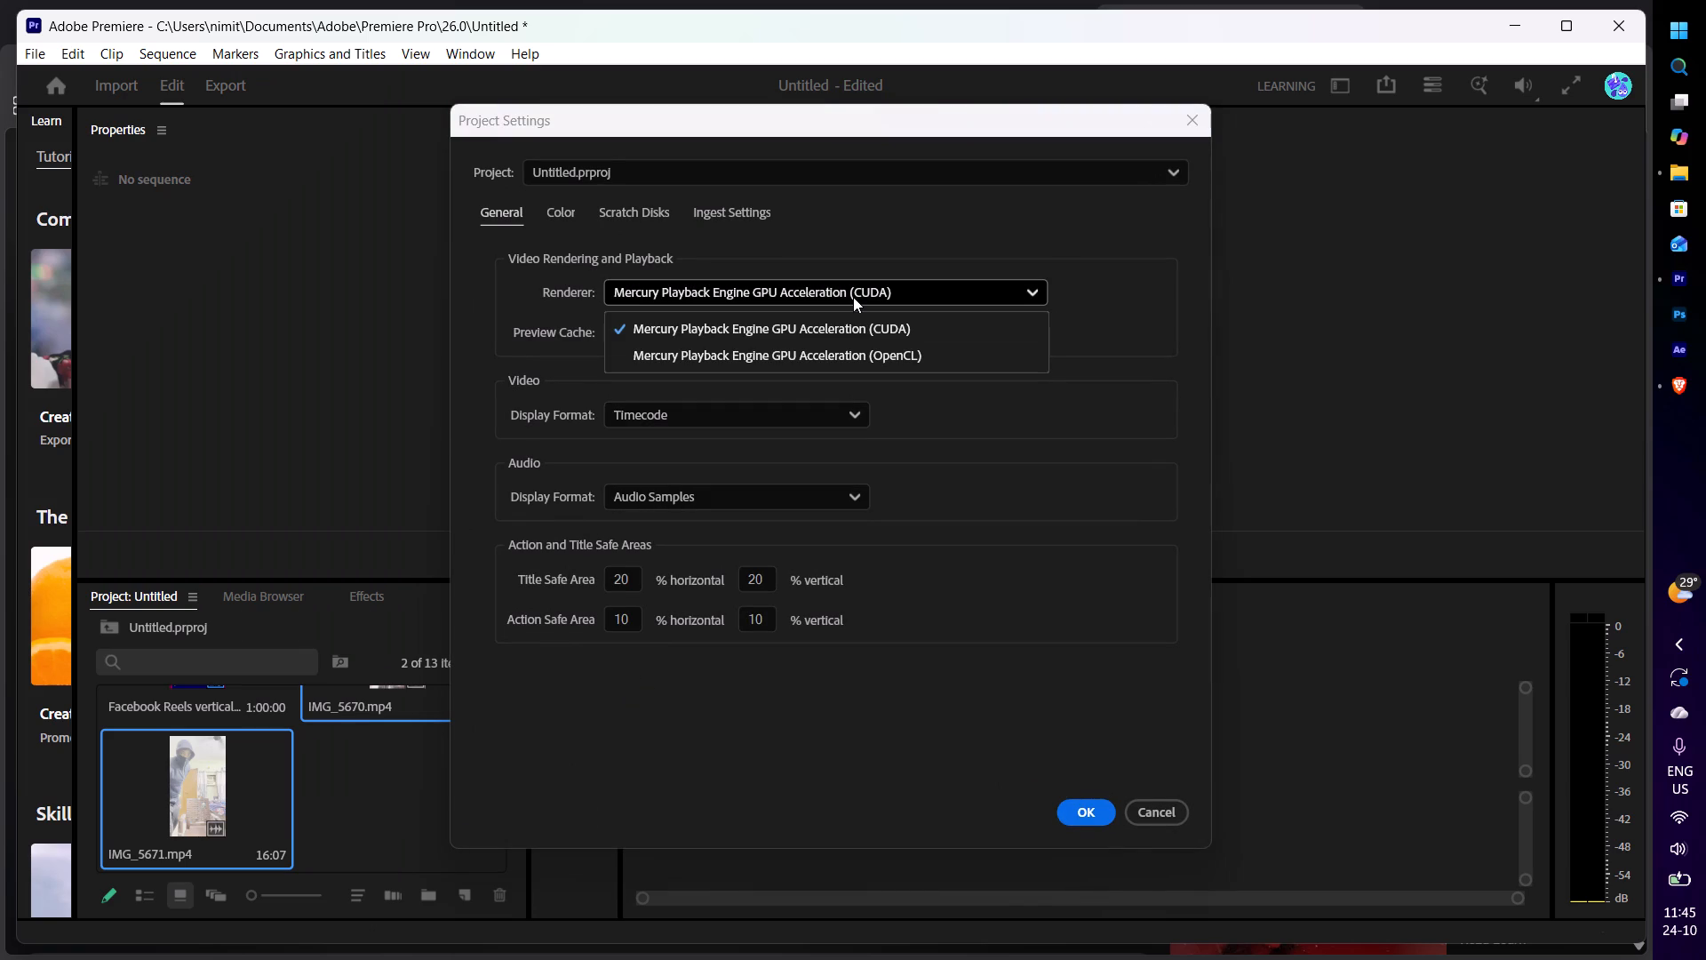
left_click(853, 297)
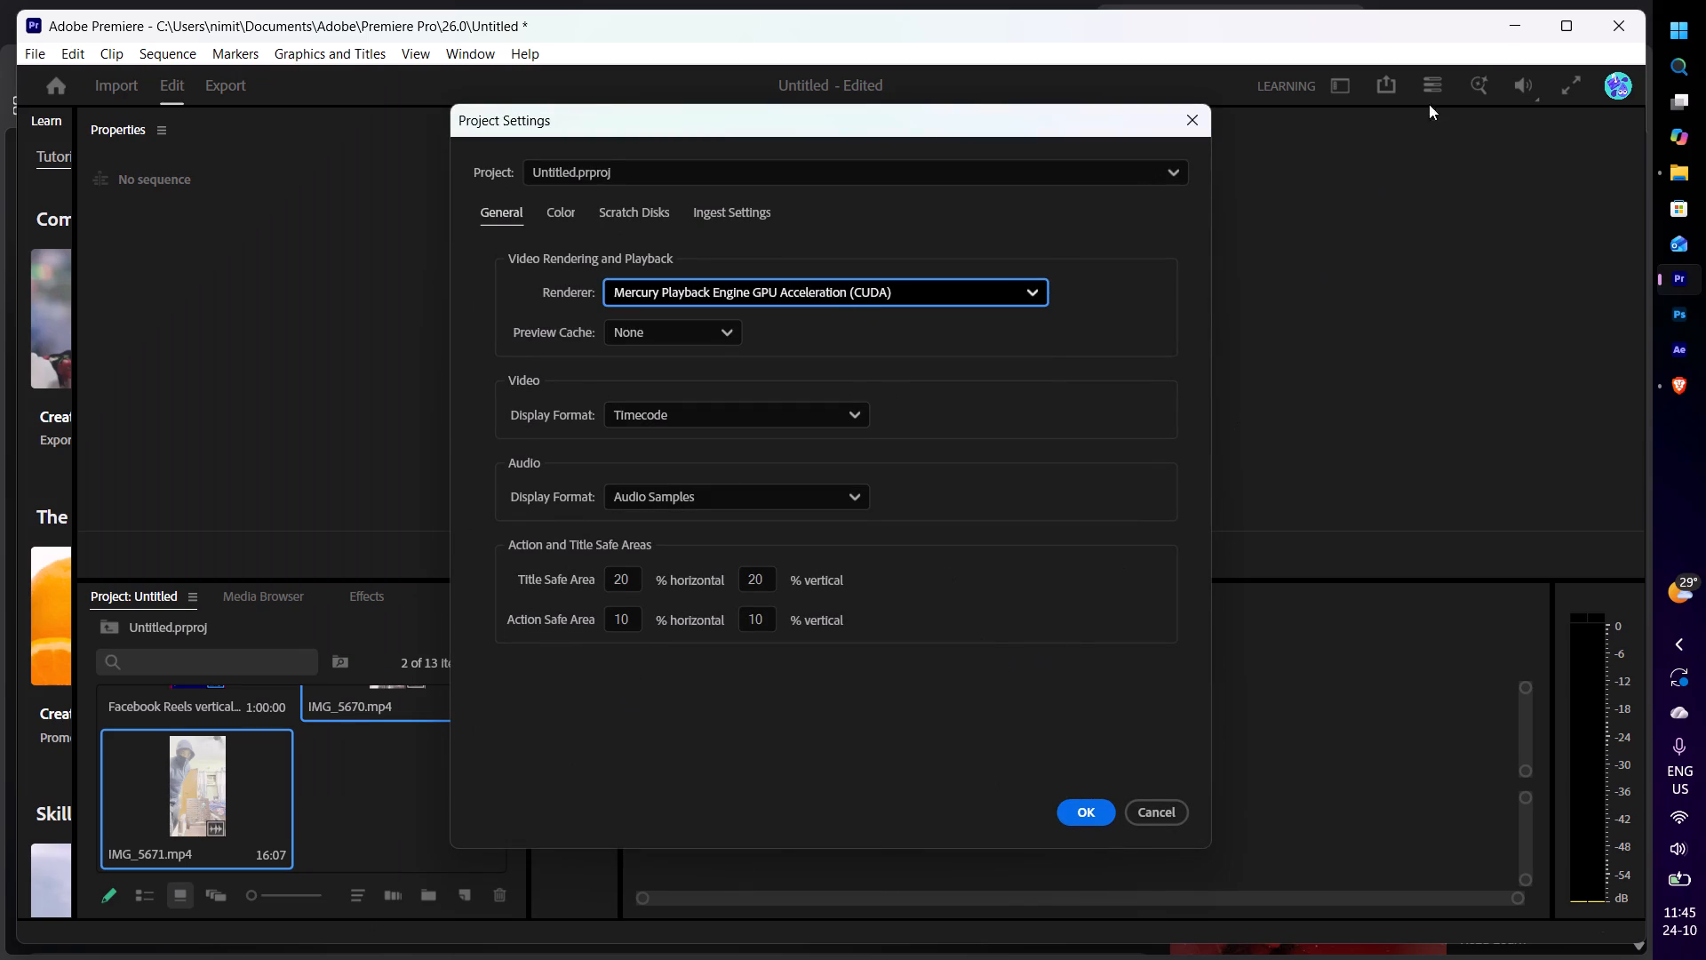
left_click(1685, 396)
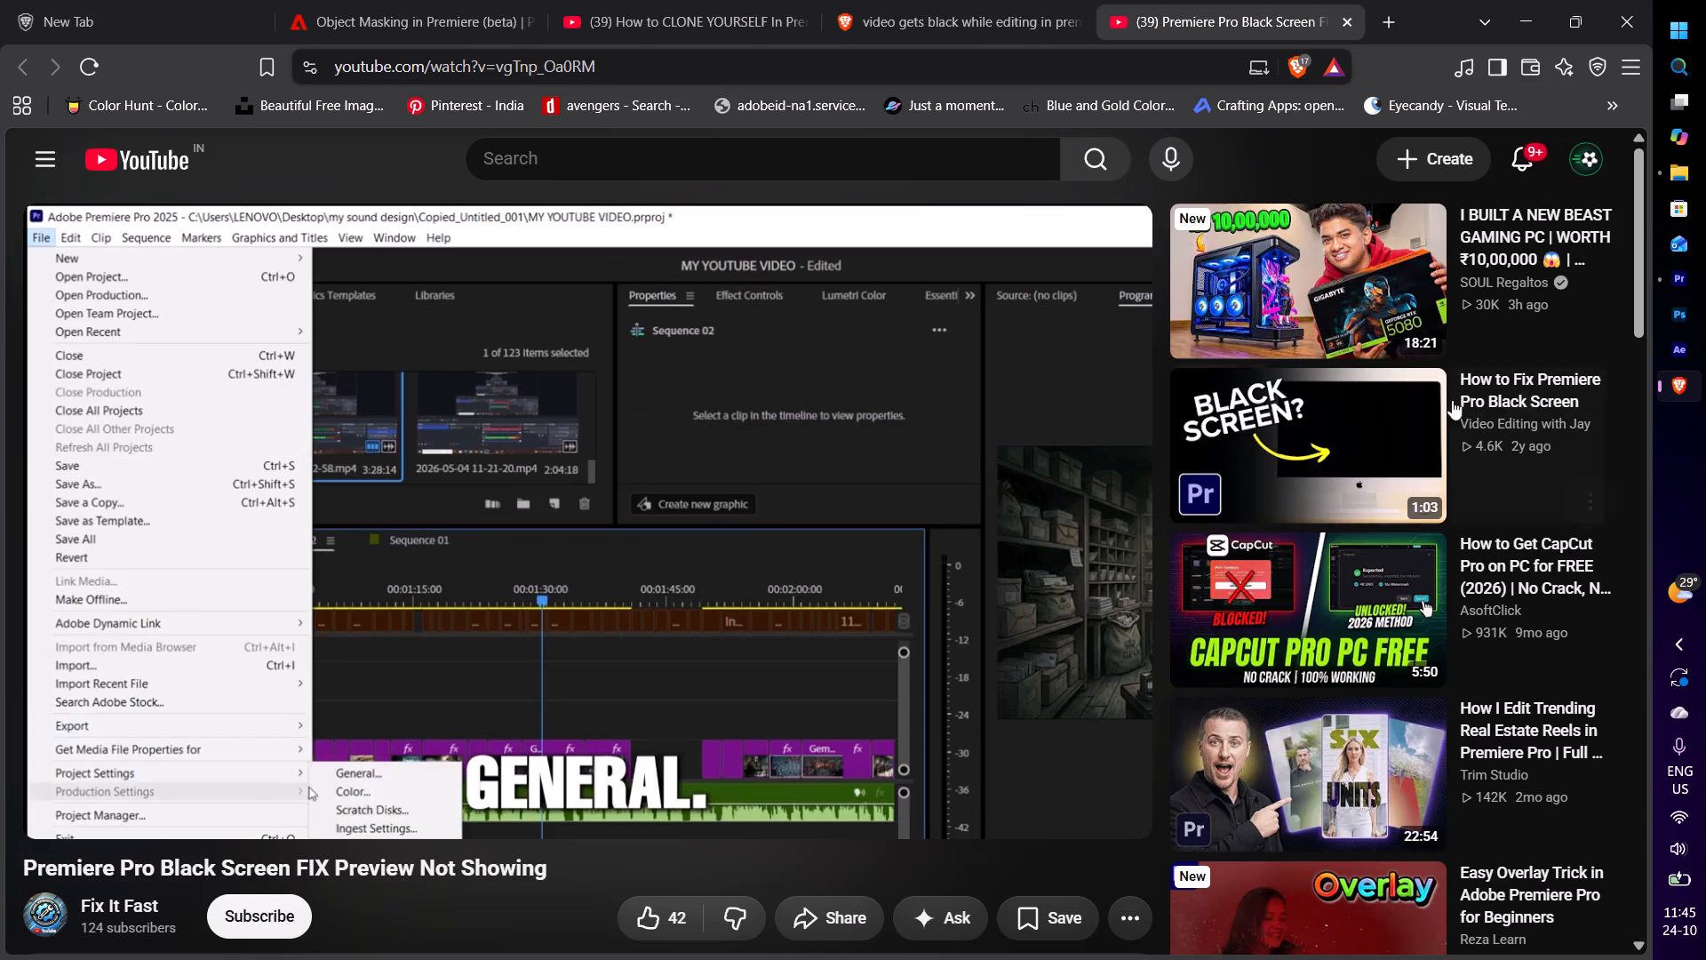
left_click(847, 464)
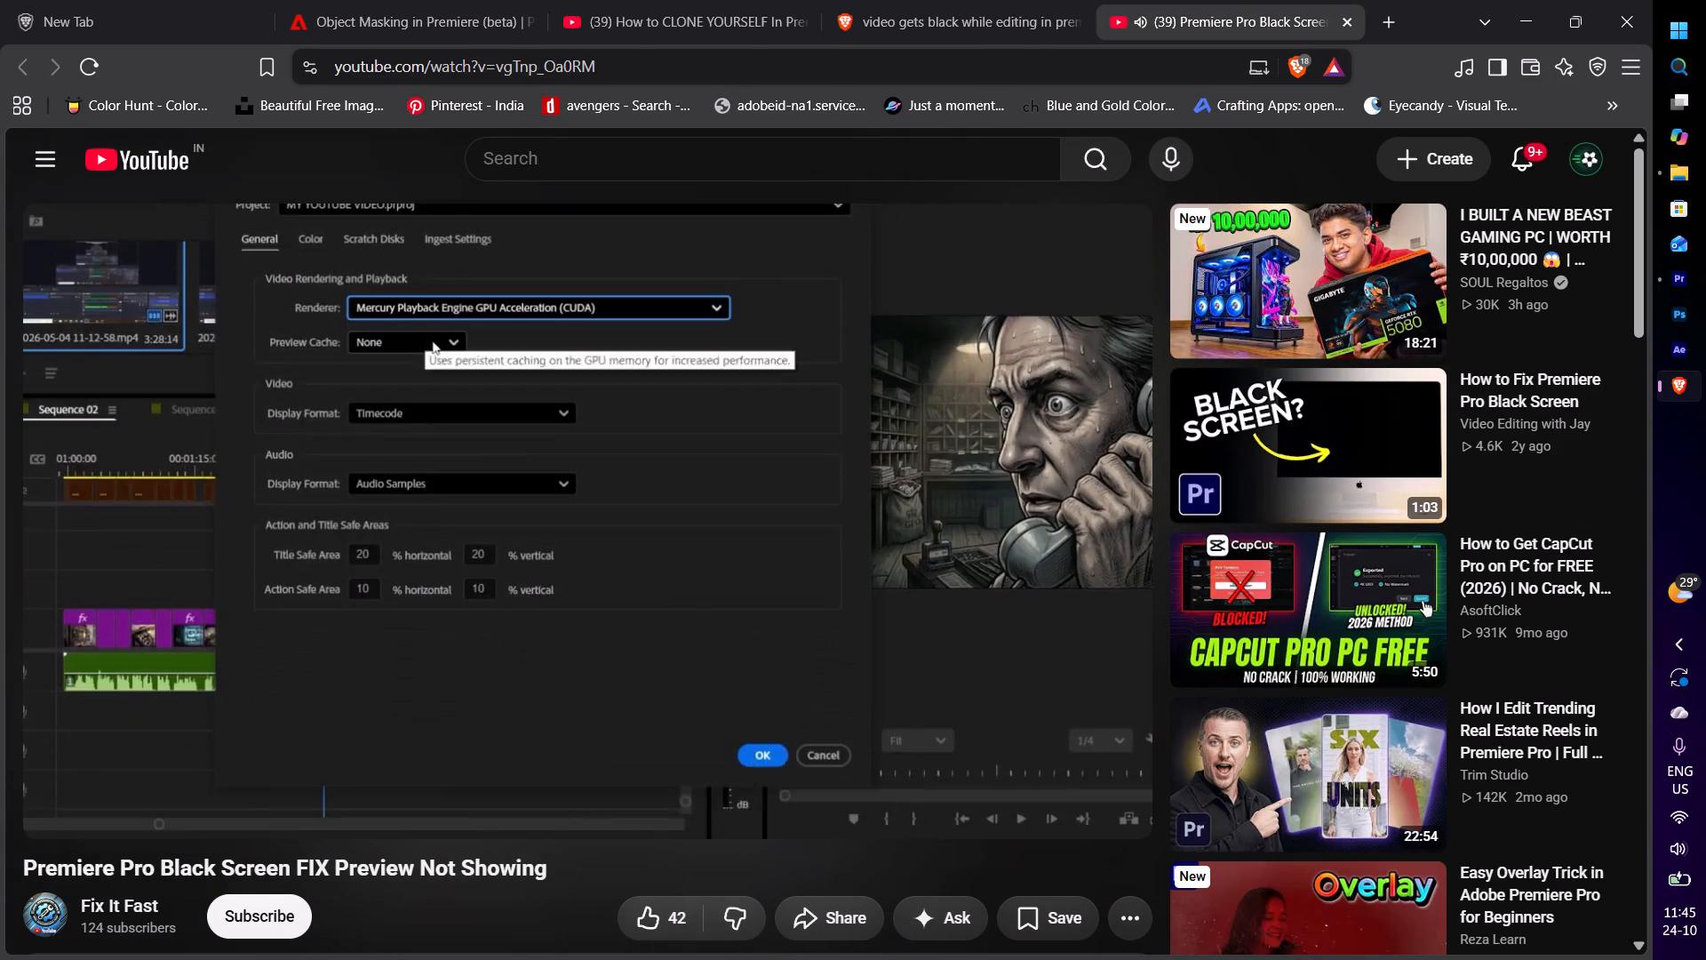
left_click(518, 463)
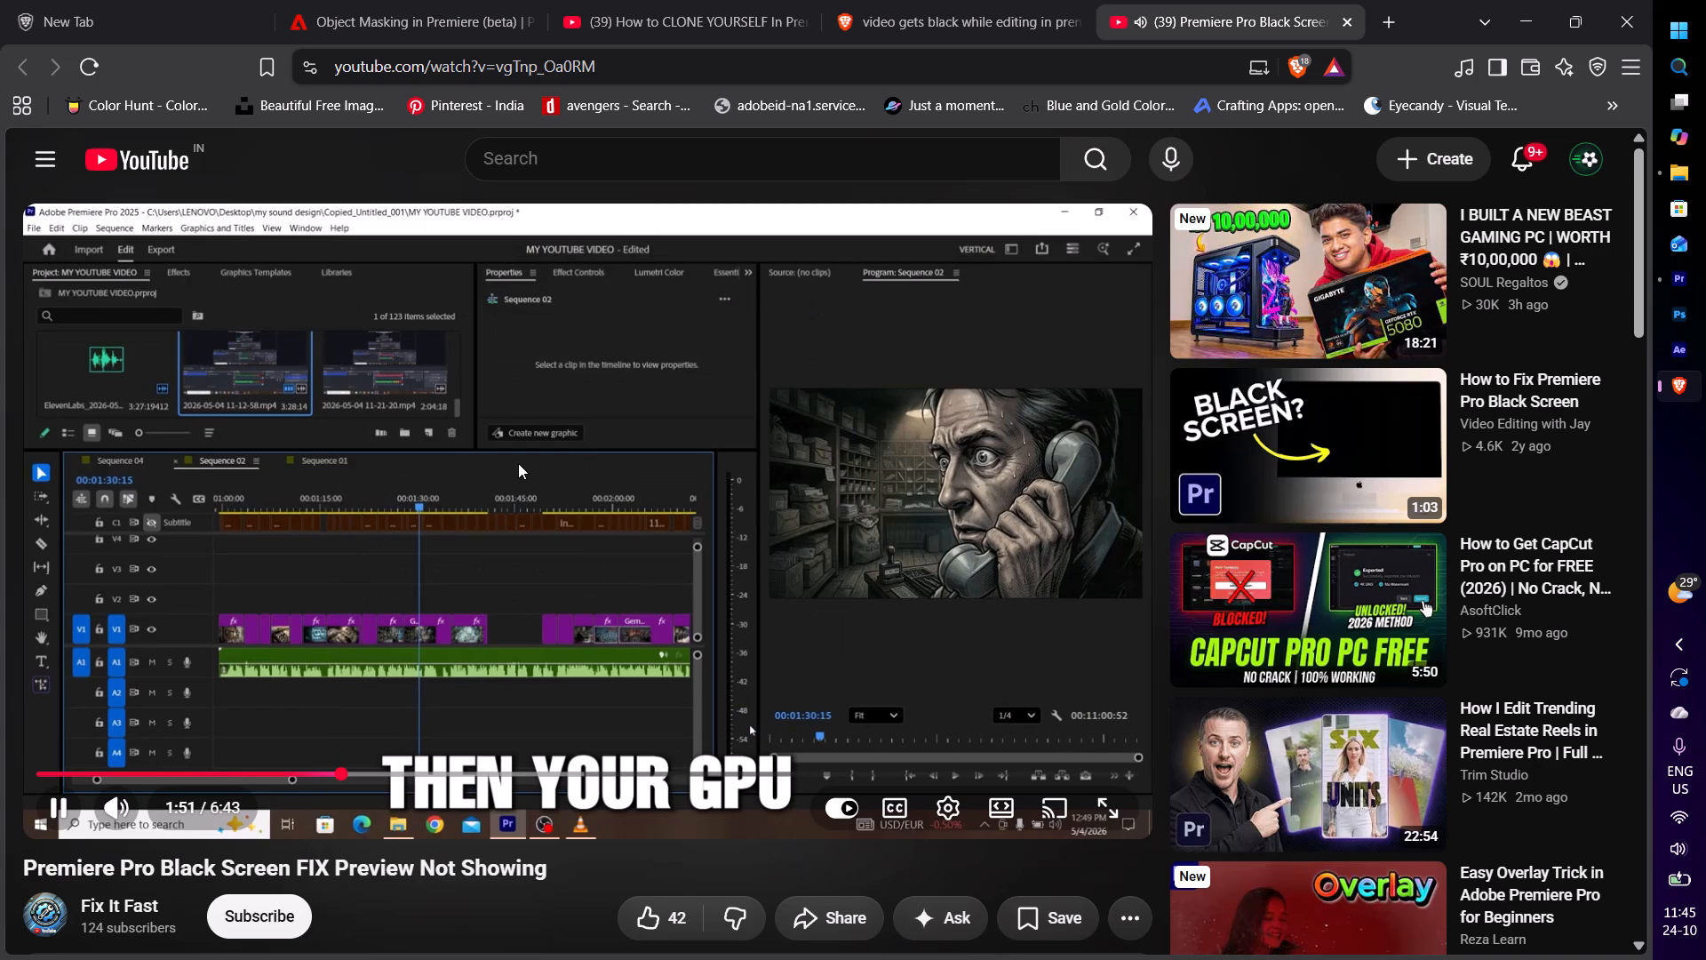
left_click(1672, 269)
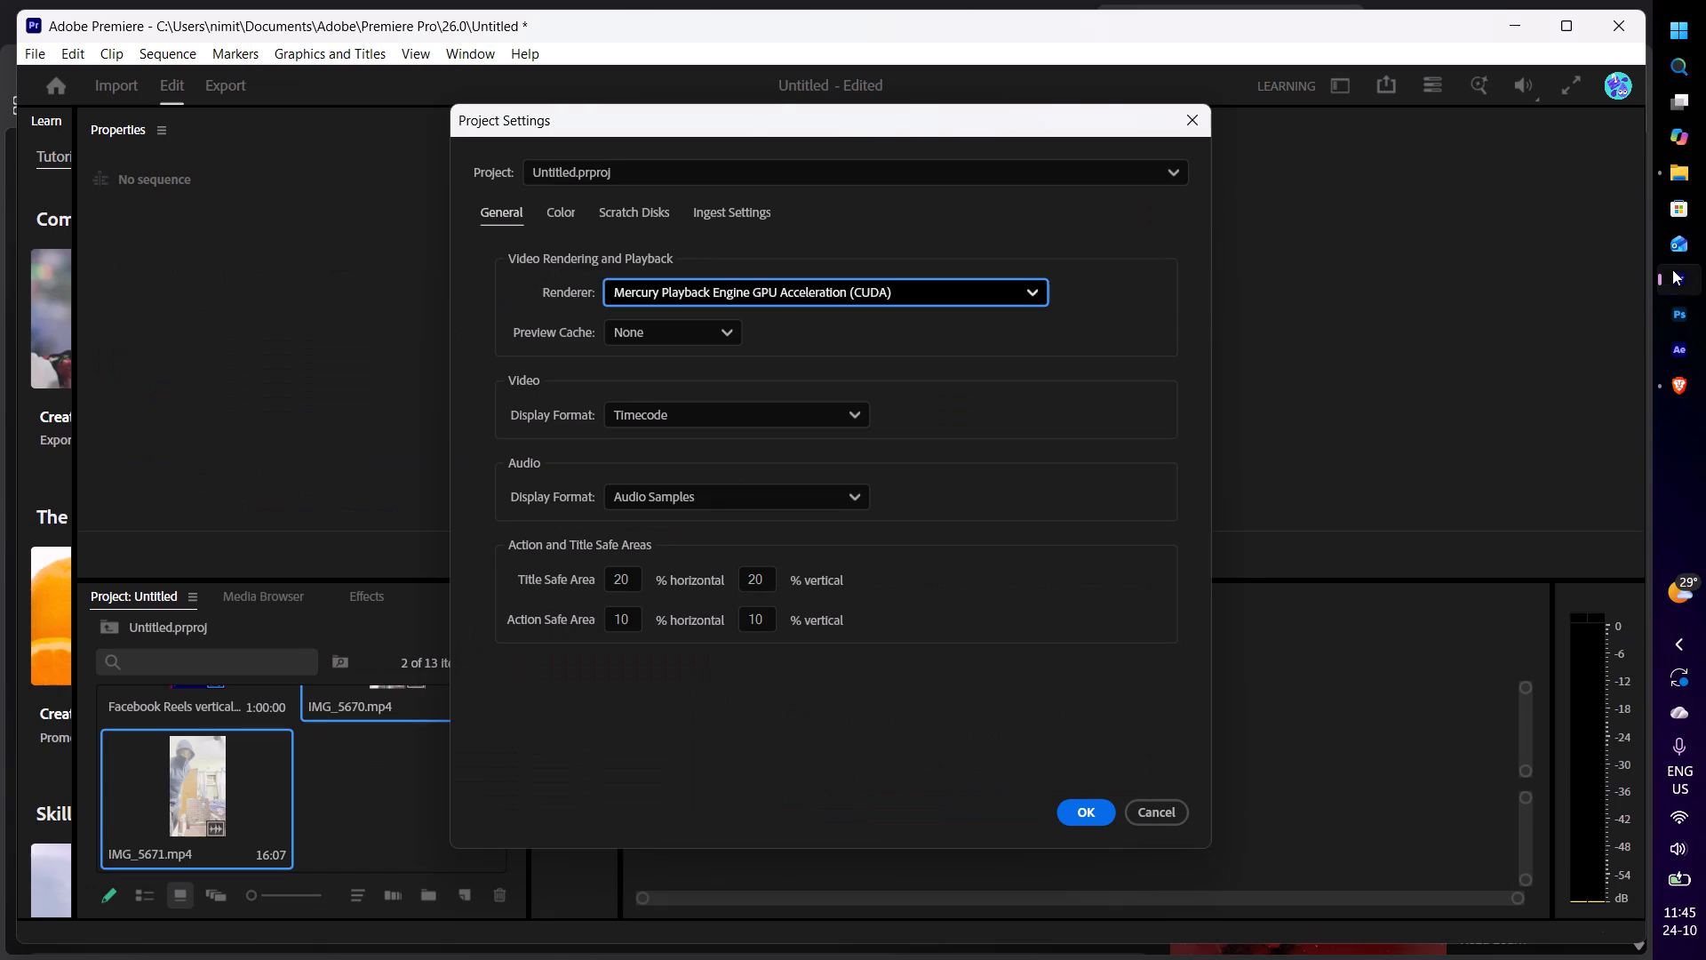
left_click(997, 279)
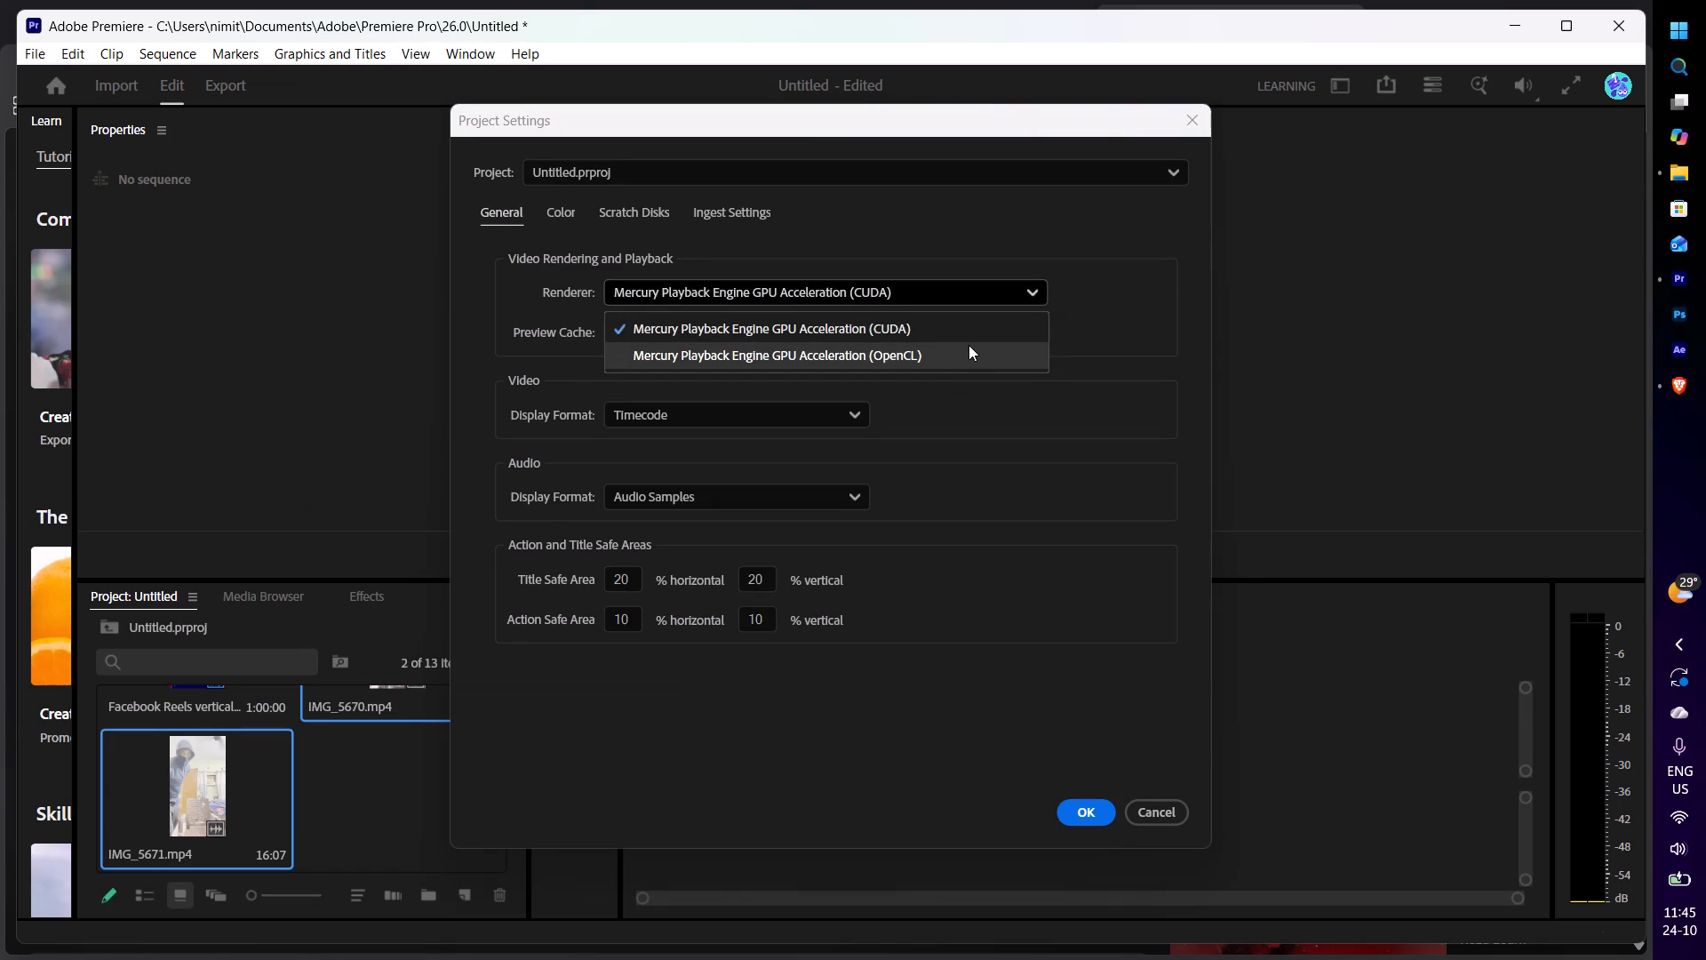
left_click(969, 345)
left_click(731, 343)
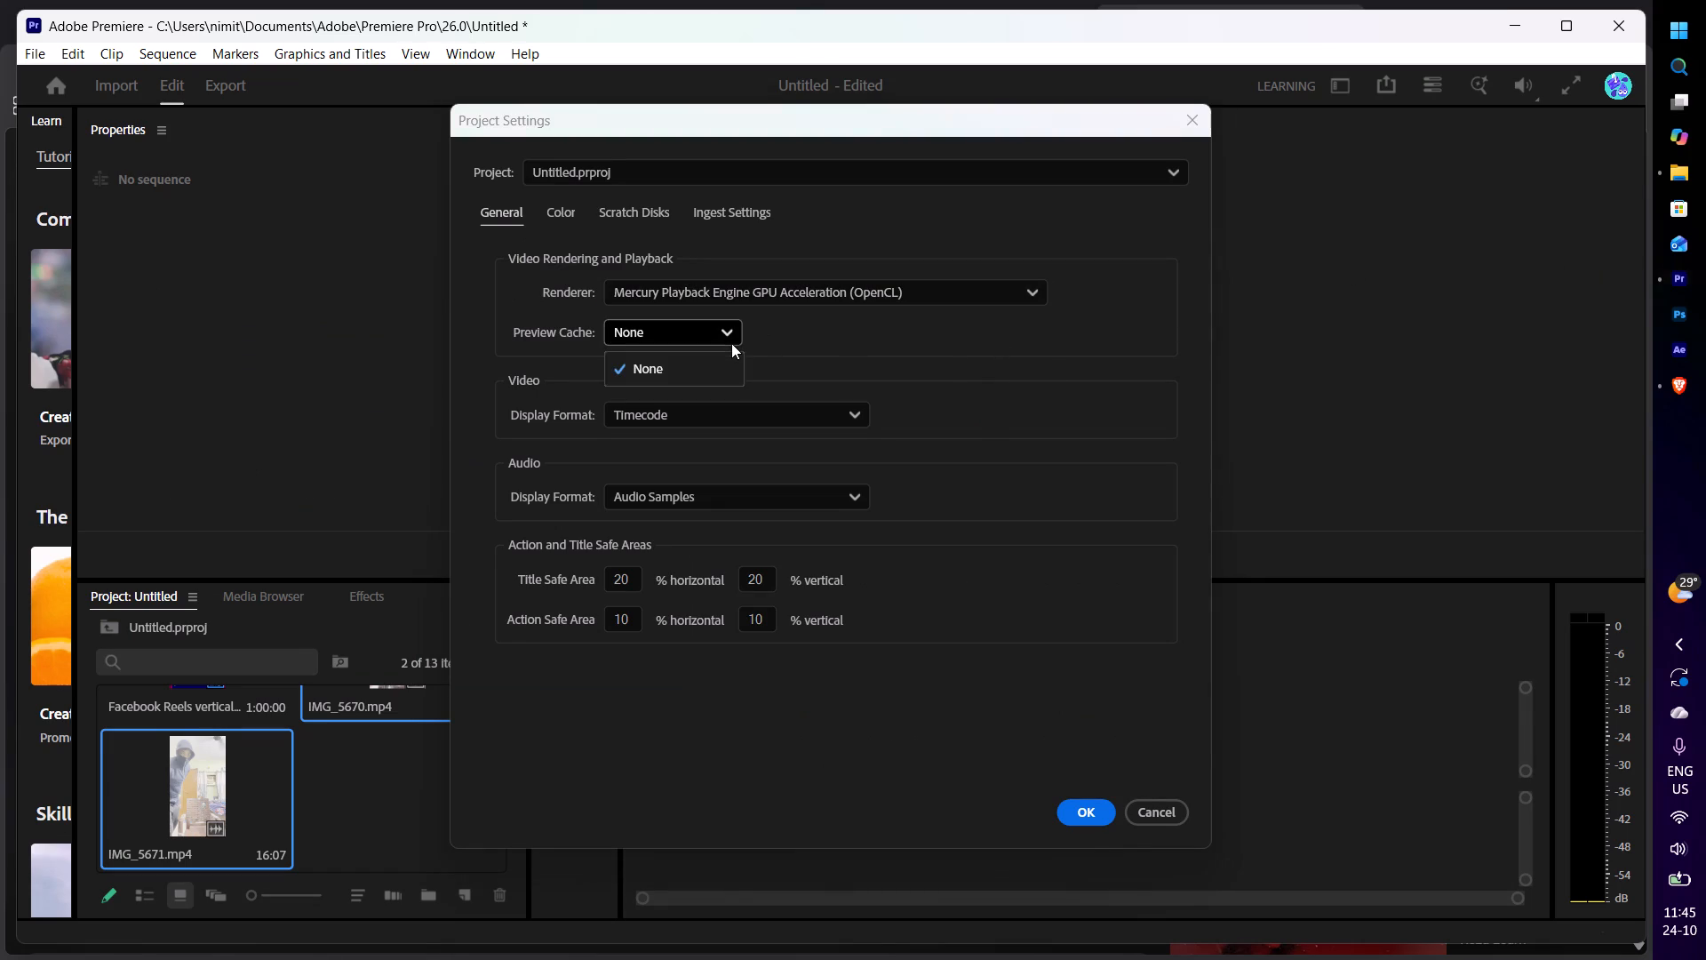
left_click(731, 343)
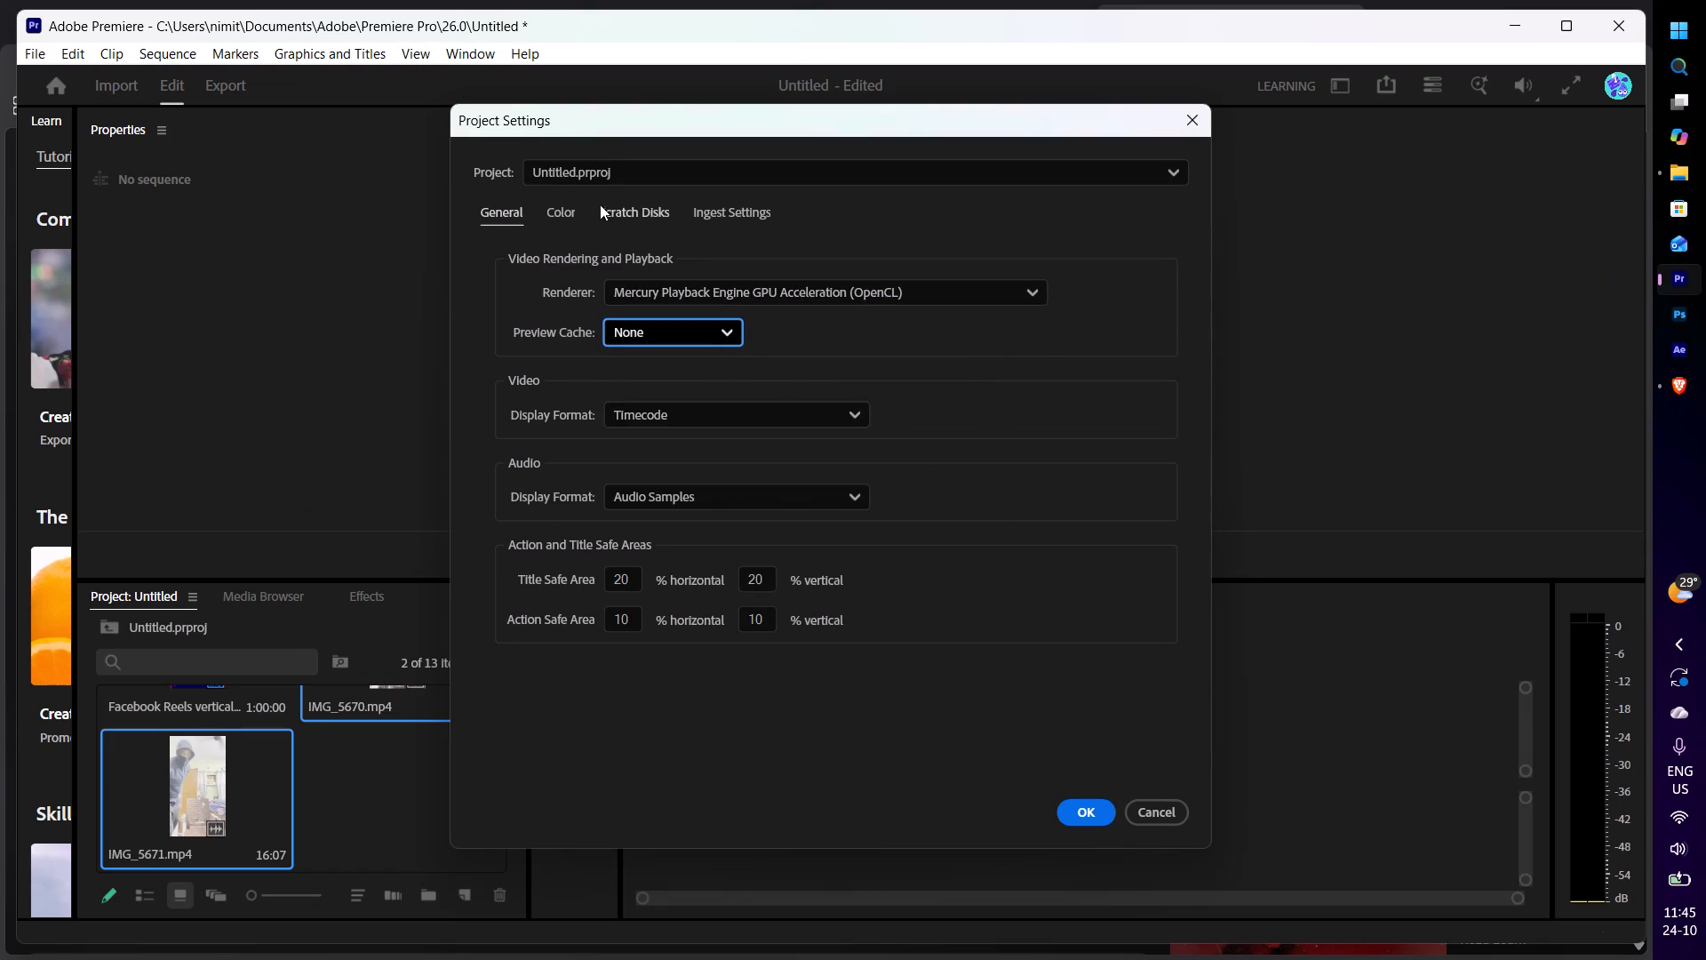
left_click(1104, 812)
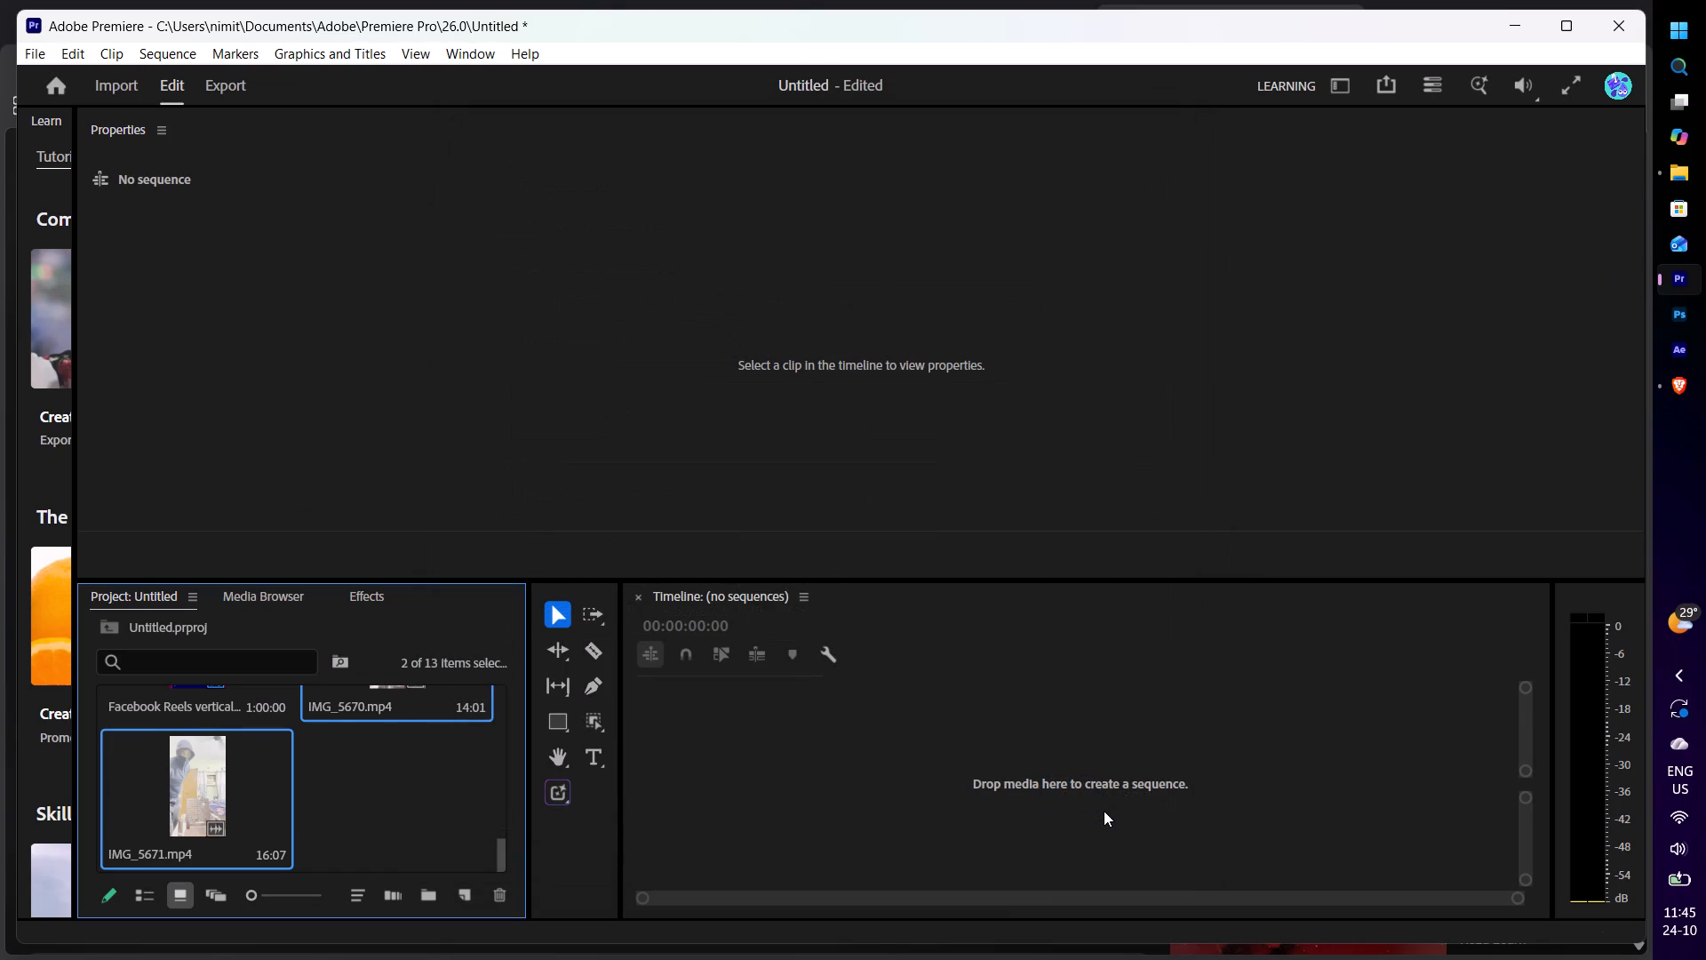
Switch to the browser and watch the part of the black screen fix video about media cache corruption.
left_click(1527, 25)
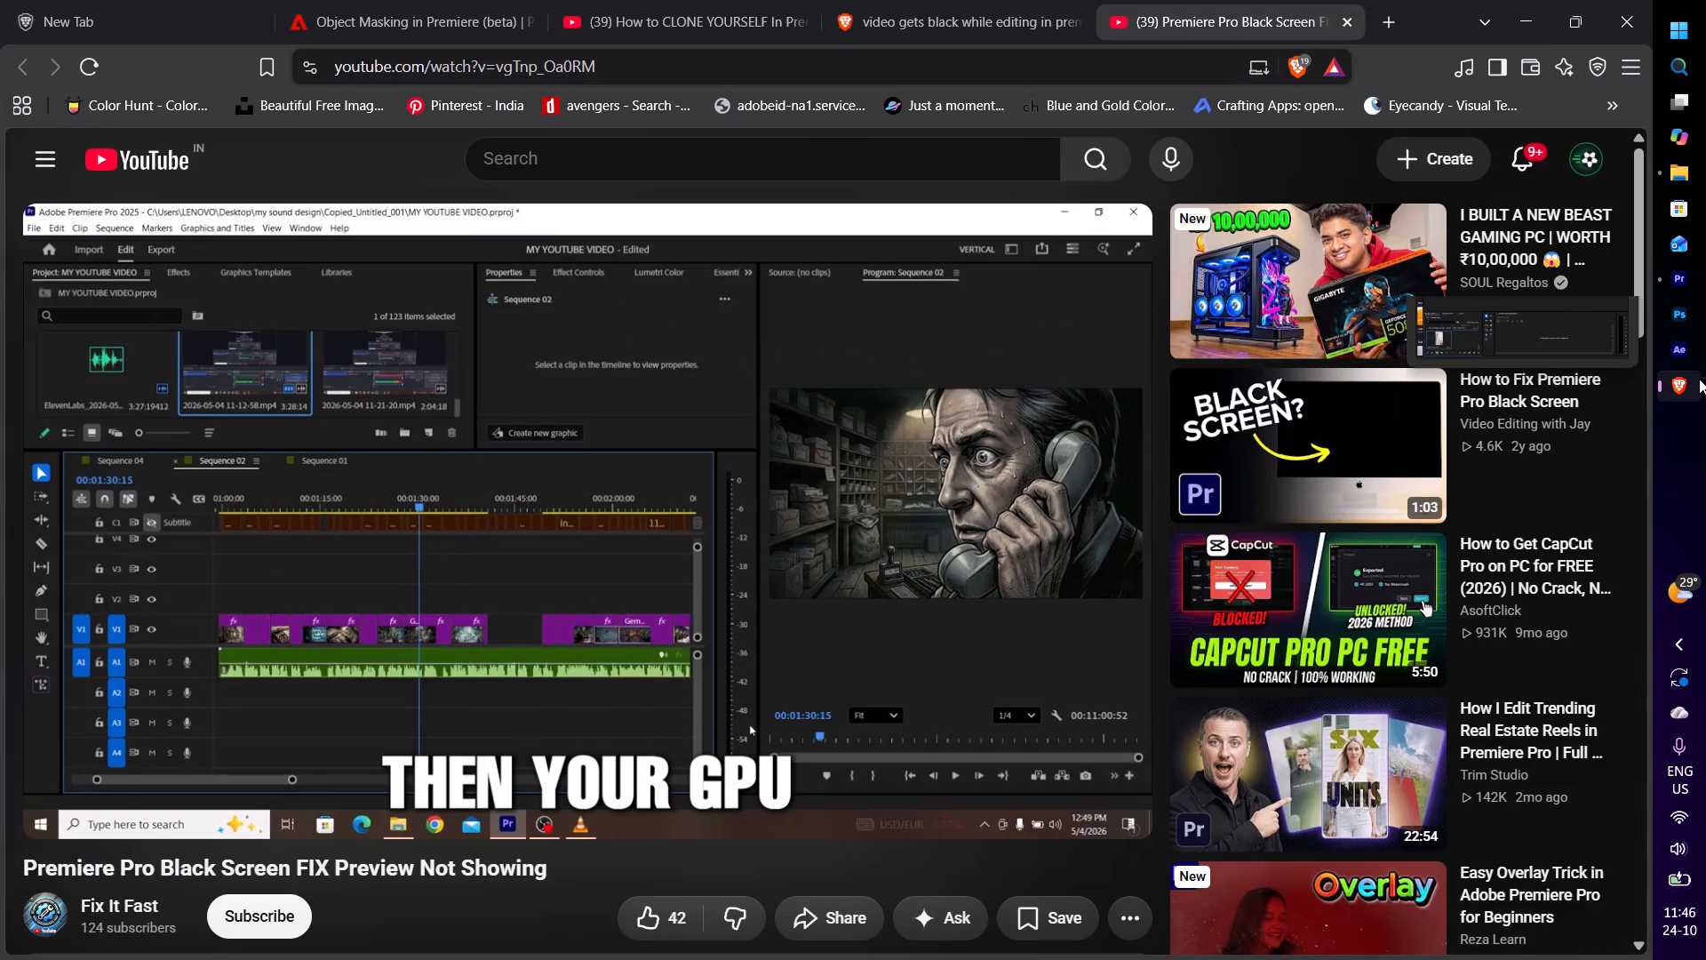
left_click(796, 524)
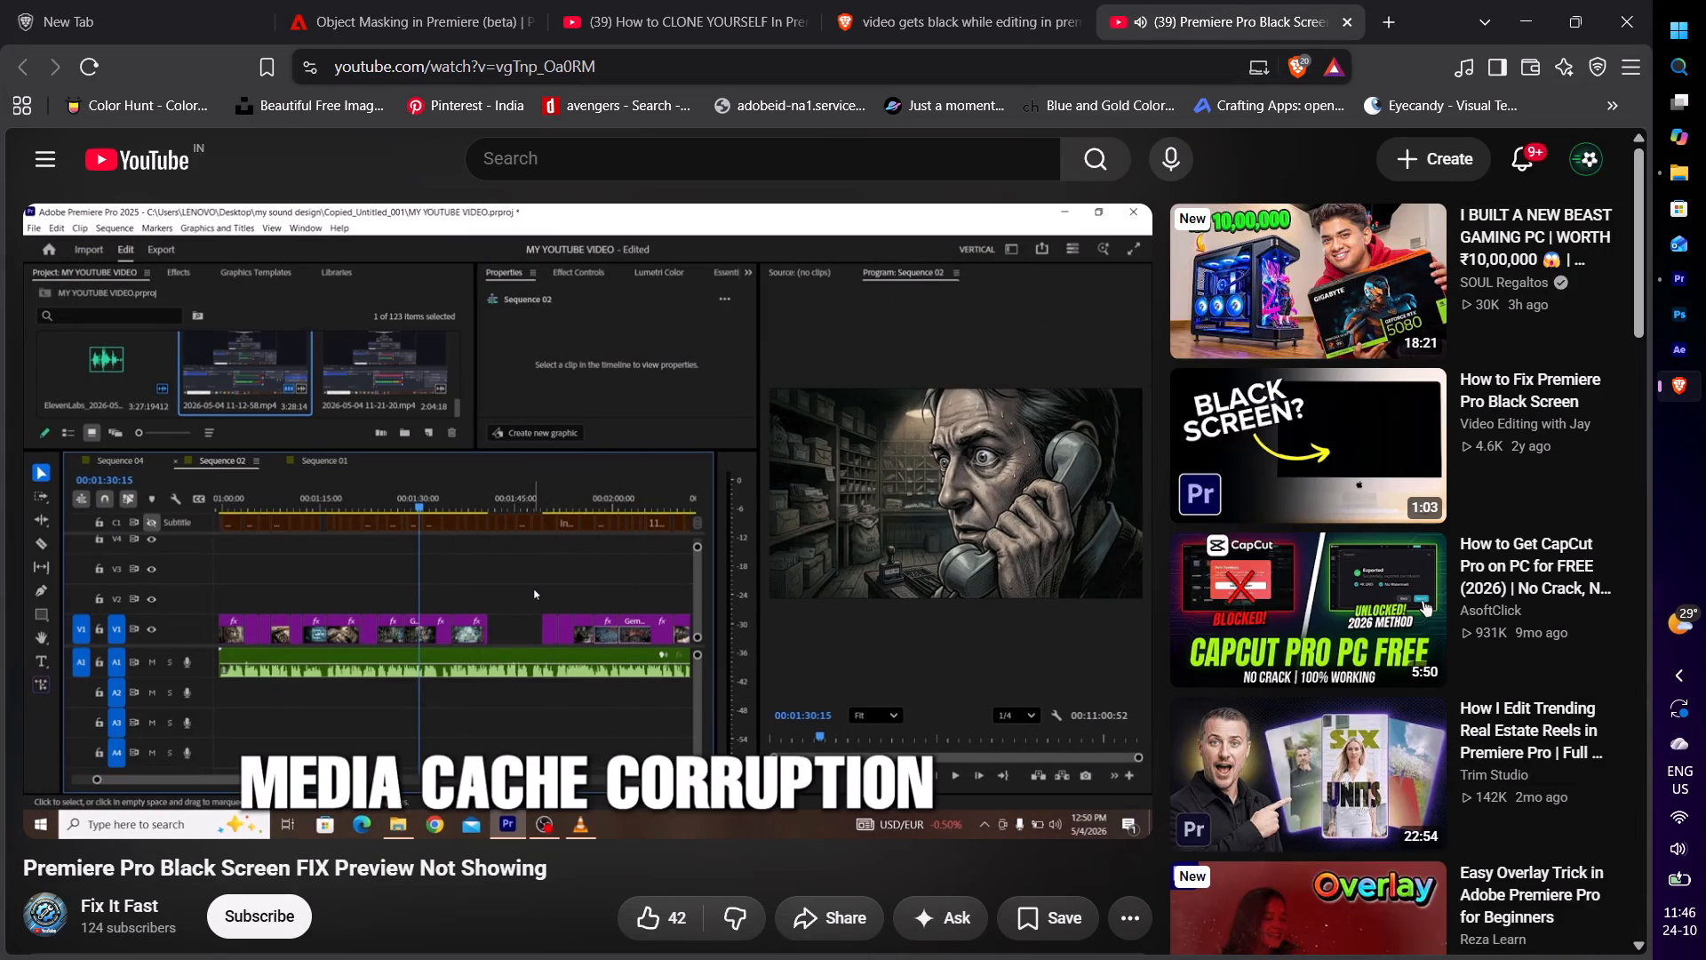
key("Right")
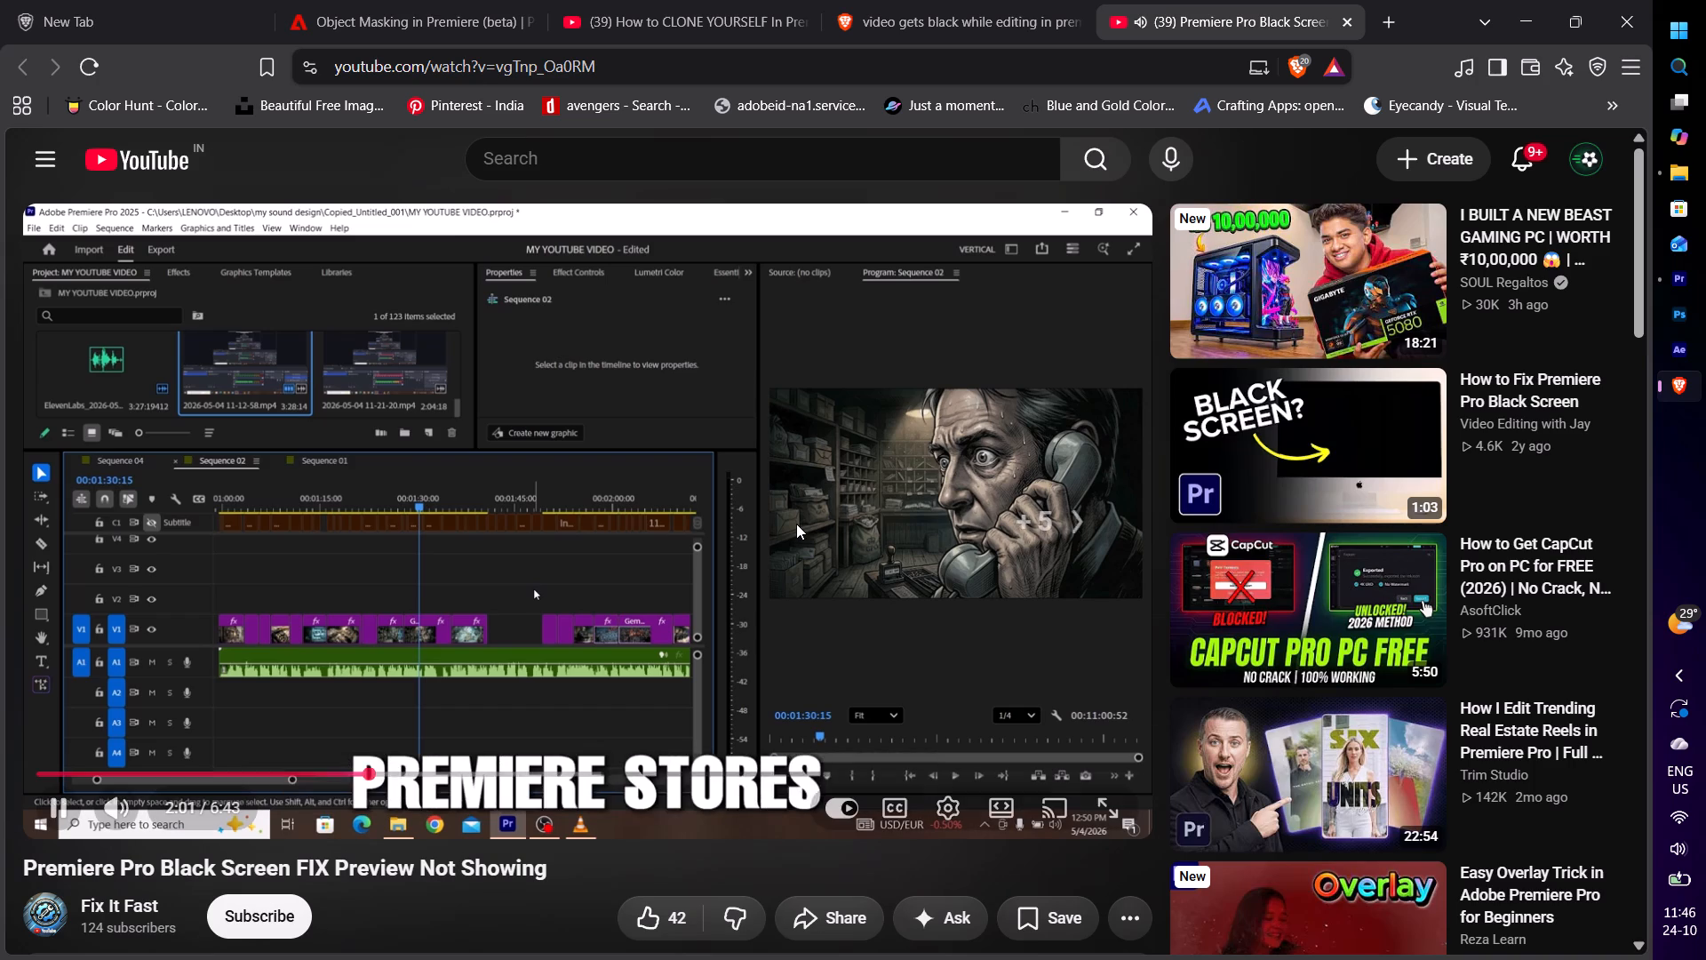
key("Right")
key("Left")
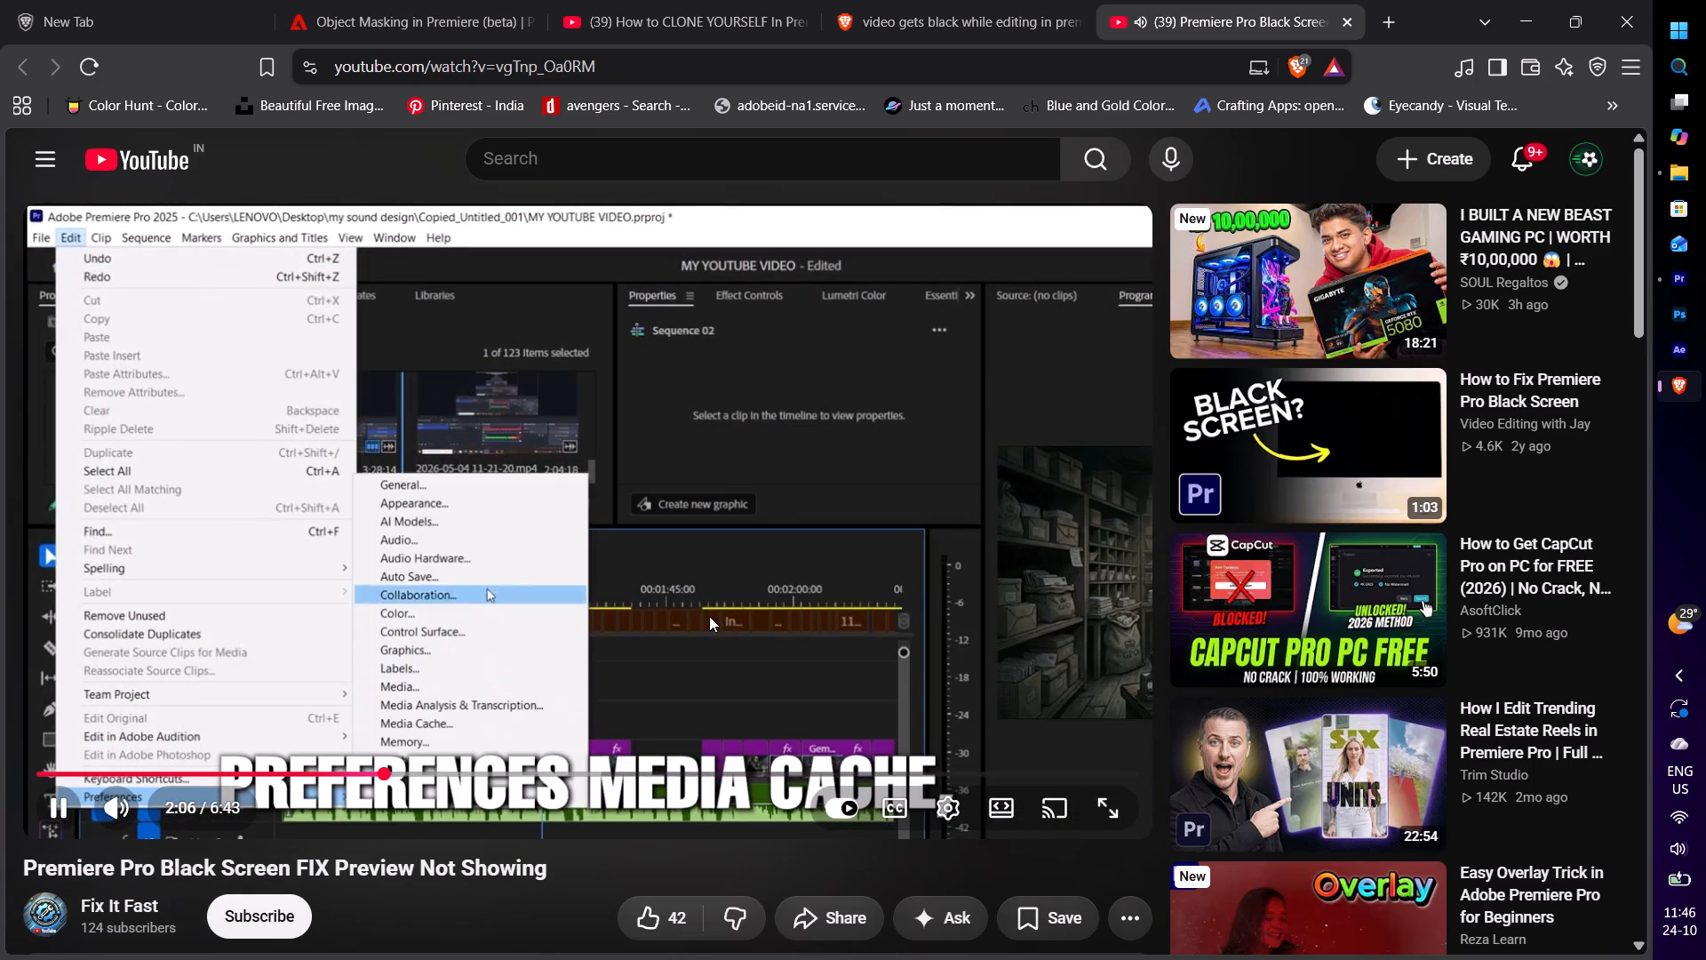
left_click(709, 616)
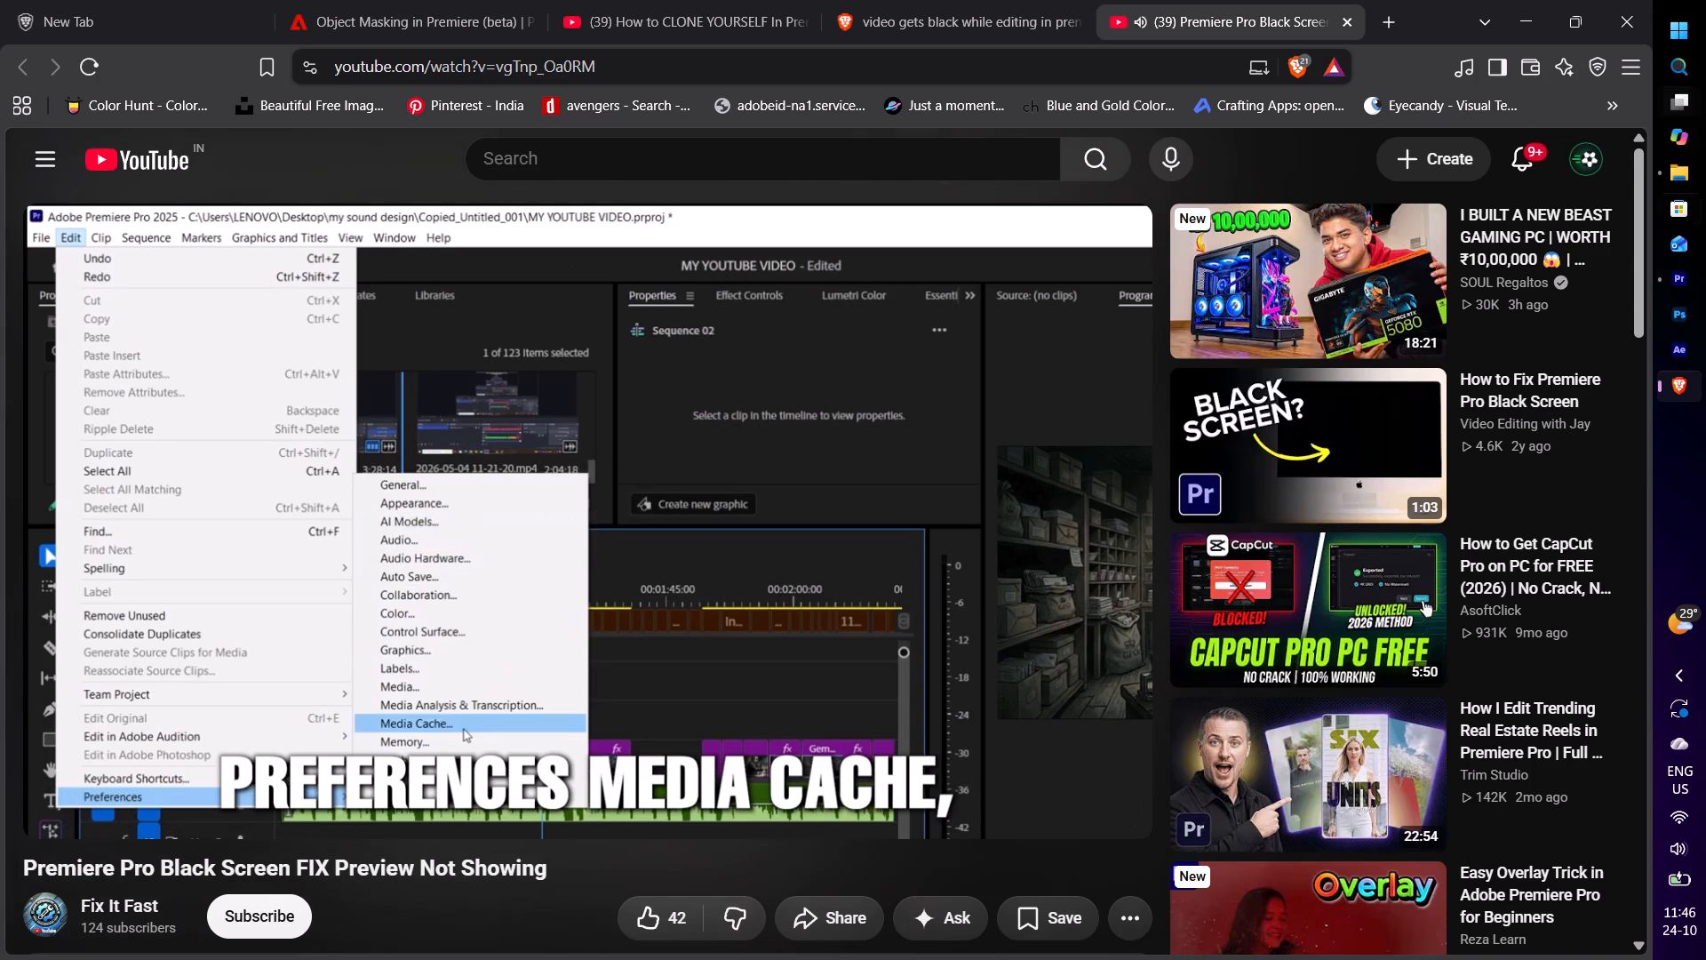
left_click(1689, 265)
left_click(44, 48)
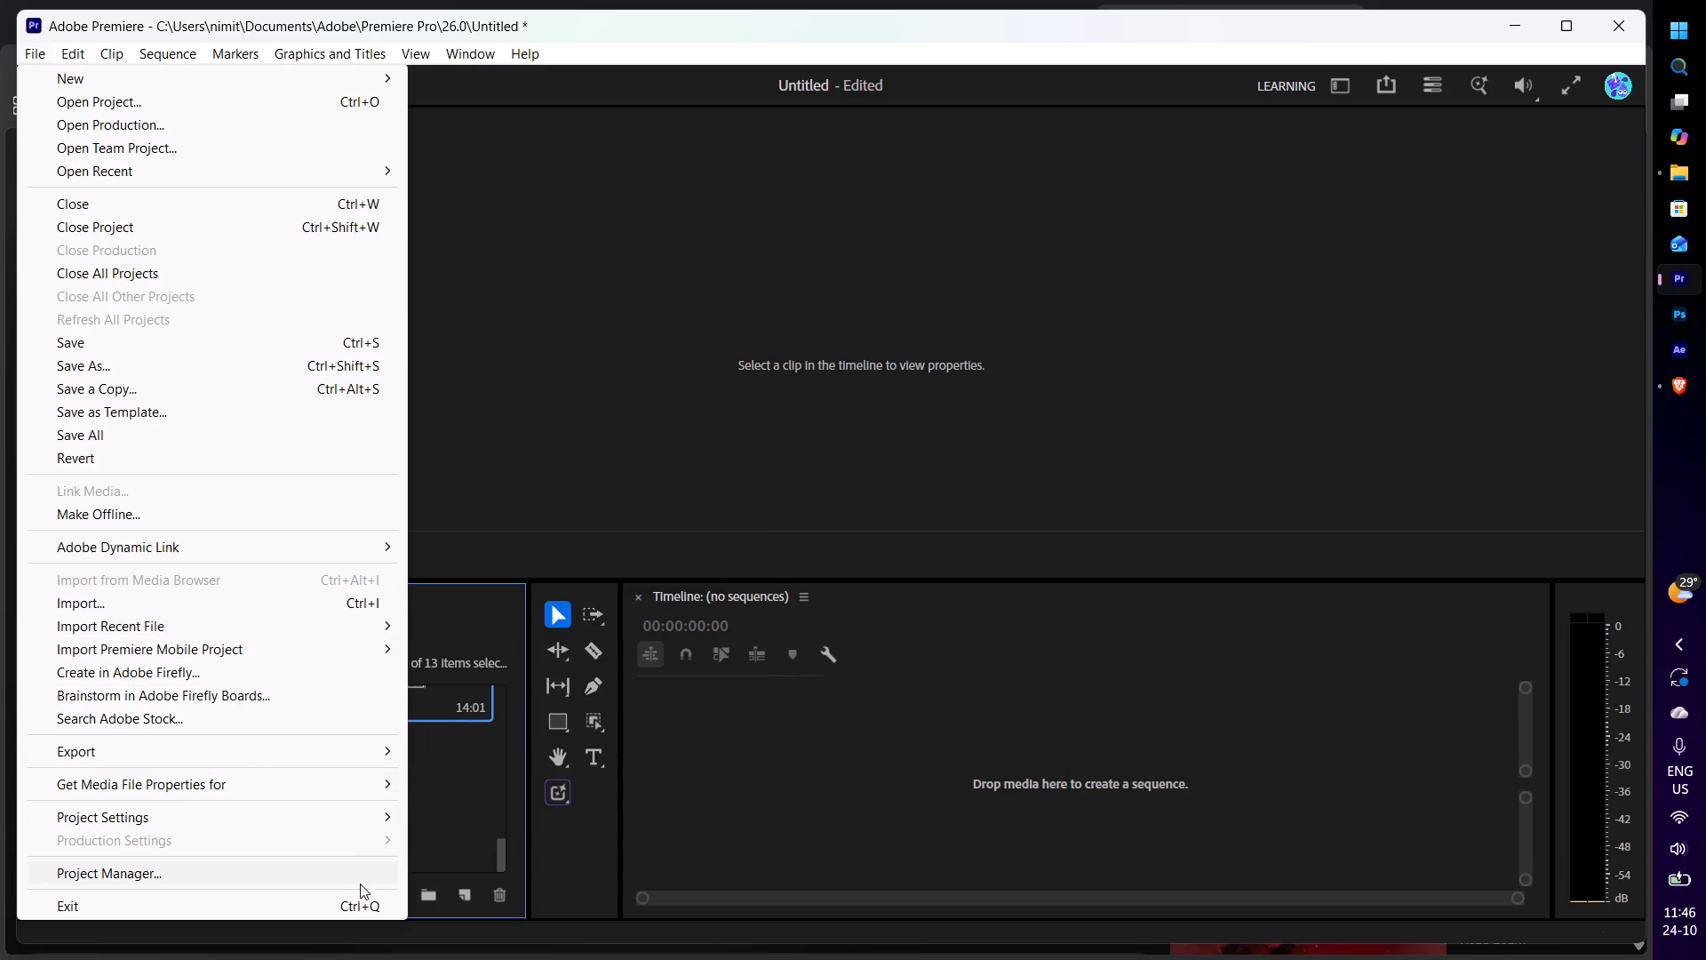
left_click(1680, 372)
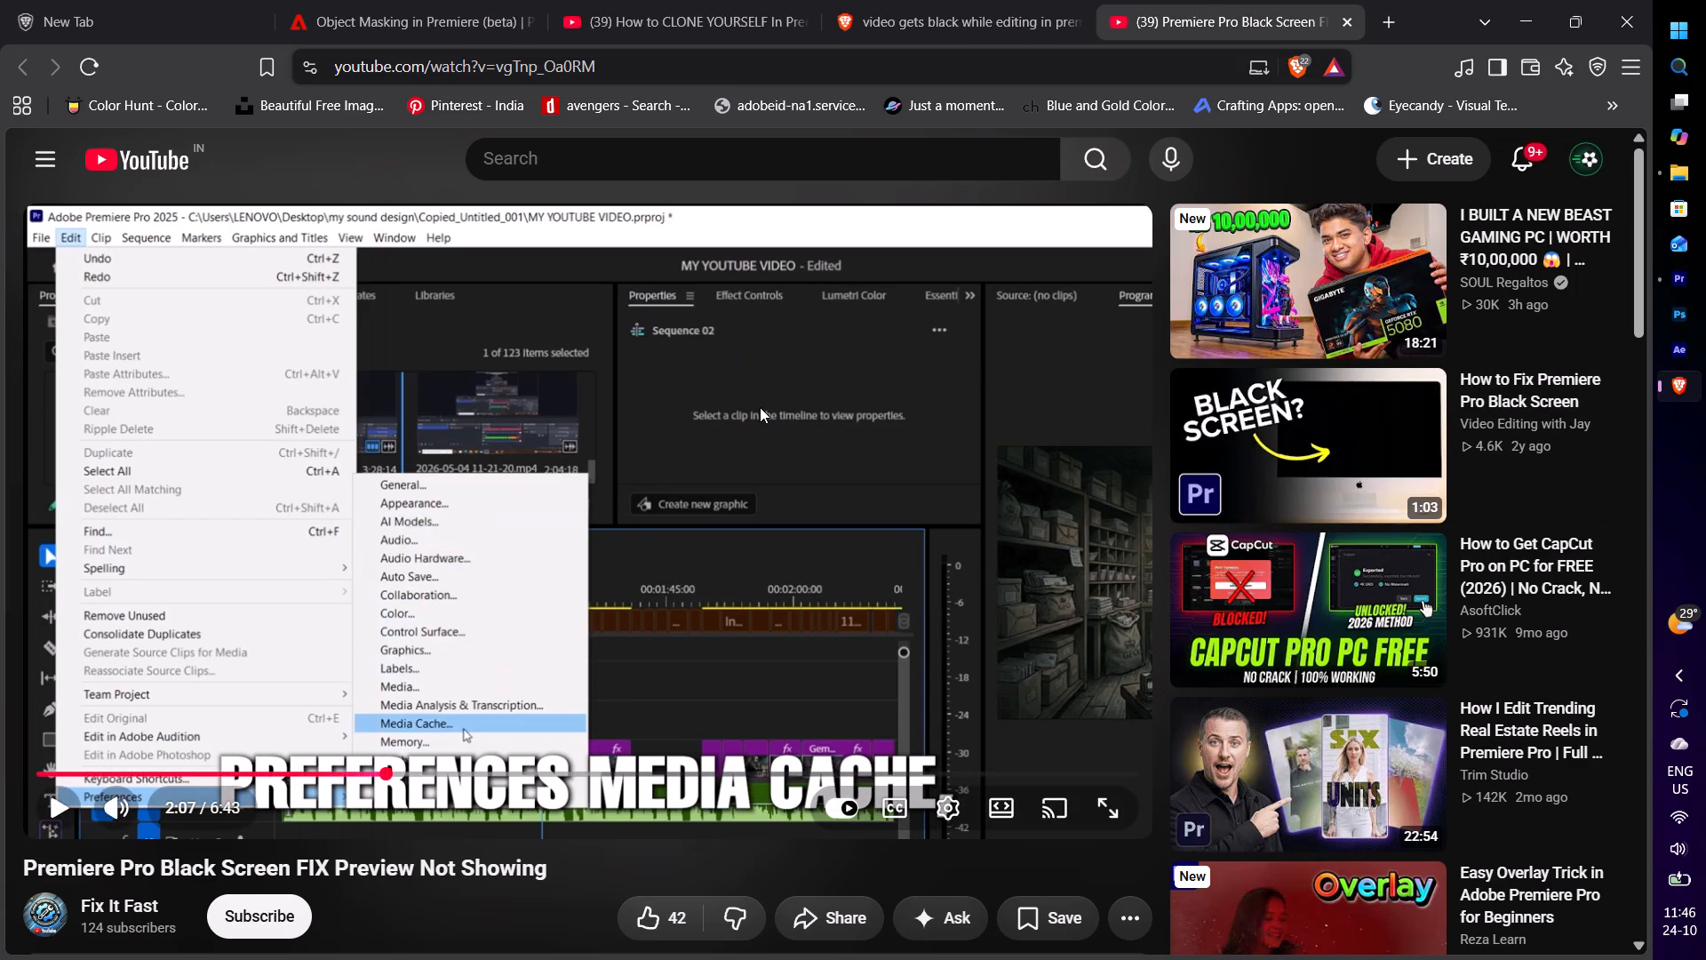
key("Left")
key("space")
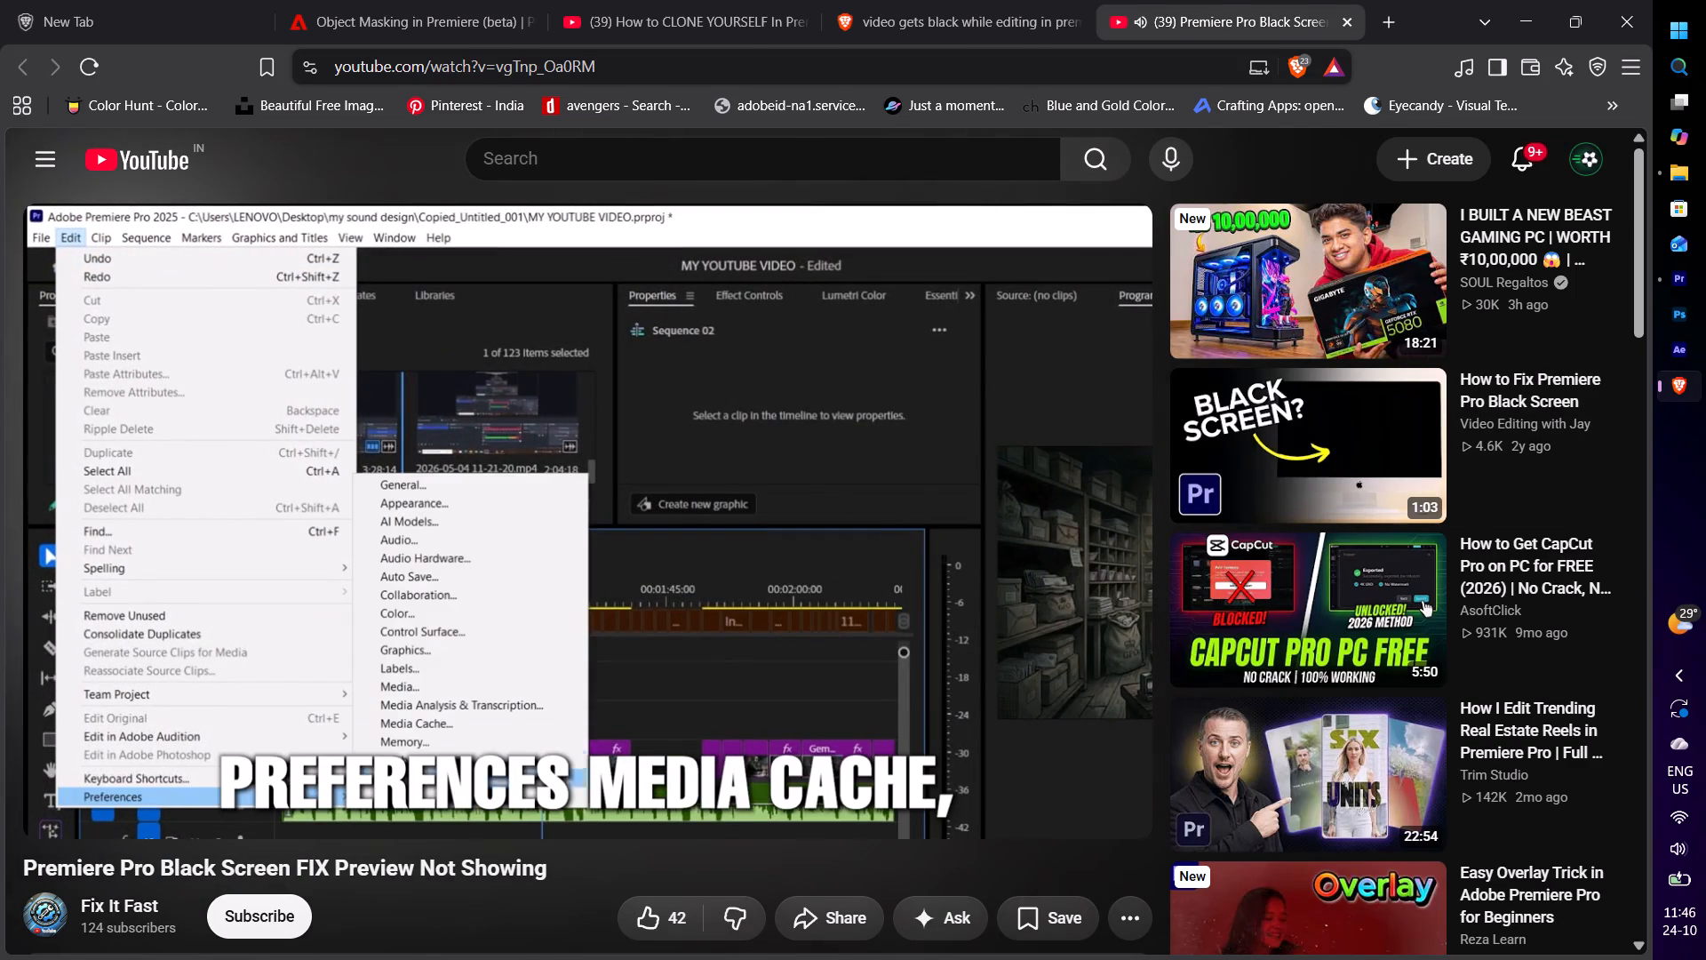
key("space")
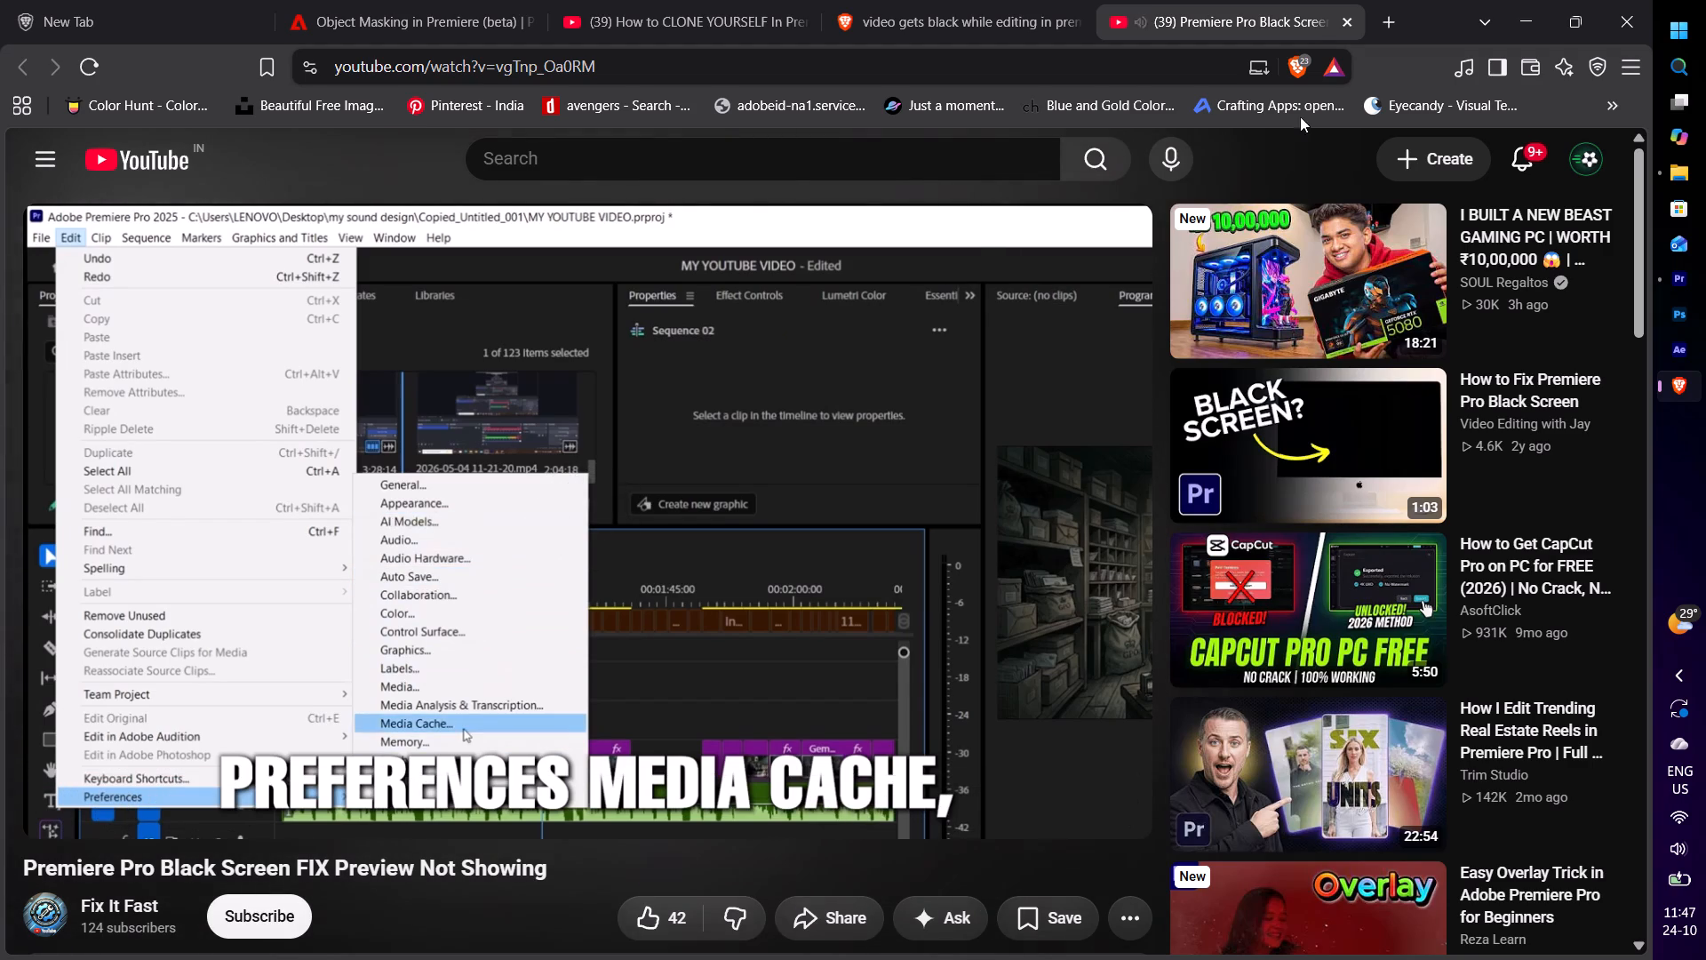
Switch to Premiere and open the Media Cache preferences.
left_click(1681, 285)
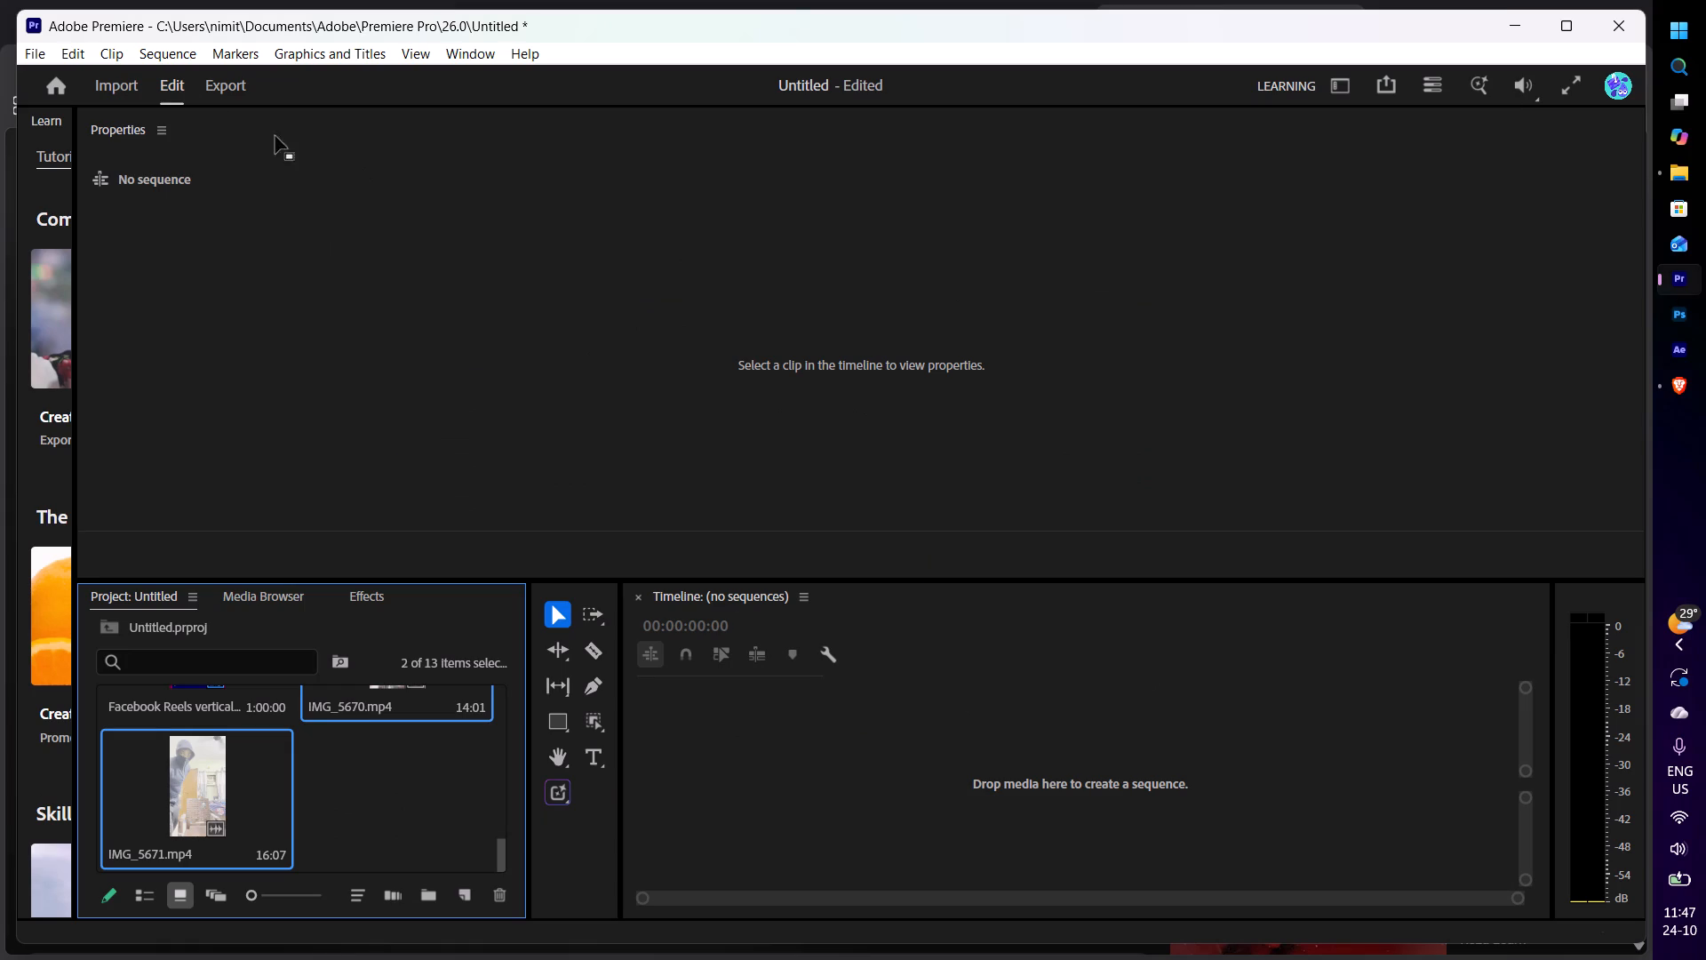
left_click(60, 54)
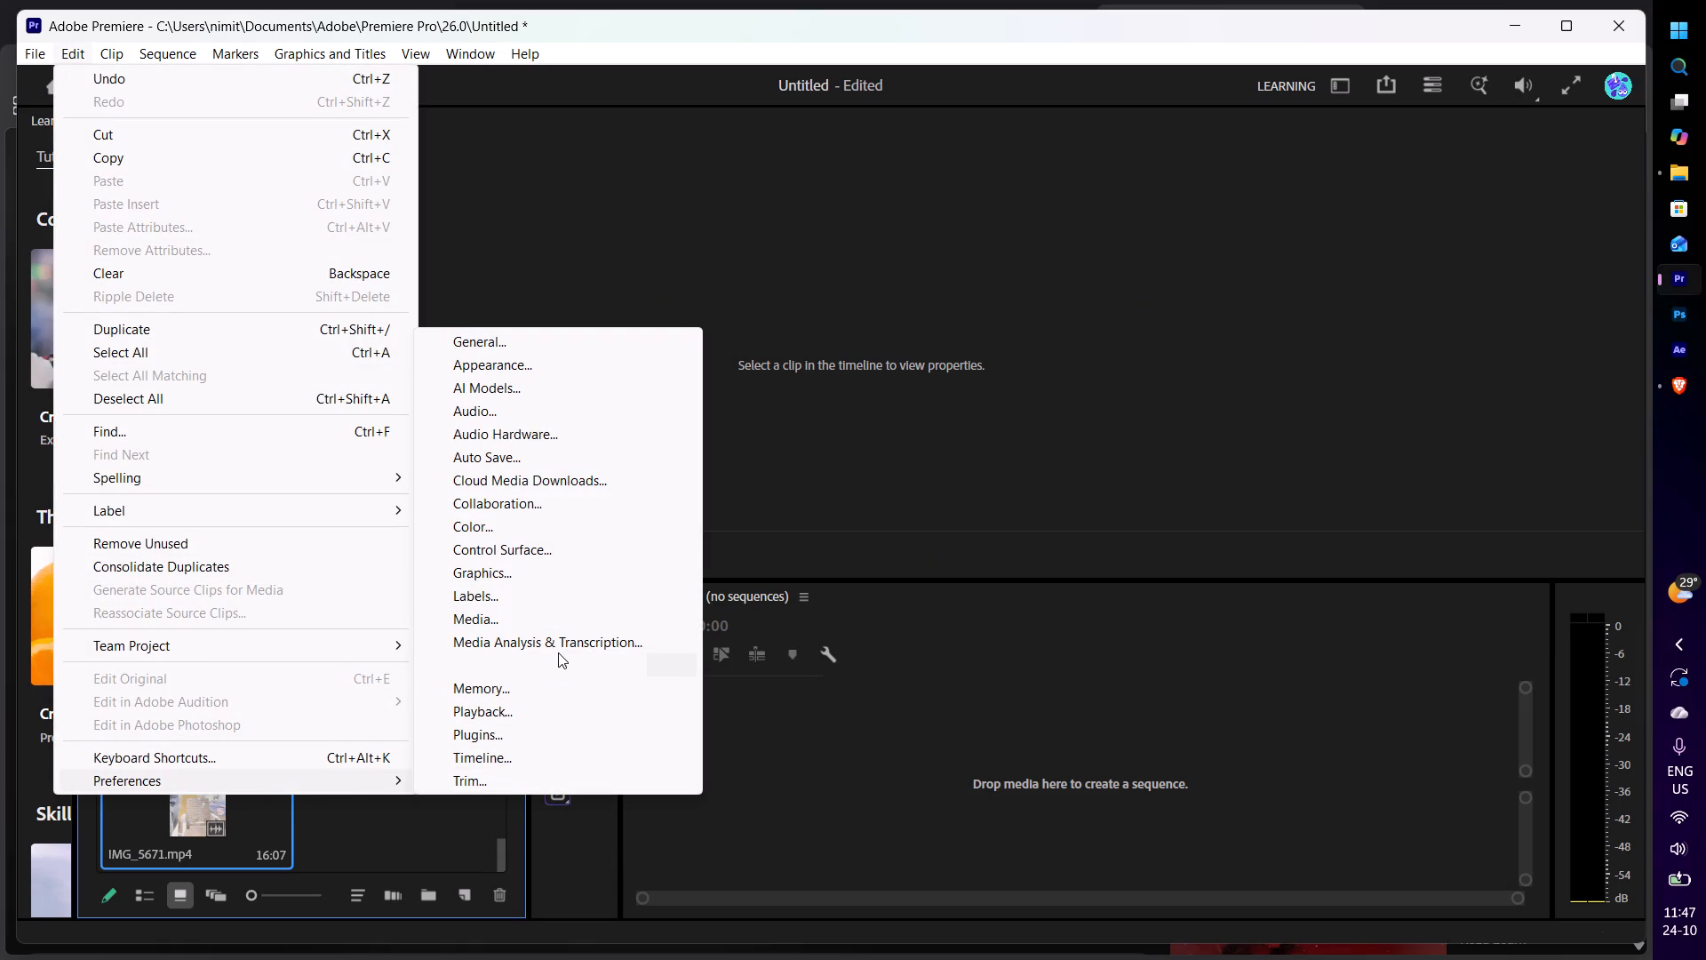
left_click(556, 666)
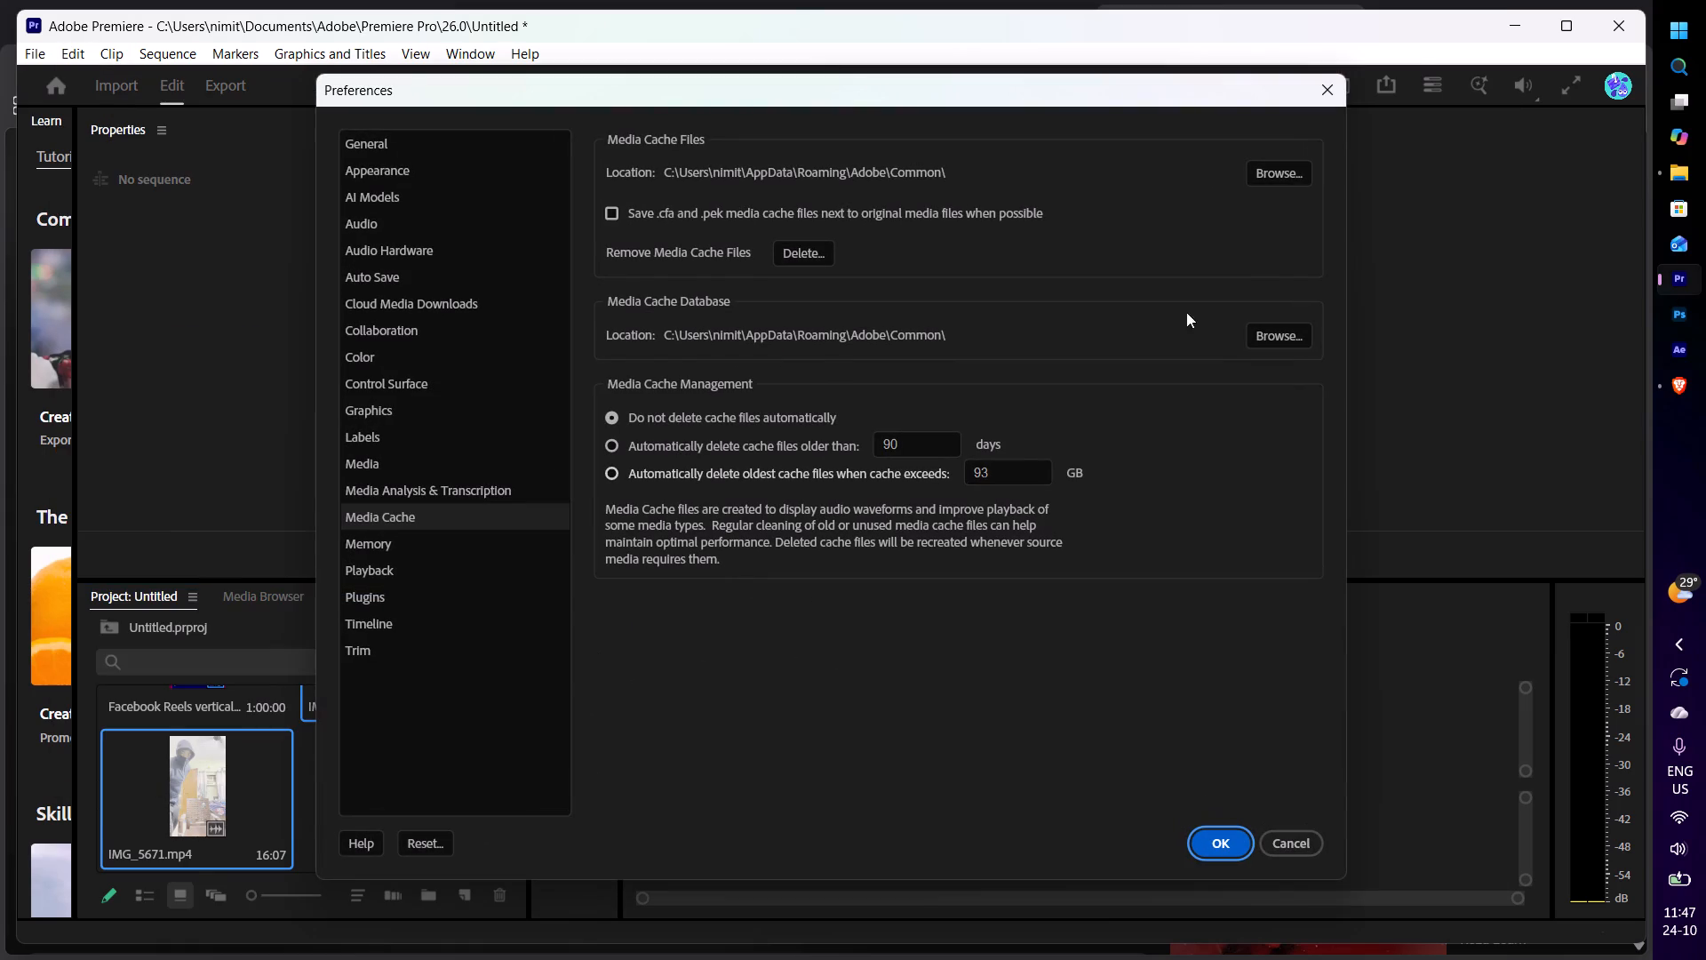
Switch to the browser and watch how the fix video deletes the media cache files and turns off effects.
left_click(1674, 368)
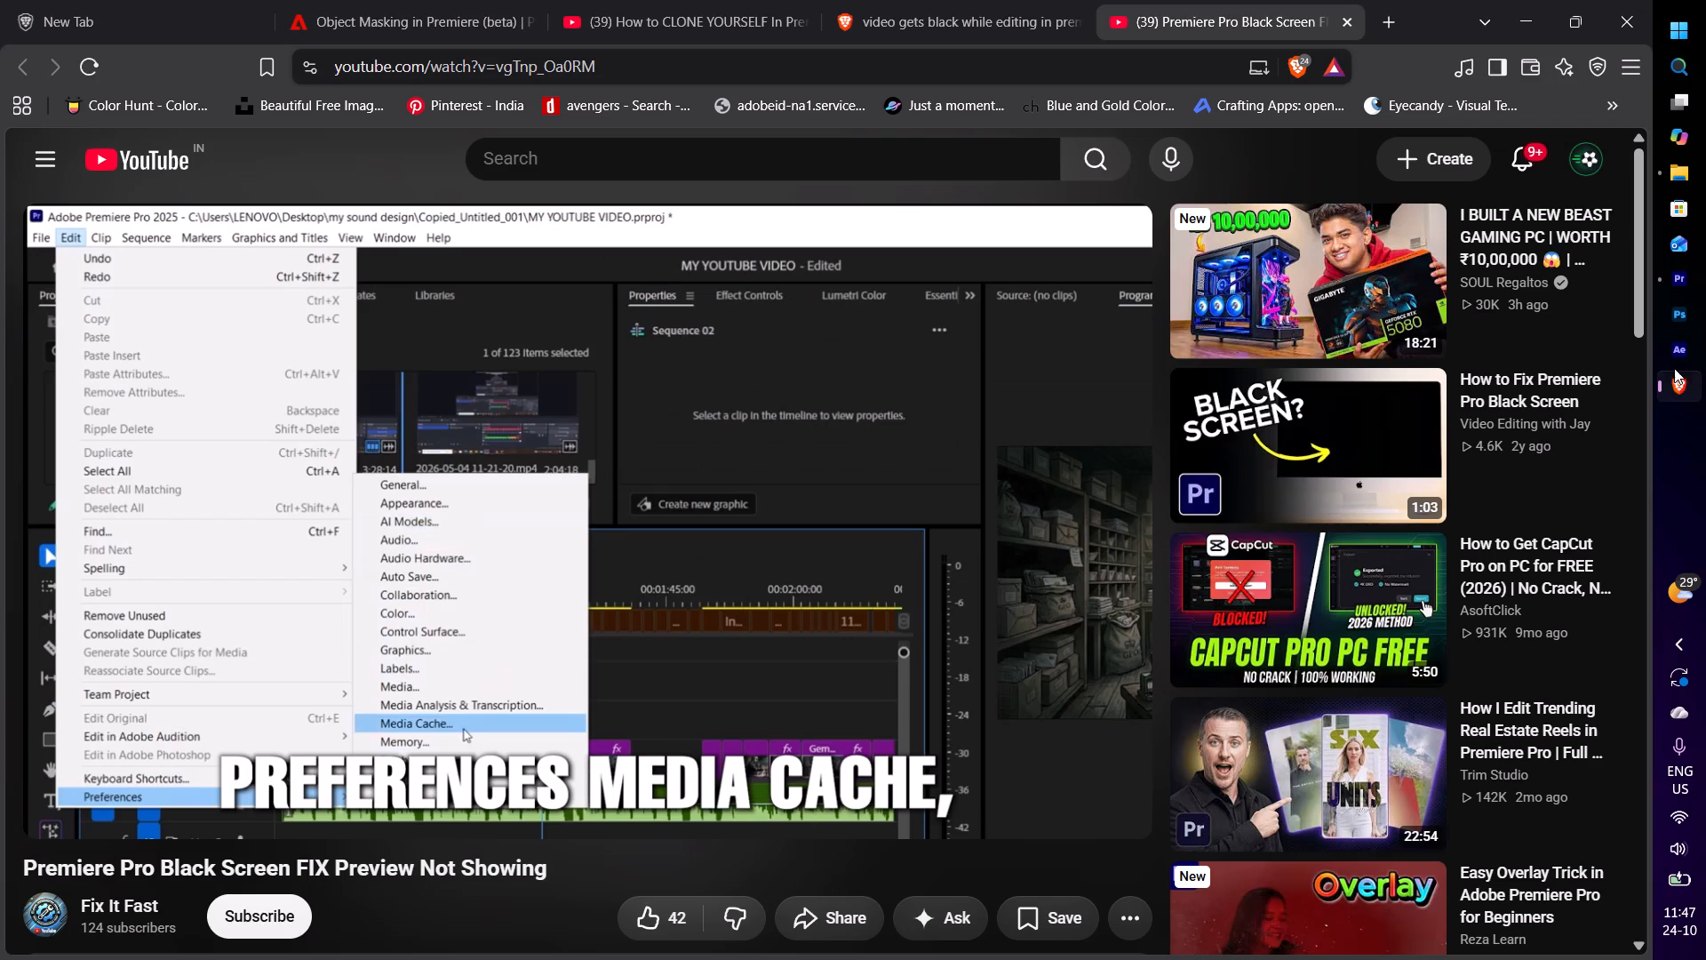
left_click(1044, 377)
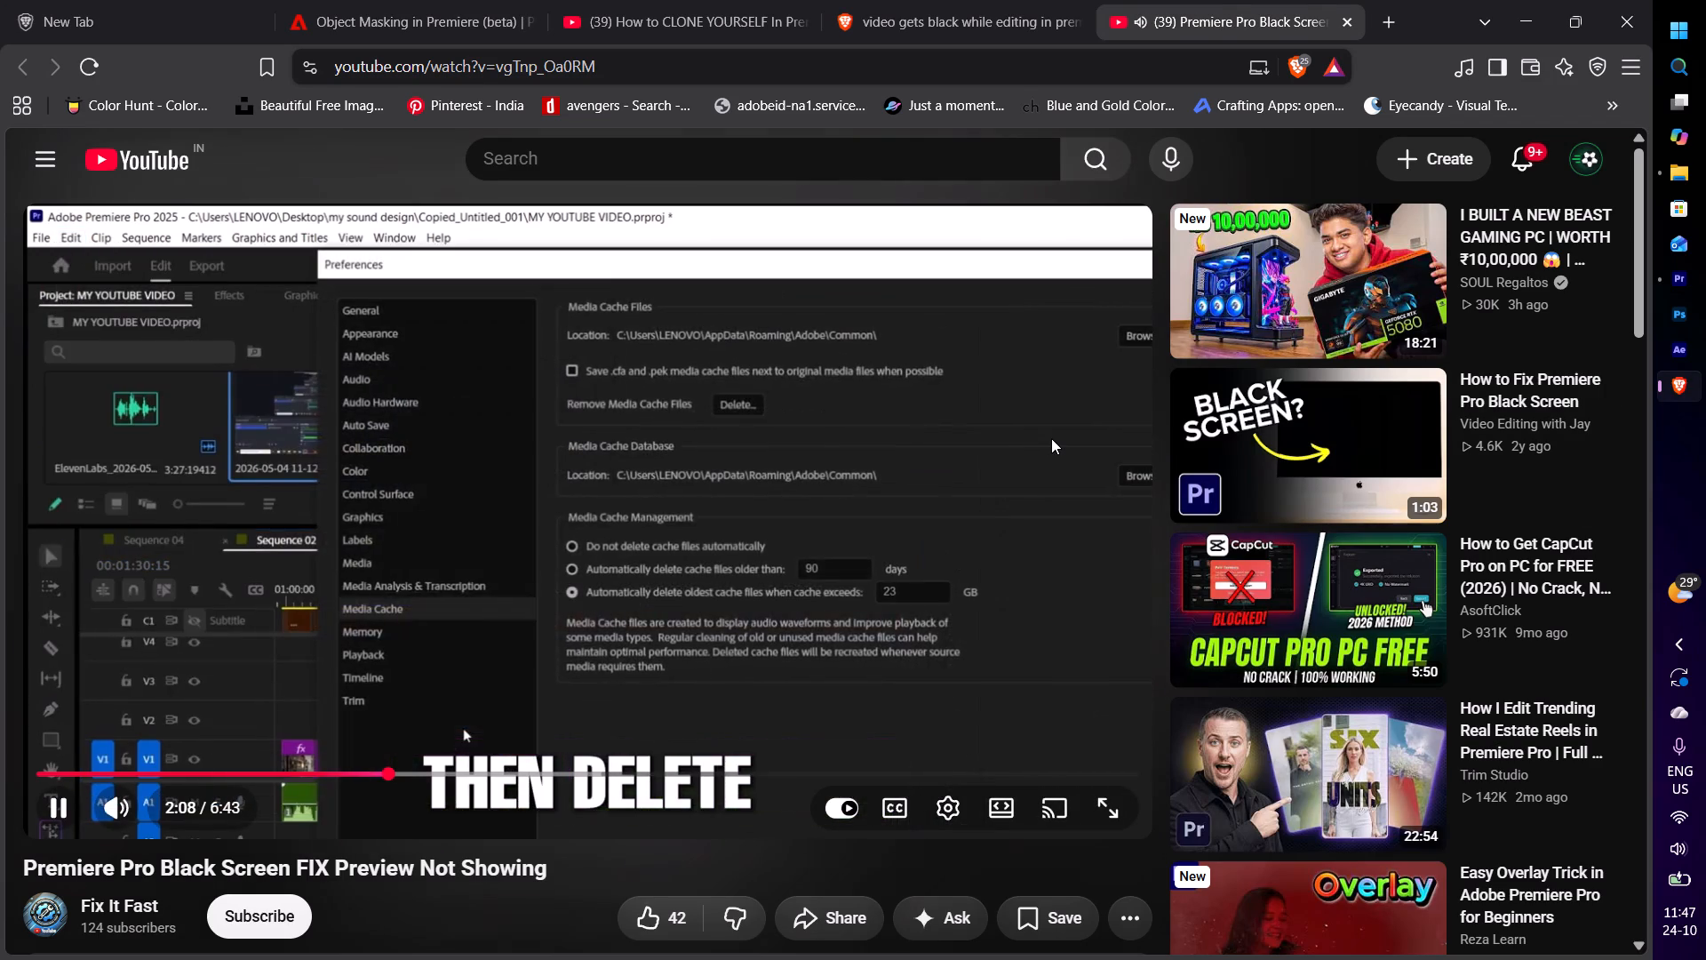
left_click(920, 573)
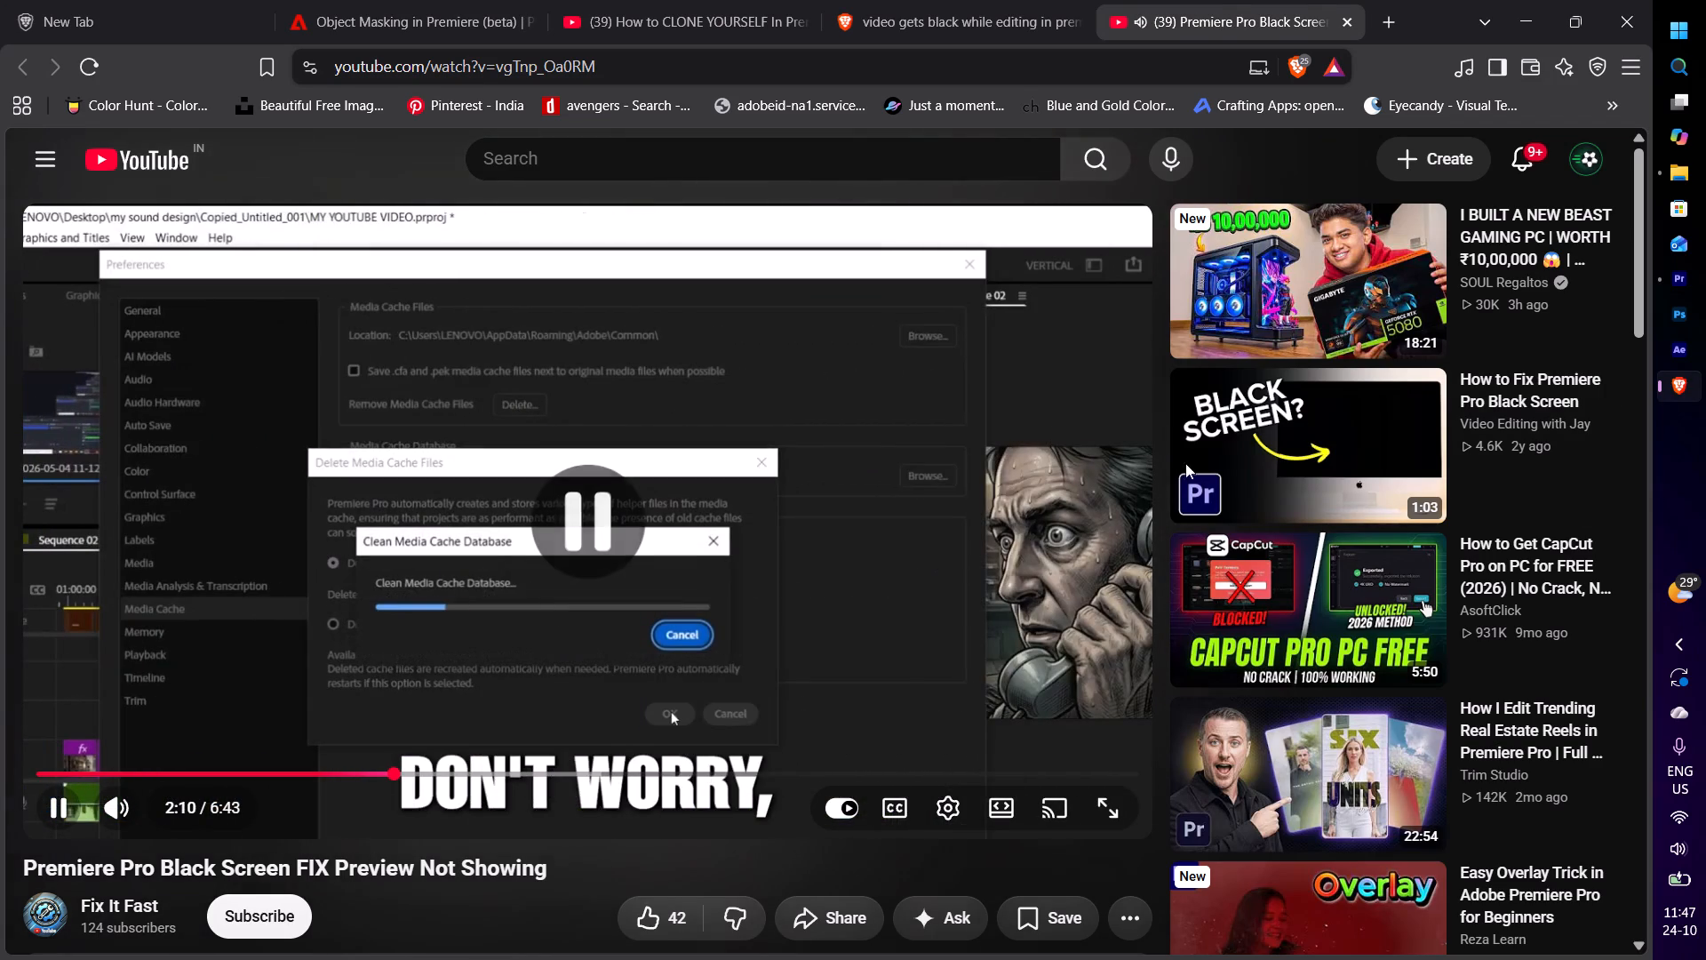
left_click(1676, 279)
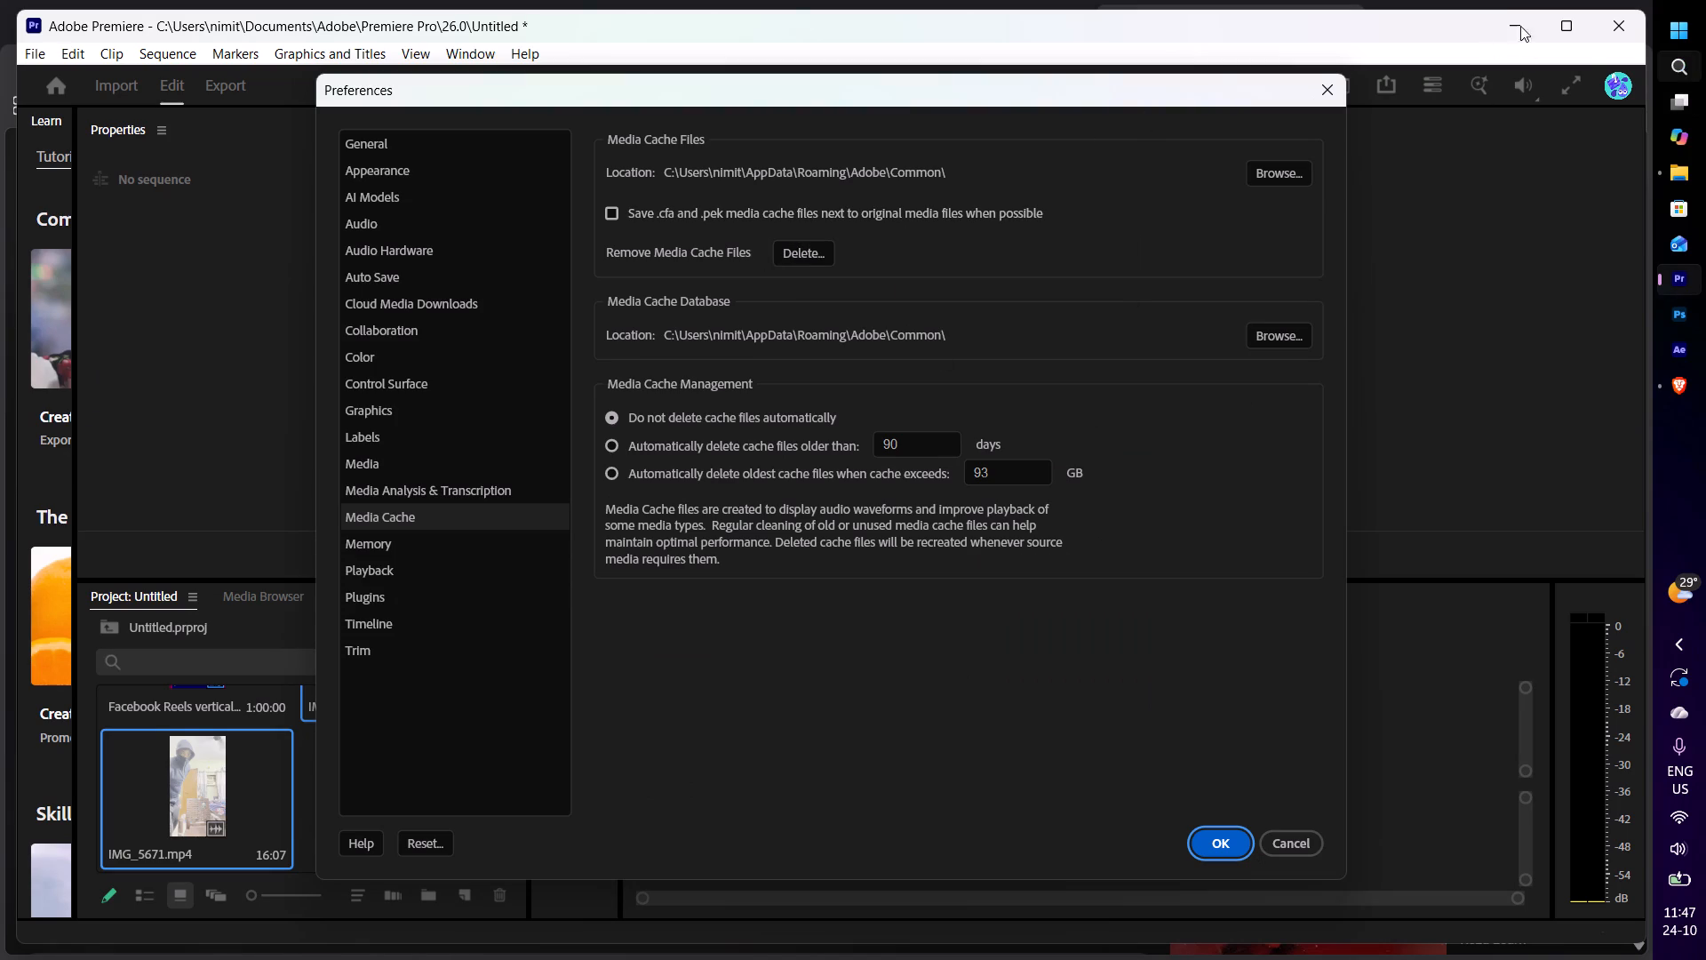
left_click(1660, 416)
left_click(1674, 396)
left_click(889, 514)
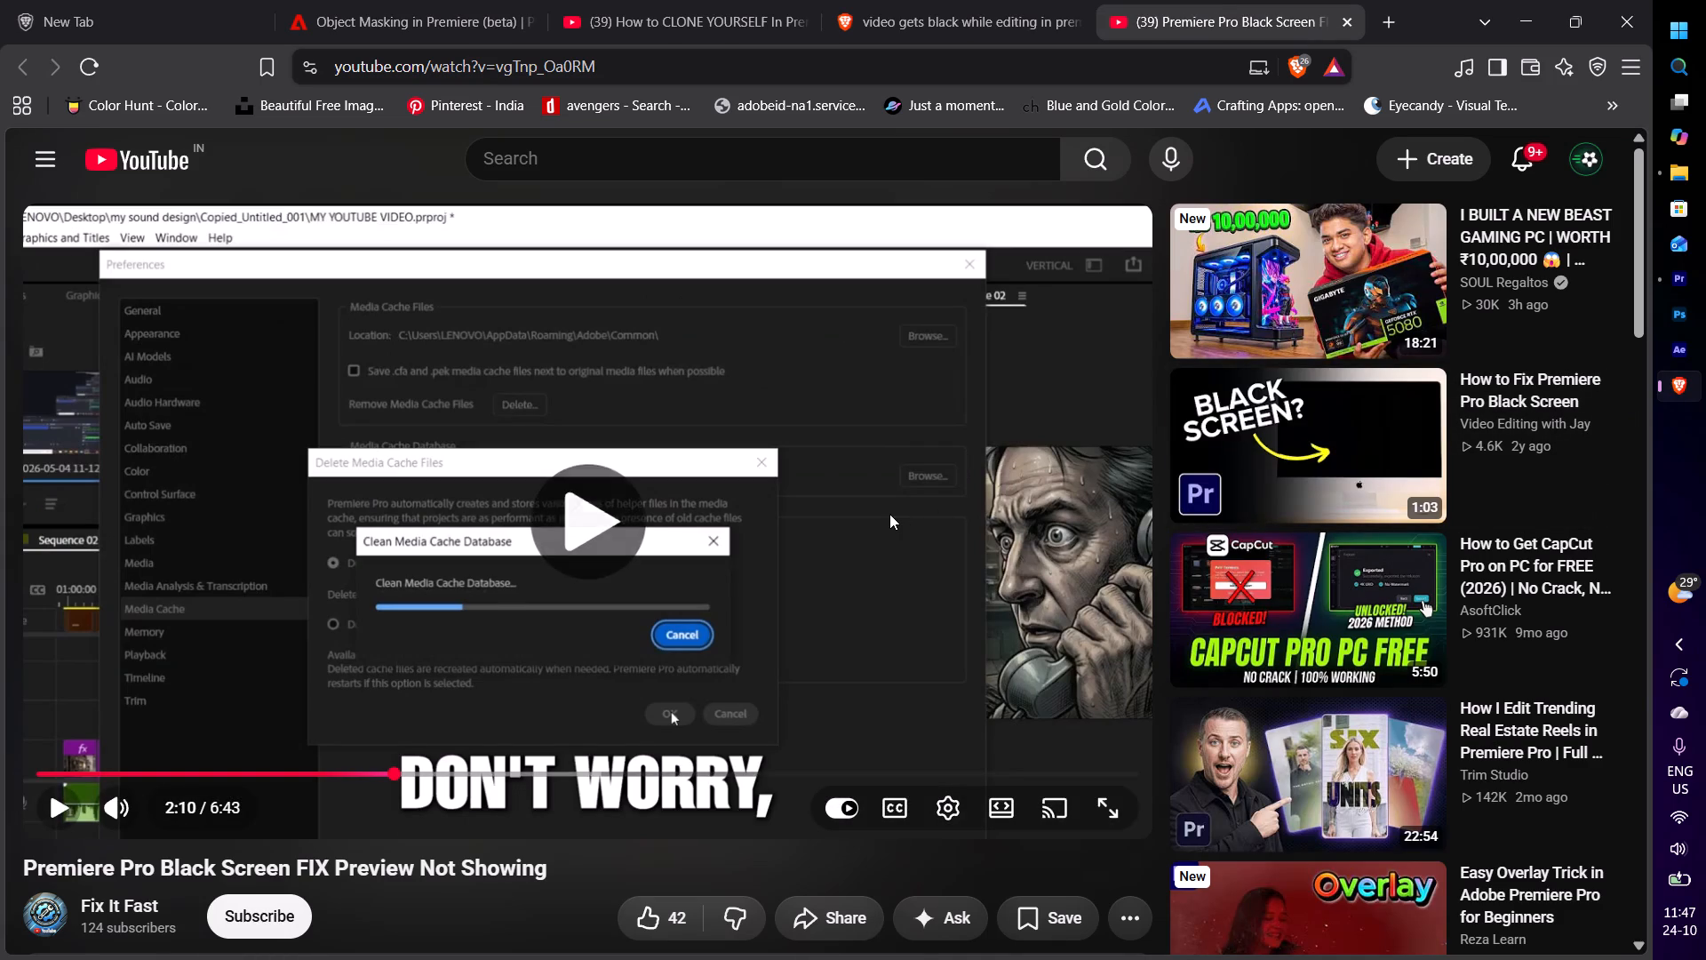
key("Left")
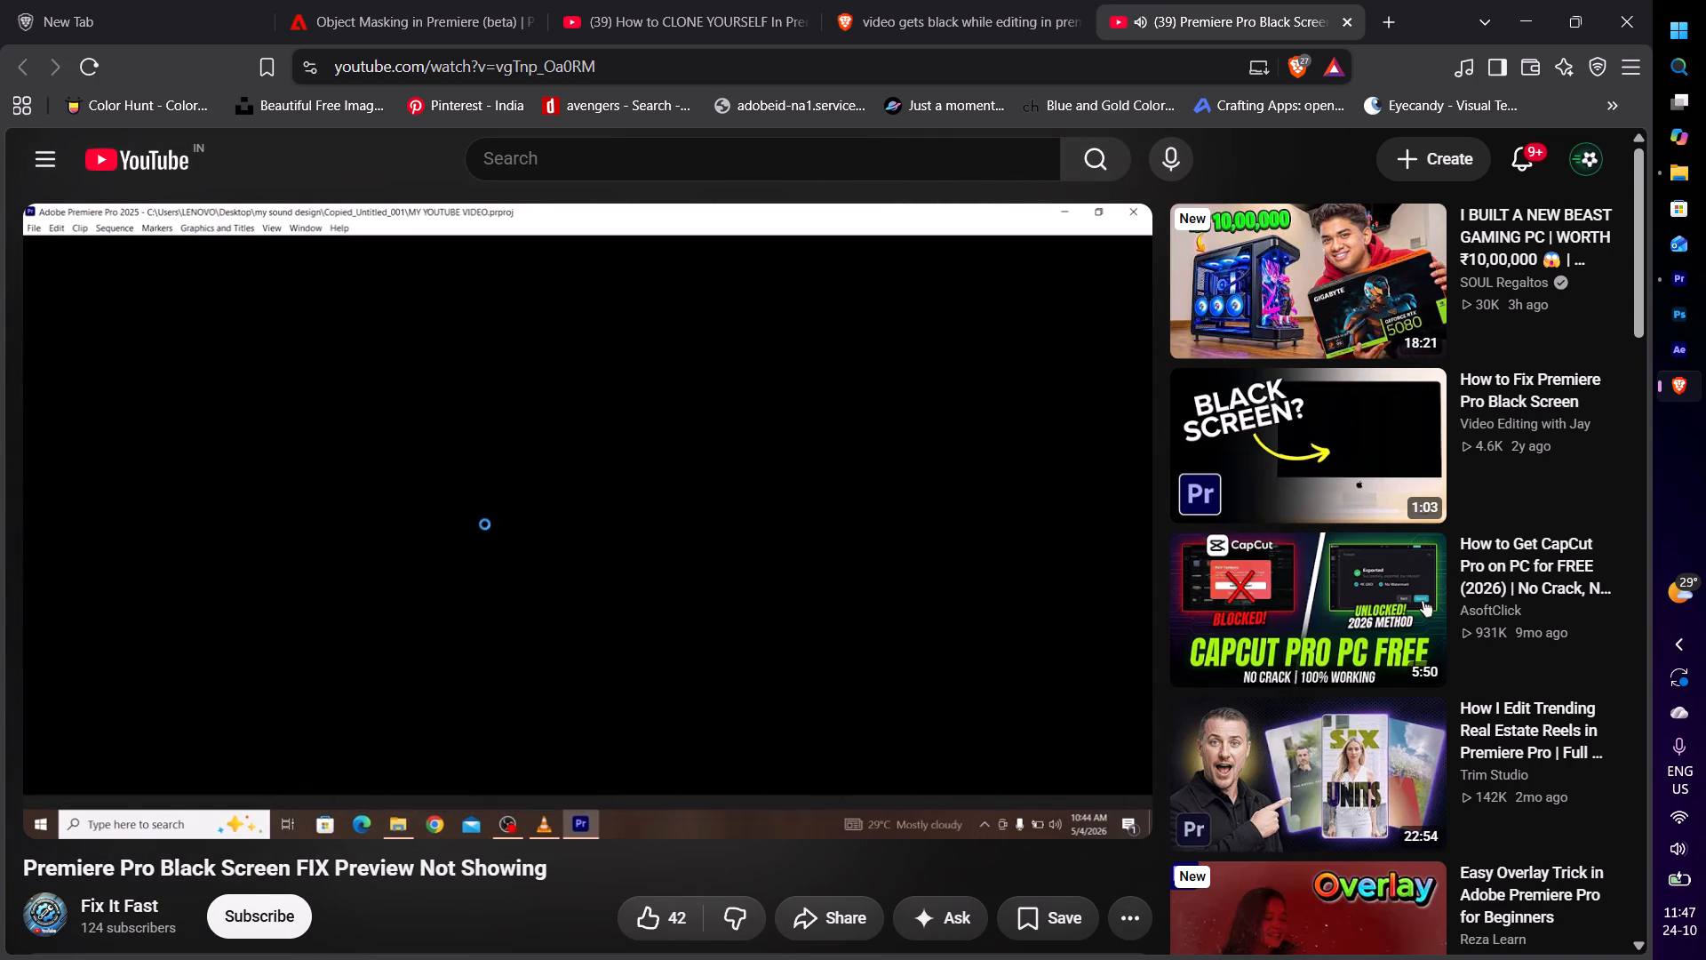
left_click(949, 512)
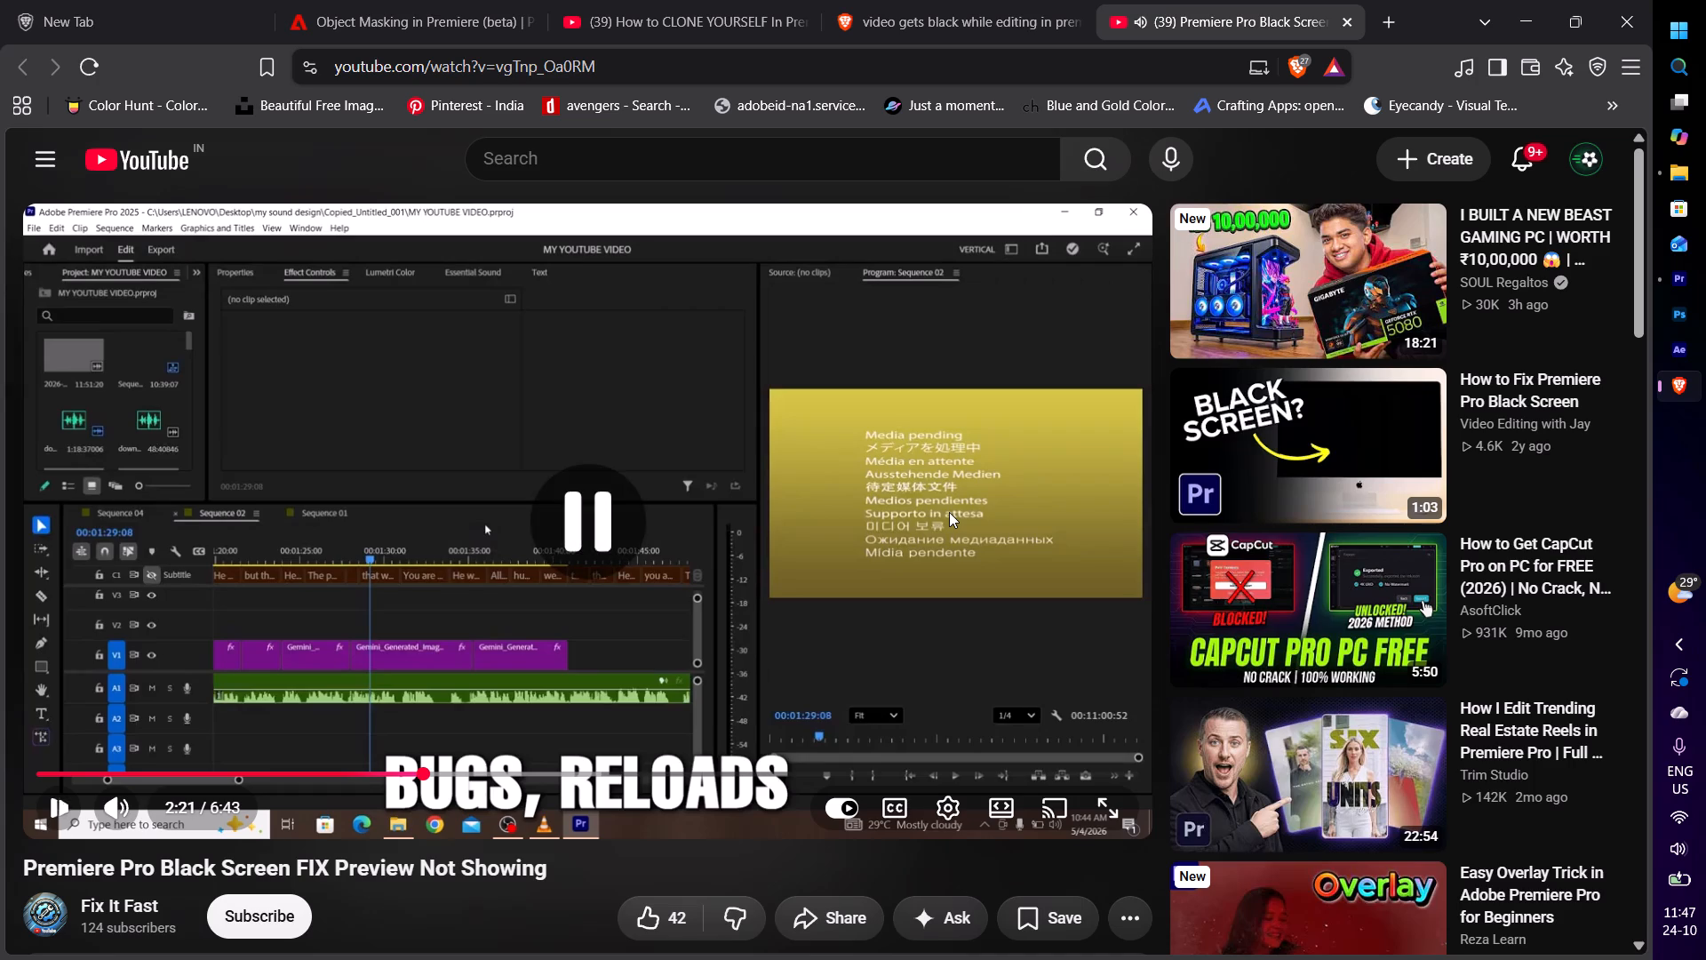
left_click(959, 511)
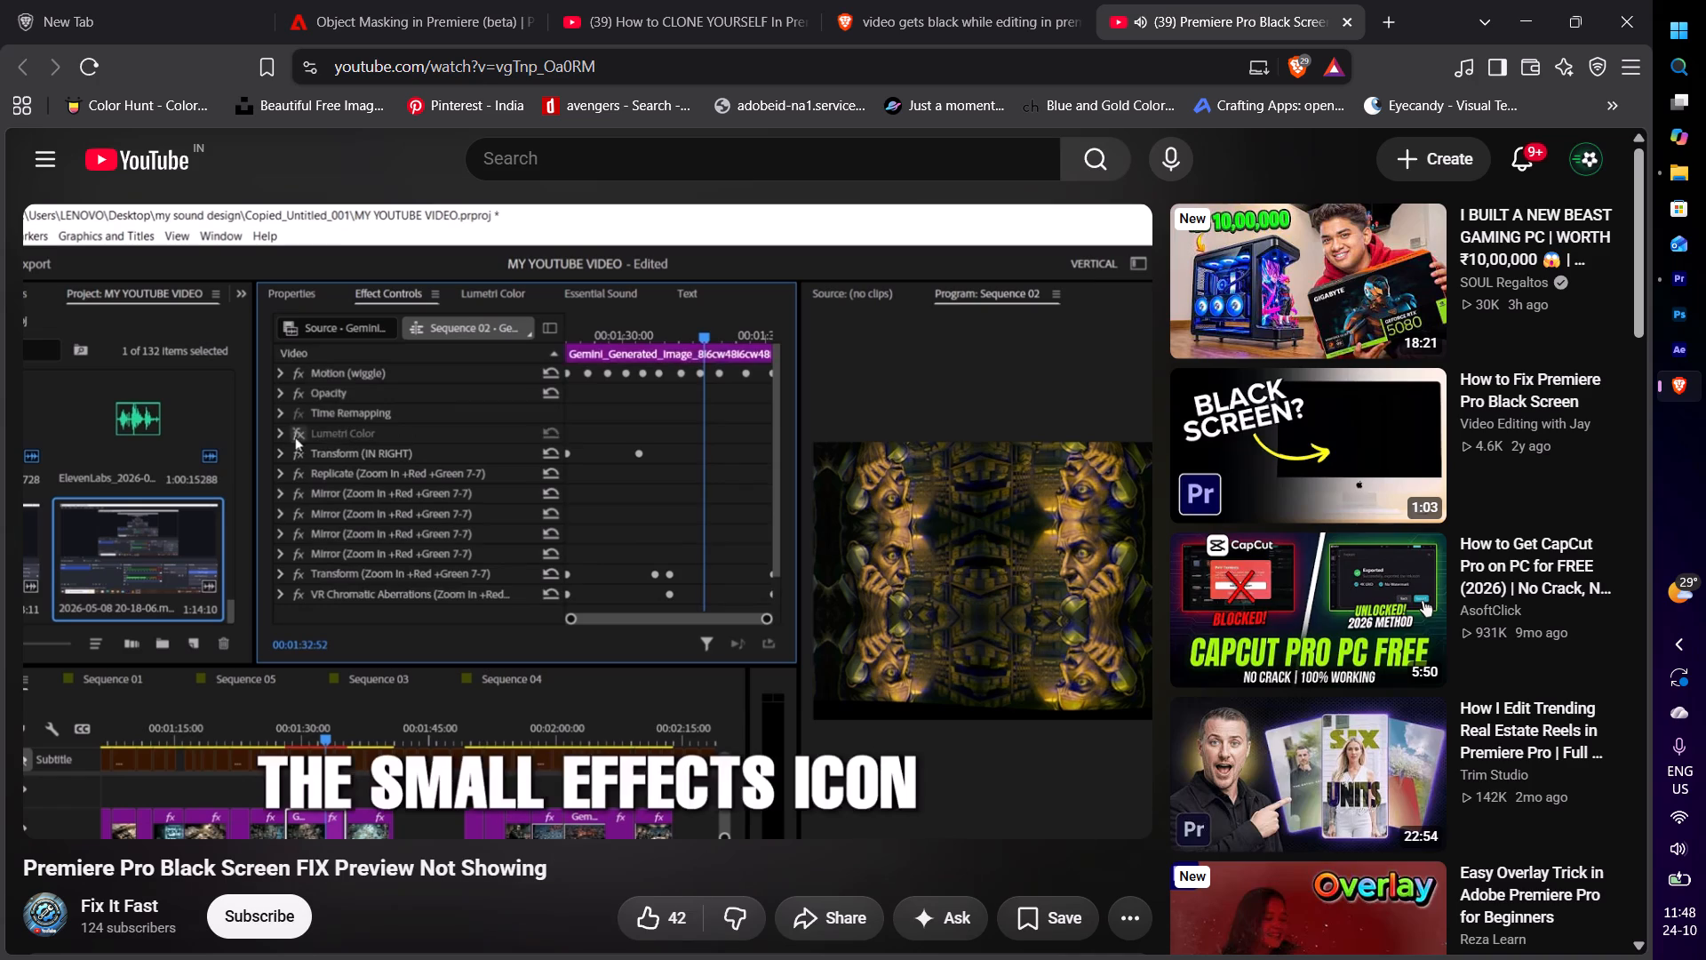
left_click(923, 566)
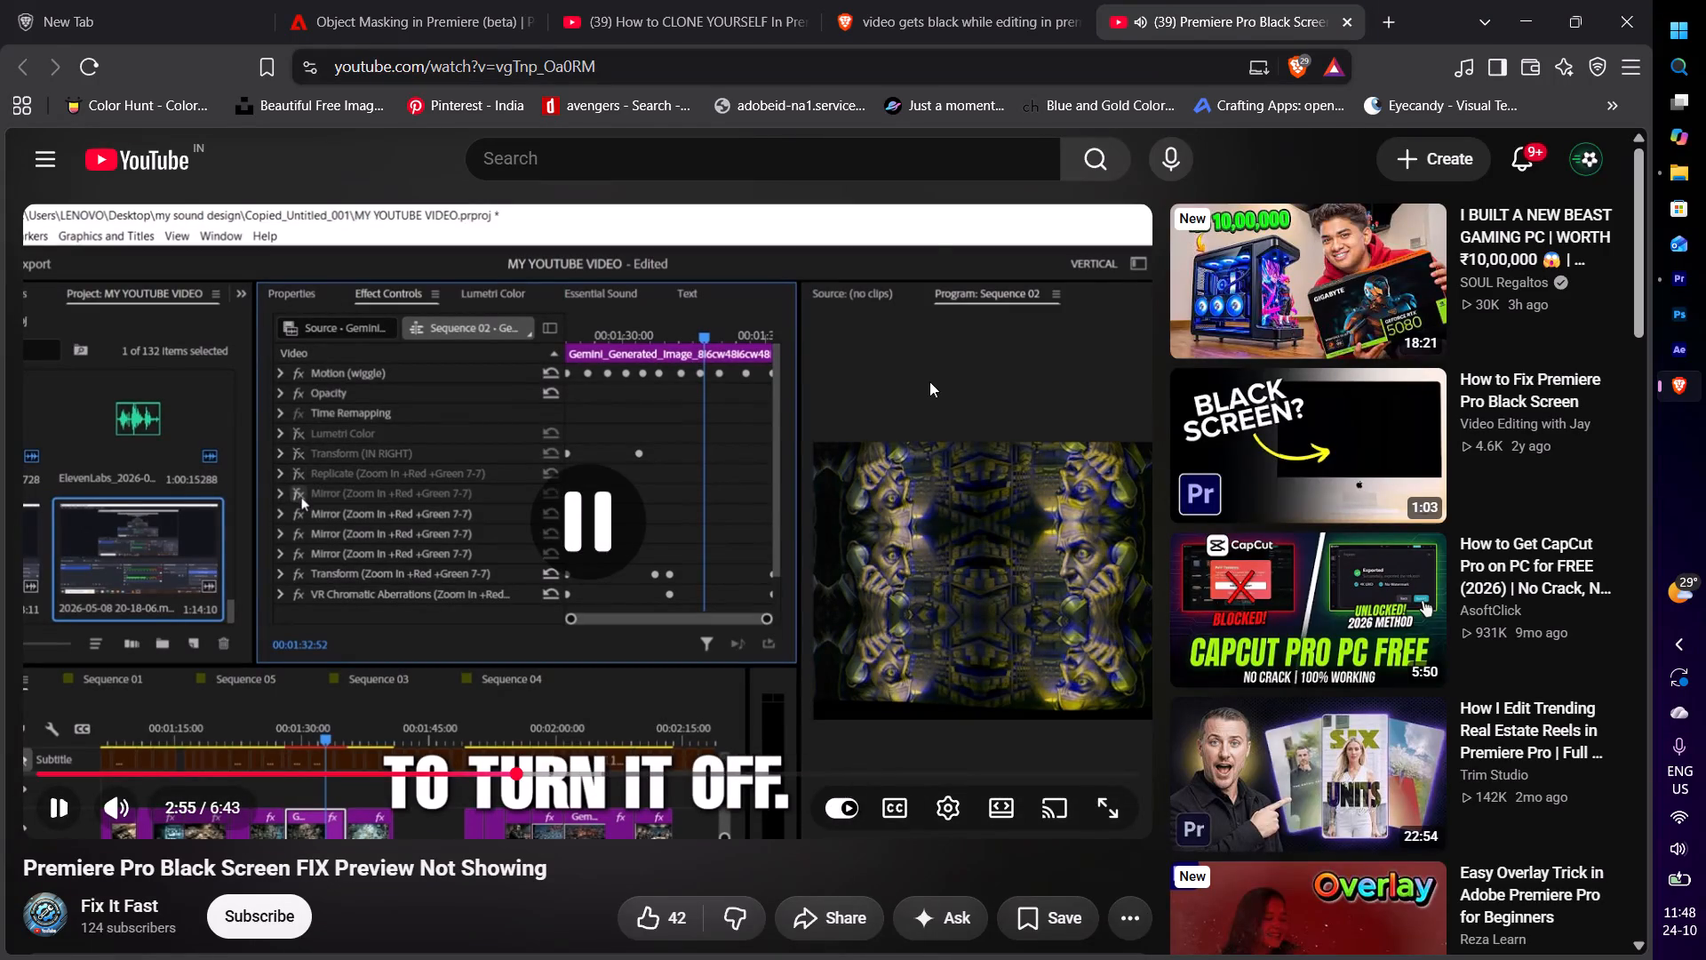
Switch to Premiere, delete the unused media cache files and accept the Media Cache preferences.
left_click(1683, 281)
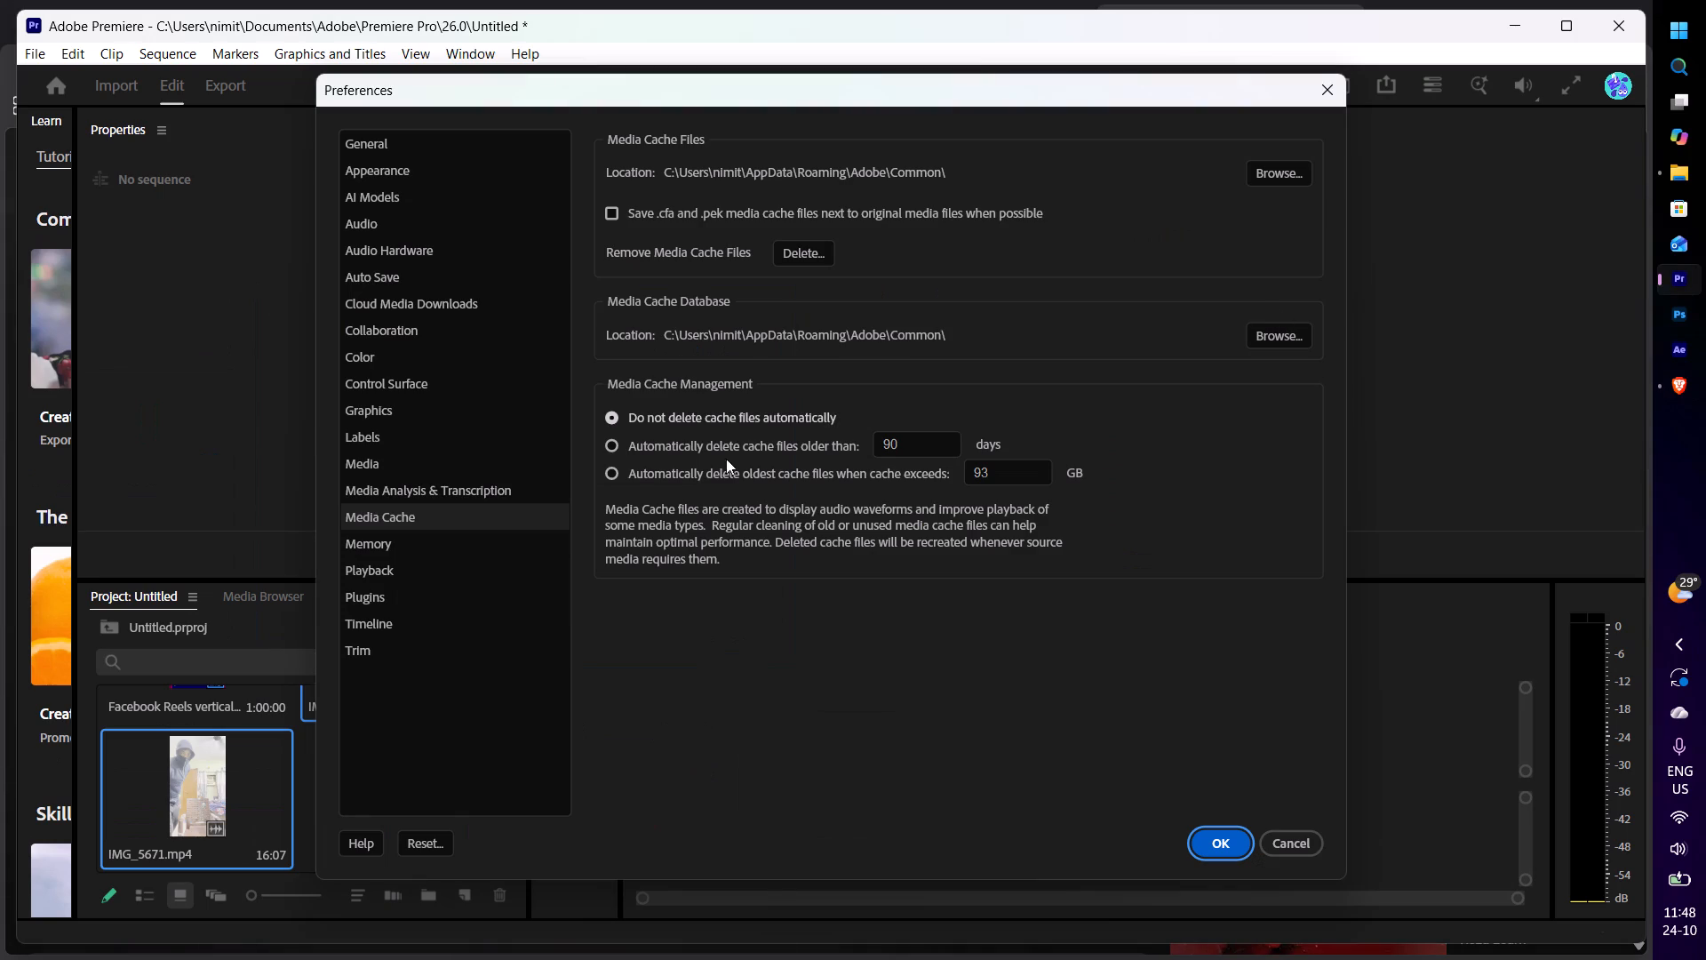
left_click(793, 264)
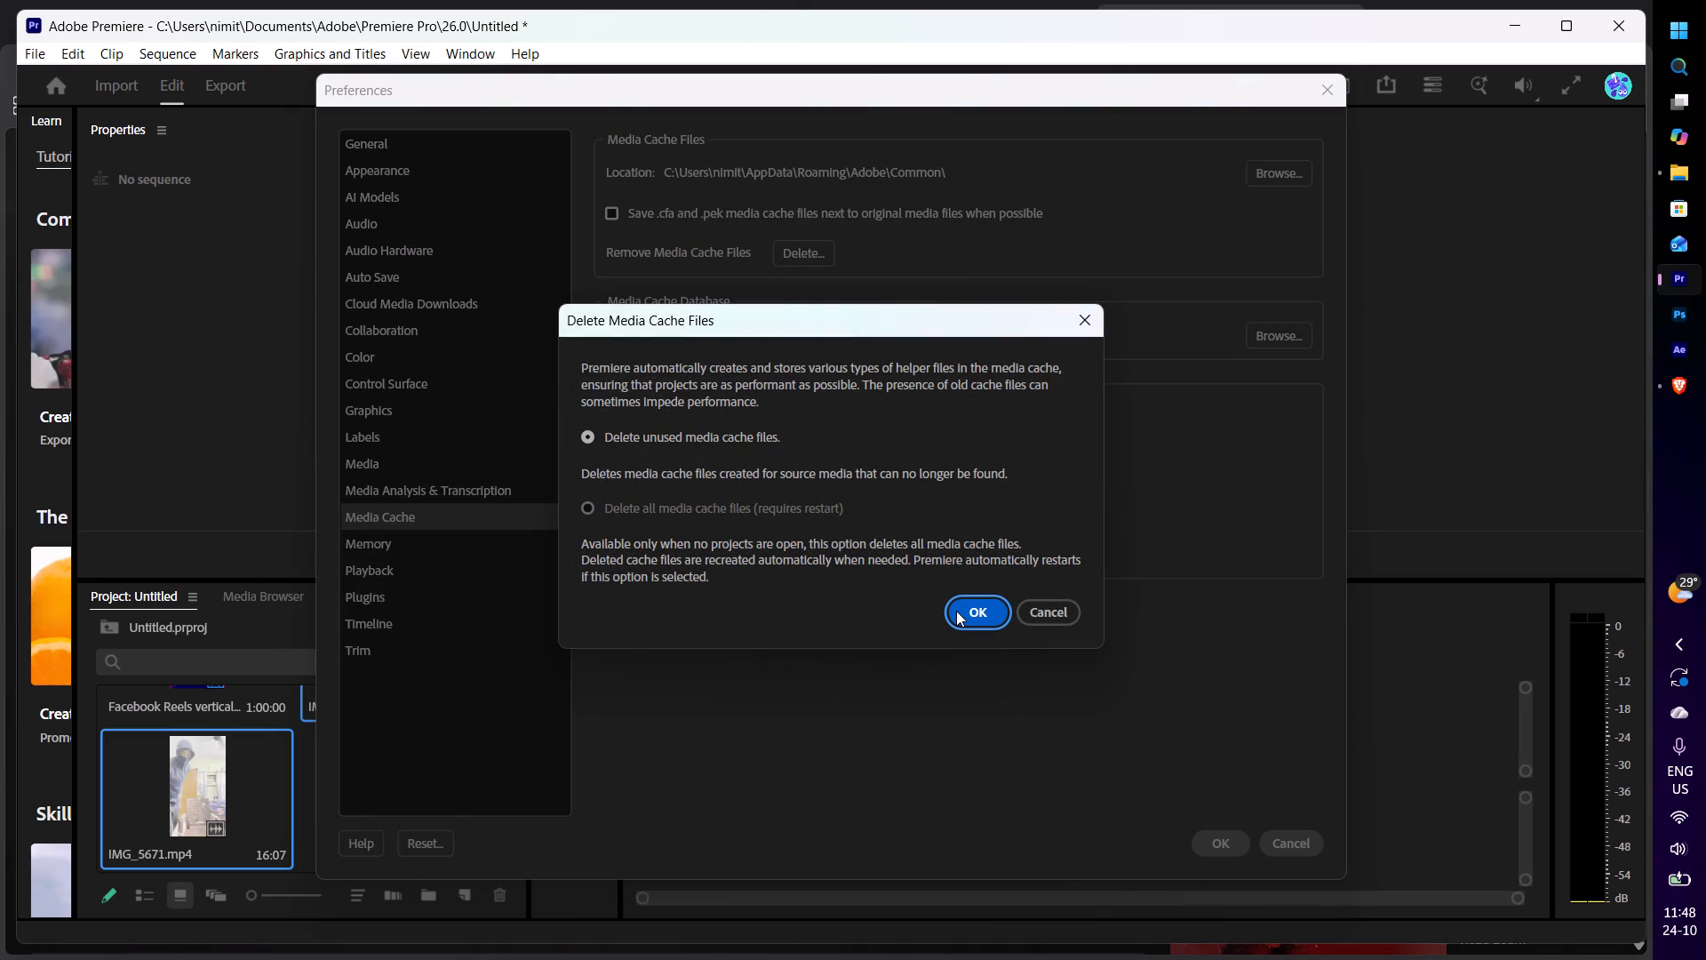
left_click(956, 611)
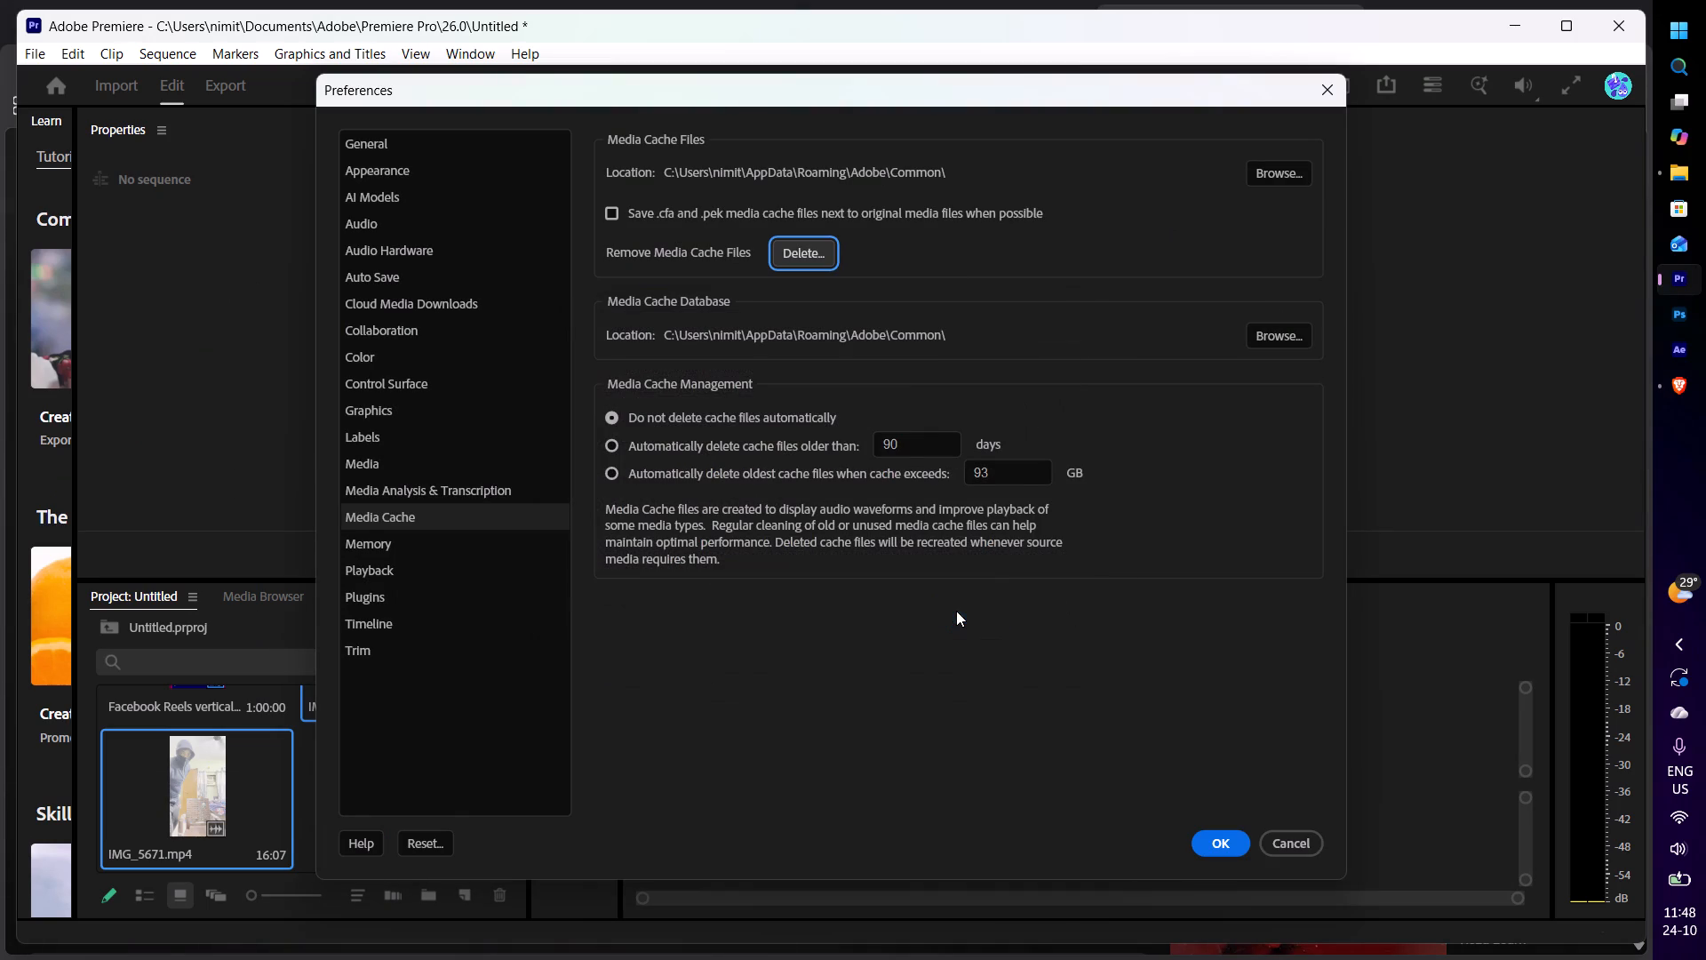
left_click(1203, 838)
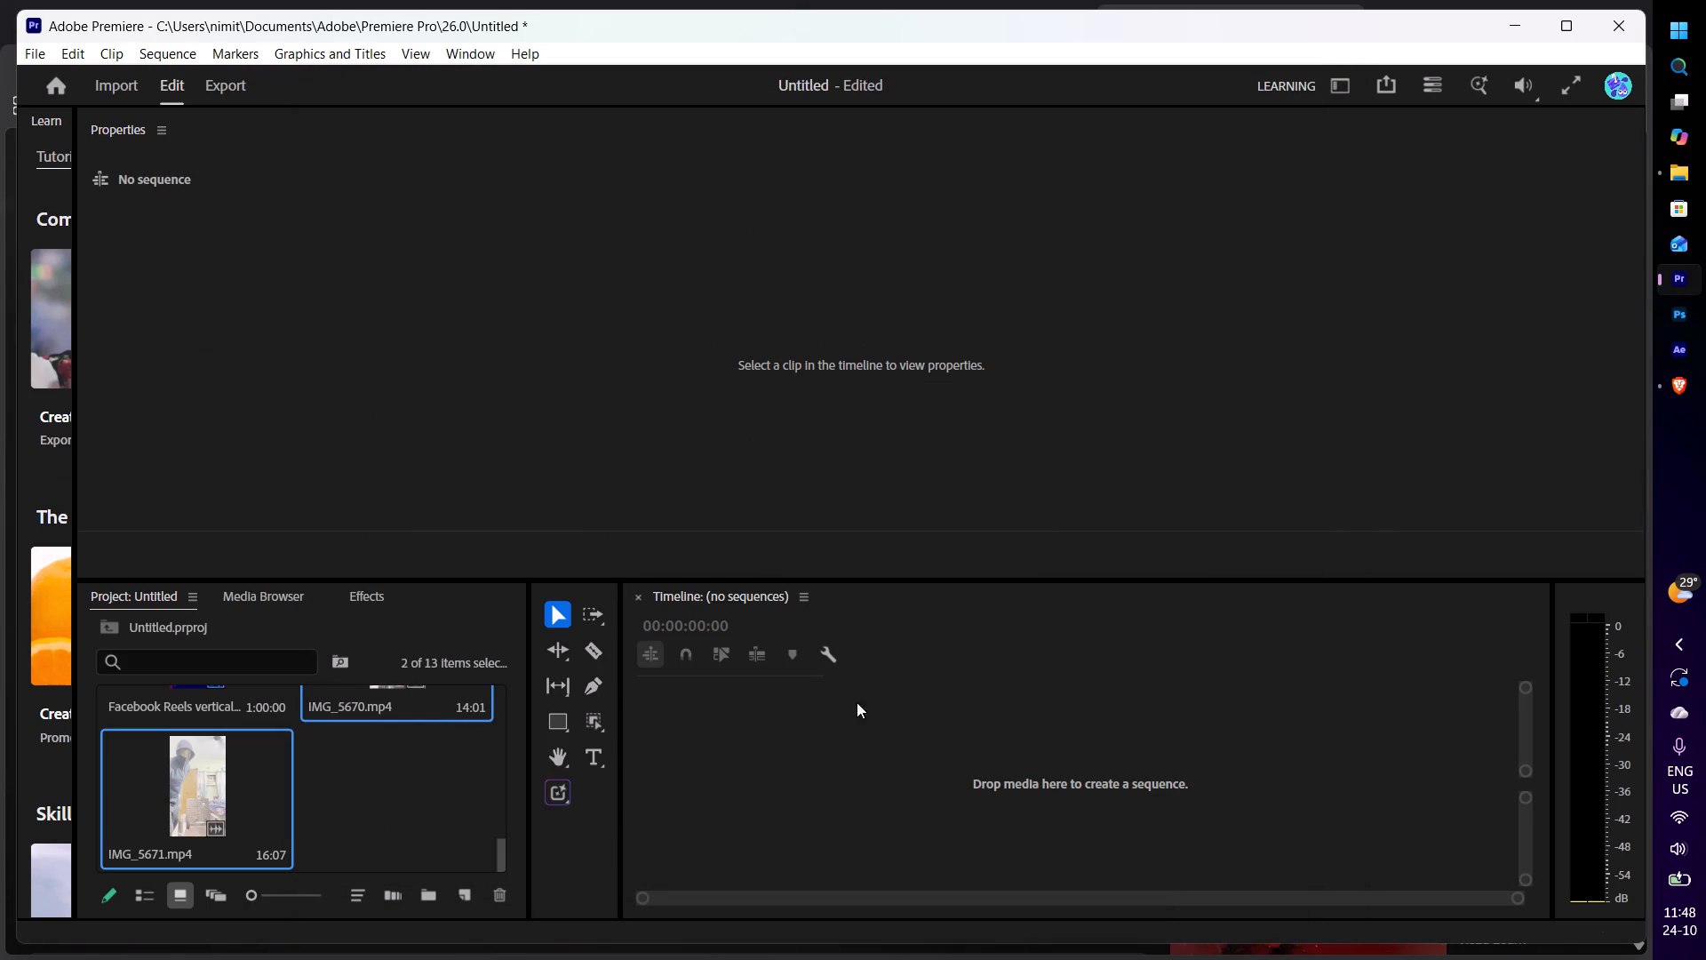
Find IMG_5671.mp4 in the project bin and open it in the Source Monitor.
scroll(343, 748, "up", 2)
scroll(383, 754, "down", 3)
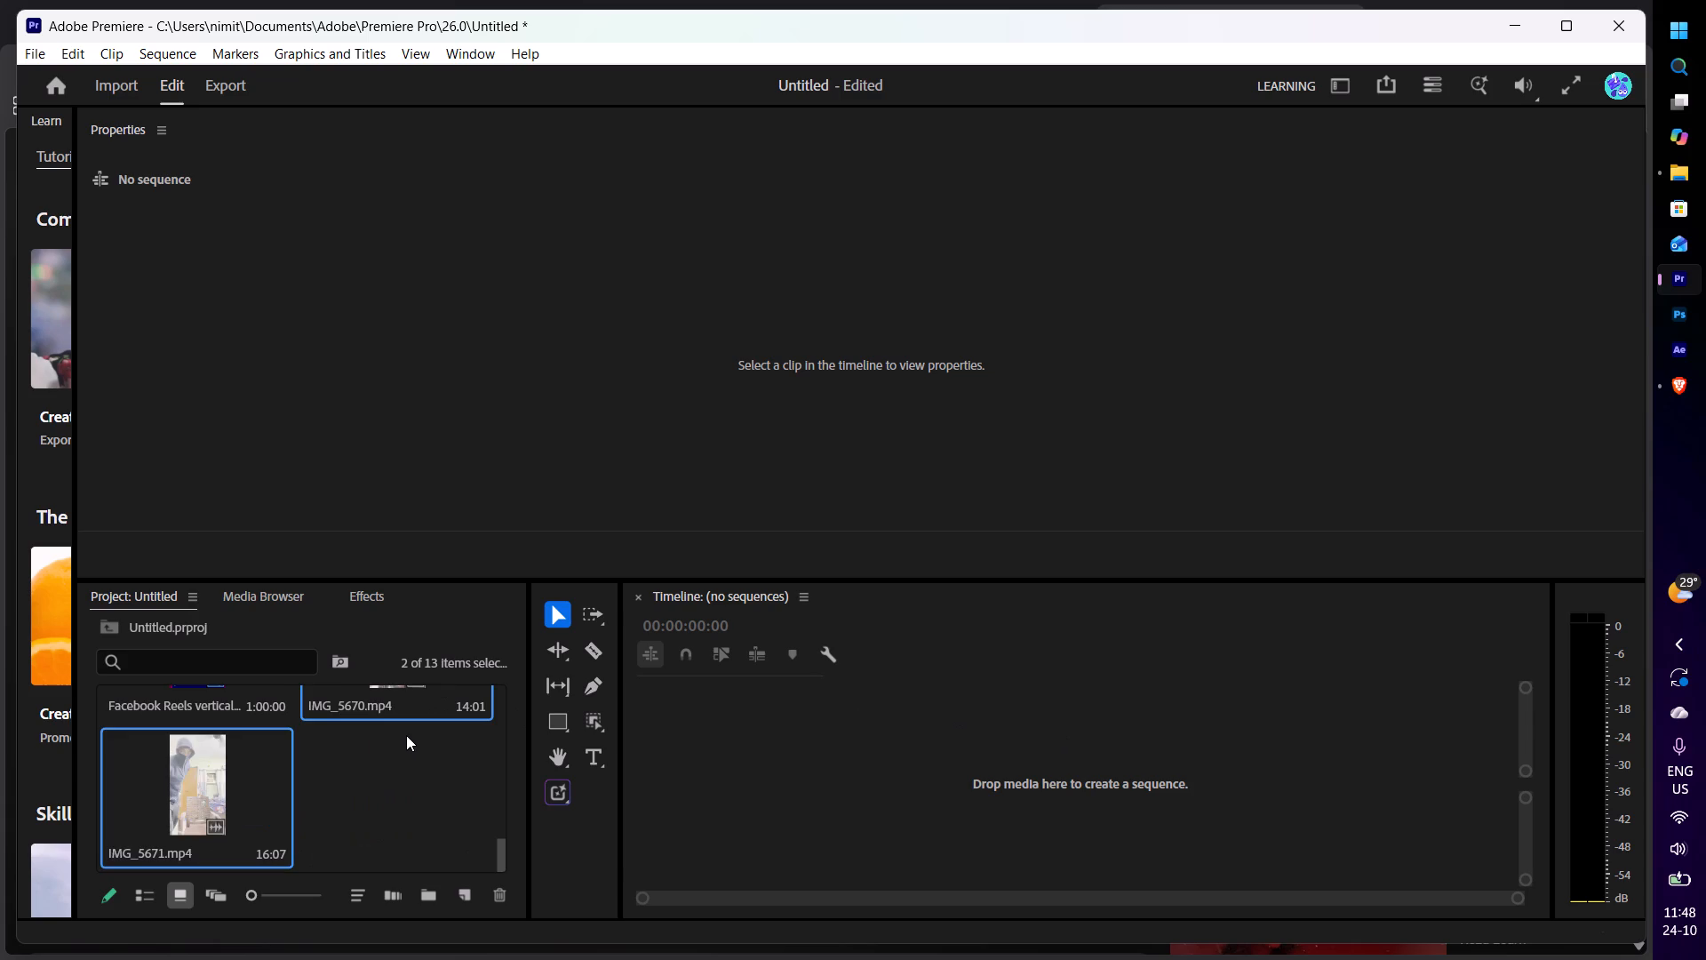
scroll(406, 735, "up", 1)
scroll(331, 764, "up", 1)
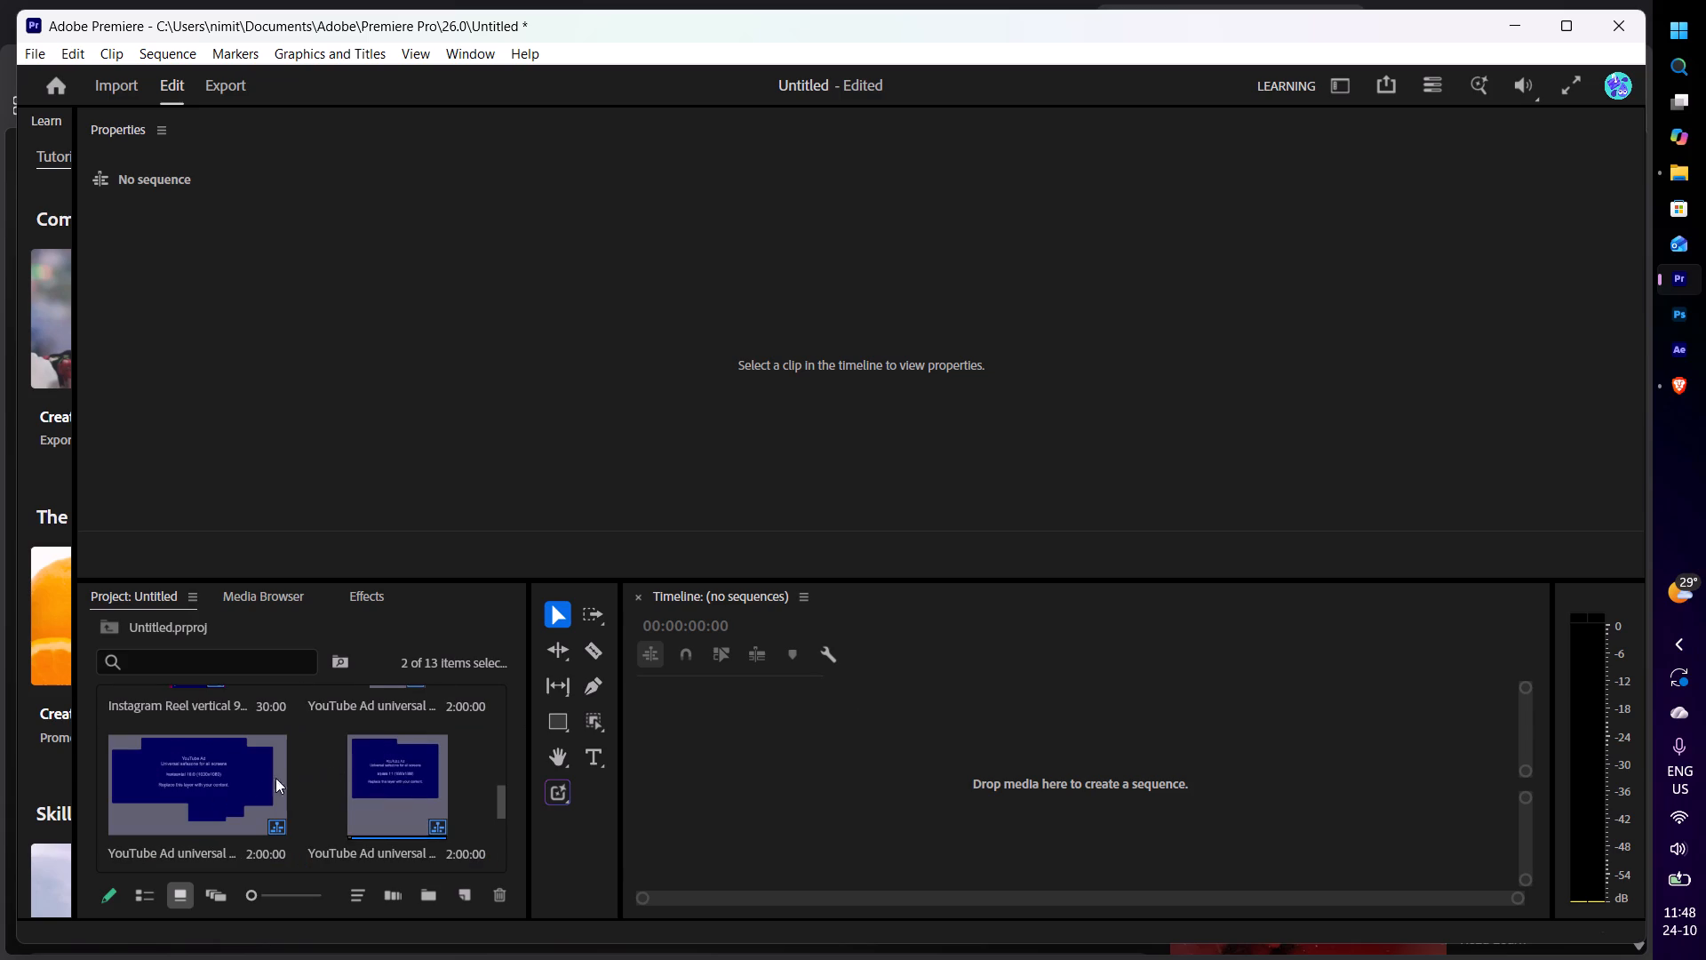
left_click(252, 779)
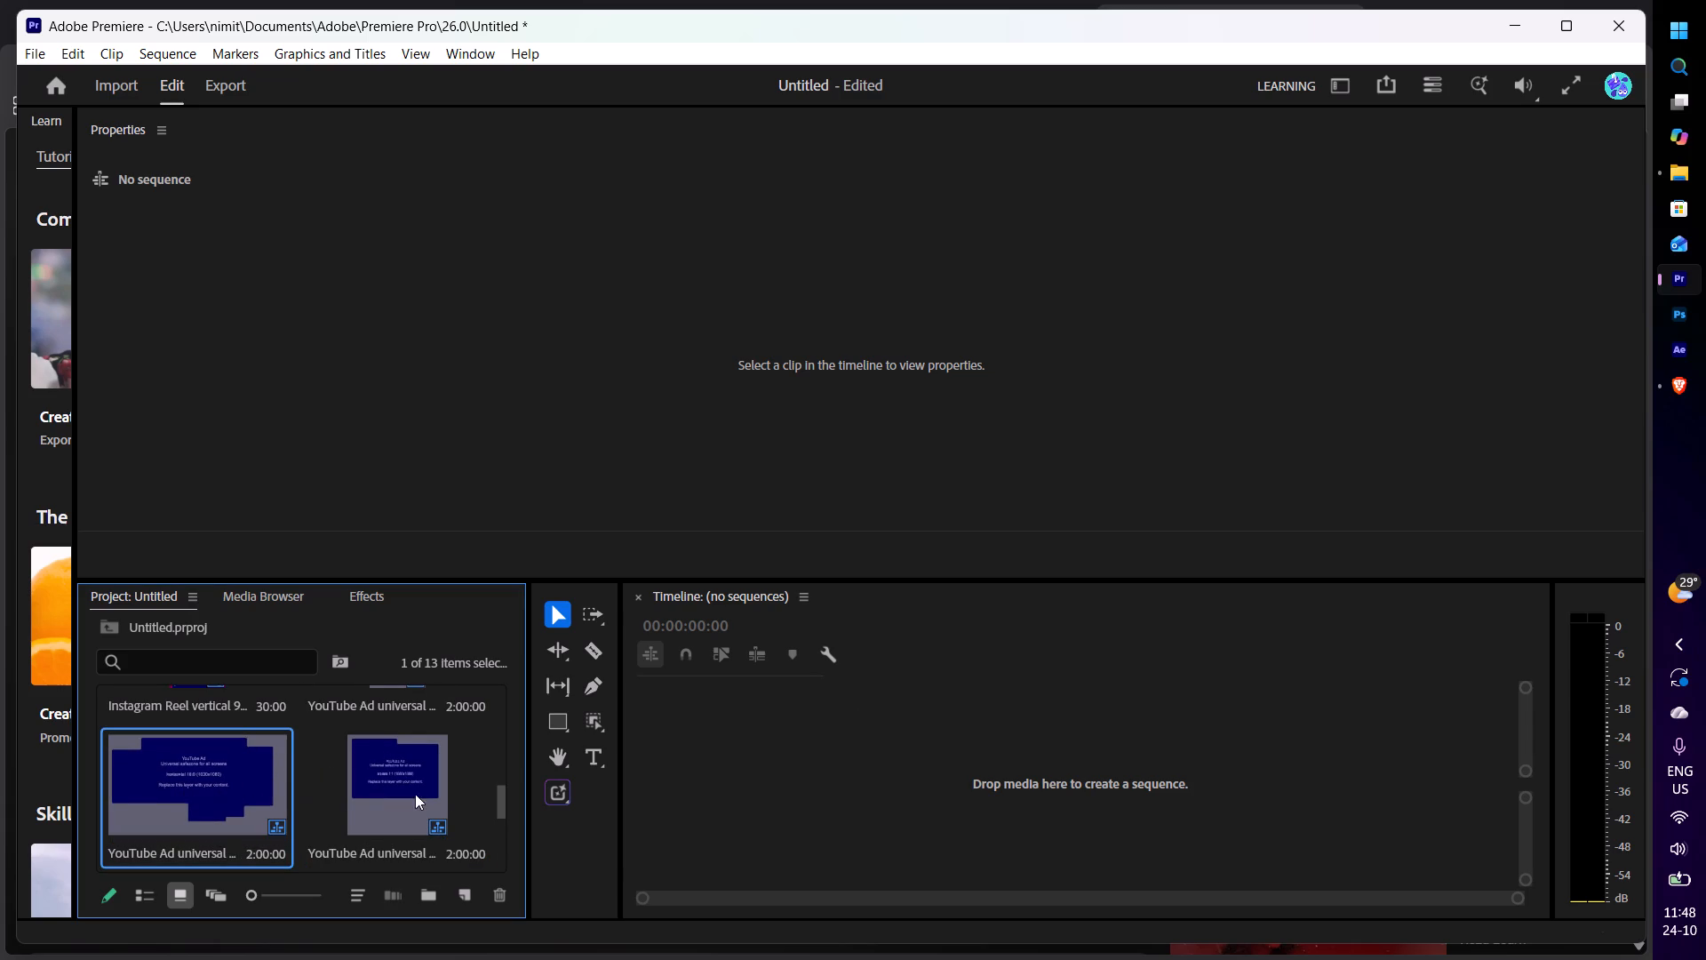
left_click(440, 794)
scroll(424, 797, "up", 3)
scroll(350, 803, "down", 5)
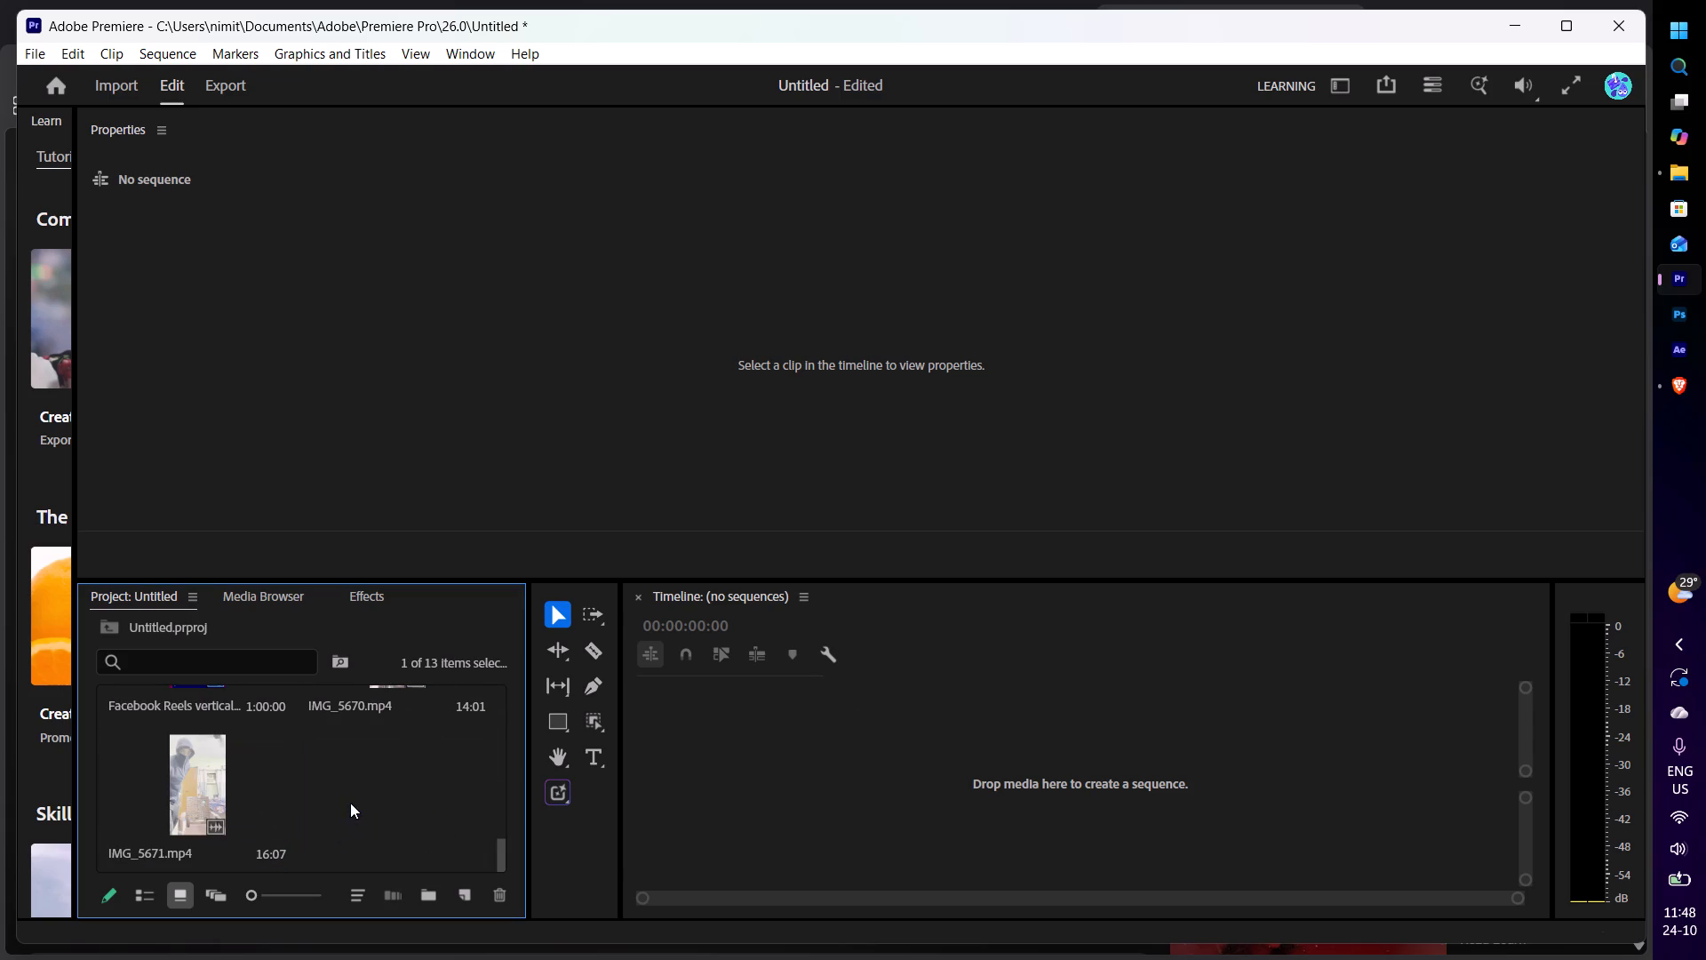
left_click(210, 789)
scroll(282, 766, "up", 1, "shift")
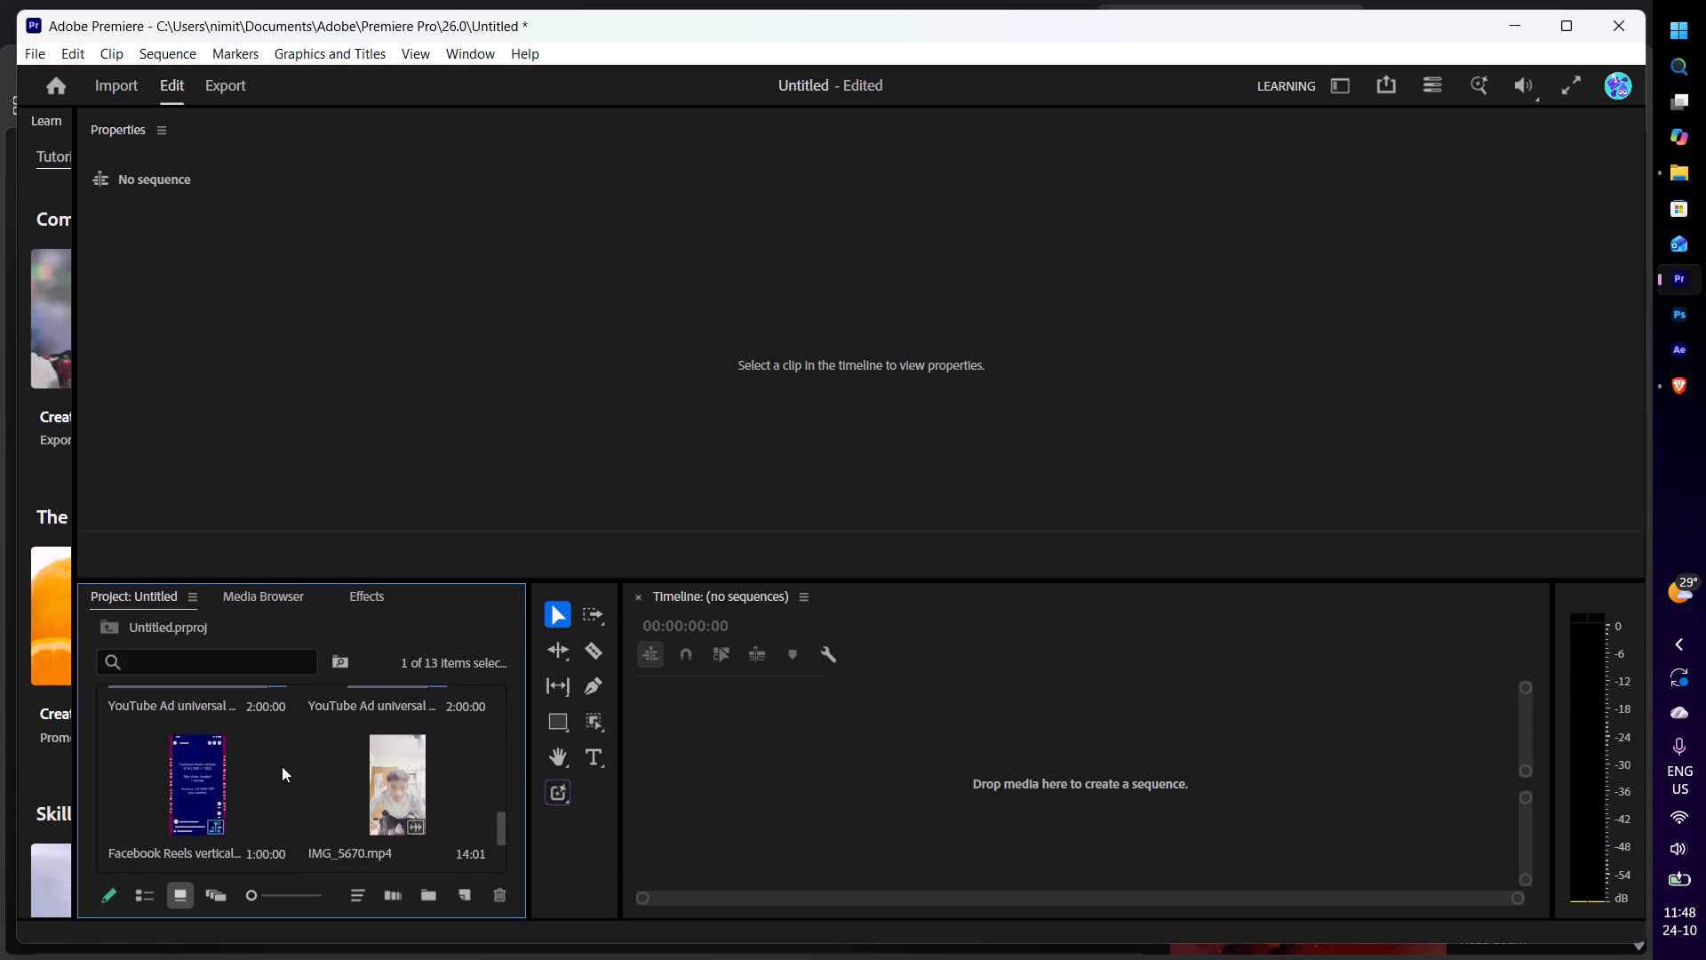
left_click(389, 772, "shift")
scroll(389, 772, "down", 2, "shift")
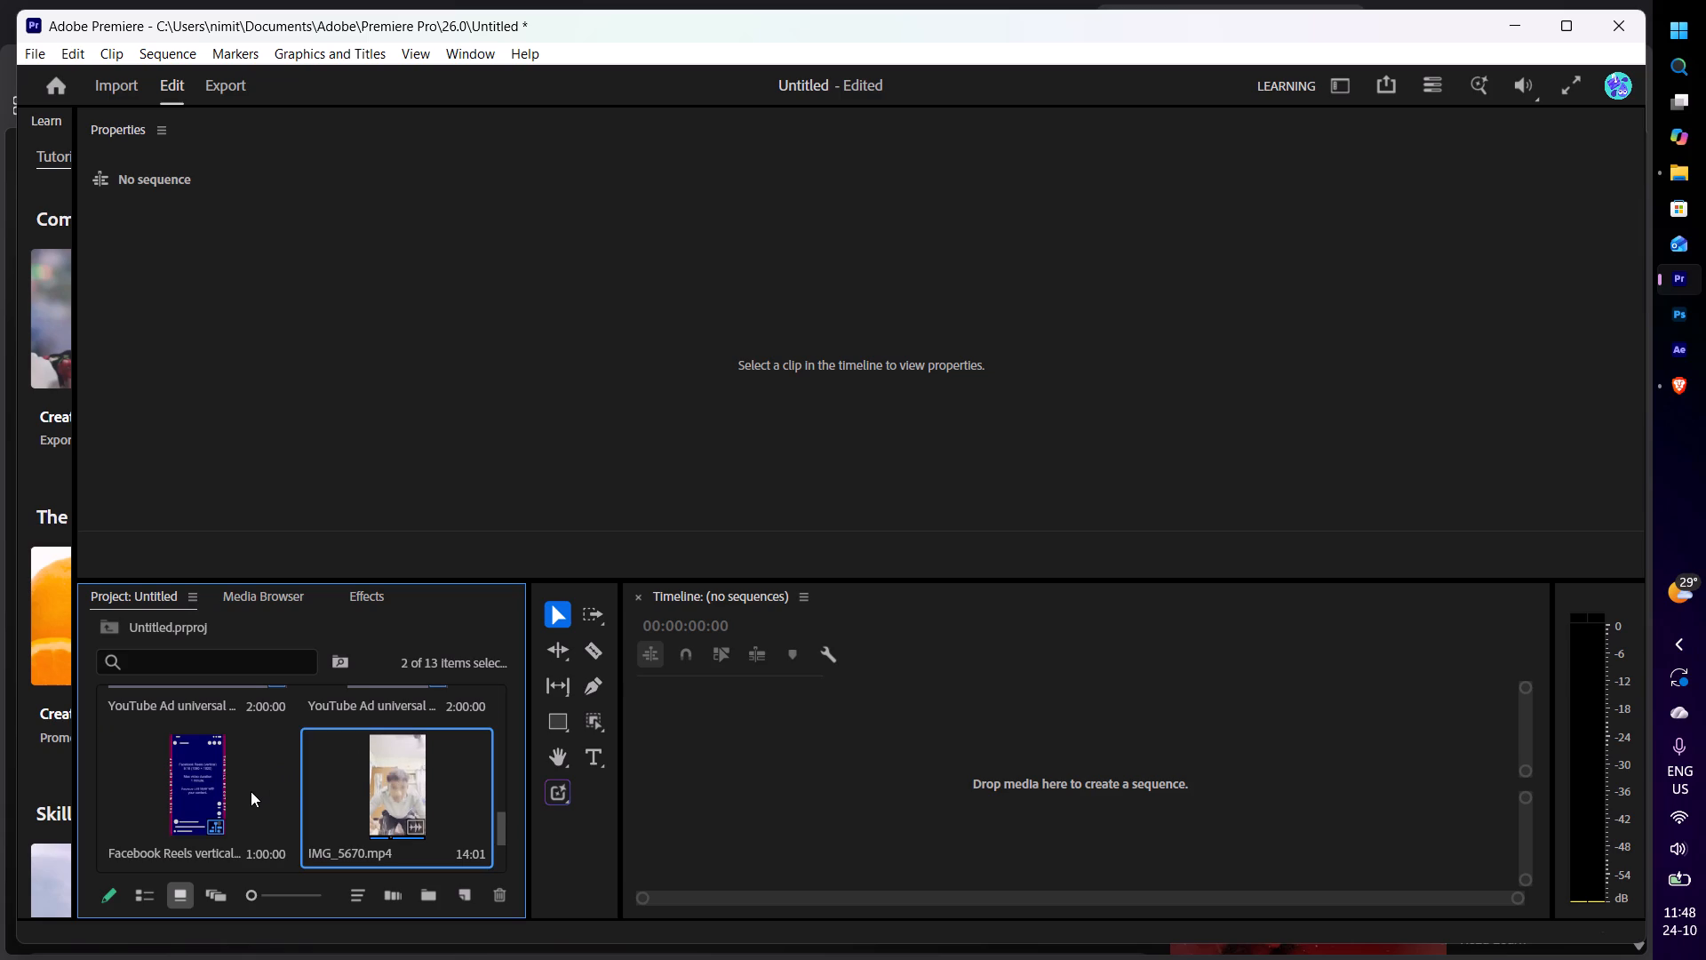
double_click(240, 796, "shift")
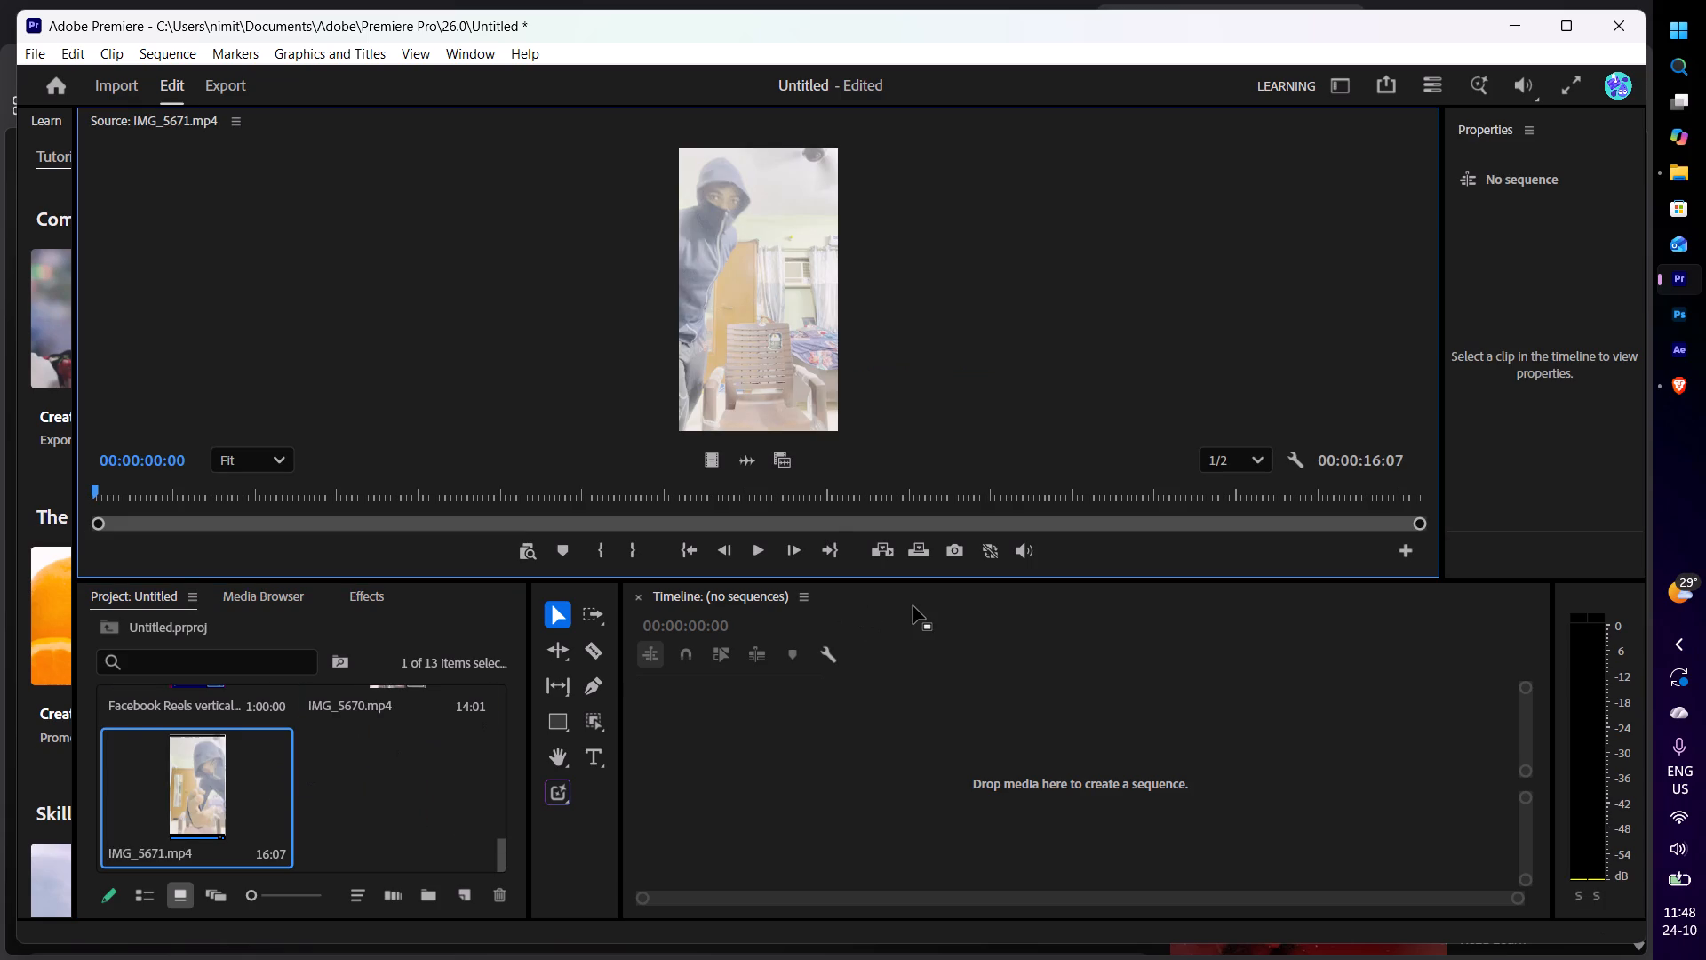
Reset the Learning workspace to its saved layout and close the Learn panel.
left_click(463, 44)
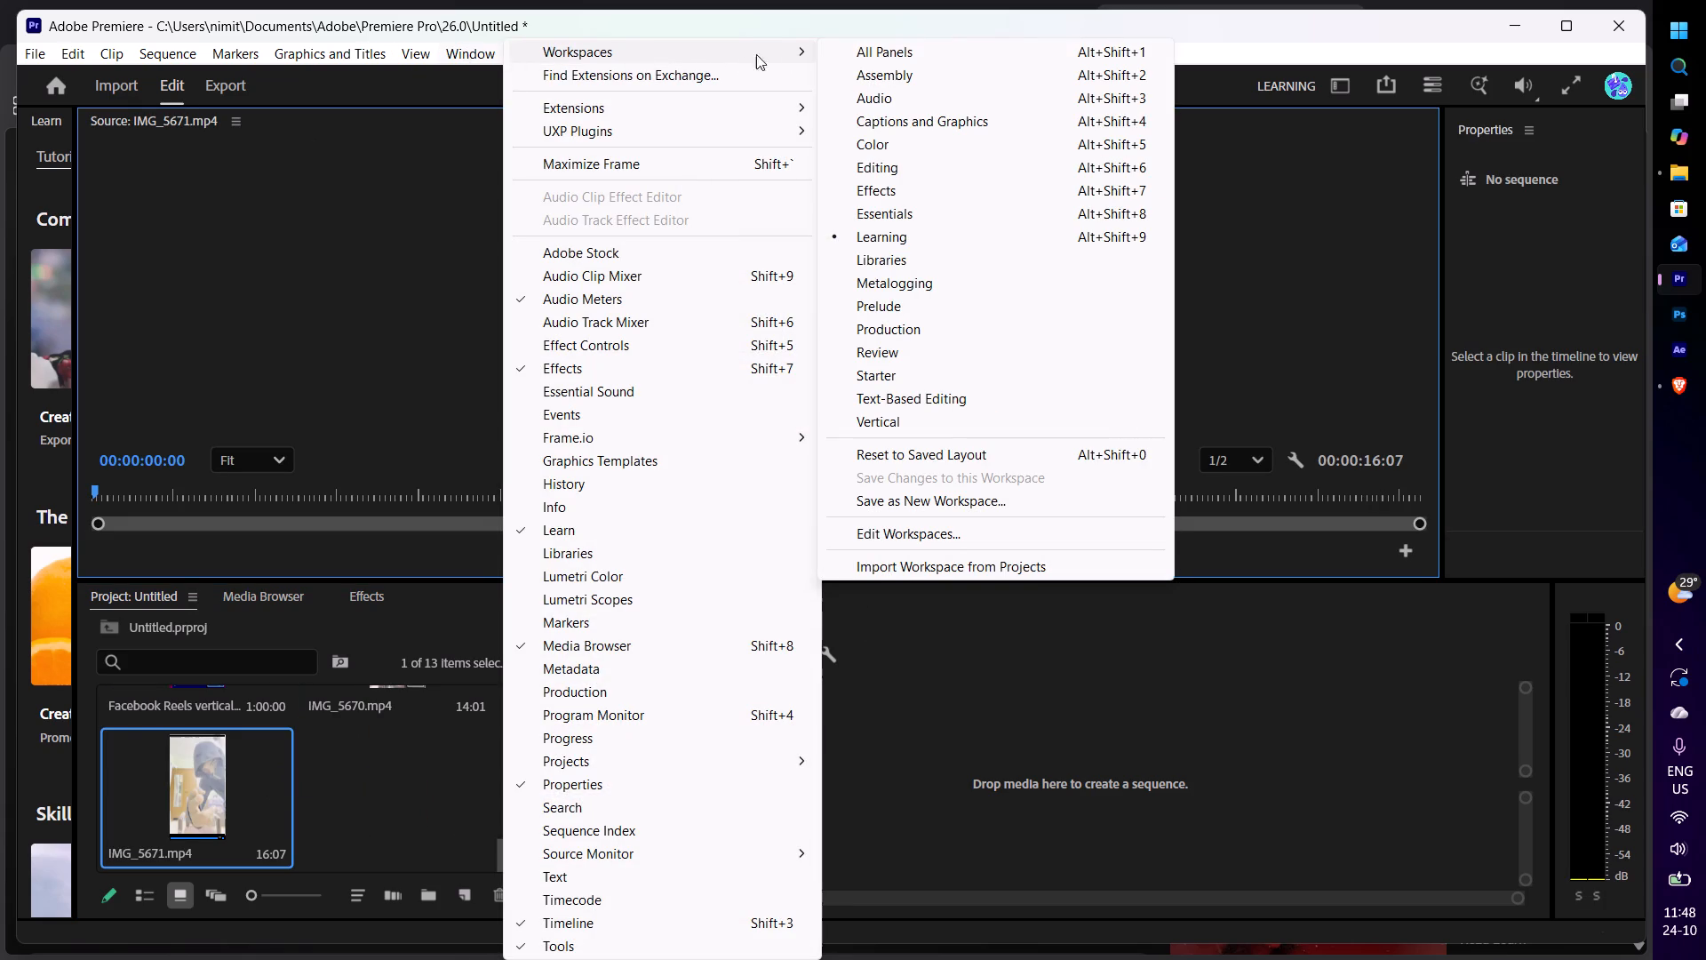
left_click(946, 457)
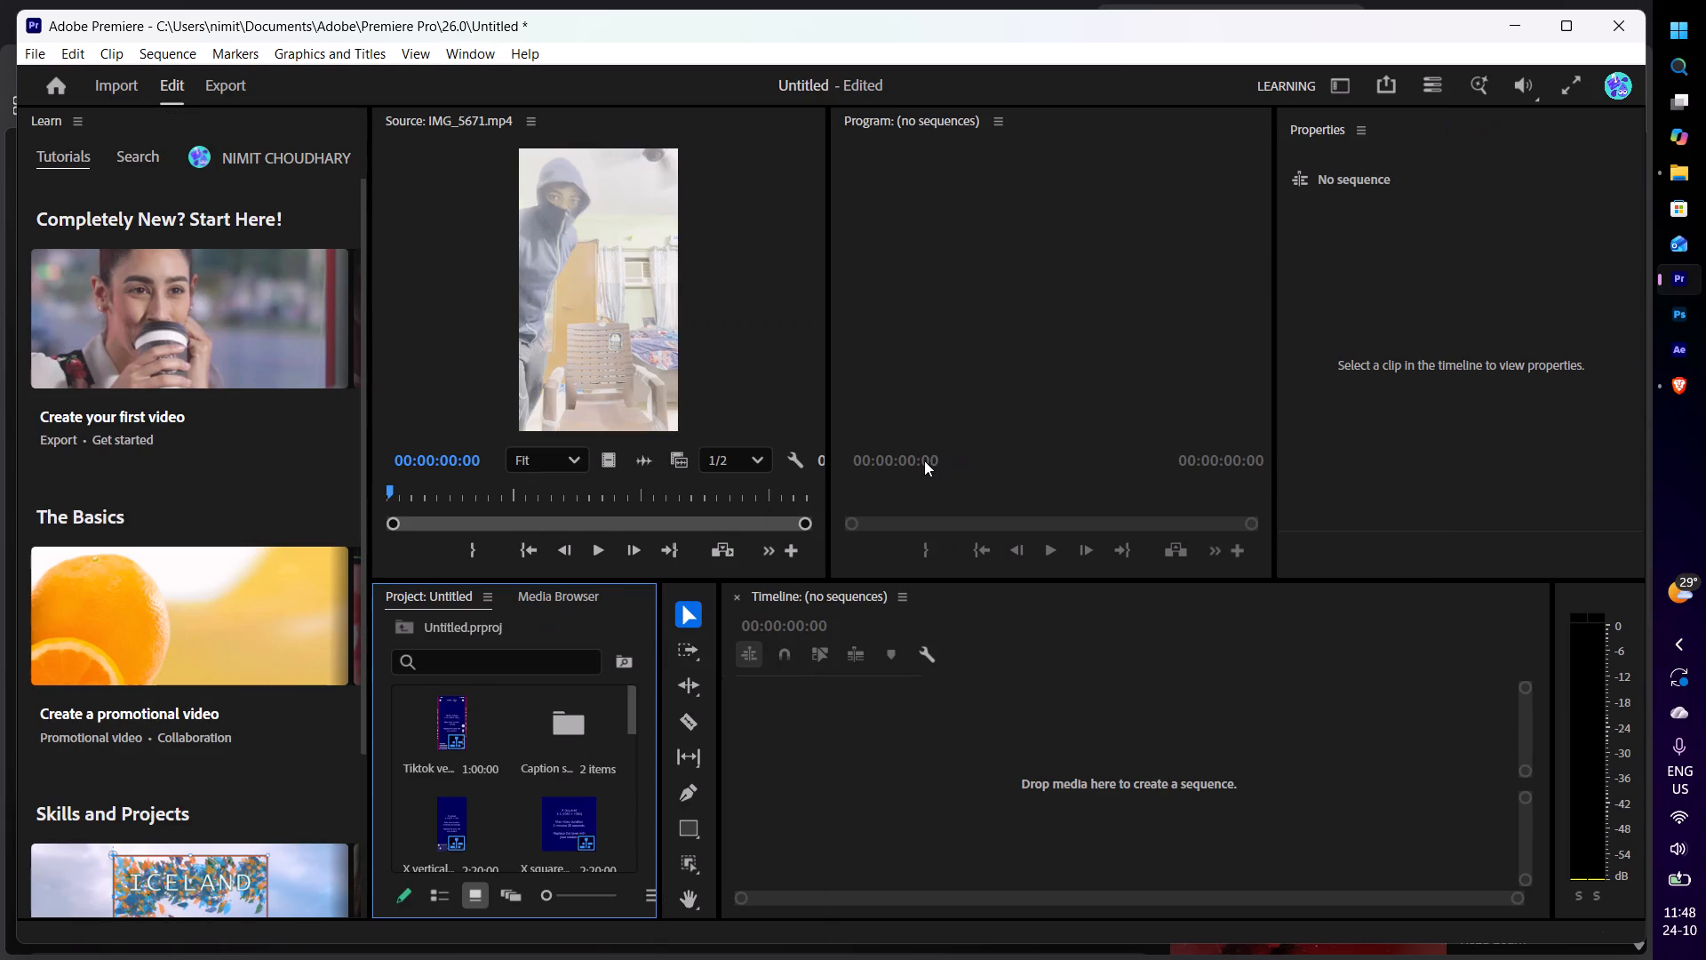
left_click(80, 127)
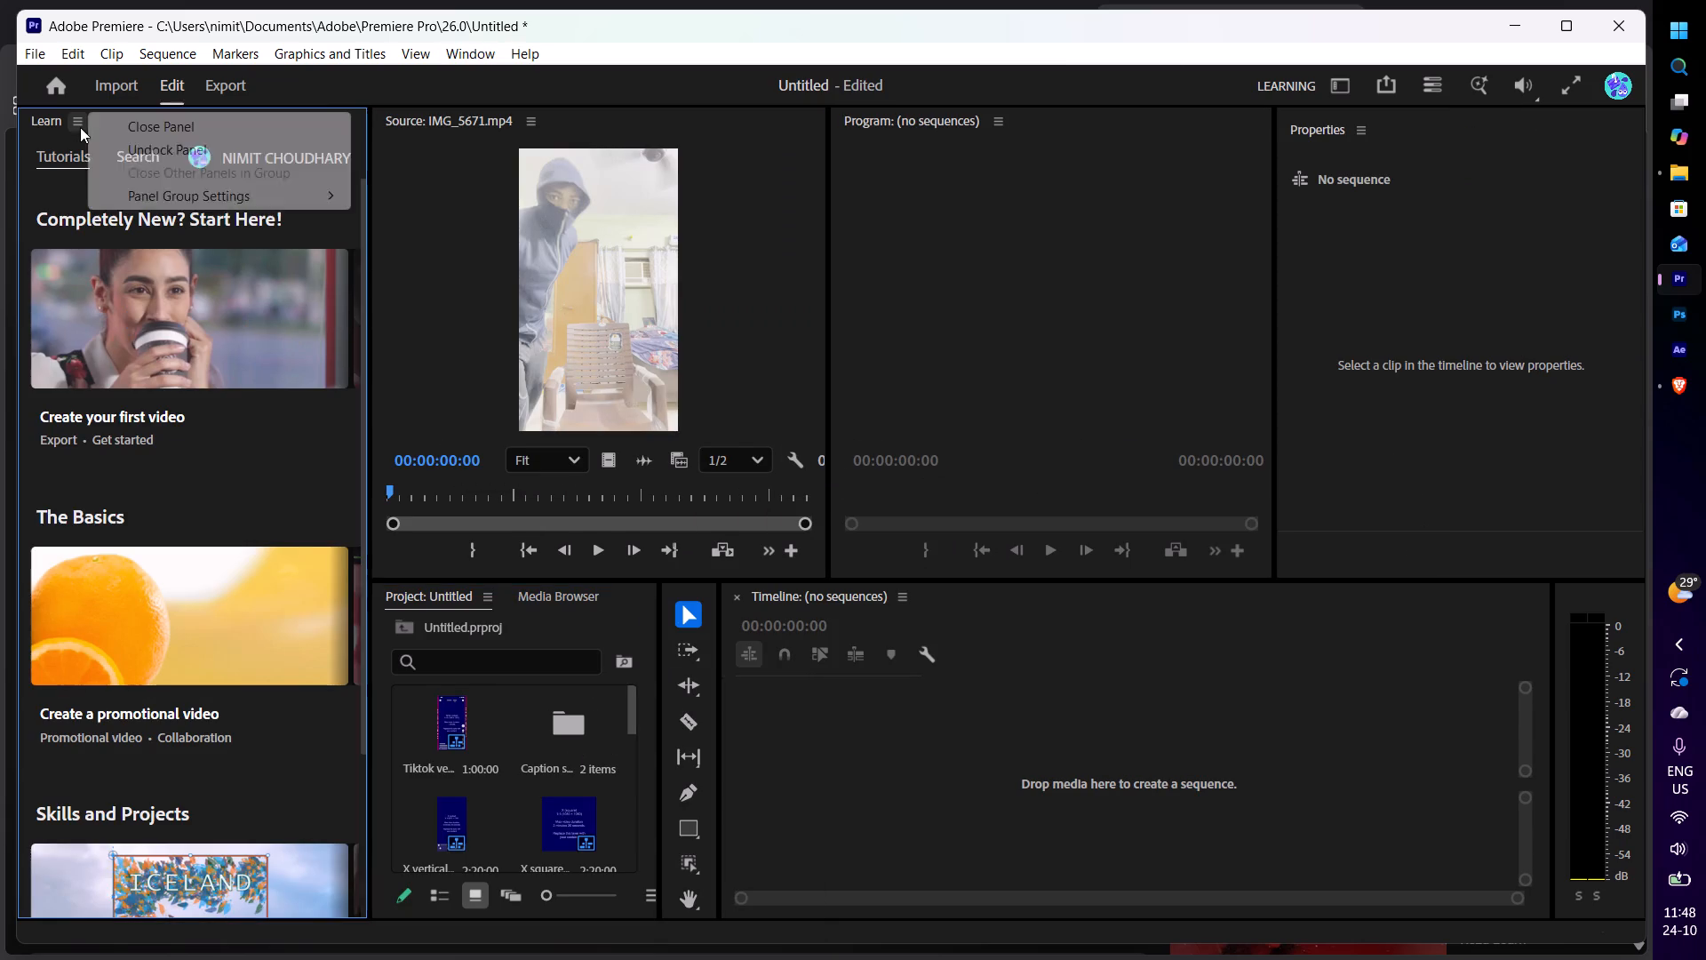
left_click(163, 126)
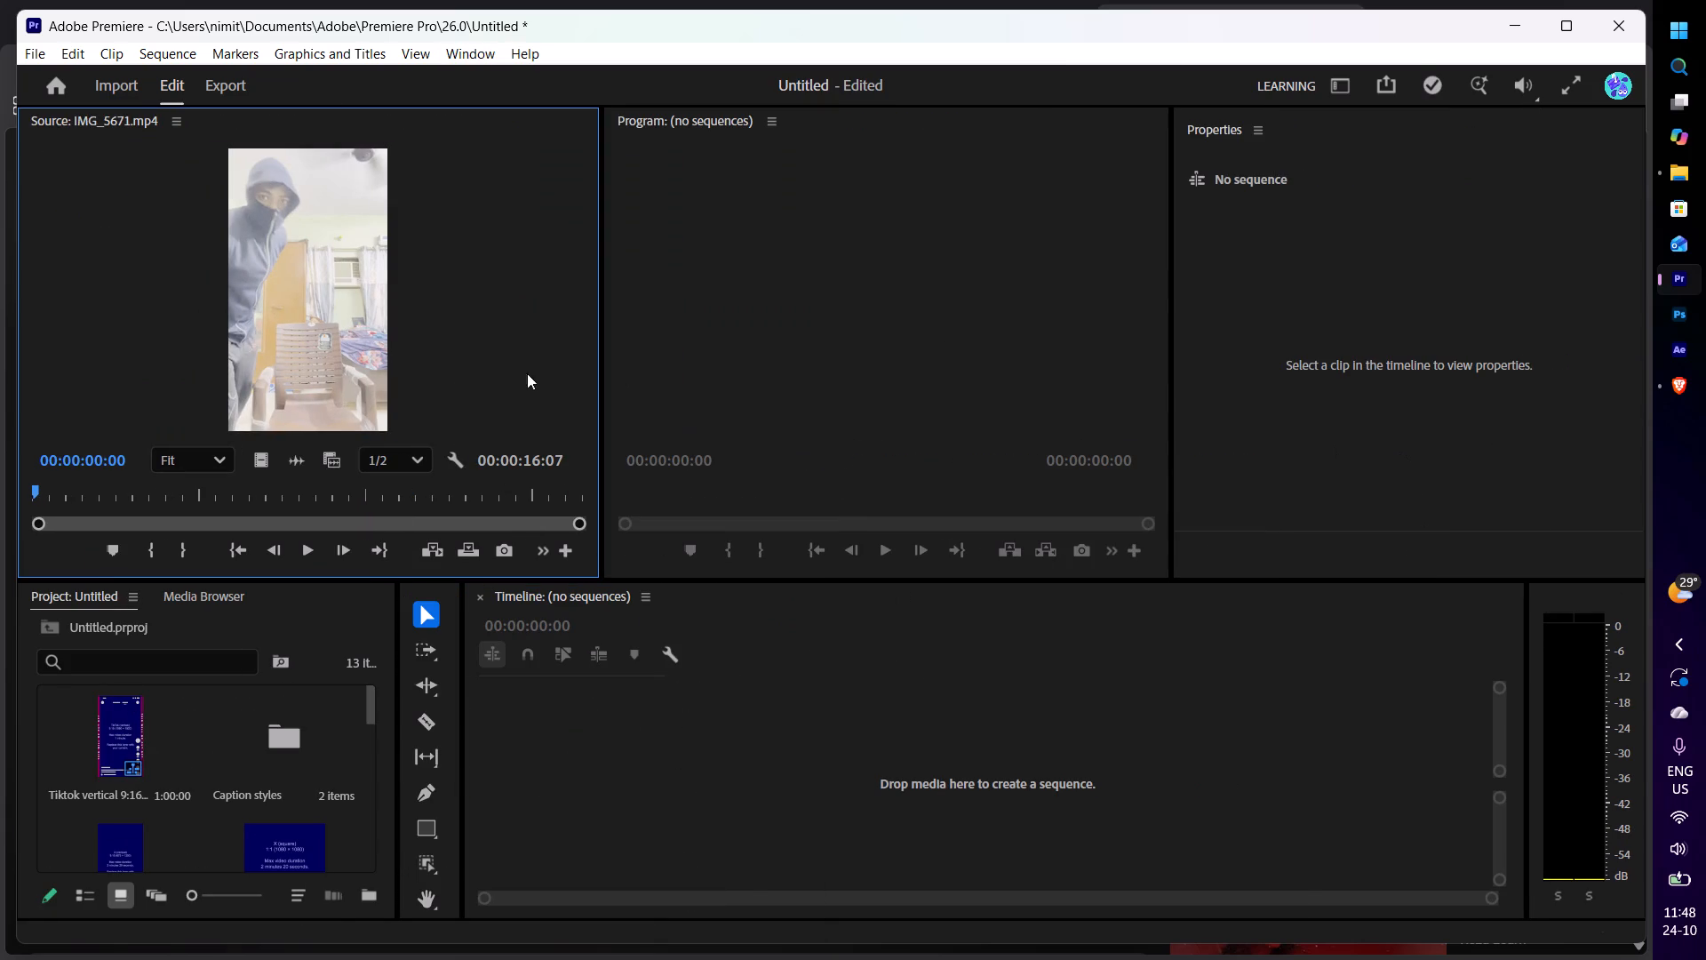
Find IMG_5670.mp4 in the project bin and open it in the Source Monitor.
scroll(346, 747, "down", 6)
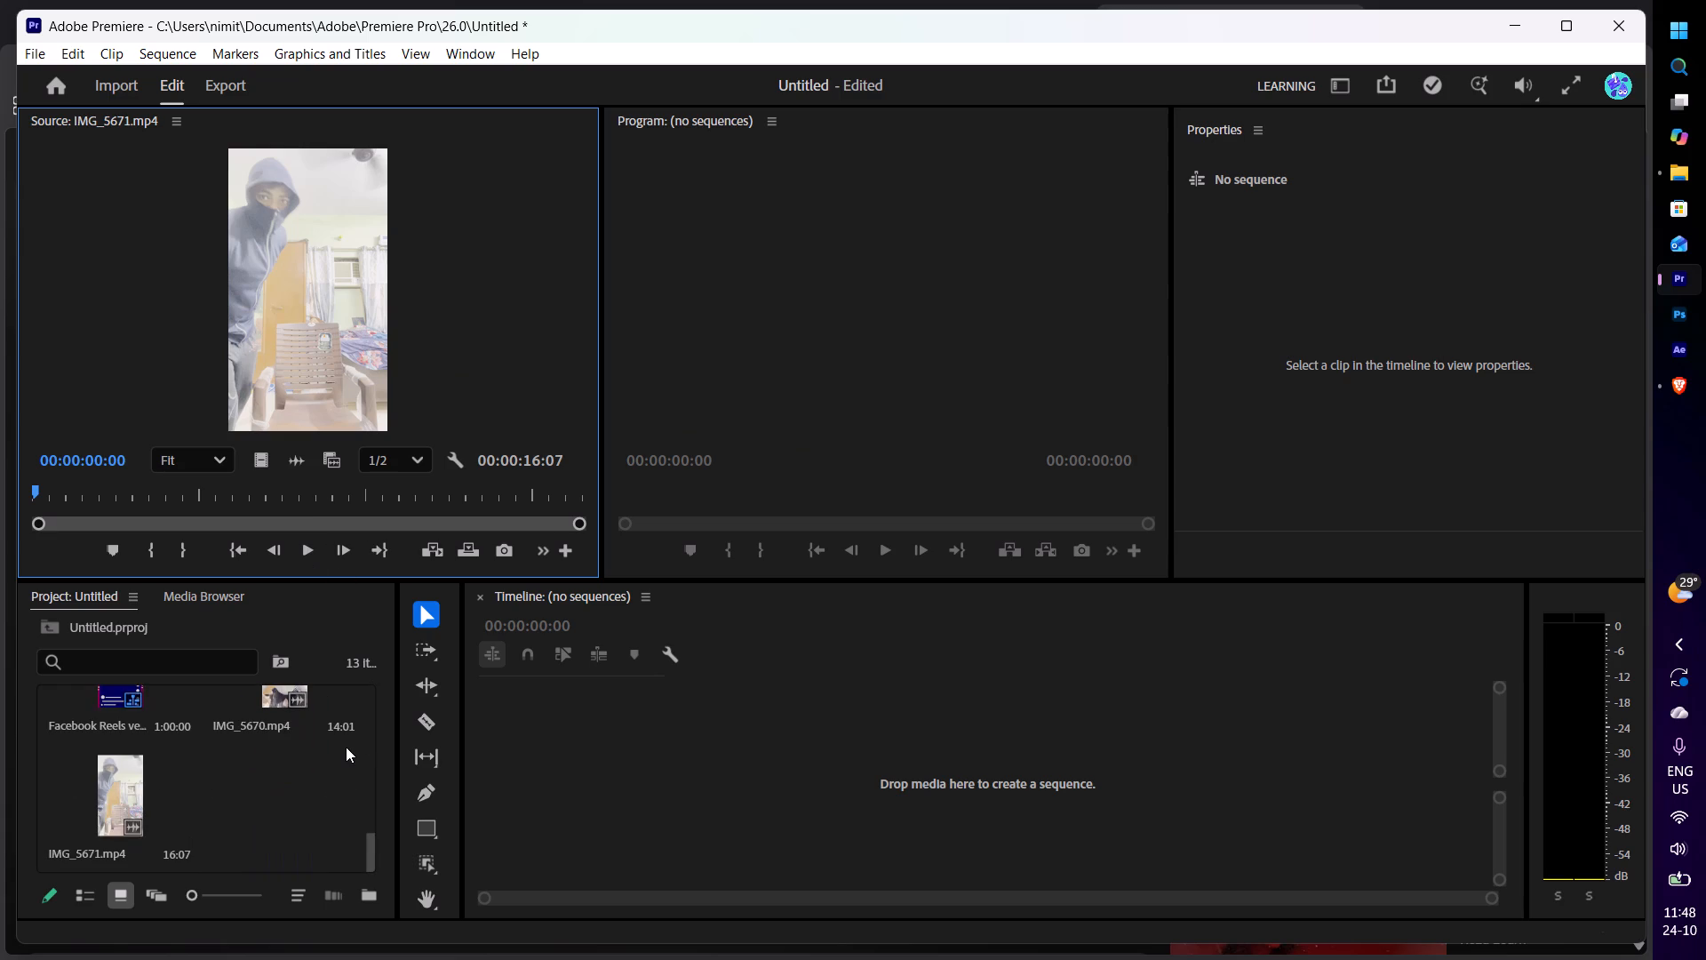
scroll(346, 747, "down", 2)
scroll(270, 729, "up", 1)
double_click(276, 768)
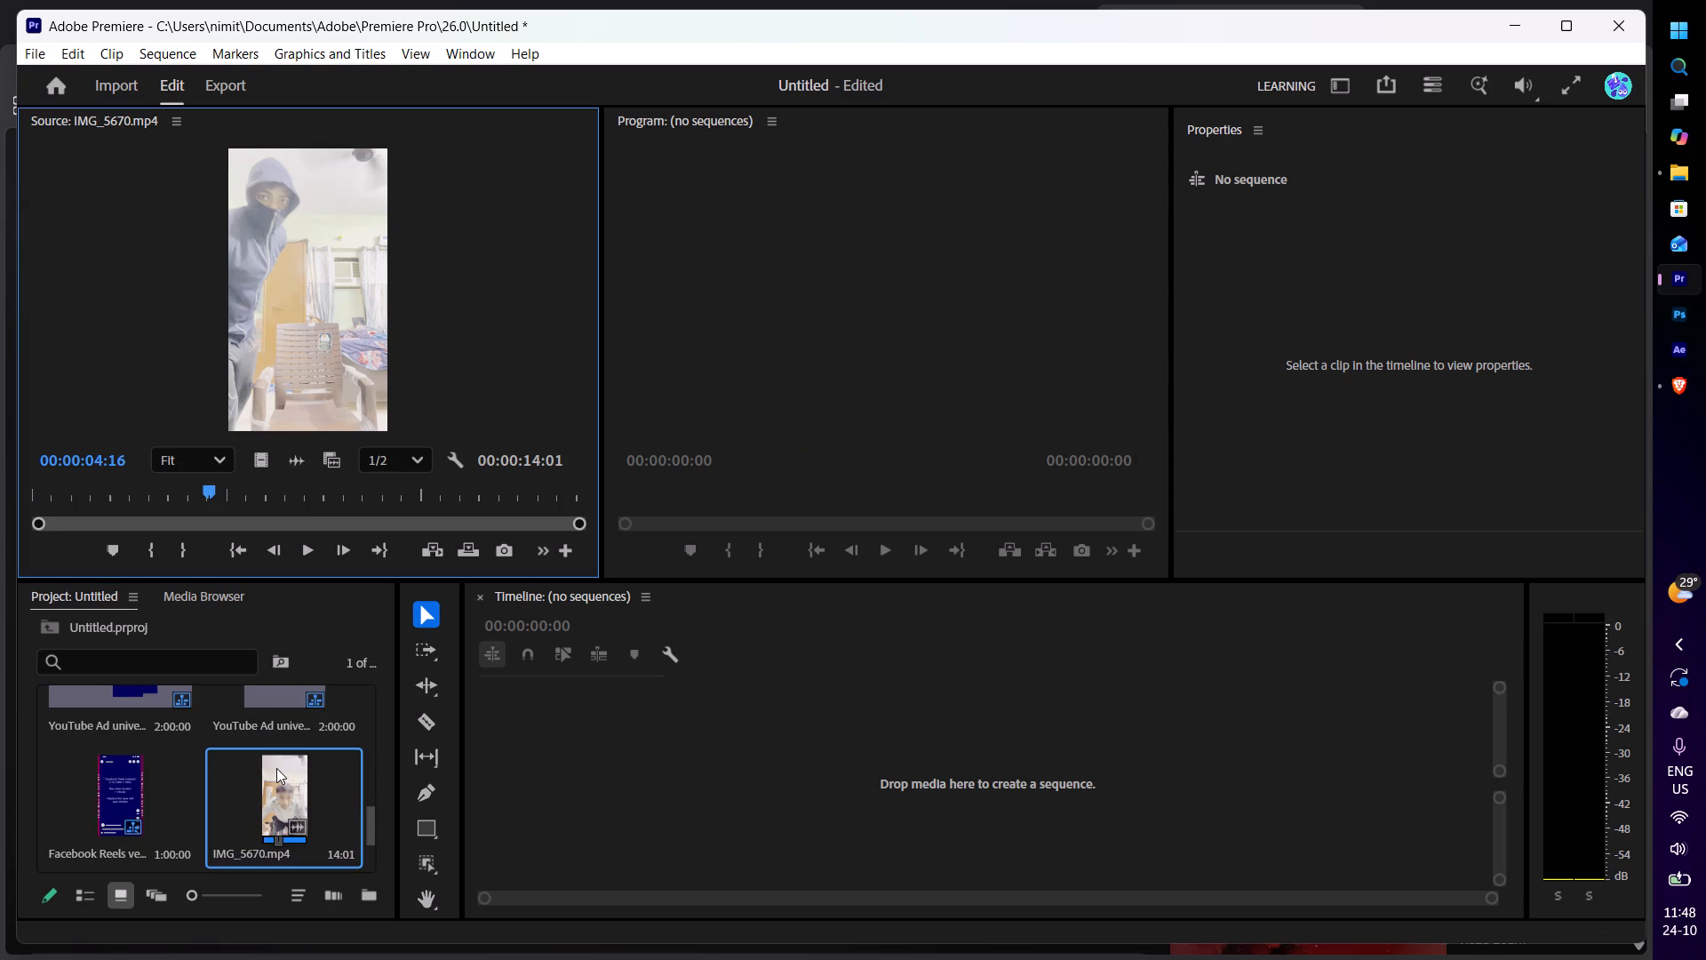
triple_click(282, 776)
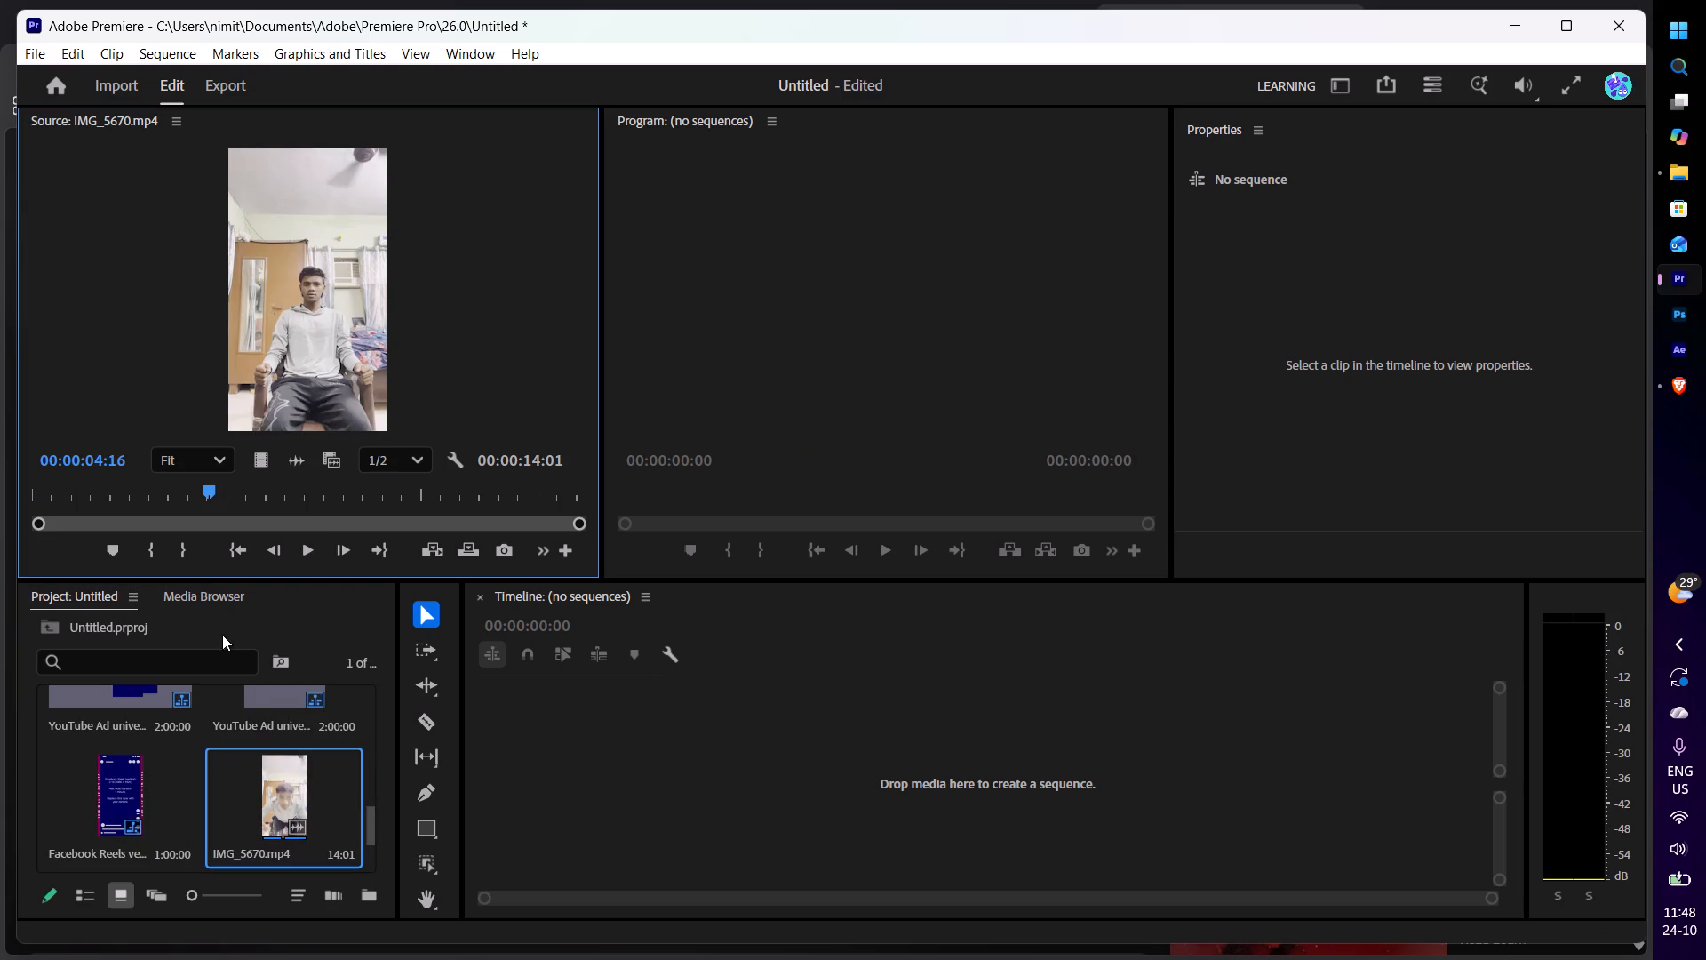
Review IMG_5670 for the frame just before the head turn and set its In point at 00:00:05:05.
left_click_drag(211, 492, 76, 522)
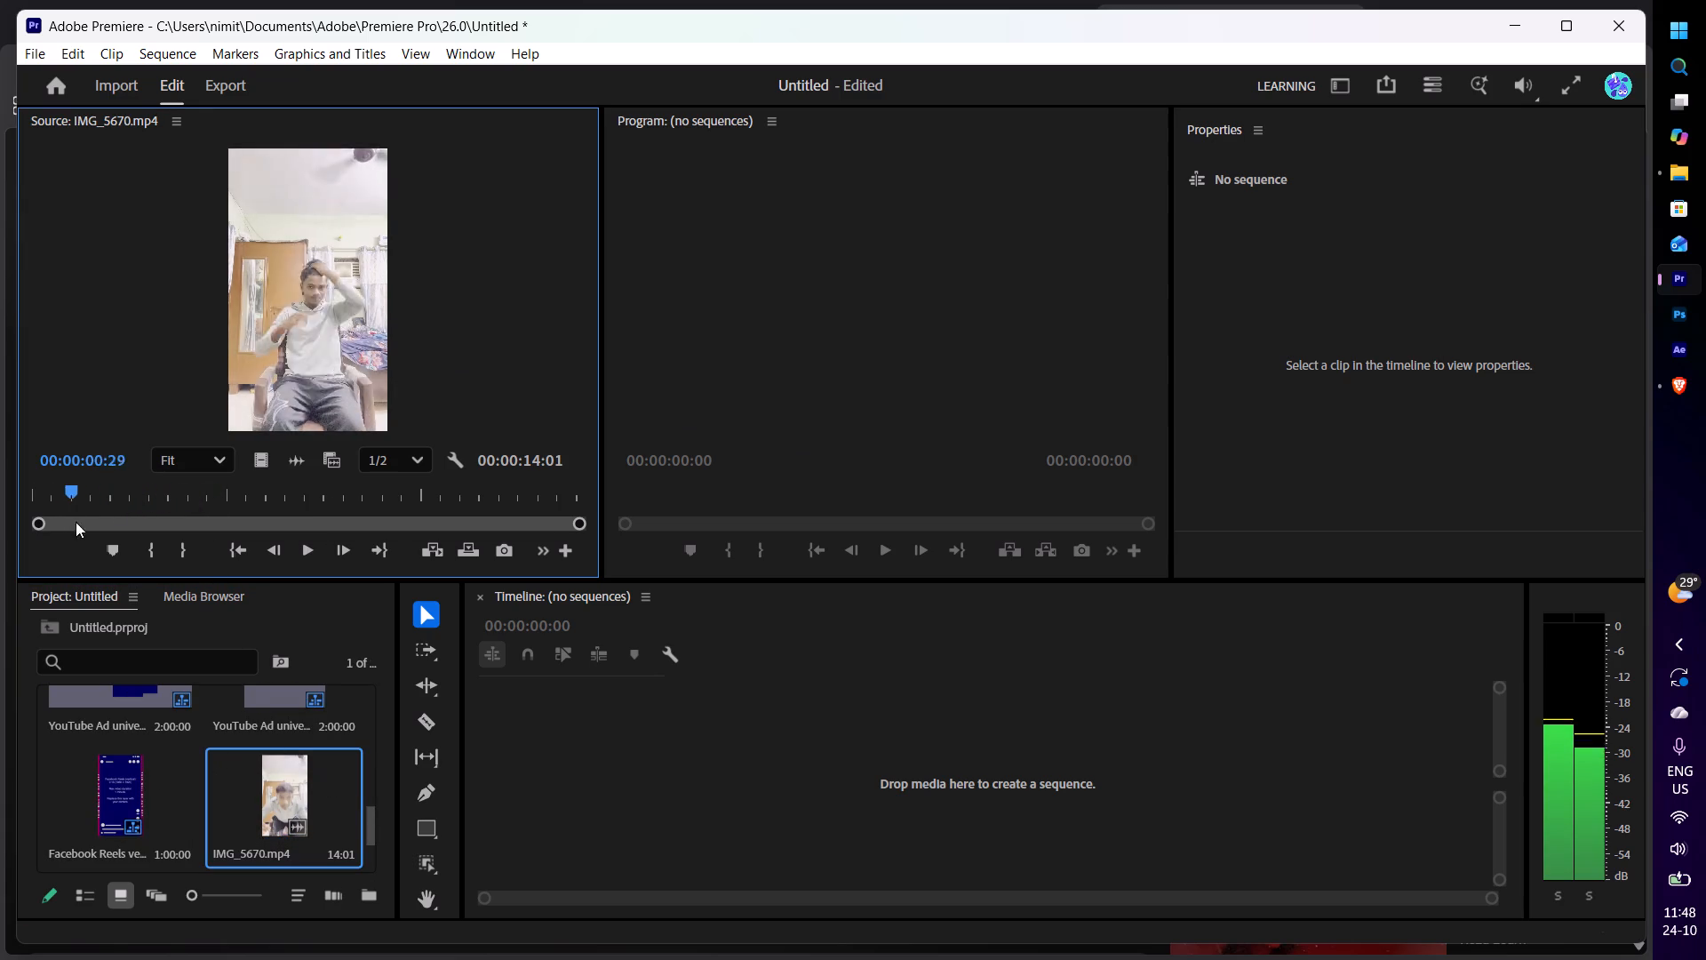
left_click_drag(76, 522, 127, 529)
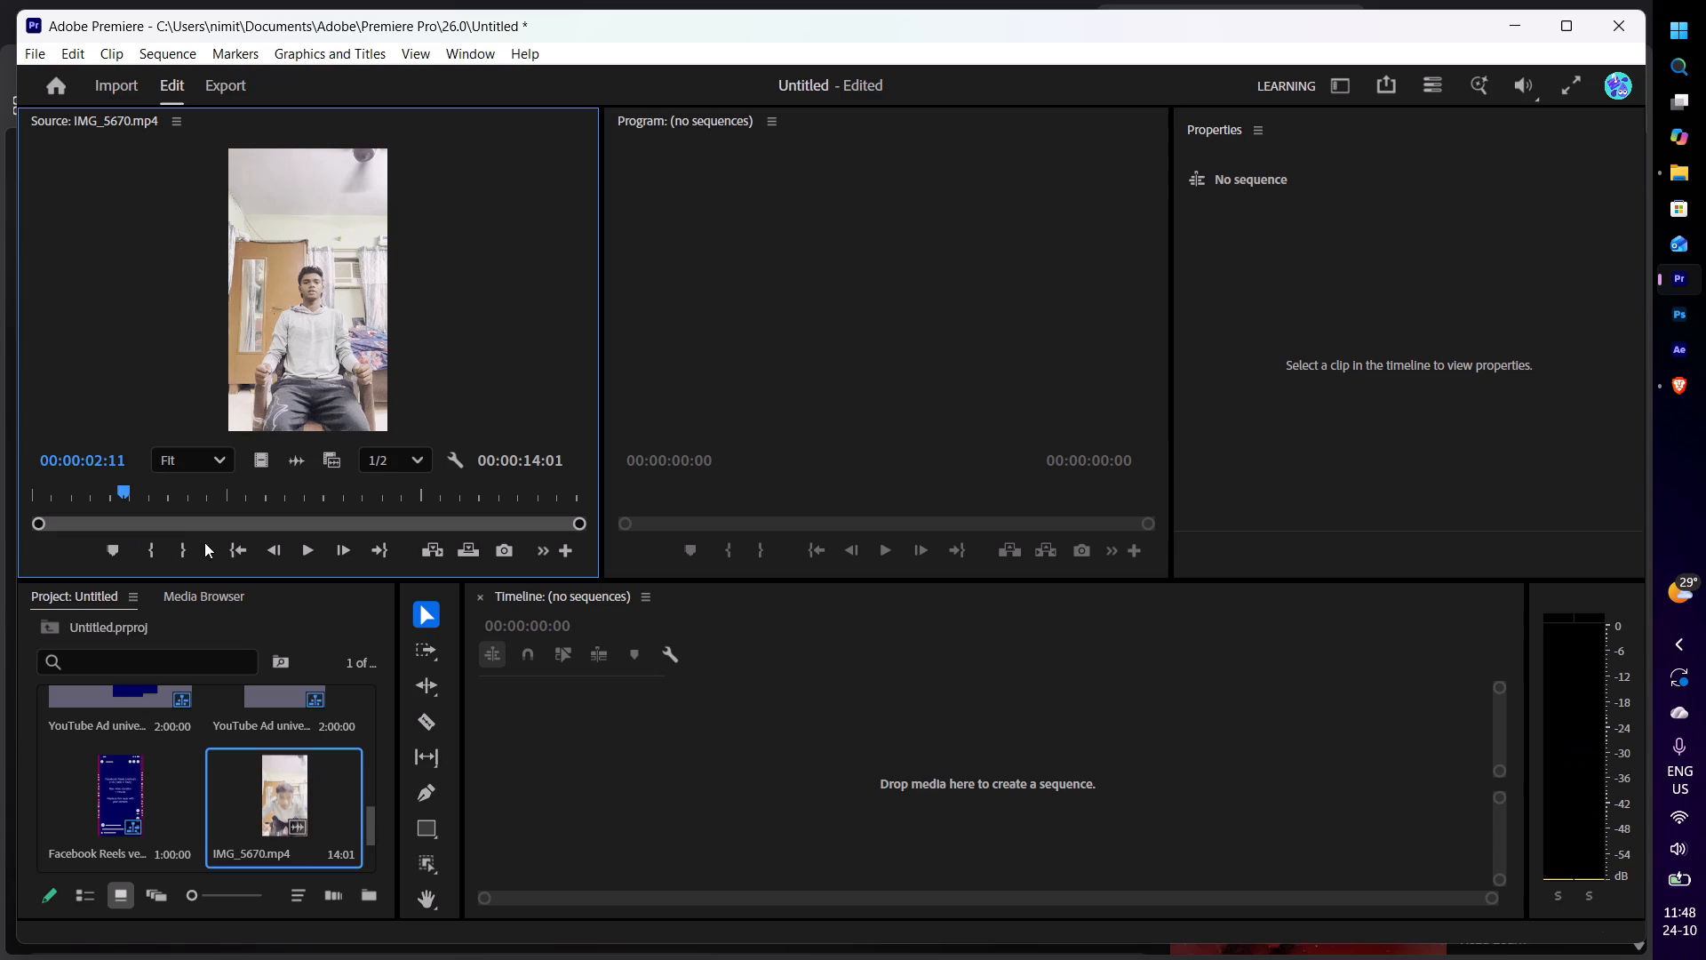
left_click(299, 552)
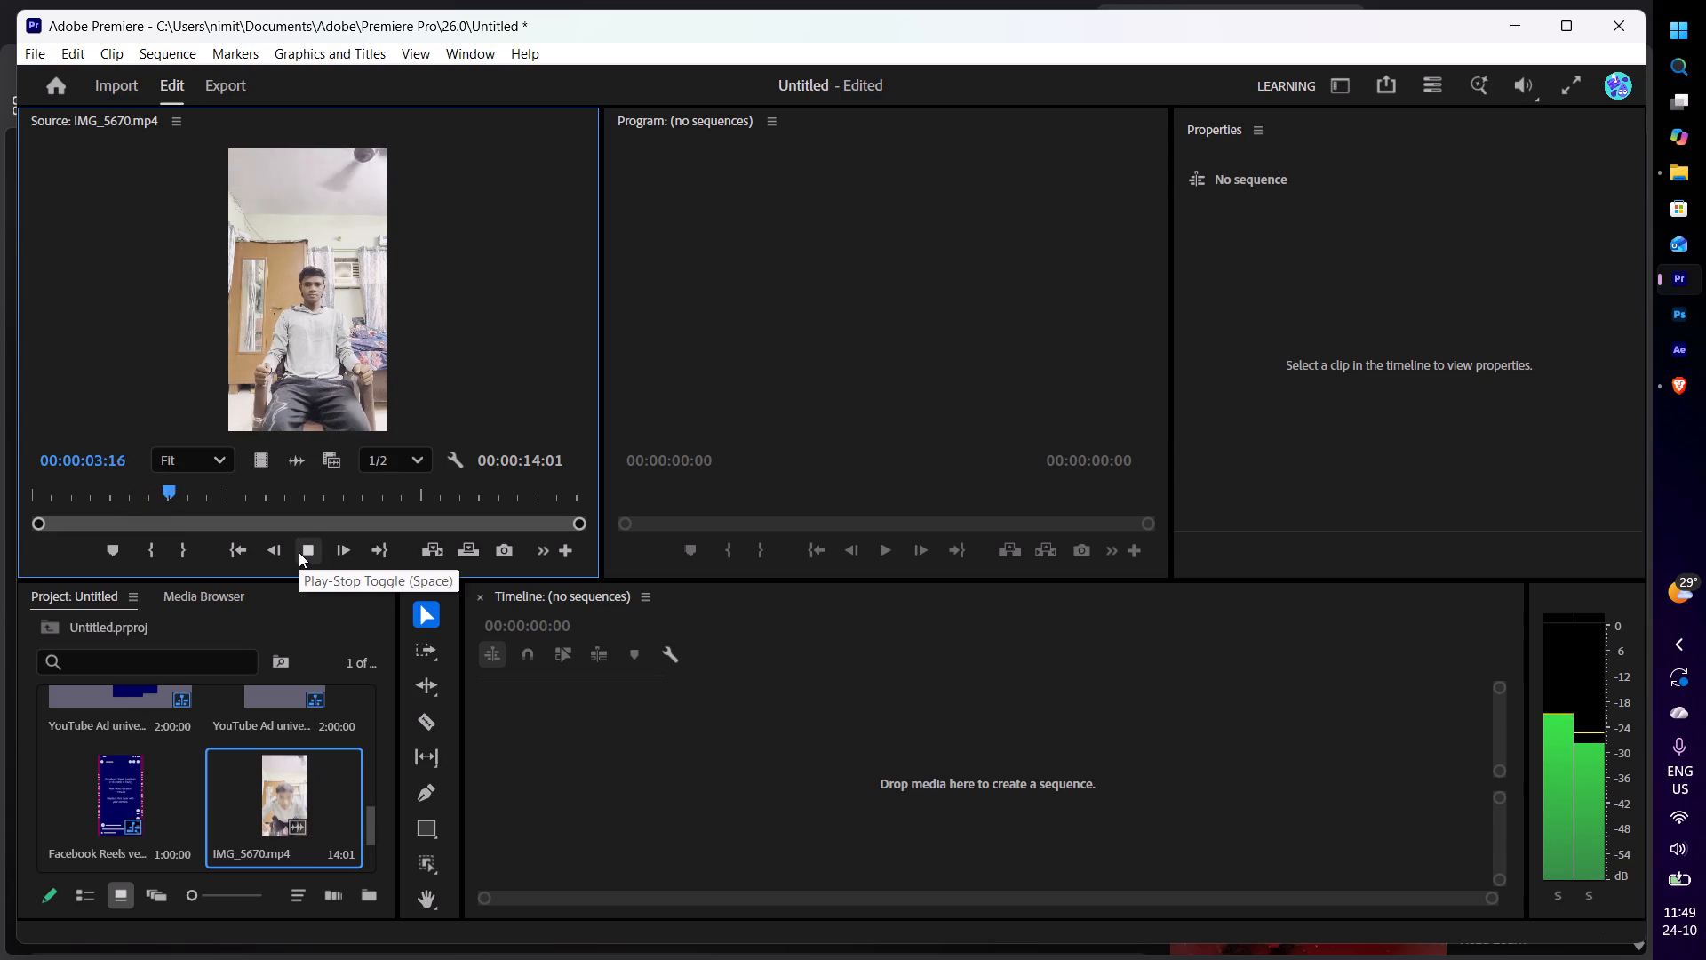
left_click(299, 552)
left_click(275, 555)
left_click(276, 555)
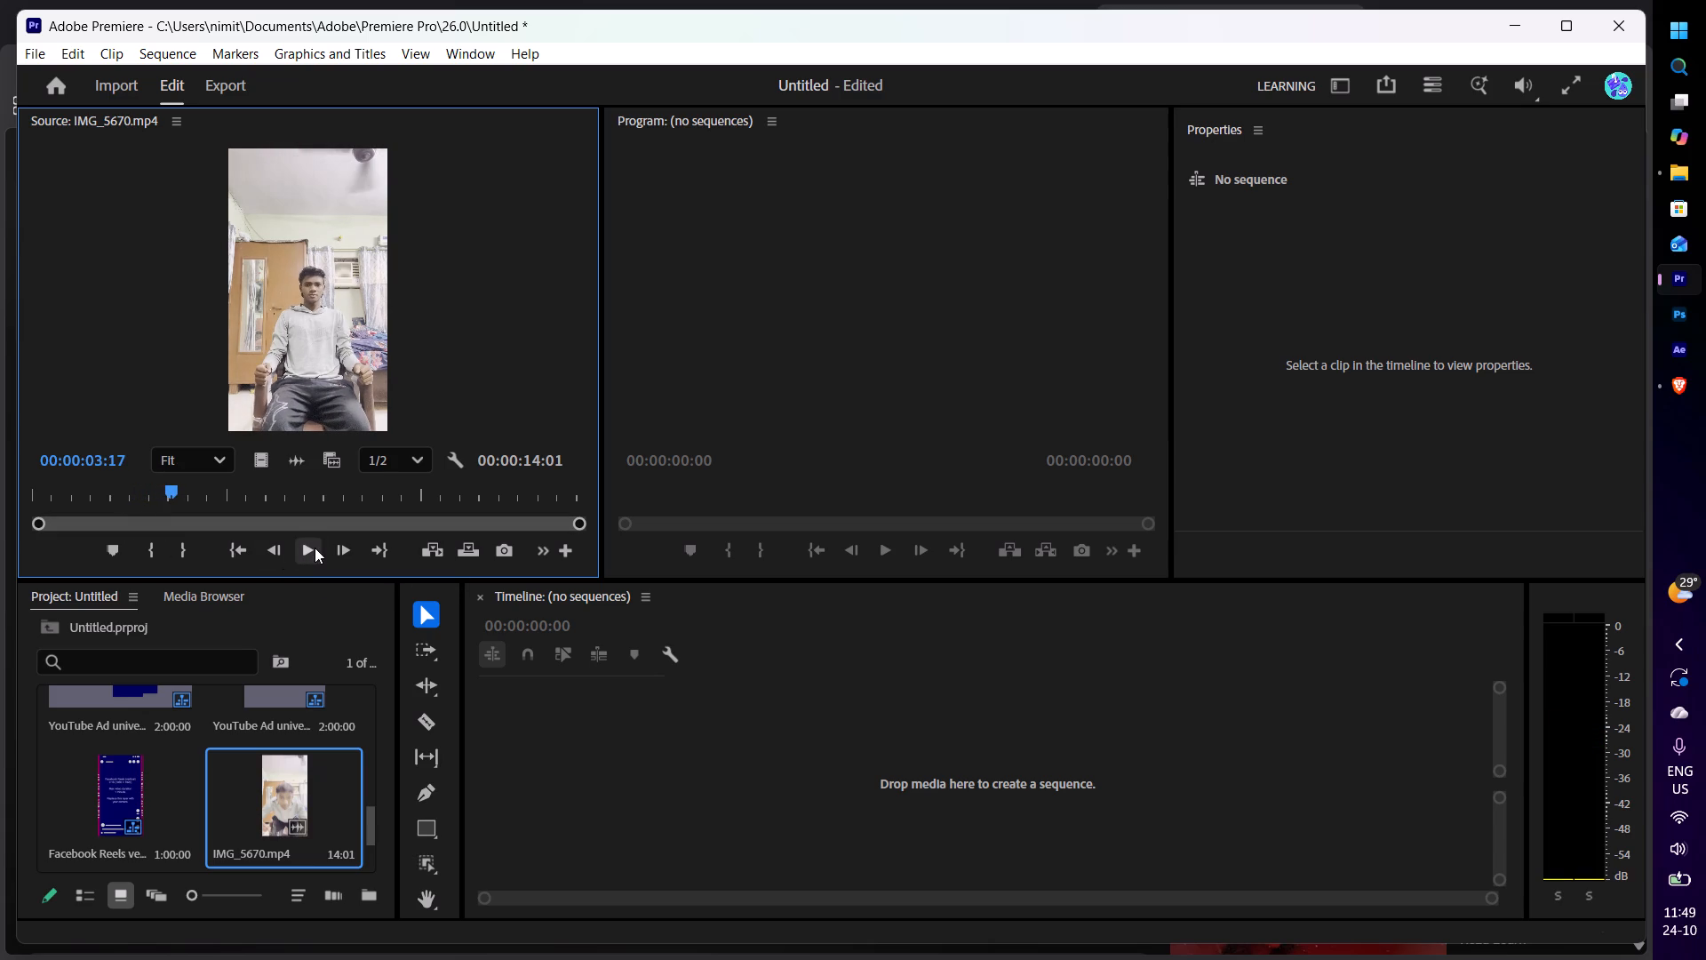
left_click(315, 548)
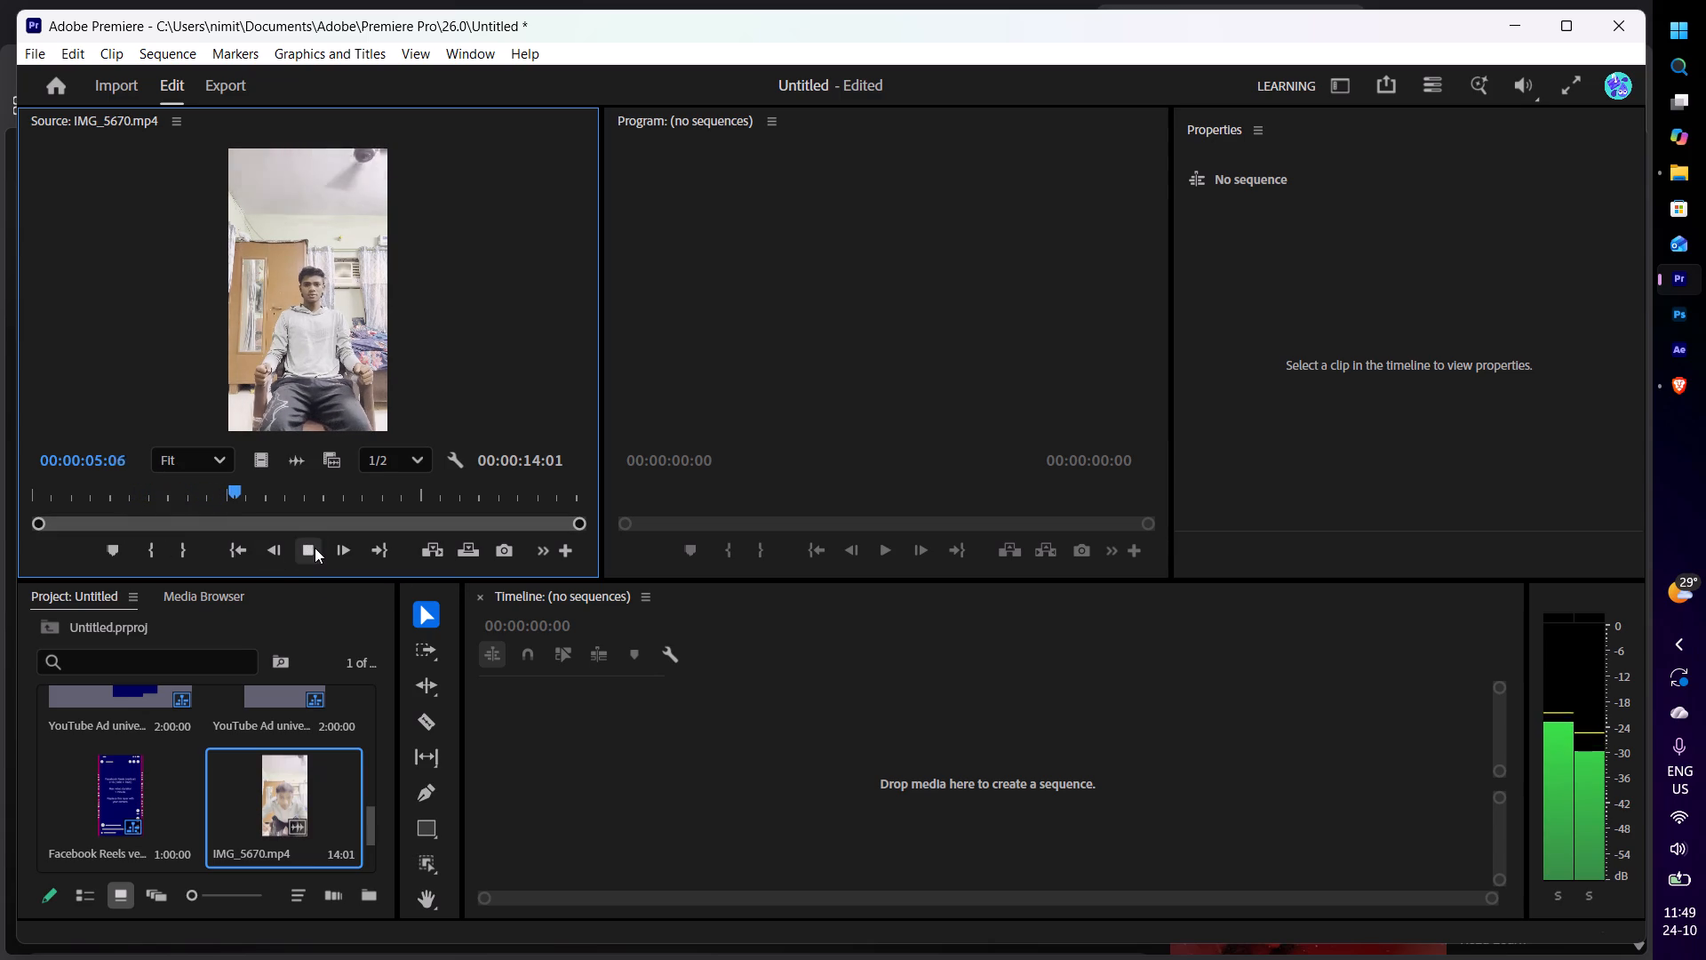
left_click(301, 549)
triple_click(286, 552)
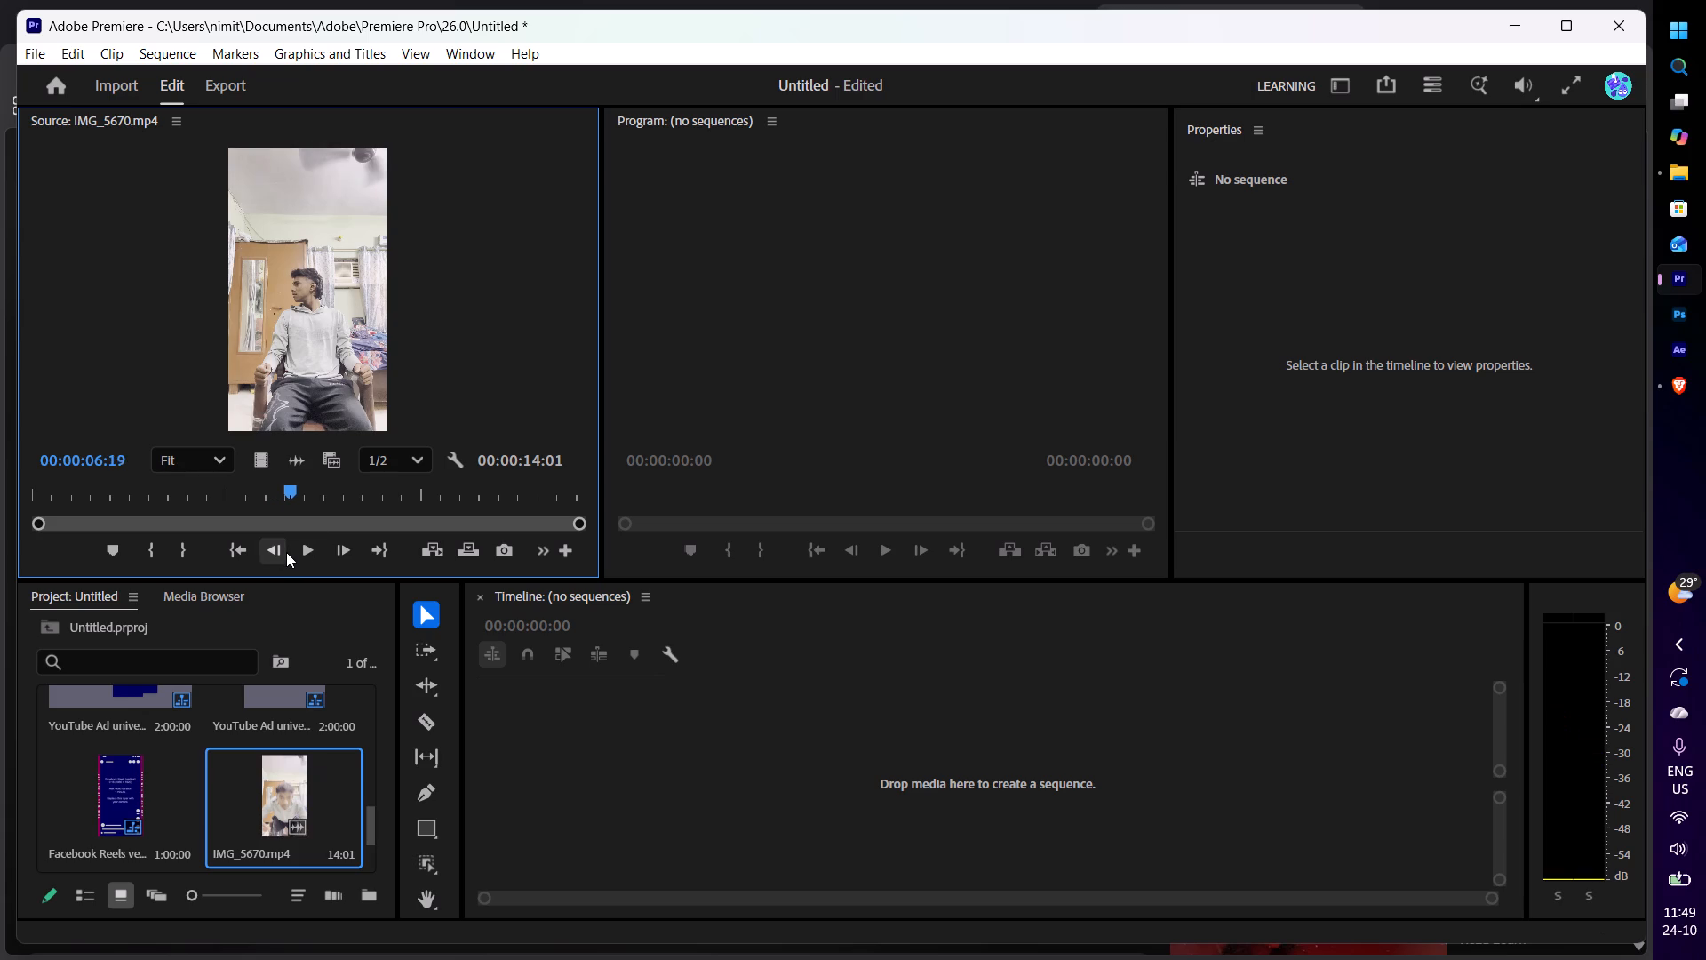
triple_click(286, 552)
triple_click(286, 552)
triple_click(286, 552)
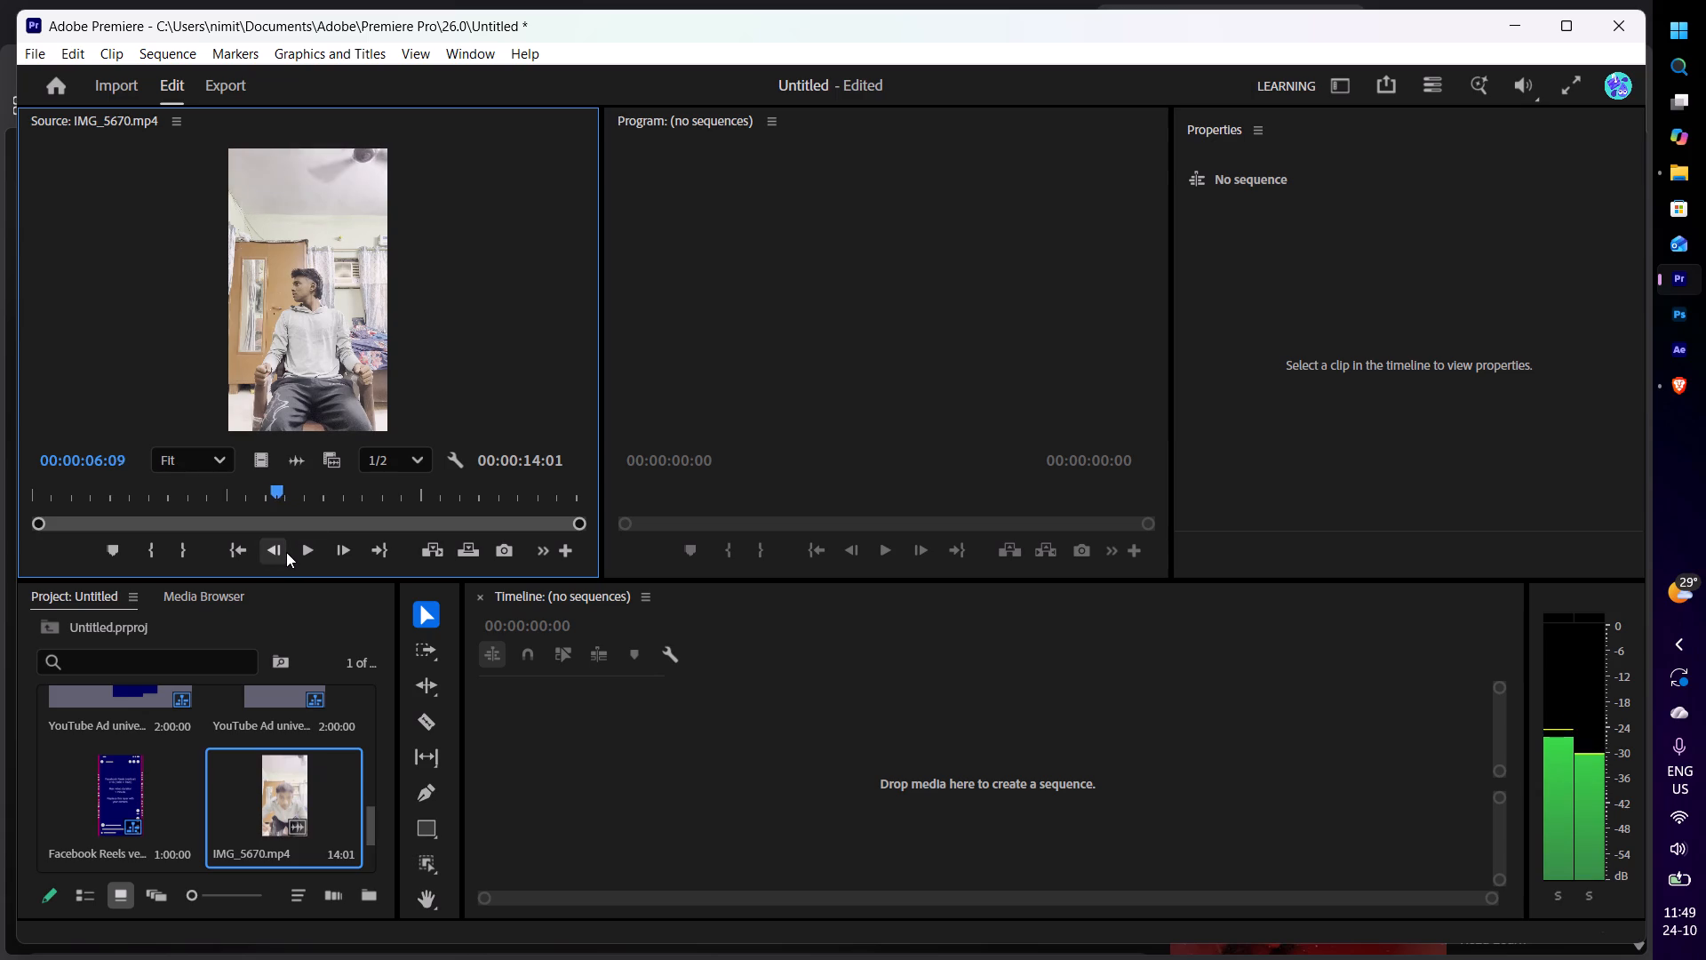
triple_click(286, 552)
triple_click(286, 552)
triple_click(286, 552)
triple_click(286, 552)
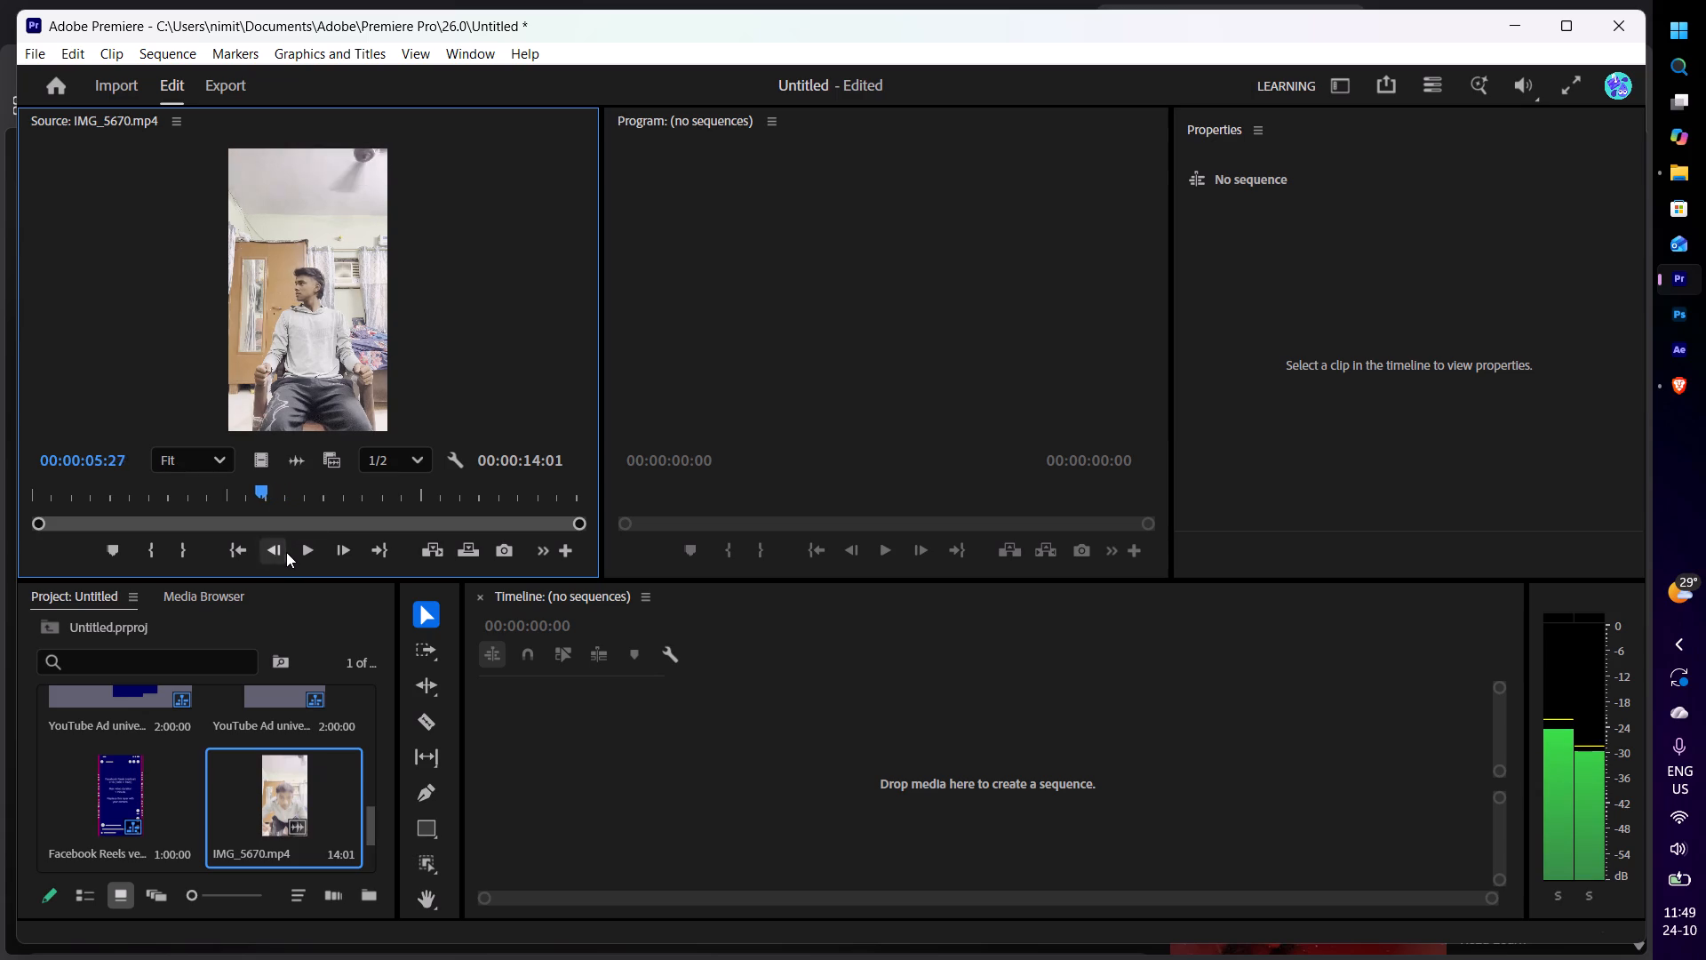
triple_click(286, 552)
left_click(286, 552)
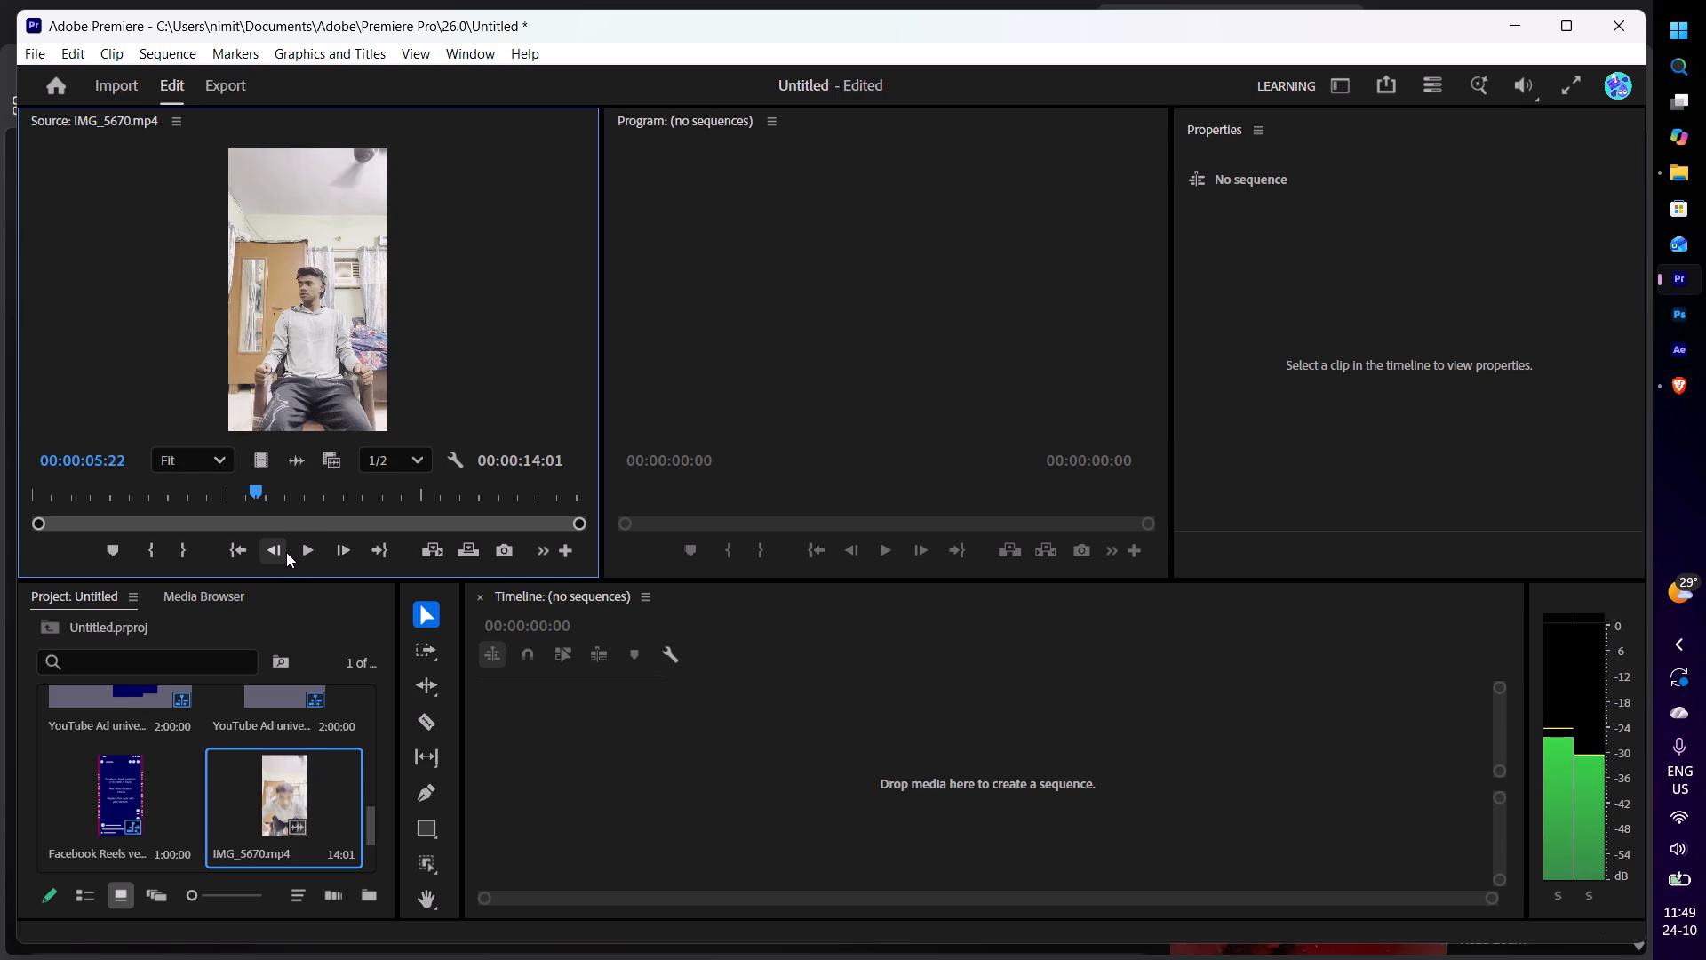
key("Left")
key("Left")
key("Left")
key("Left")
key("Left")
key("Left")
key("Left")
key("Left")
key("Left")
key("Left")
key("Left")
key("Left")
key("Left")
key("Left")
key("Left")
key("Left")
key("Left")
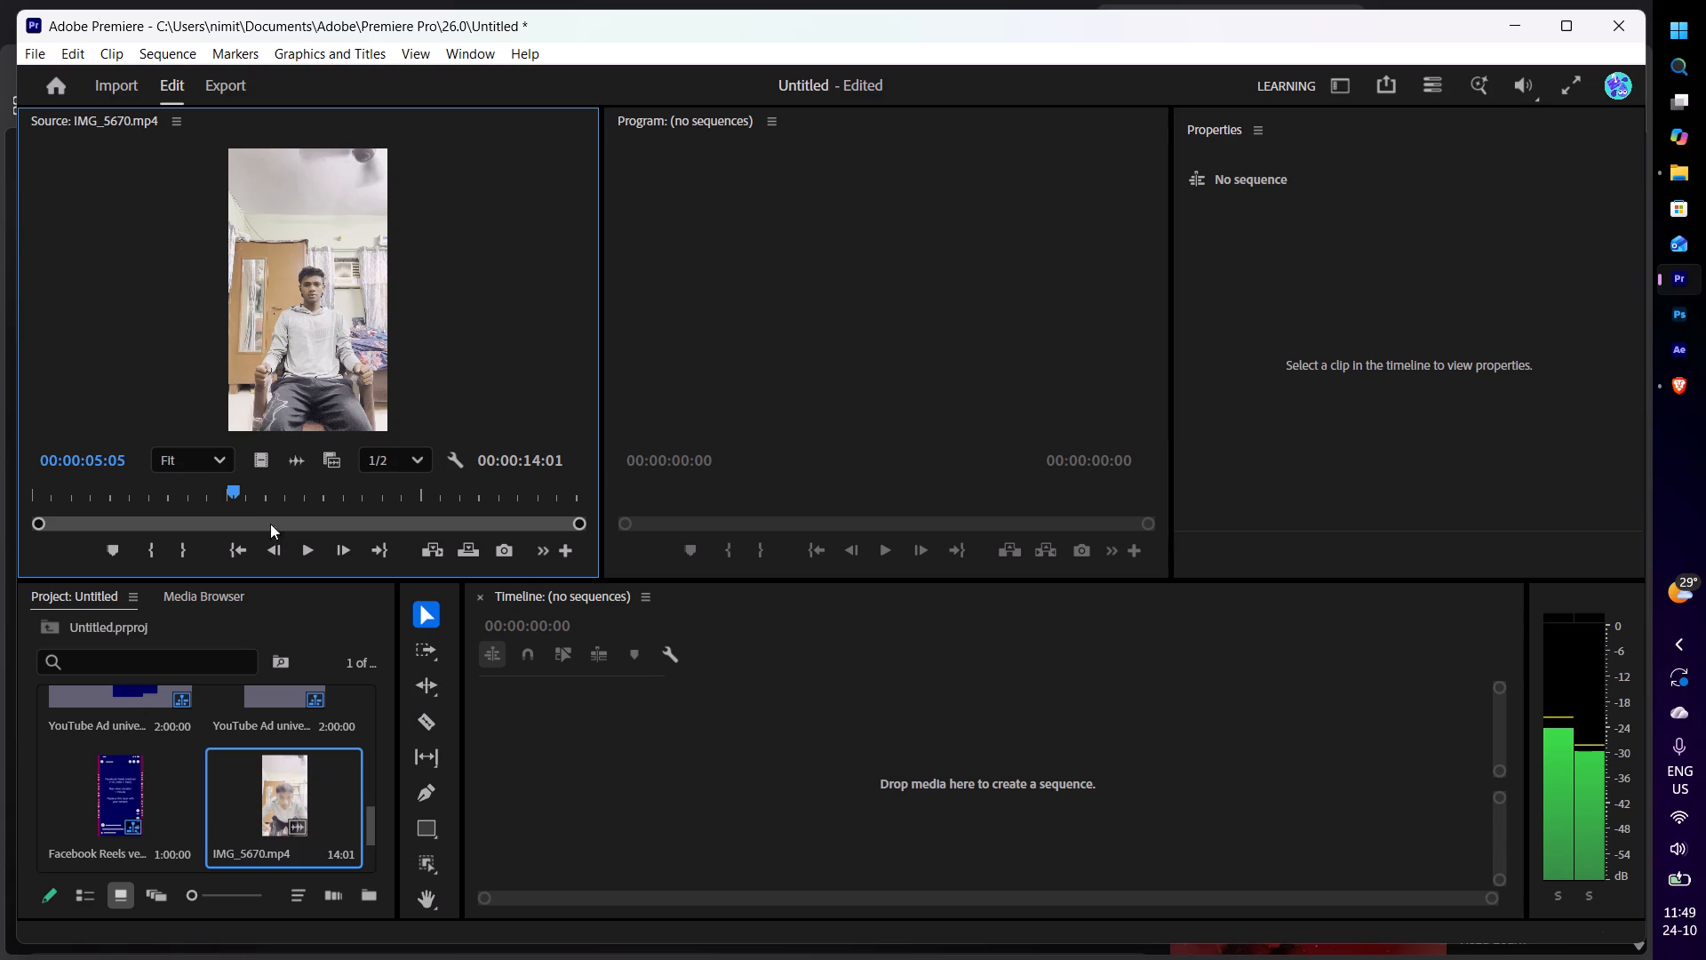
key("i")
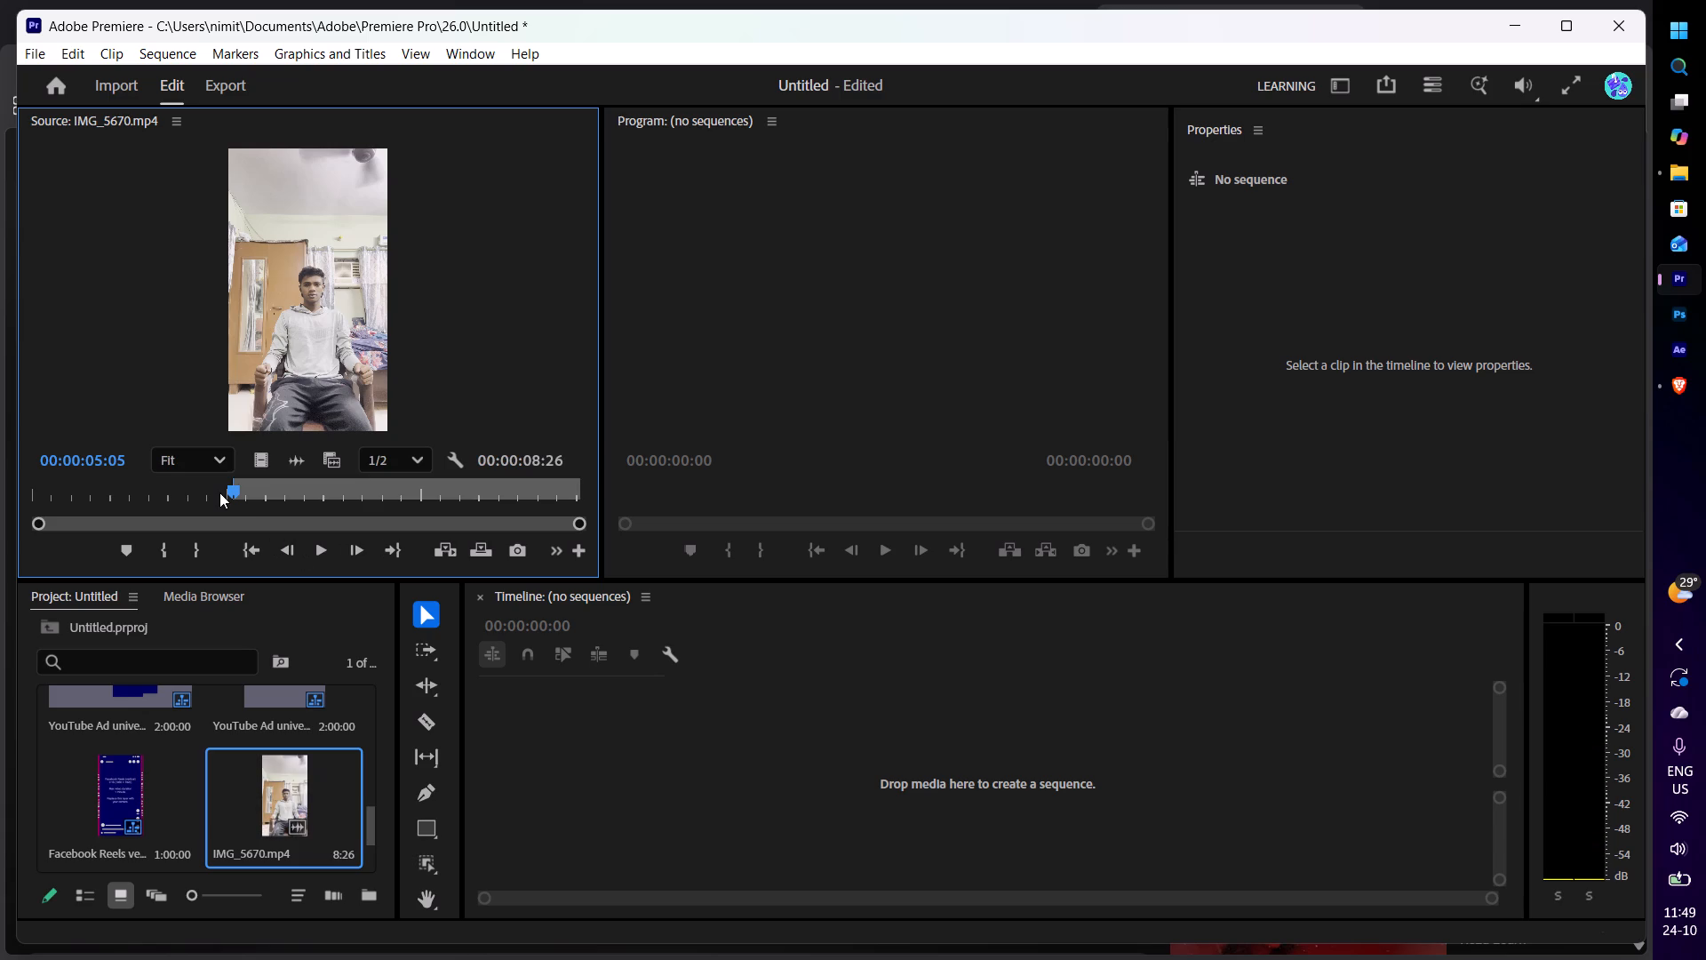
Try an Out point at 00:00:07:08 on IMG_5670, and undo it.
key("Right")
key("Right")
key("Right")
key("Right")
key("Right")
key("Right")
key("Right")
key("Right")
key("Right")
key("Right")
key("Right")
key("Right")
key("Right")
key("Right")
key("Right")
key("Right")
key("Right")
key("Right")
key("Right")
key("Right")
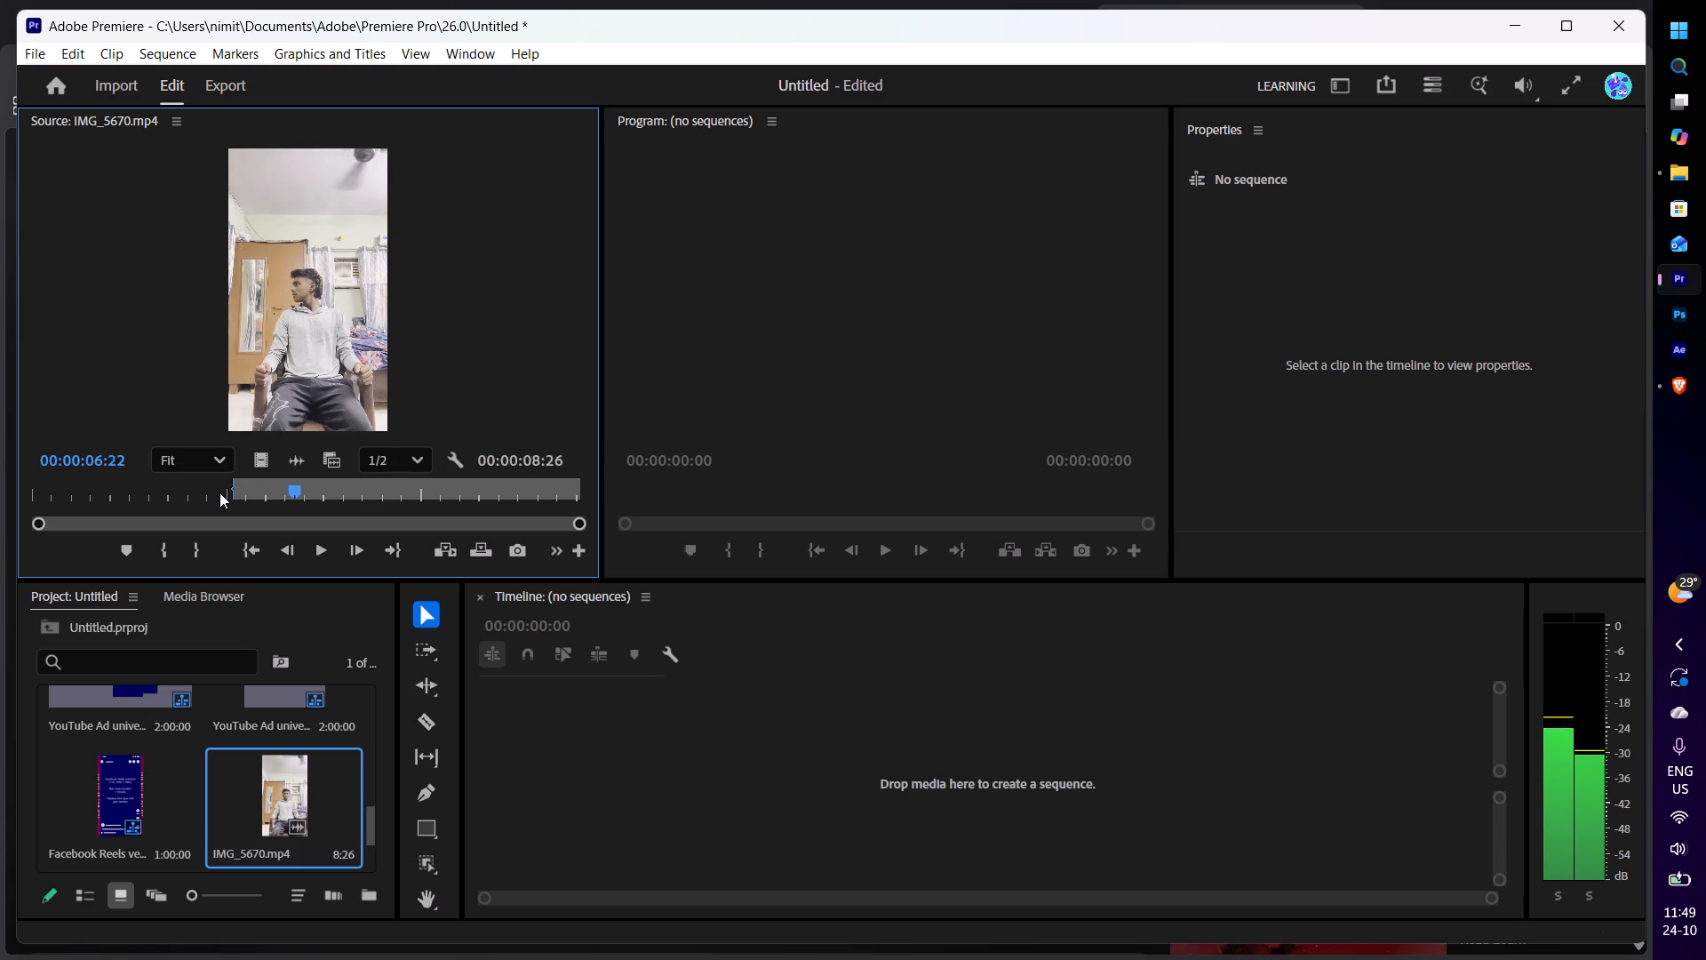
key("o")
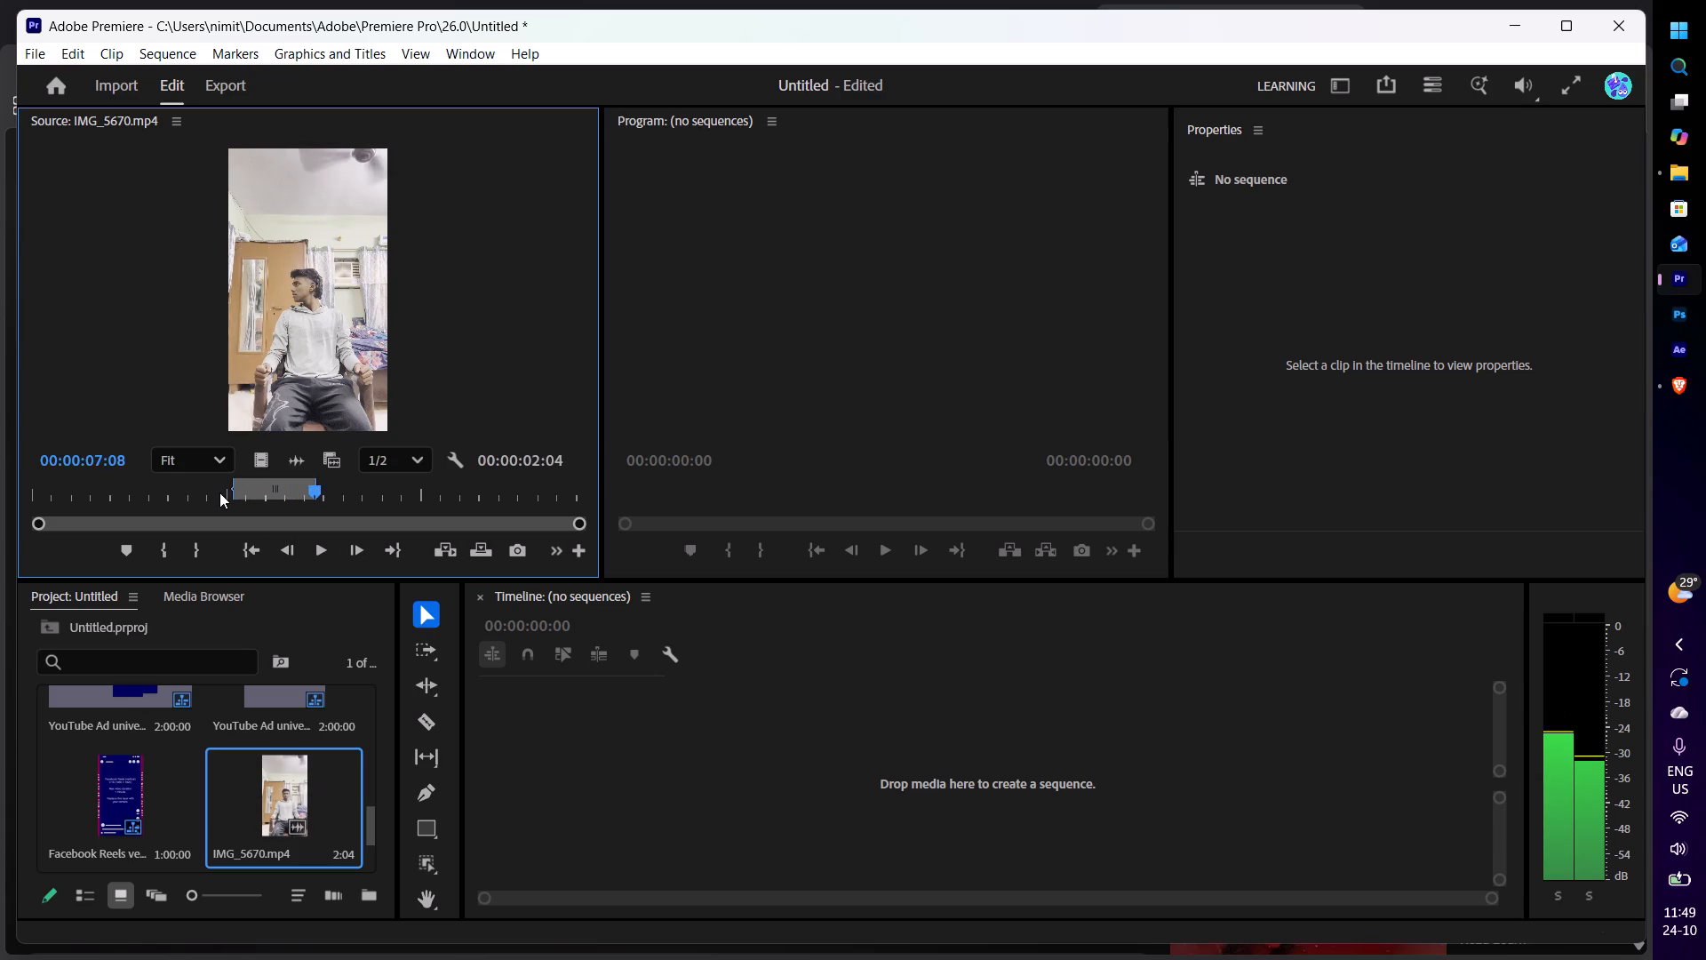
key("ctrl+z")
Advance through IMG_5670 to the head-down pose and set its Out point at 00:00:11:21.
key("Right")
key("Right")
key("Right")
key("Right")
key("Right")
key("Right")
key("Right")
key("Right")
key("Right")
key("Right")
key("Right")
key("Right")
key("Right")
key("Right")
key("Right")
key("Right")
key("Right")
key("Right")
key("Right")
key("Right")
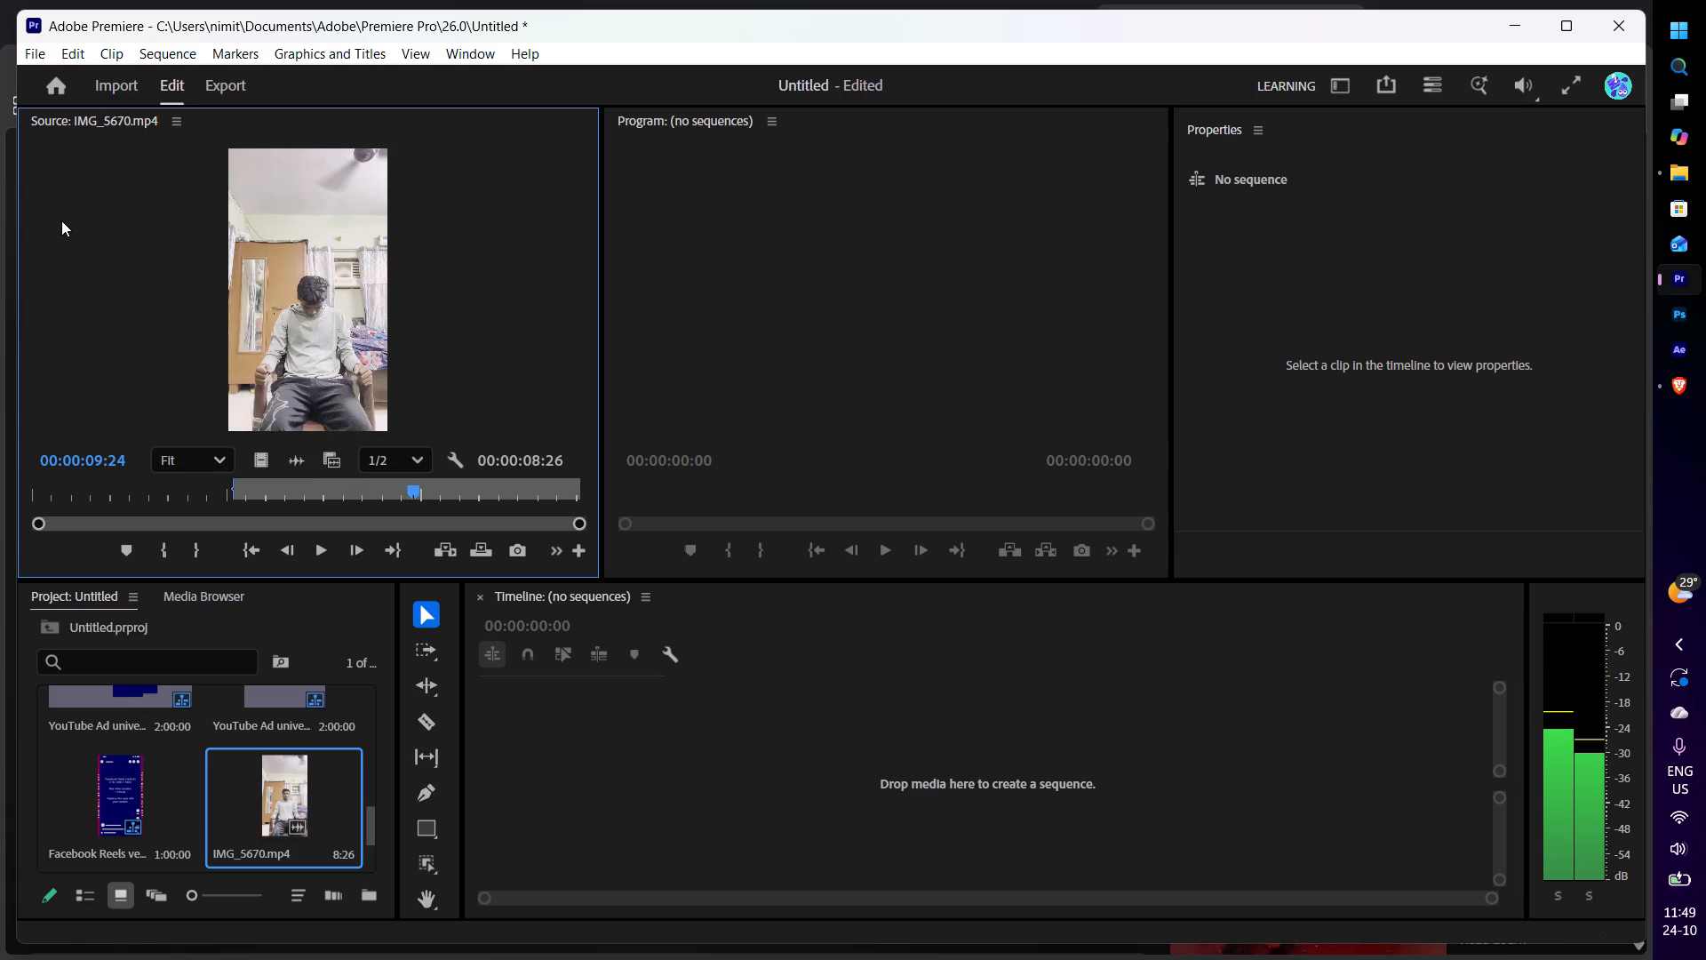
key("Right")
key("Right")
key("Right")
key("Right")
key("Right")
key("Right")
key("Right")
key("Right")
key("Right")
key("Right")
key("Right")
key("Right")
key("Right")
key("Right")
key("Right")
key("Right")
key("Right")
key("Right")
key("Right")
key("Right")
key("Right")
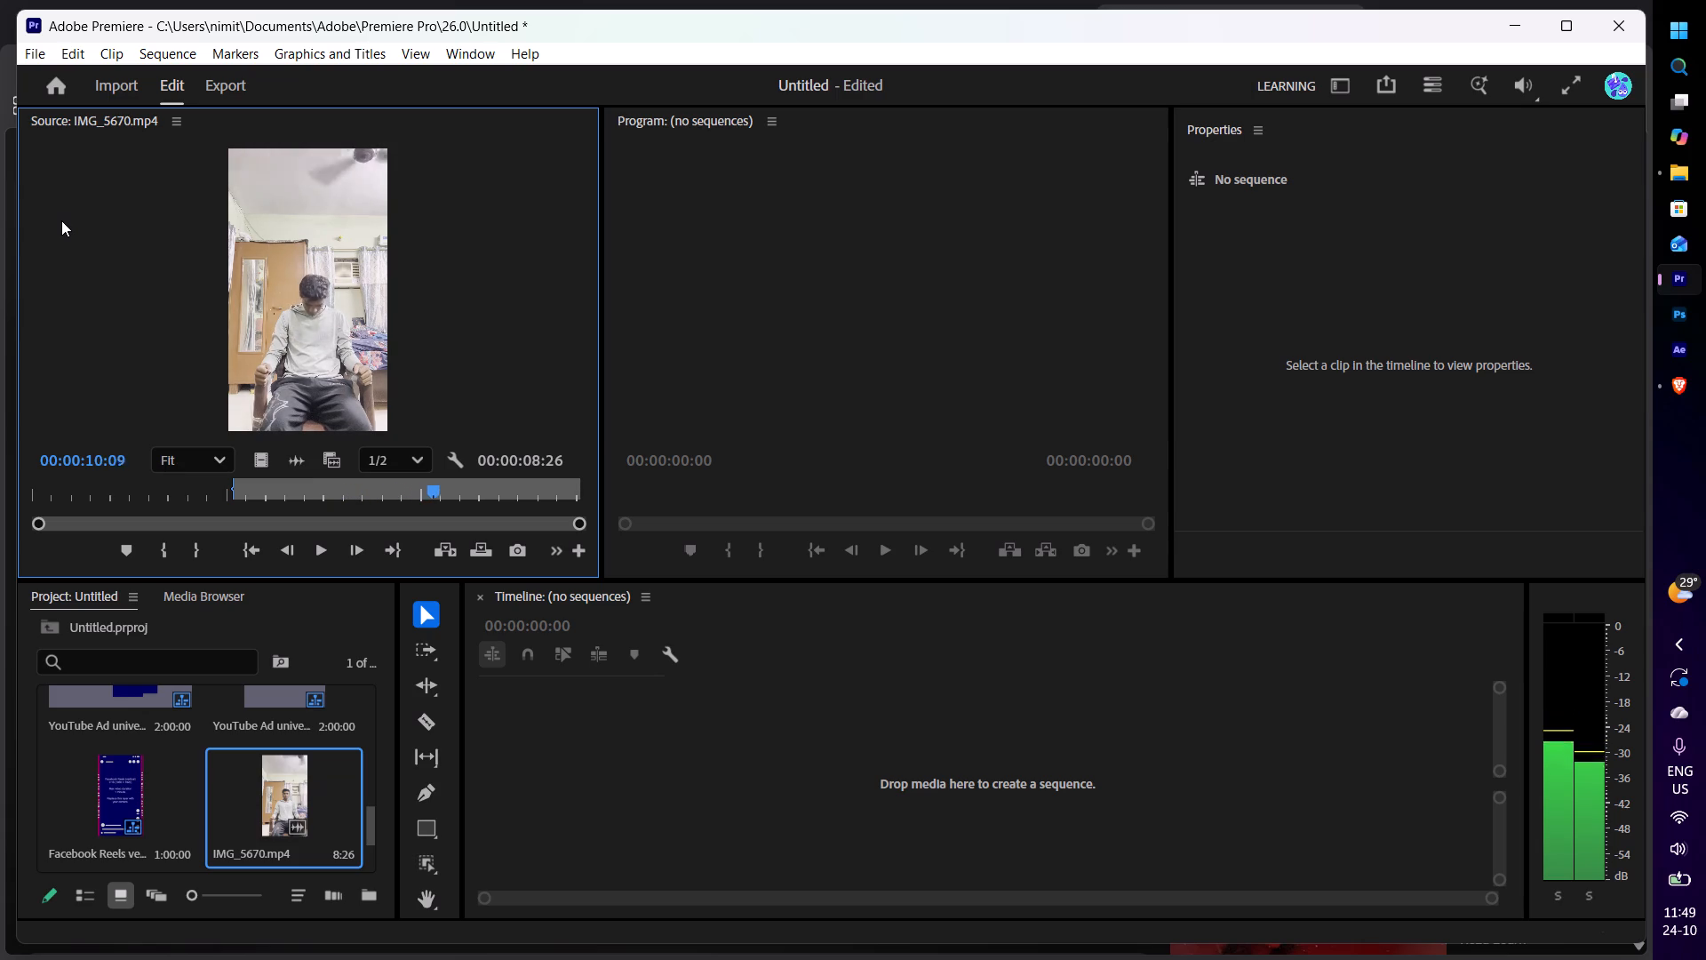
key("Right")
key("Right")
key("Right")
key("Right")
key("Right")
key("Right")
key("Right")
key("Right")
key("Right")
key("Right")
key("Right")
key("Right")
key("Right")
key("Right")
key("Right")
key("Right")
key("Right")
key("Right")
key("Right")
key("Right")
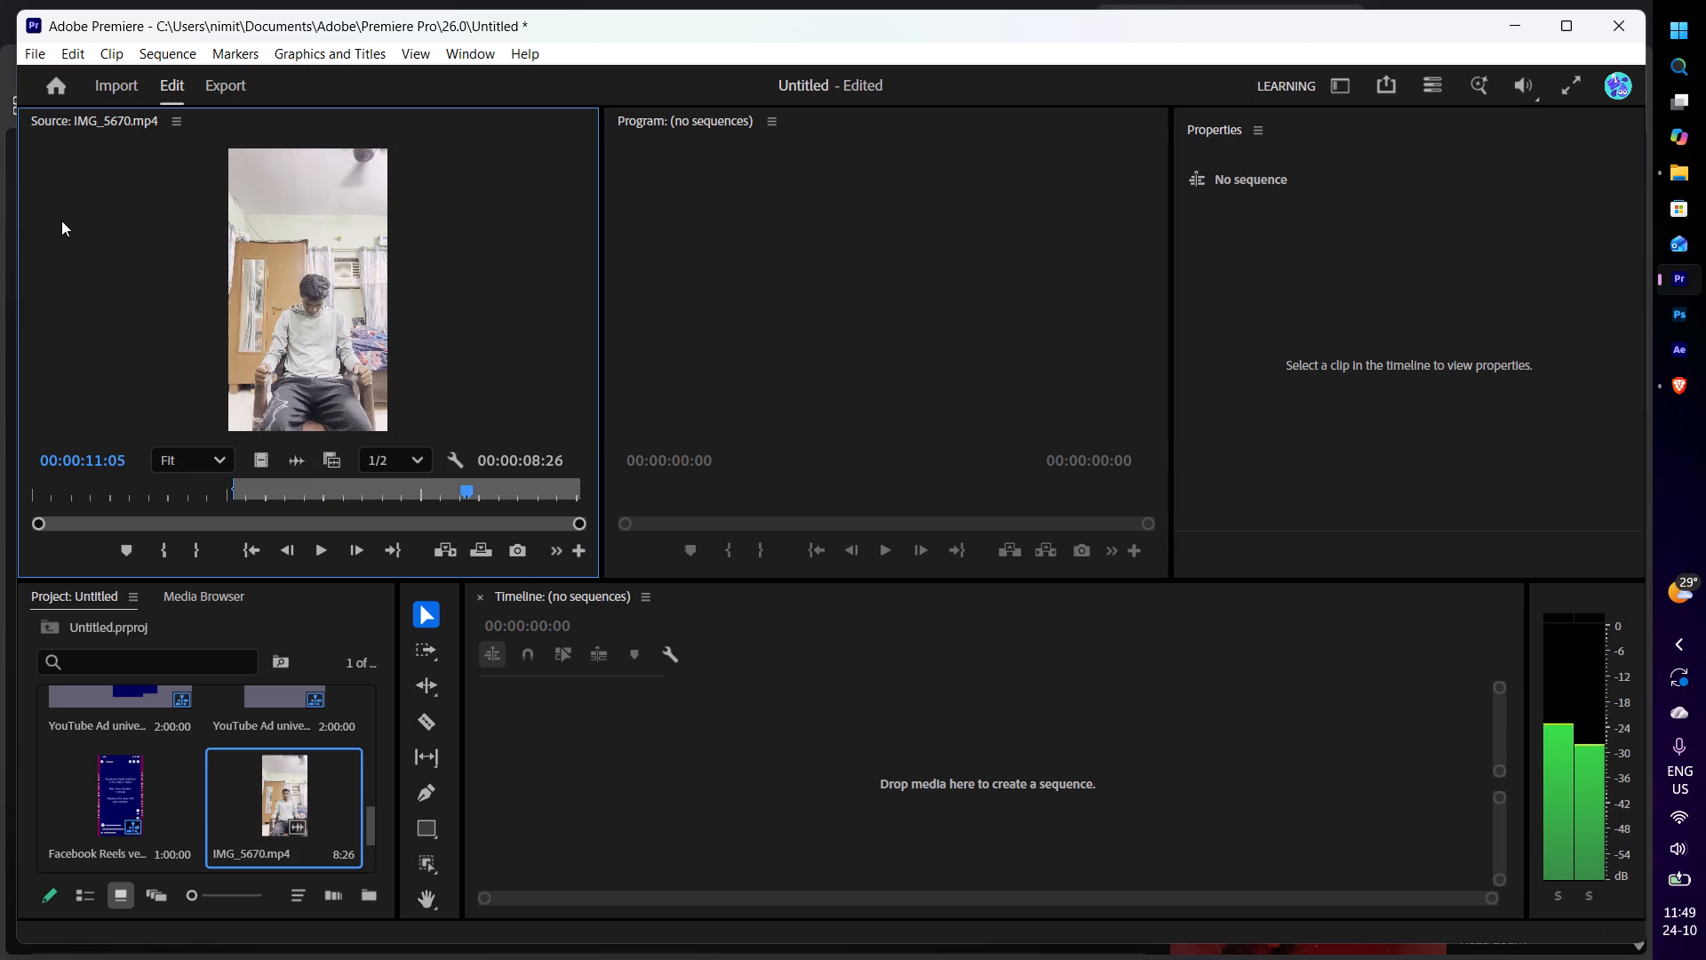
key("Left")
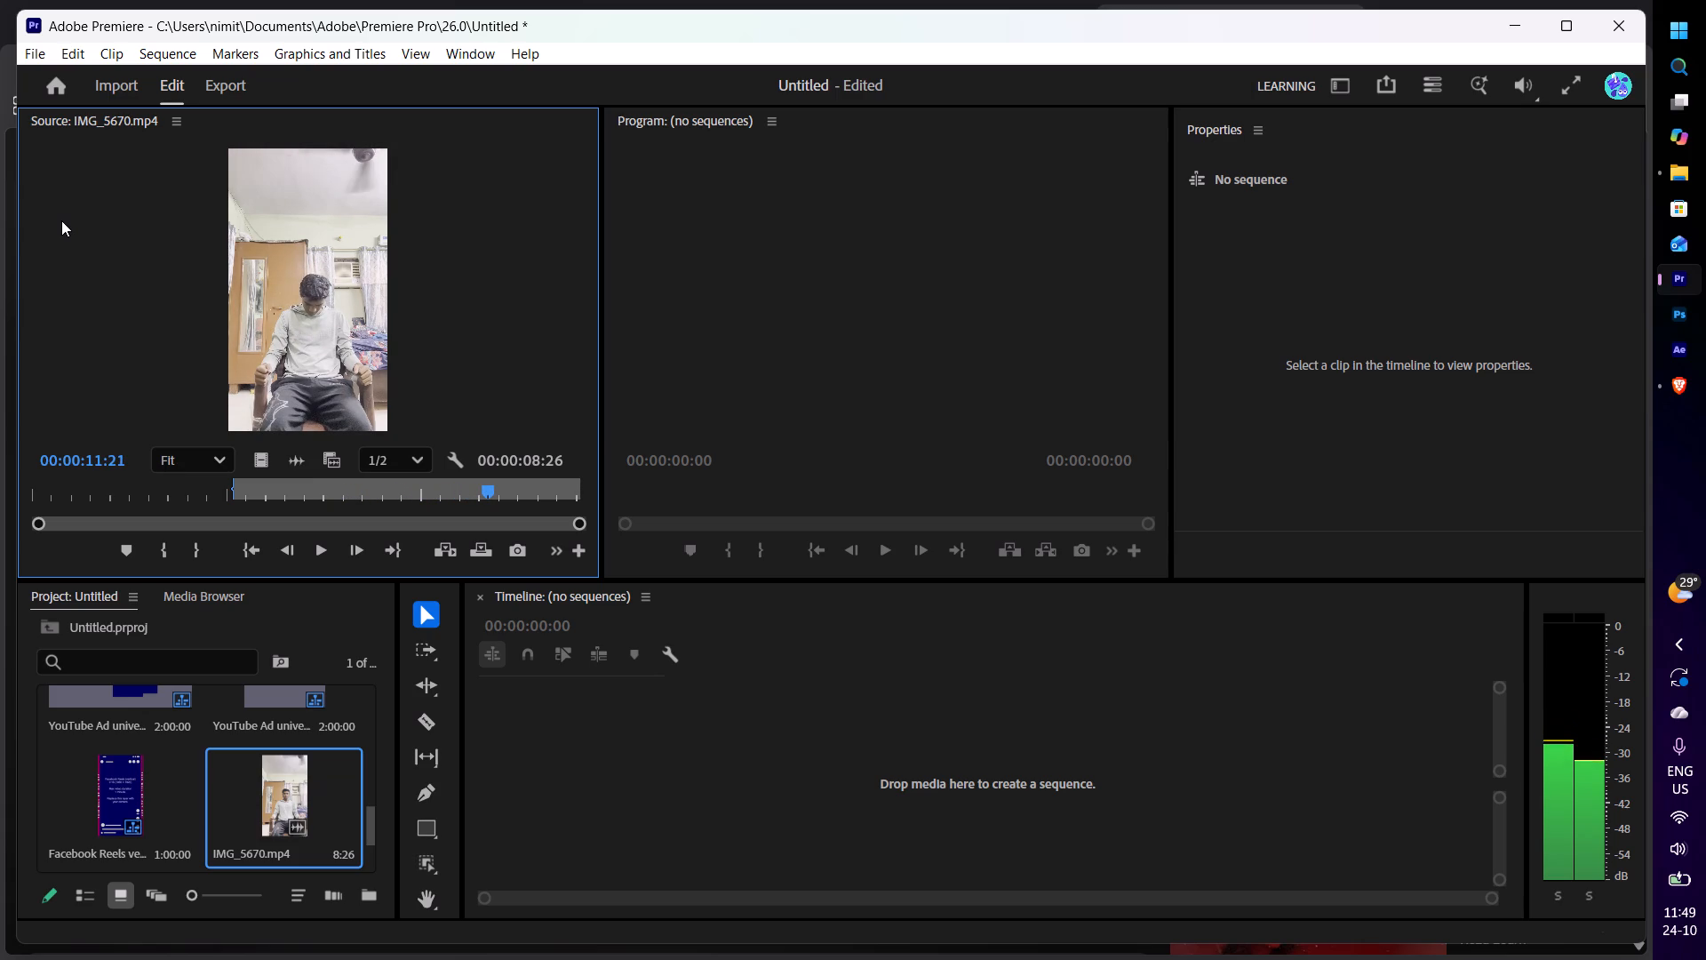
key("o")
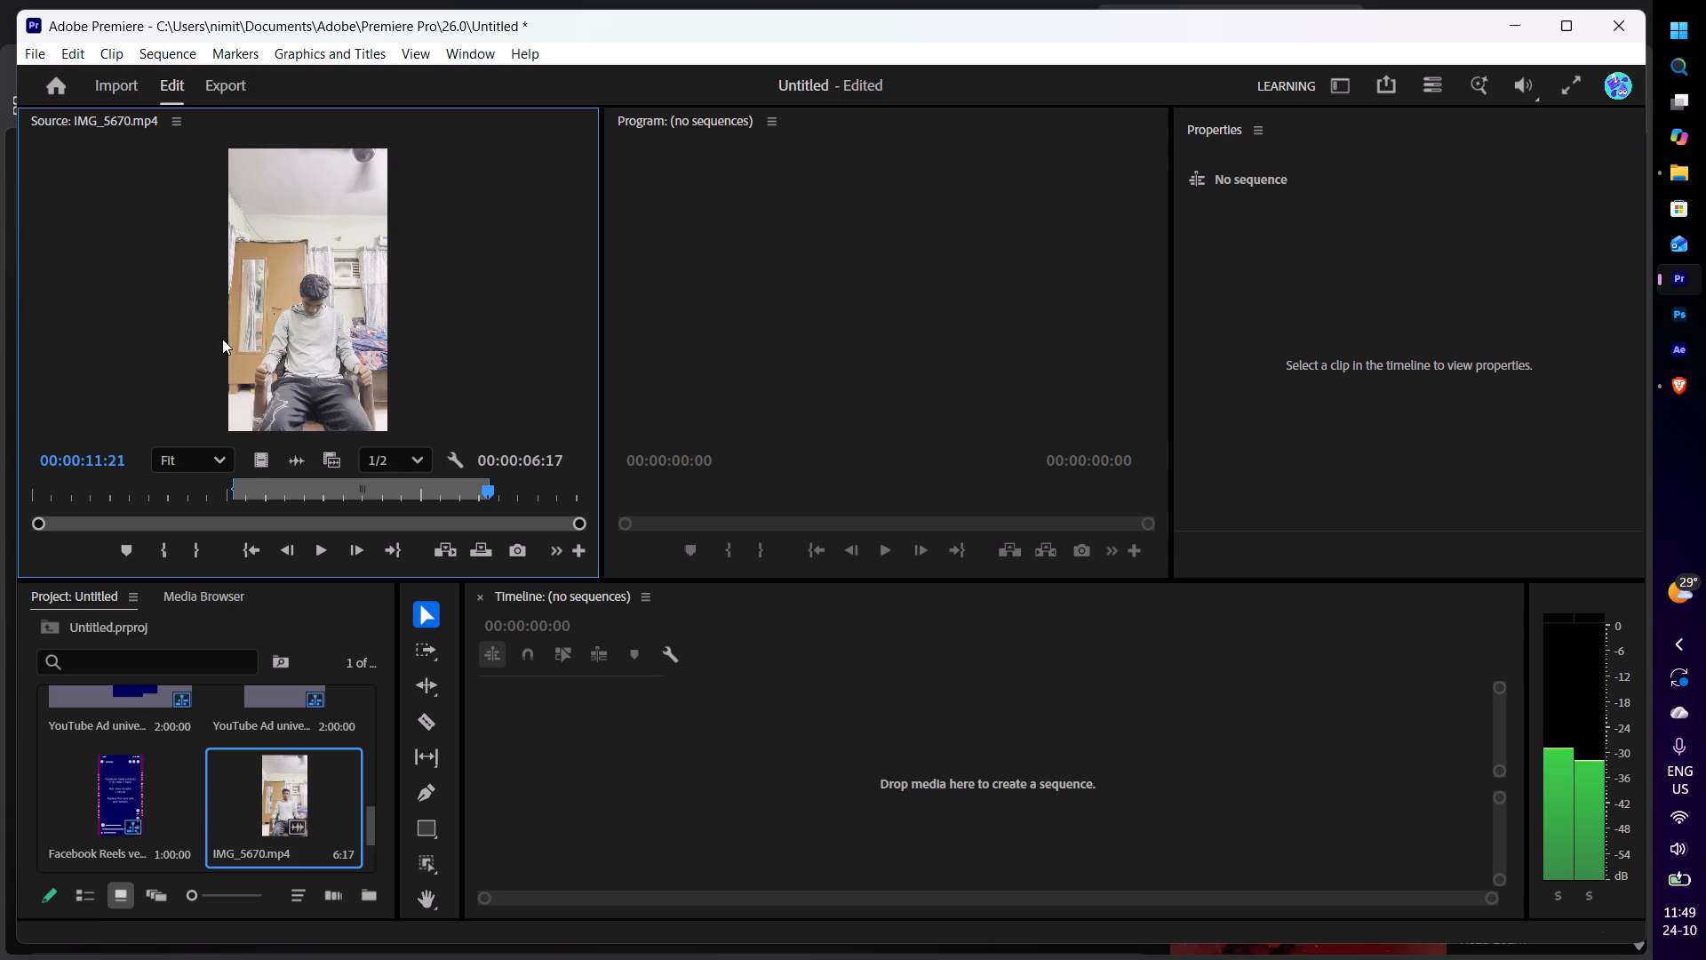
Create a sequence from only the video of the trimmed IMG_5670, placed at the start of V1.
left_click_drag(259, 466, 570, 765)
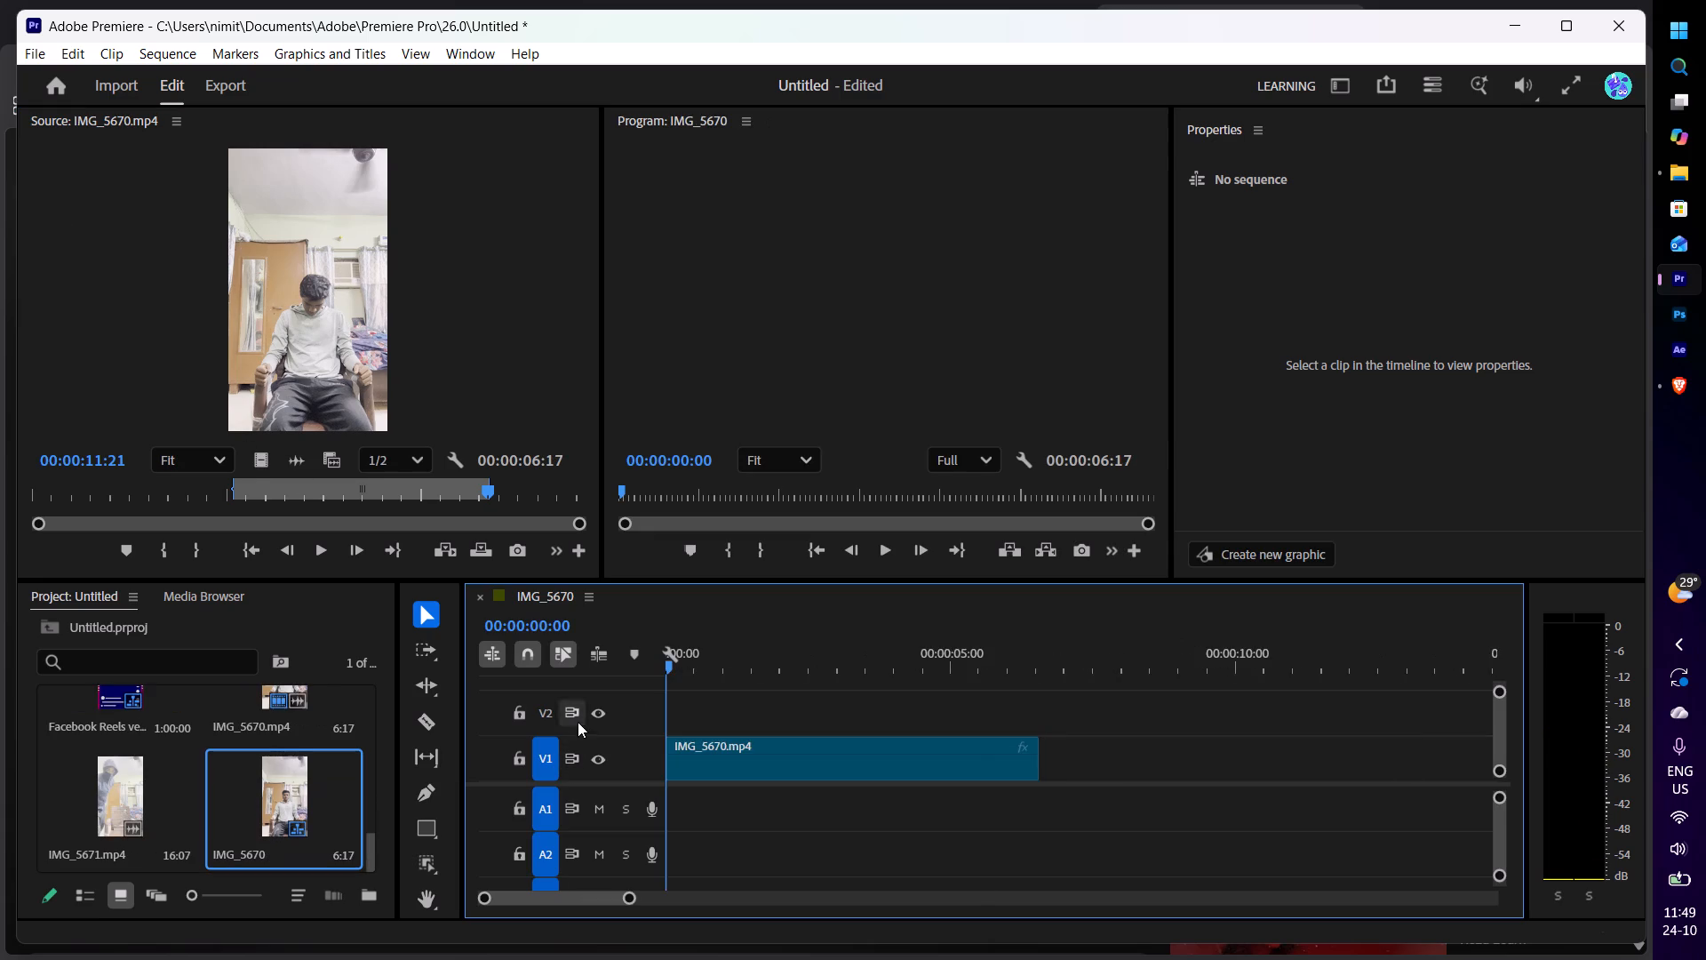
left_click(590, 764)
left_click(589, 763)
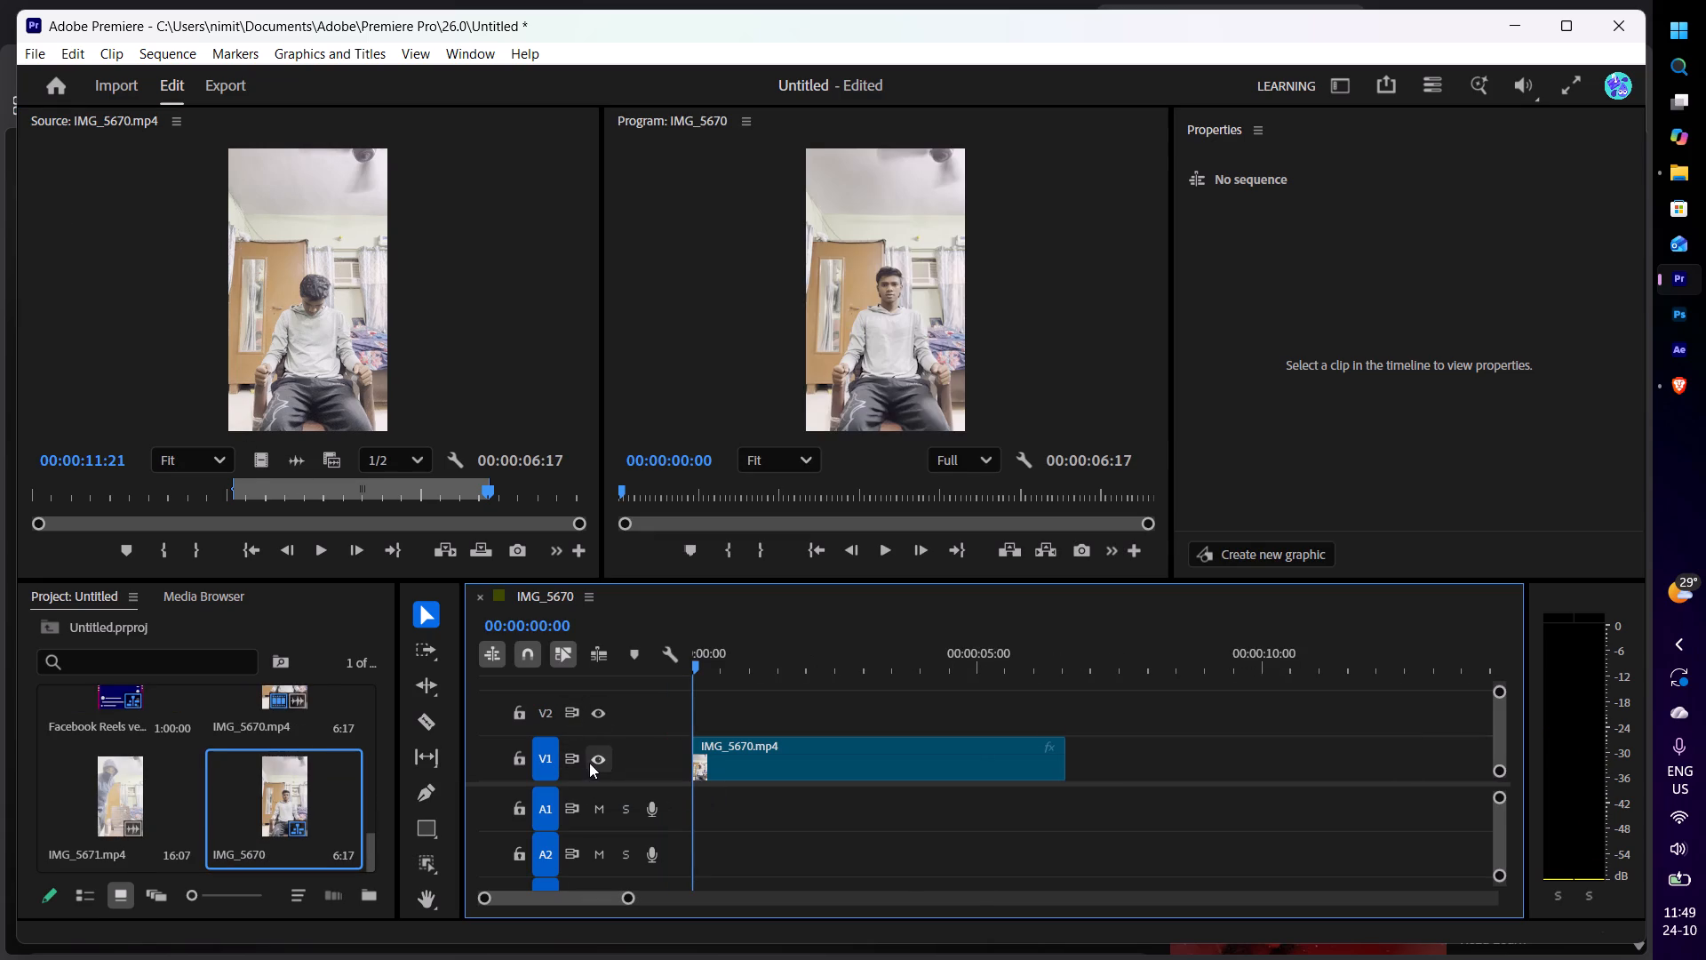
Open IMG_5671.mp4 in the Source Monitor and set its In point at 00:00:06:08, as the hooded figure enters.
scroll(203, 741, "down", 3)
double_click(115, 788)
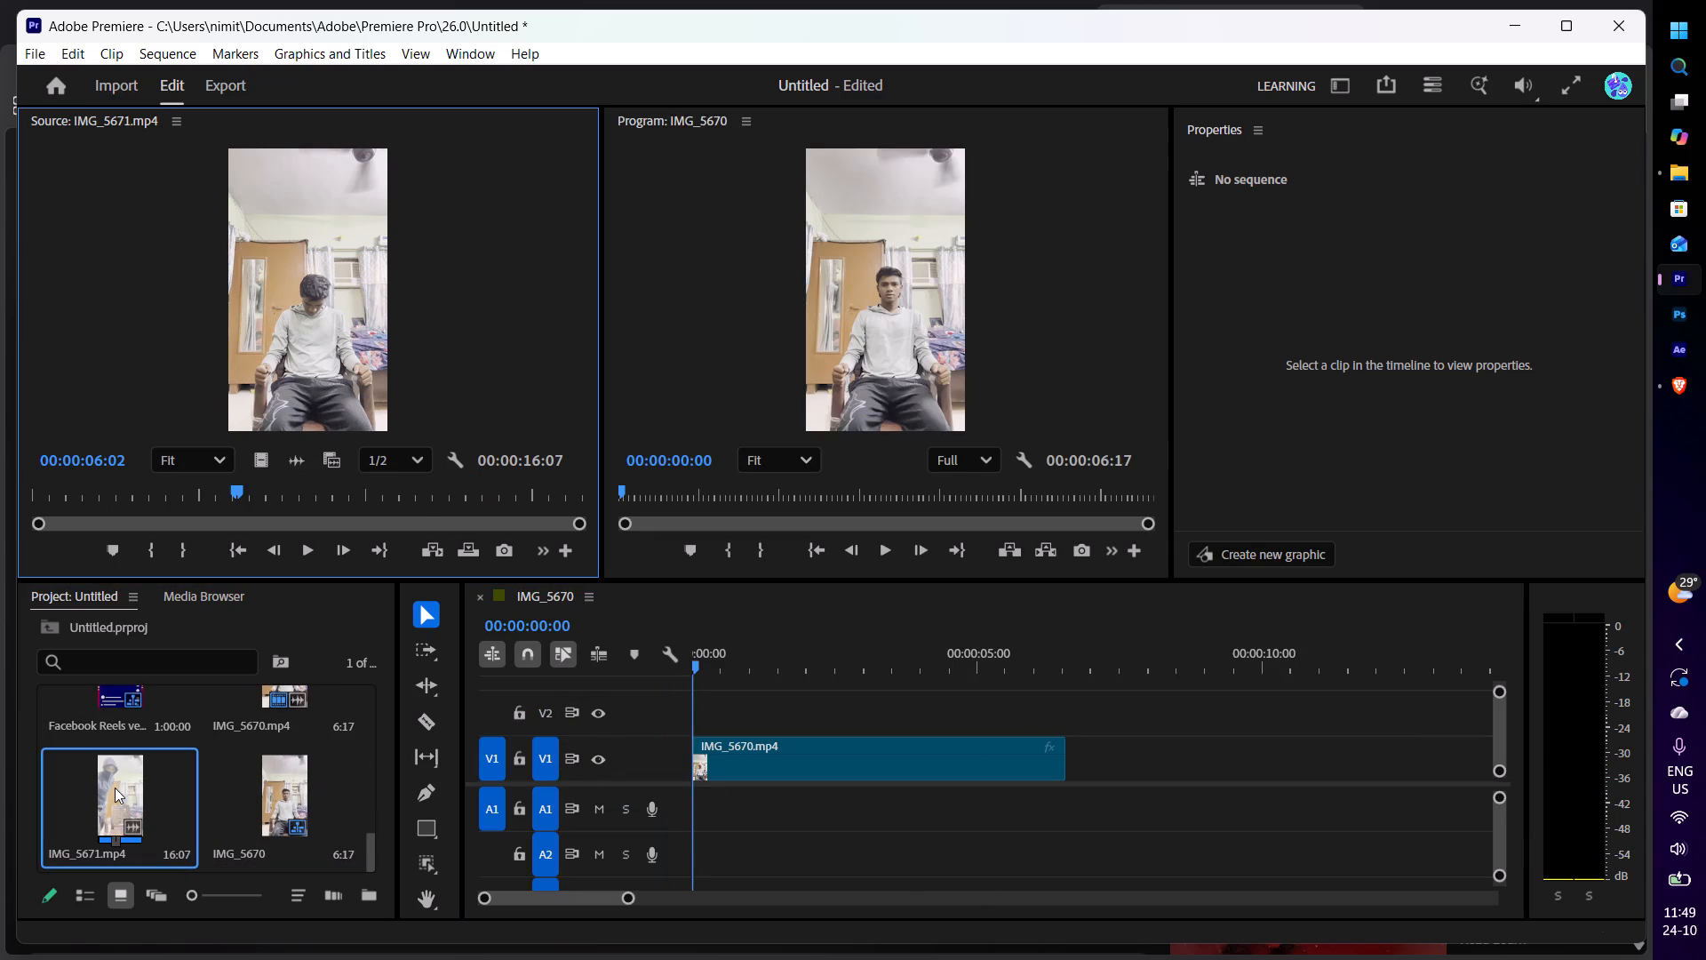
left_click(243, 493)
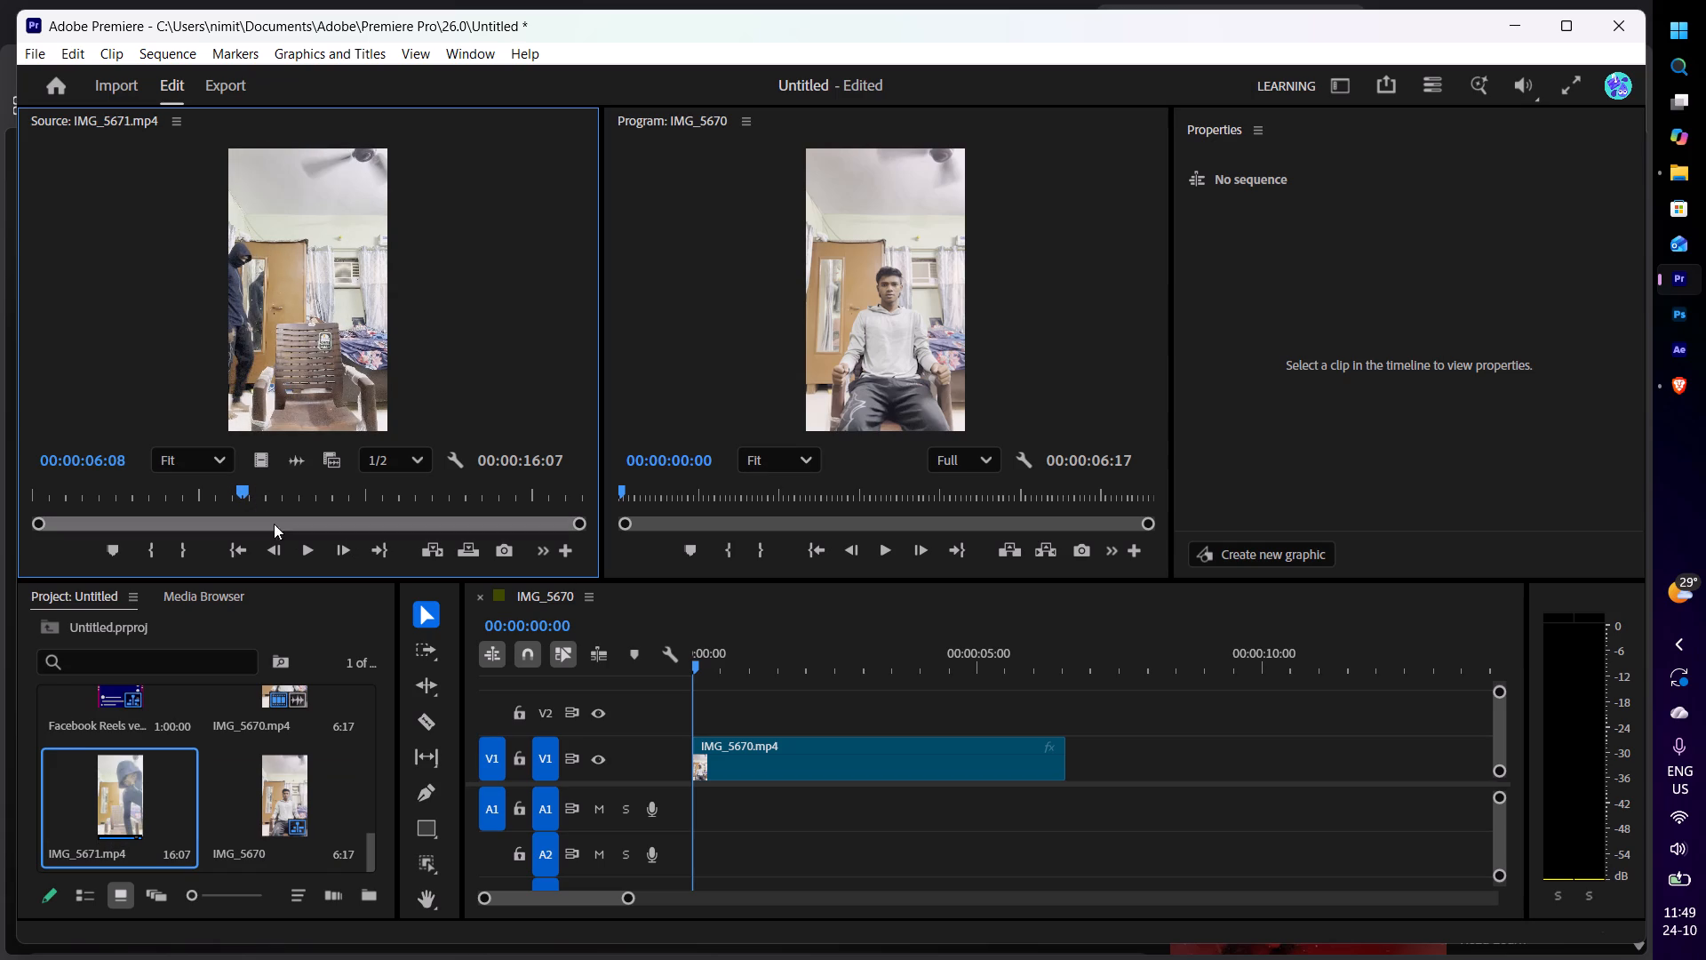
key("i")
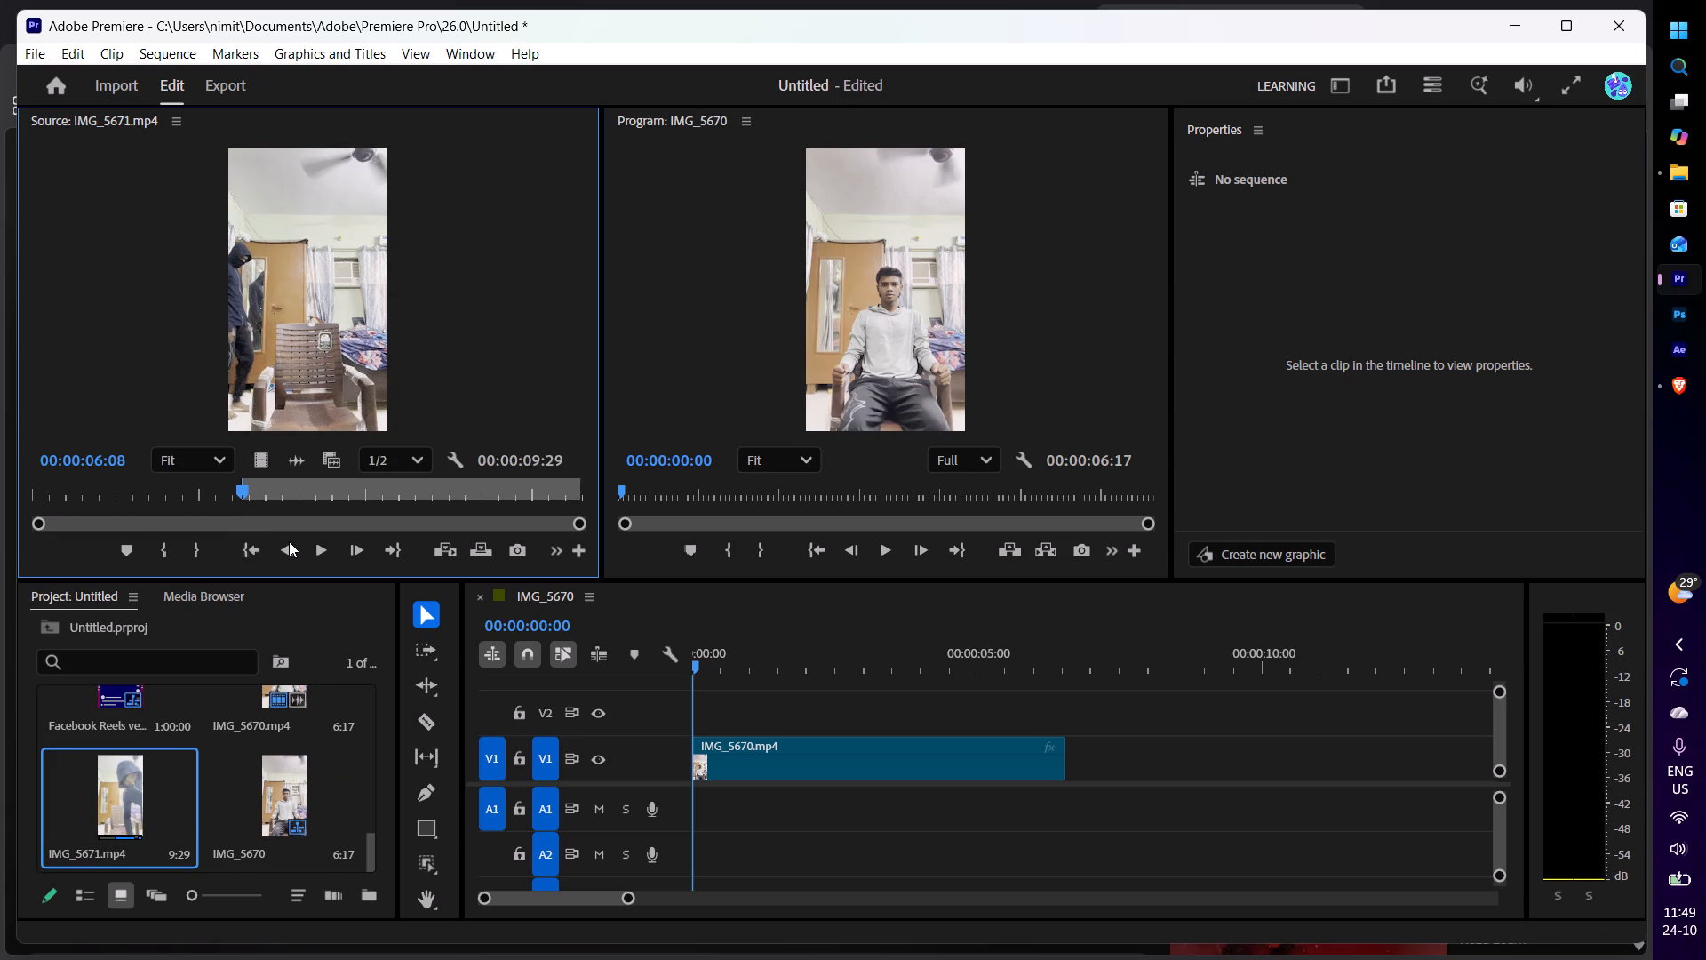
Advance through IMG_5671 to where the hooded figure reaches the camera and set its Out point at 00:00:15:19.
key("Right")
key("Right")
key("Right")
key("Right")
key("Right")
key("Right")
key("Right")
key("Right")
key("Right")
key("Right")
key("Right")
key("Right")
key("Right")
key("Right")
key("Right")
key("Right")
key("Right")
key("Right")
key("Right")
key("Right")
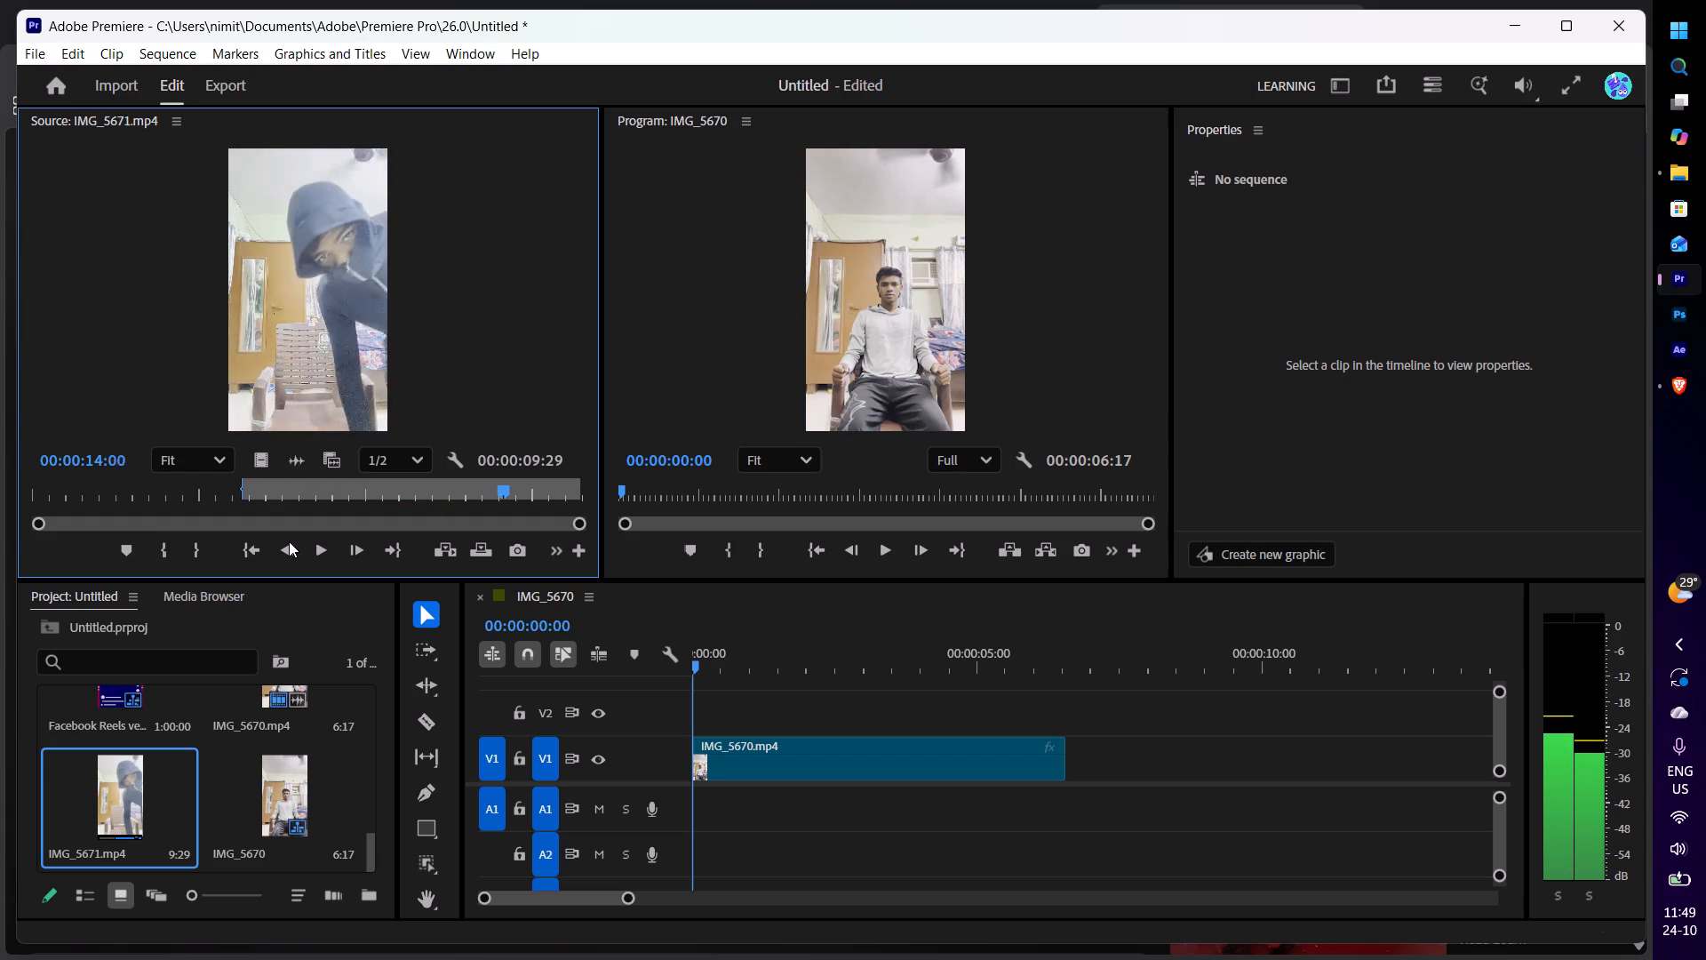
key("o")
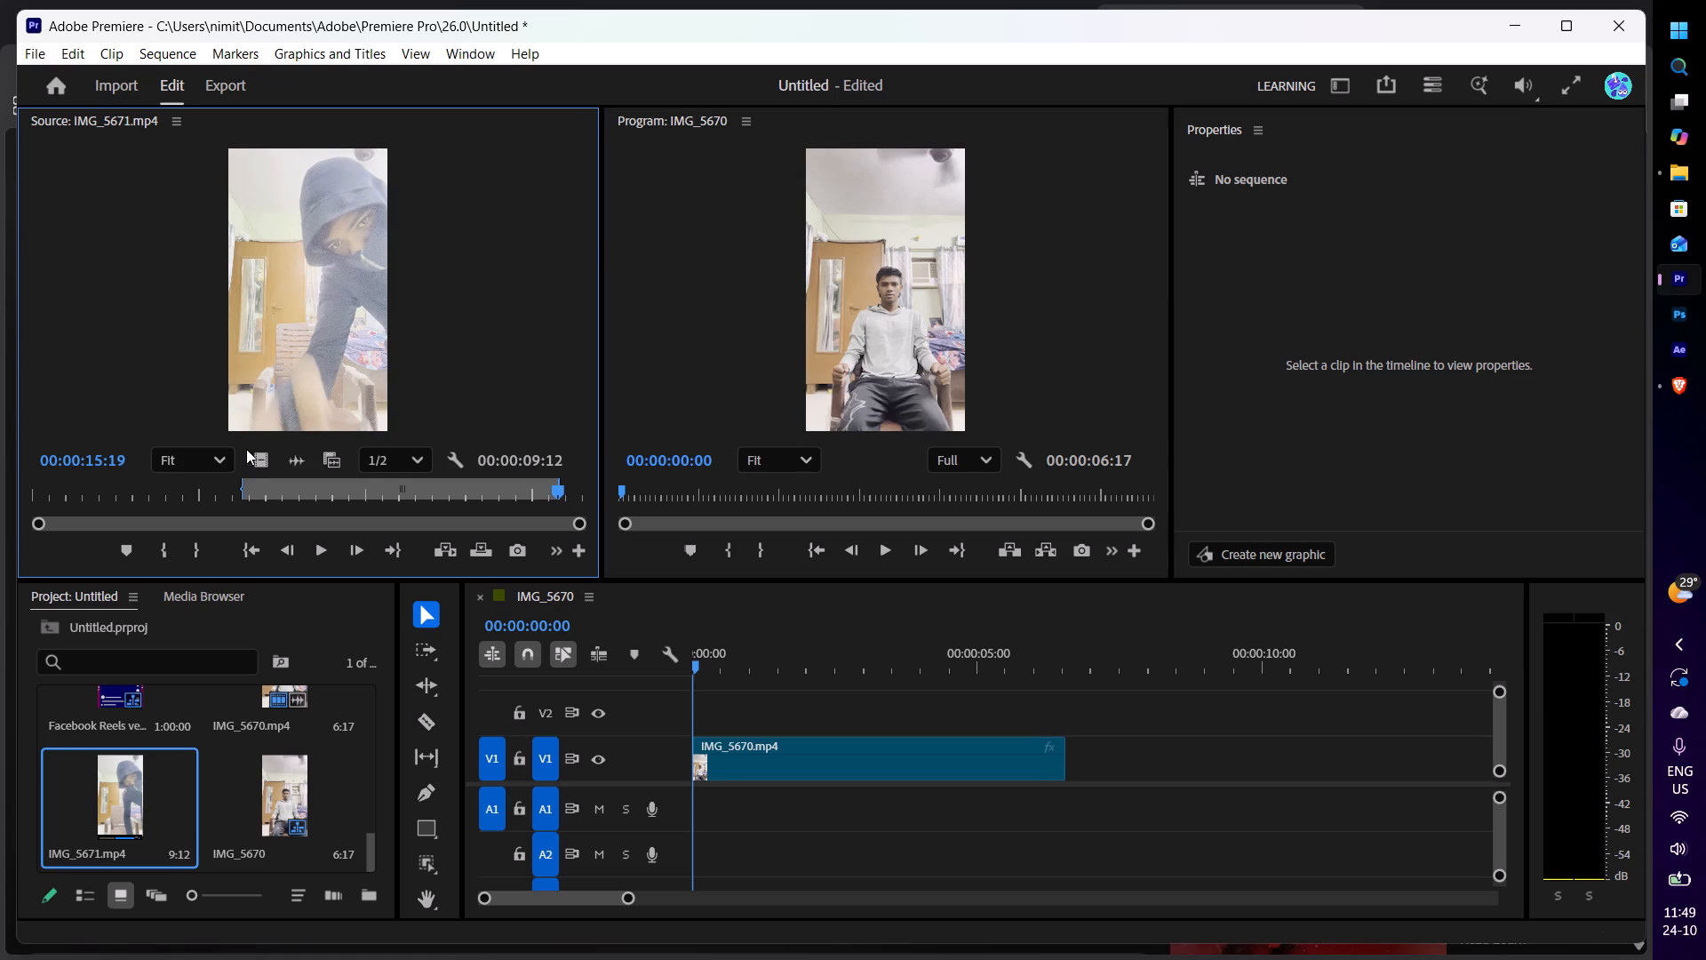
Place only the video of the trimmed IMG_5671 on V2, aligned with the start of IMG_5670.
left_click_drag(259, 462, 706, 706)
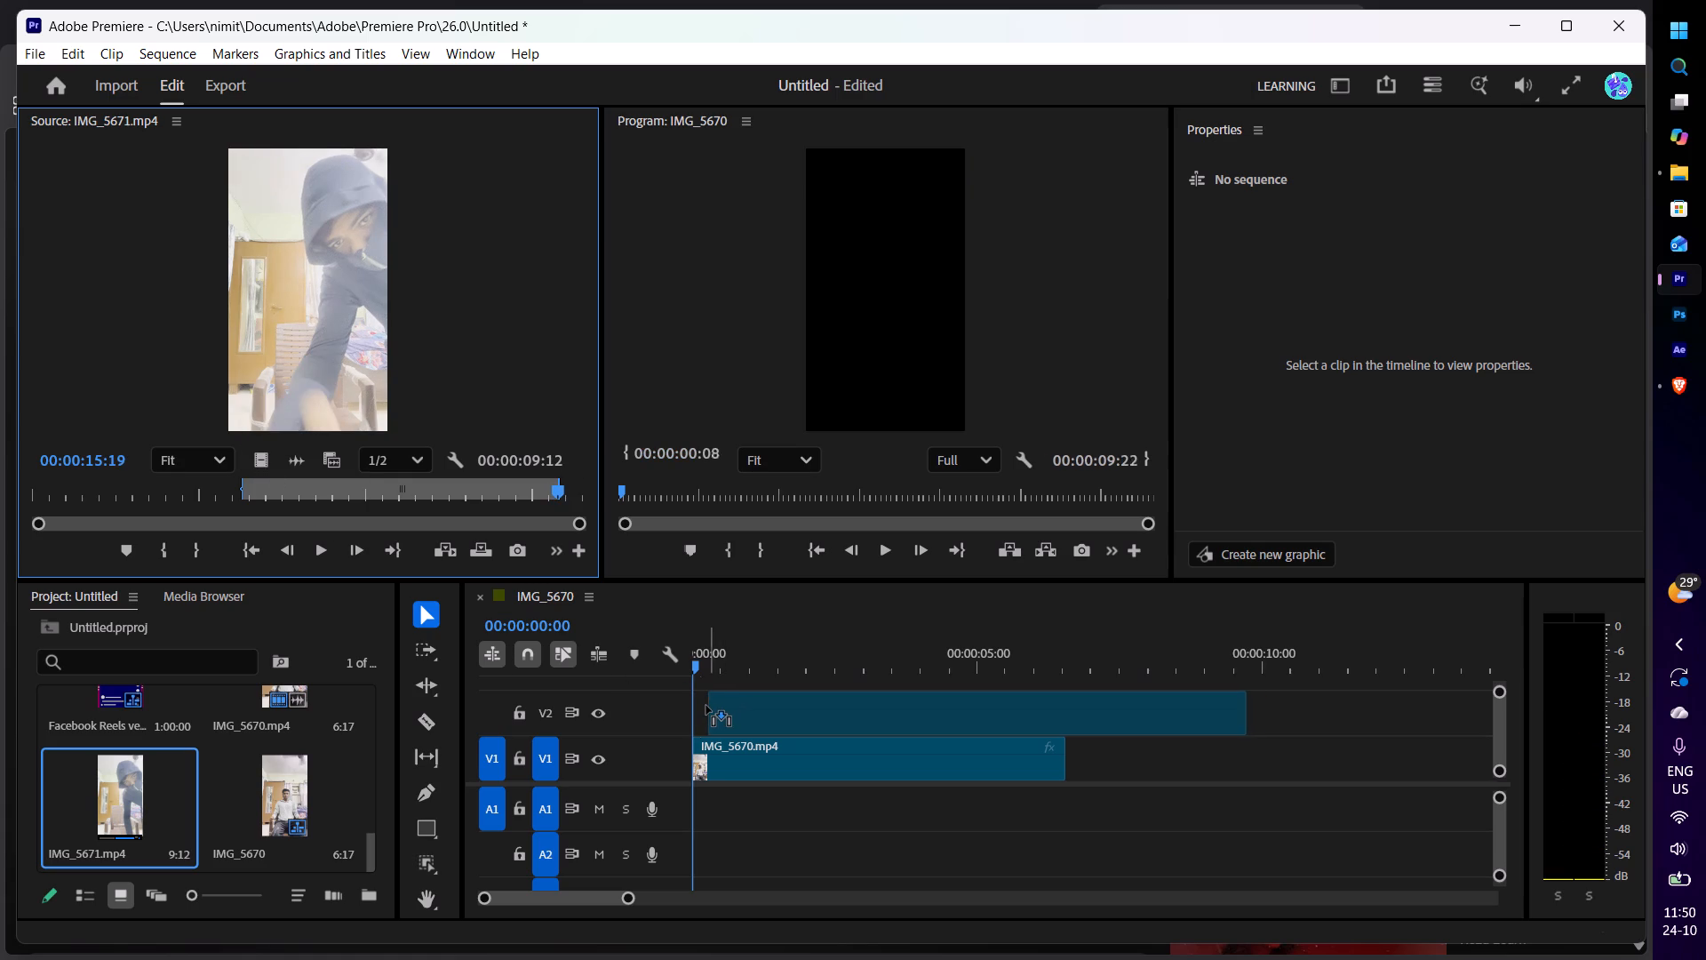
left_click_drag(706, 706, 697, 708)
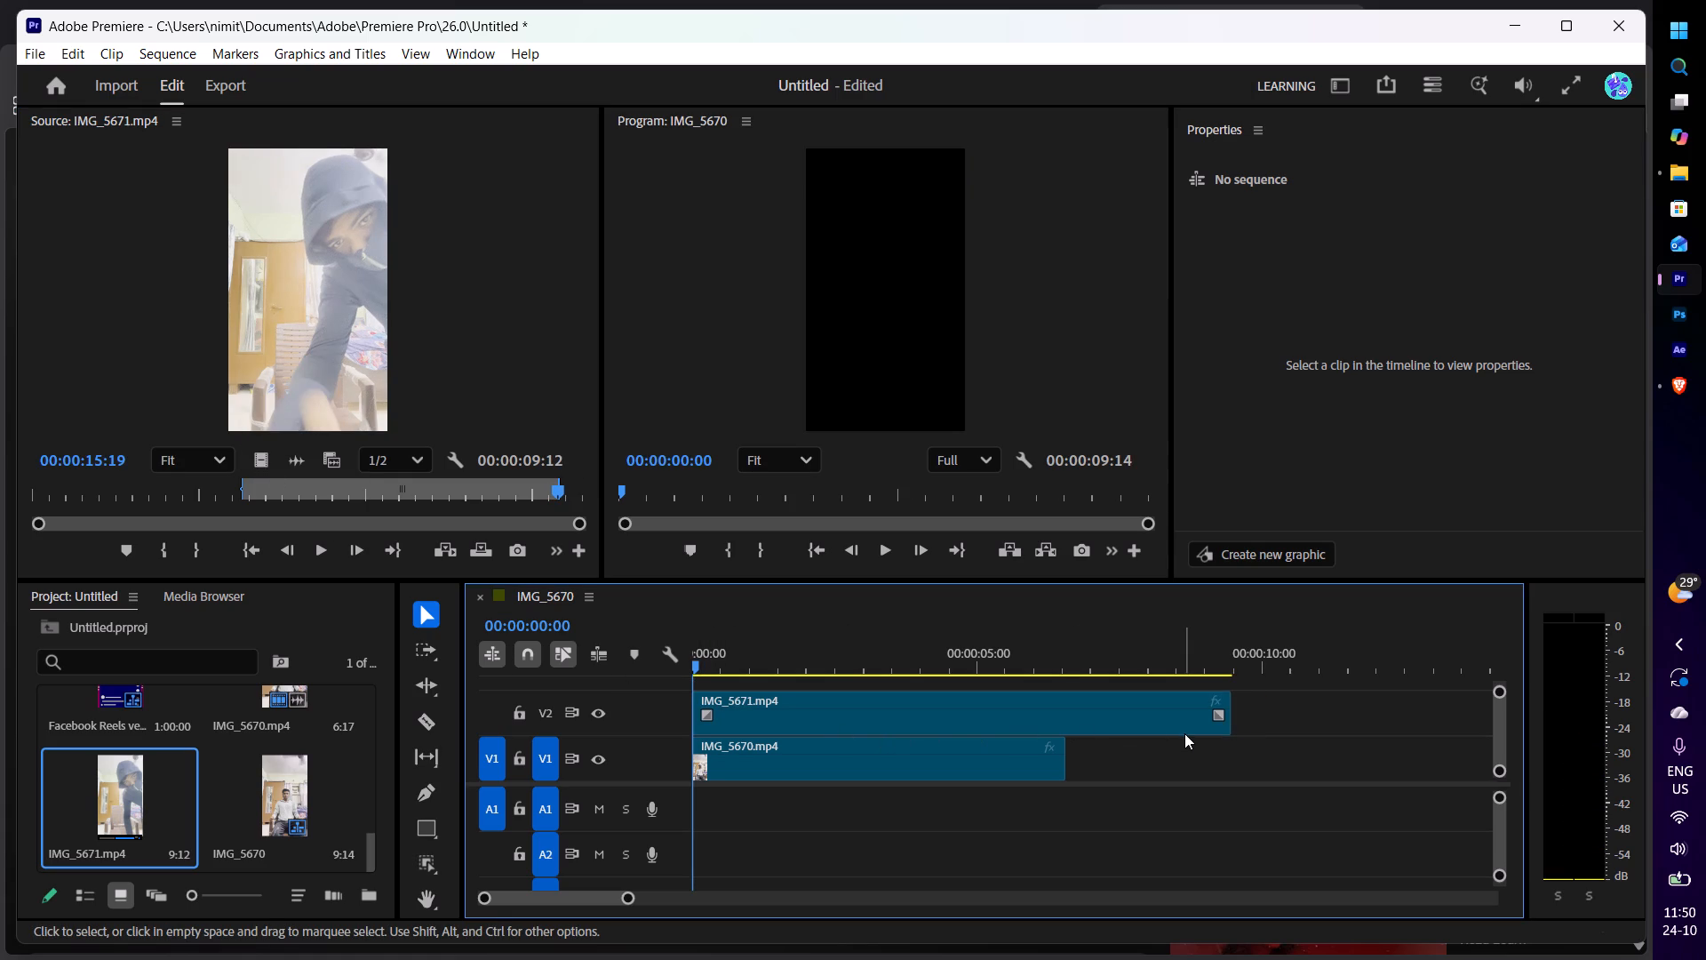
Select the IMG_5671 clip on V2, preview the opening of the sequence, and return the playhead to the start.
left_click(1089, 698)
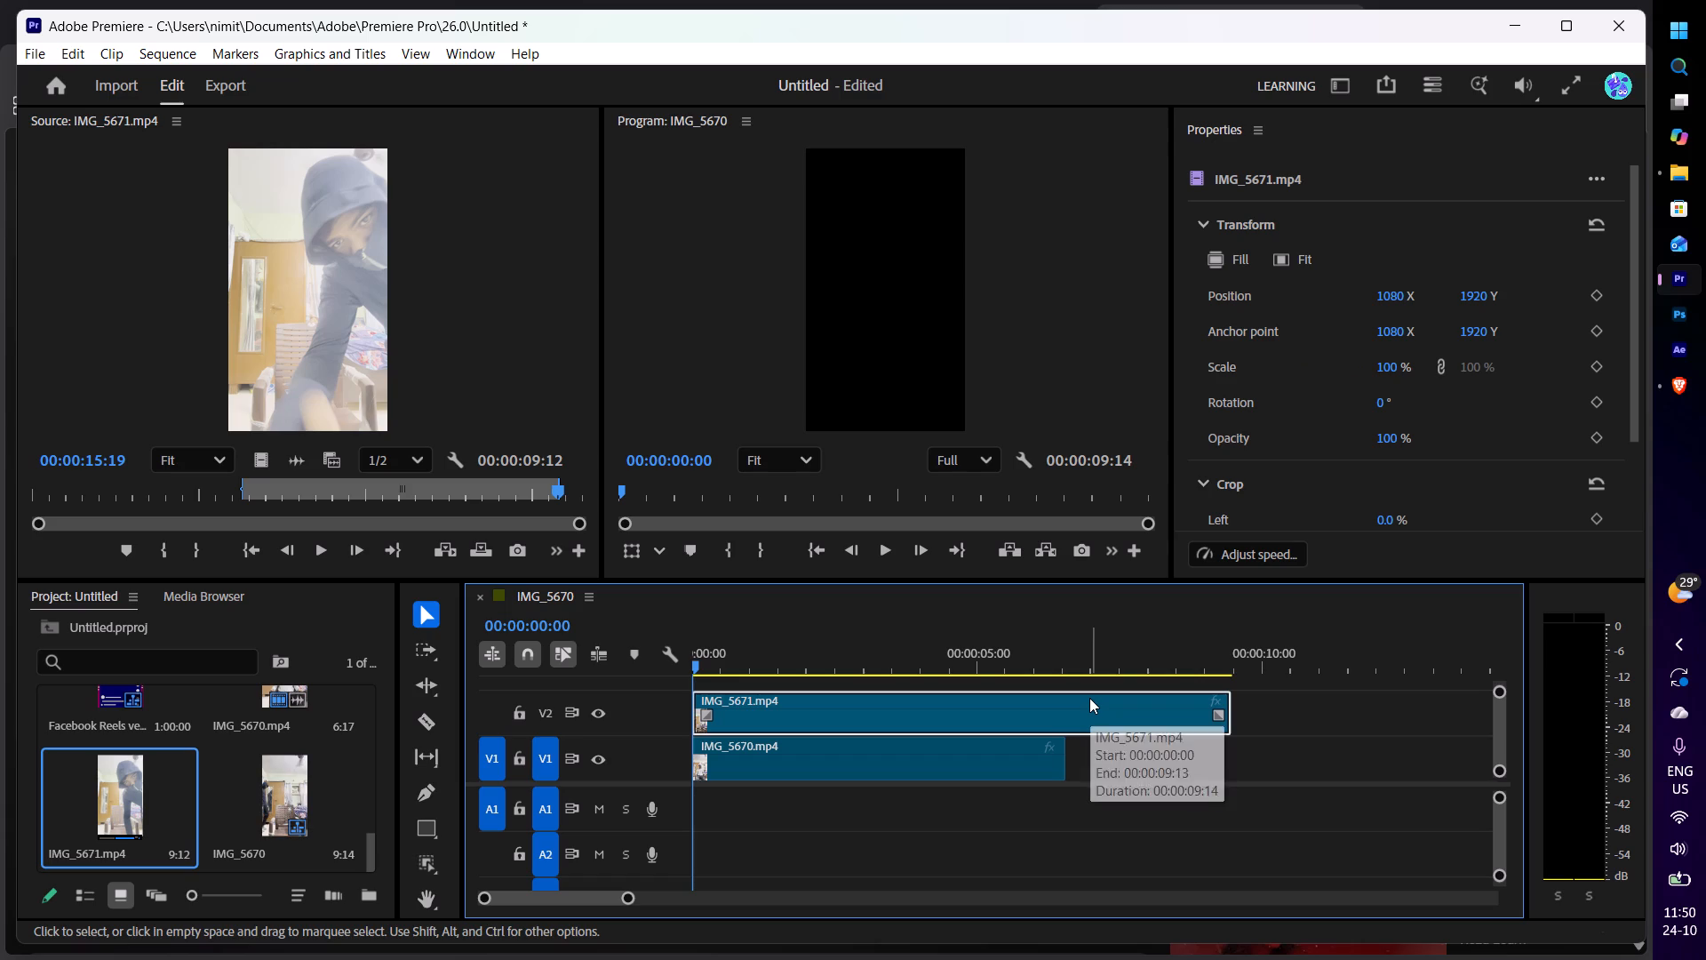
key("space")
key("space")
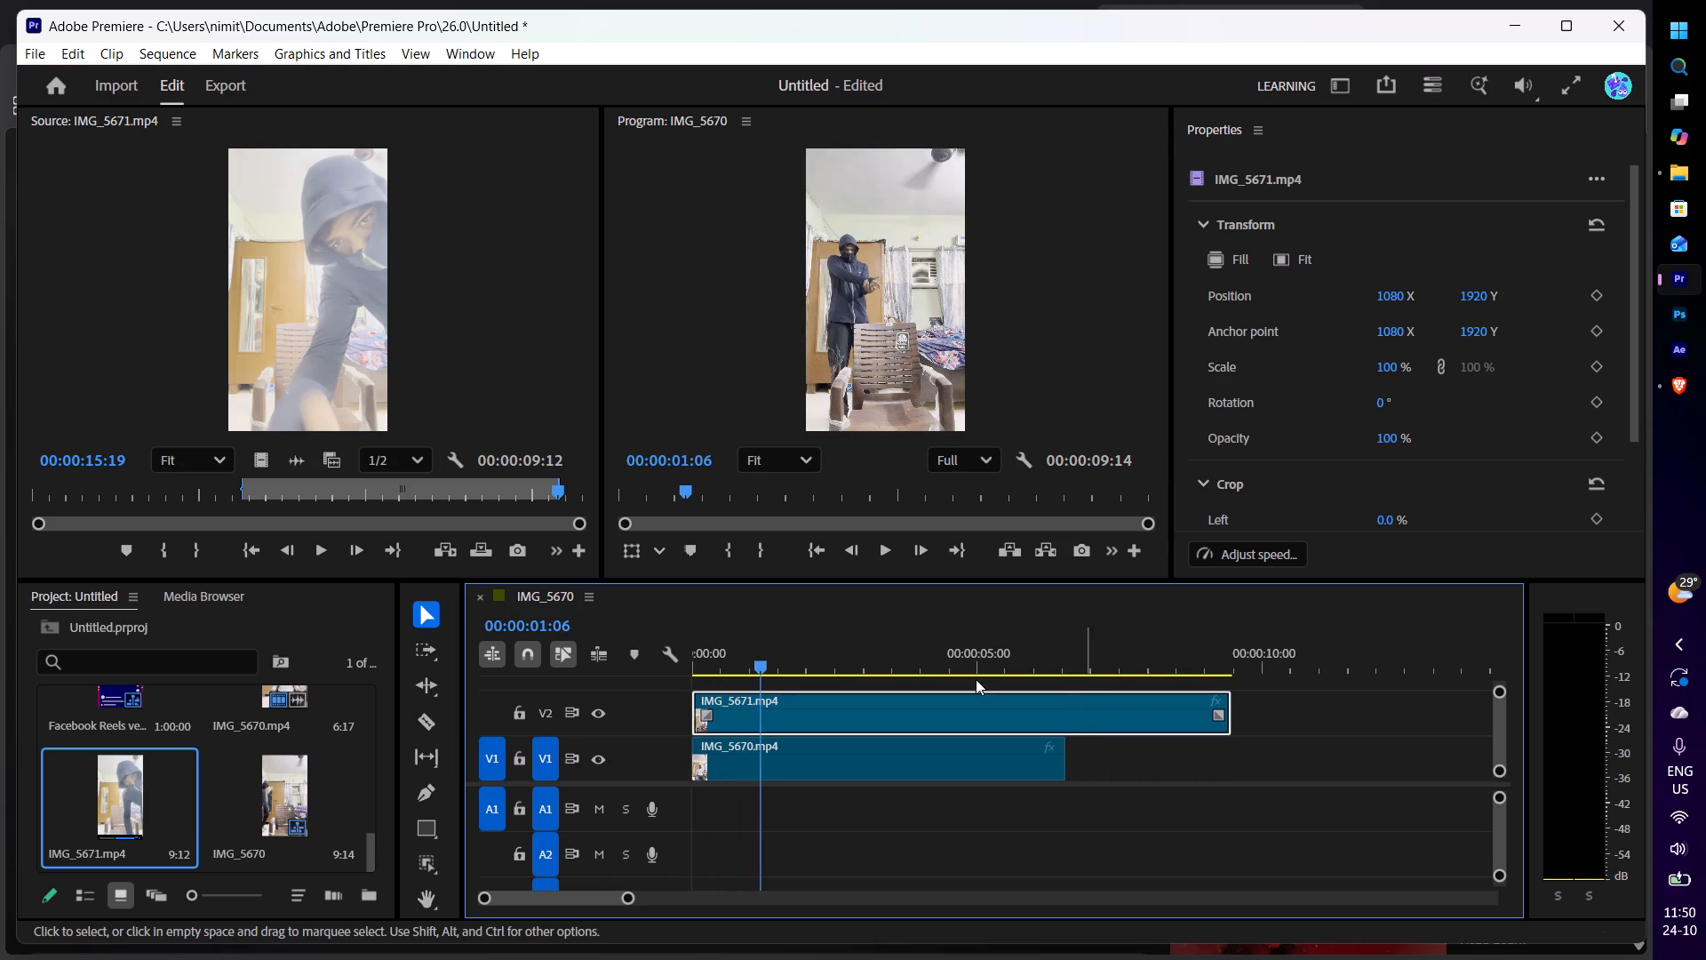
left_click_drag(753, 668, 628, 685)
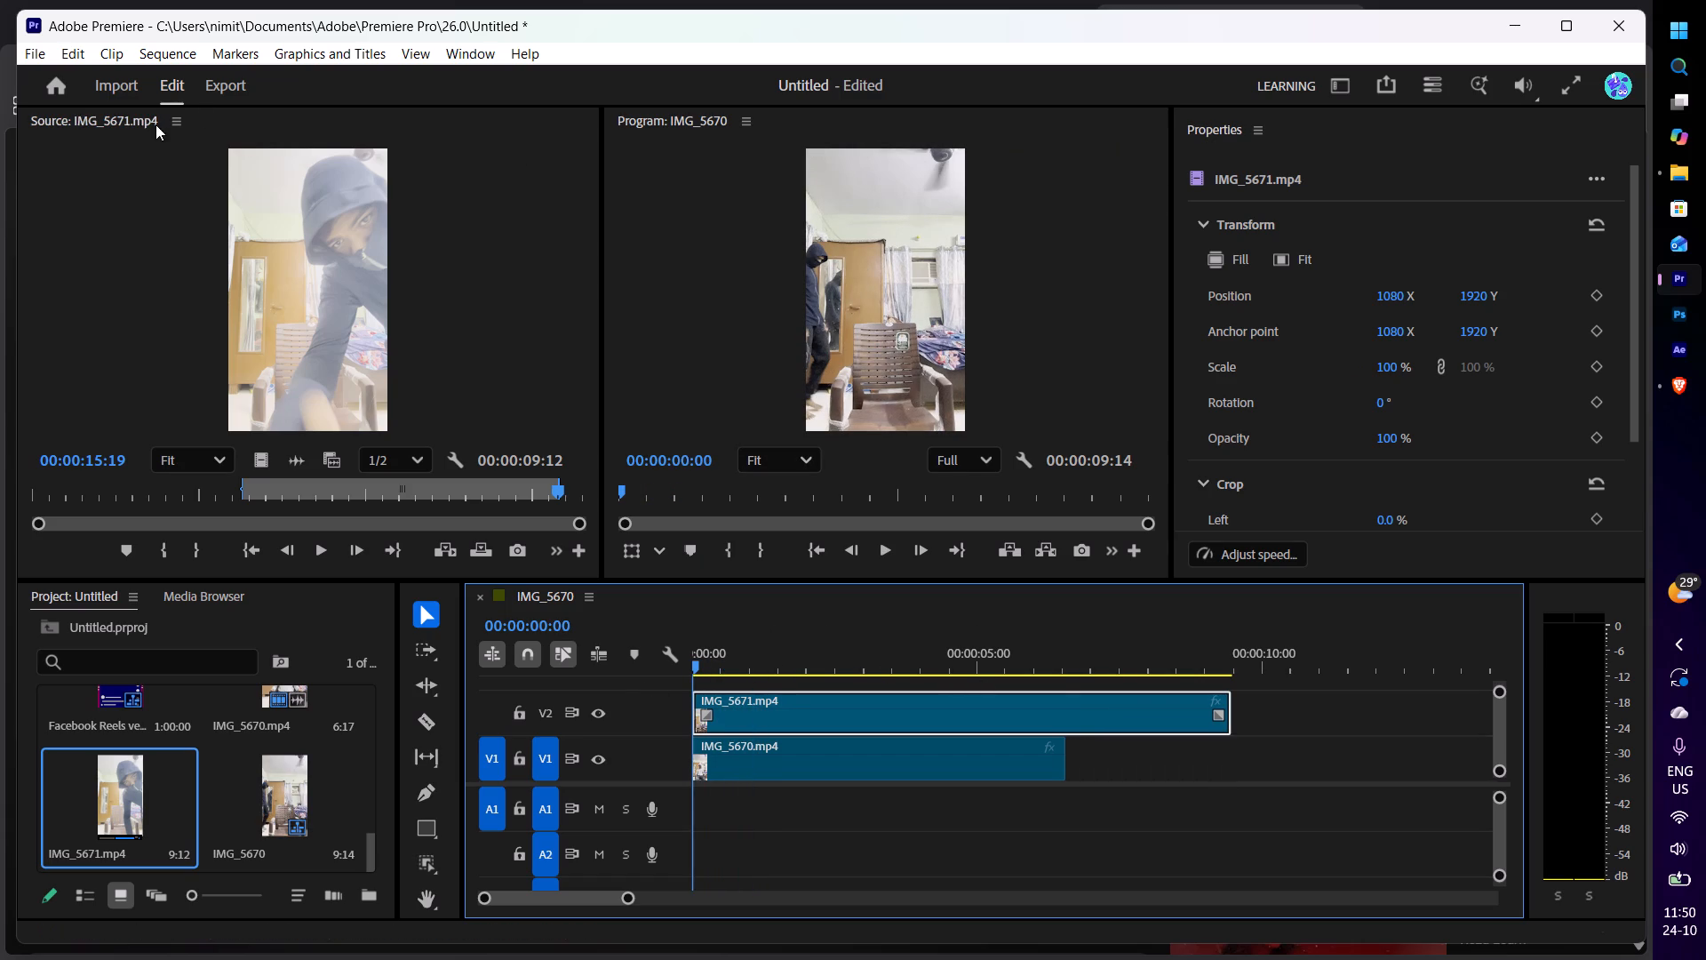
Show the Effect Controls for the IMG_5671 clip.
left_click(488, 54)
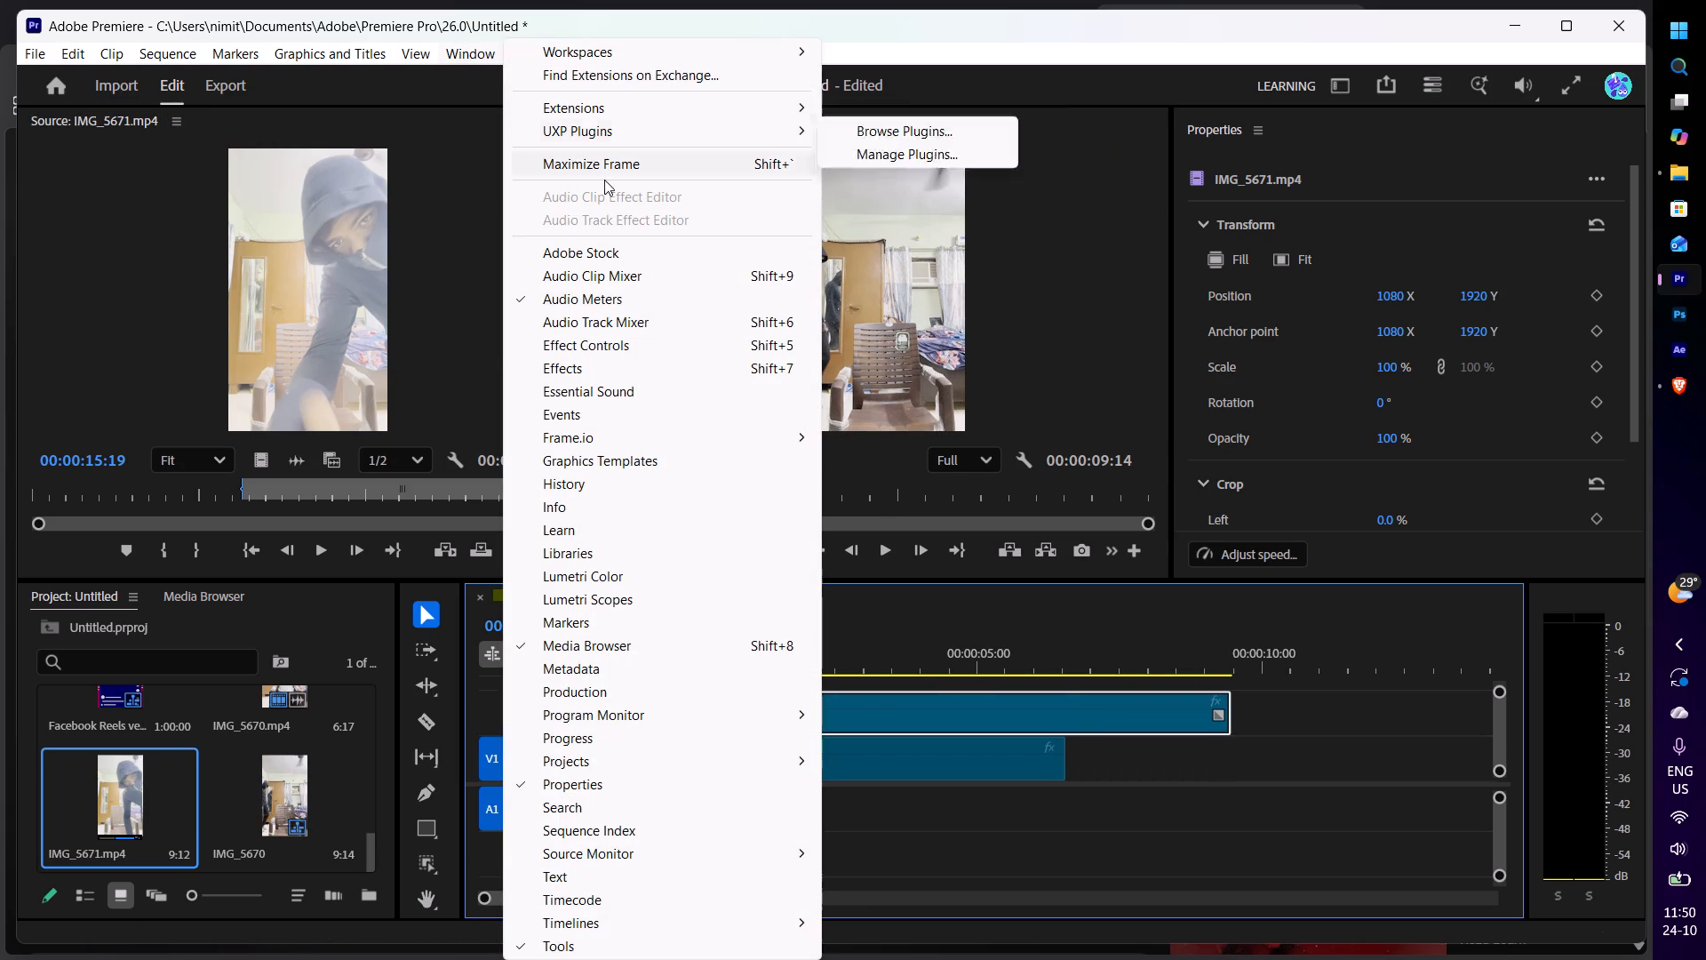
left_click(646, 353)
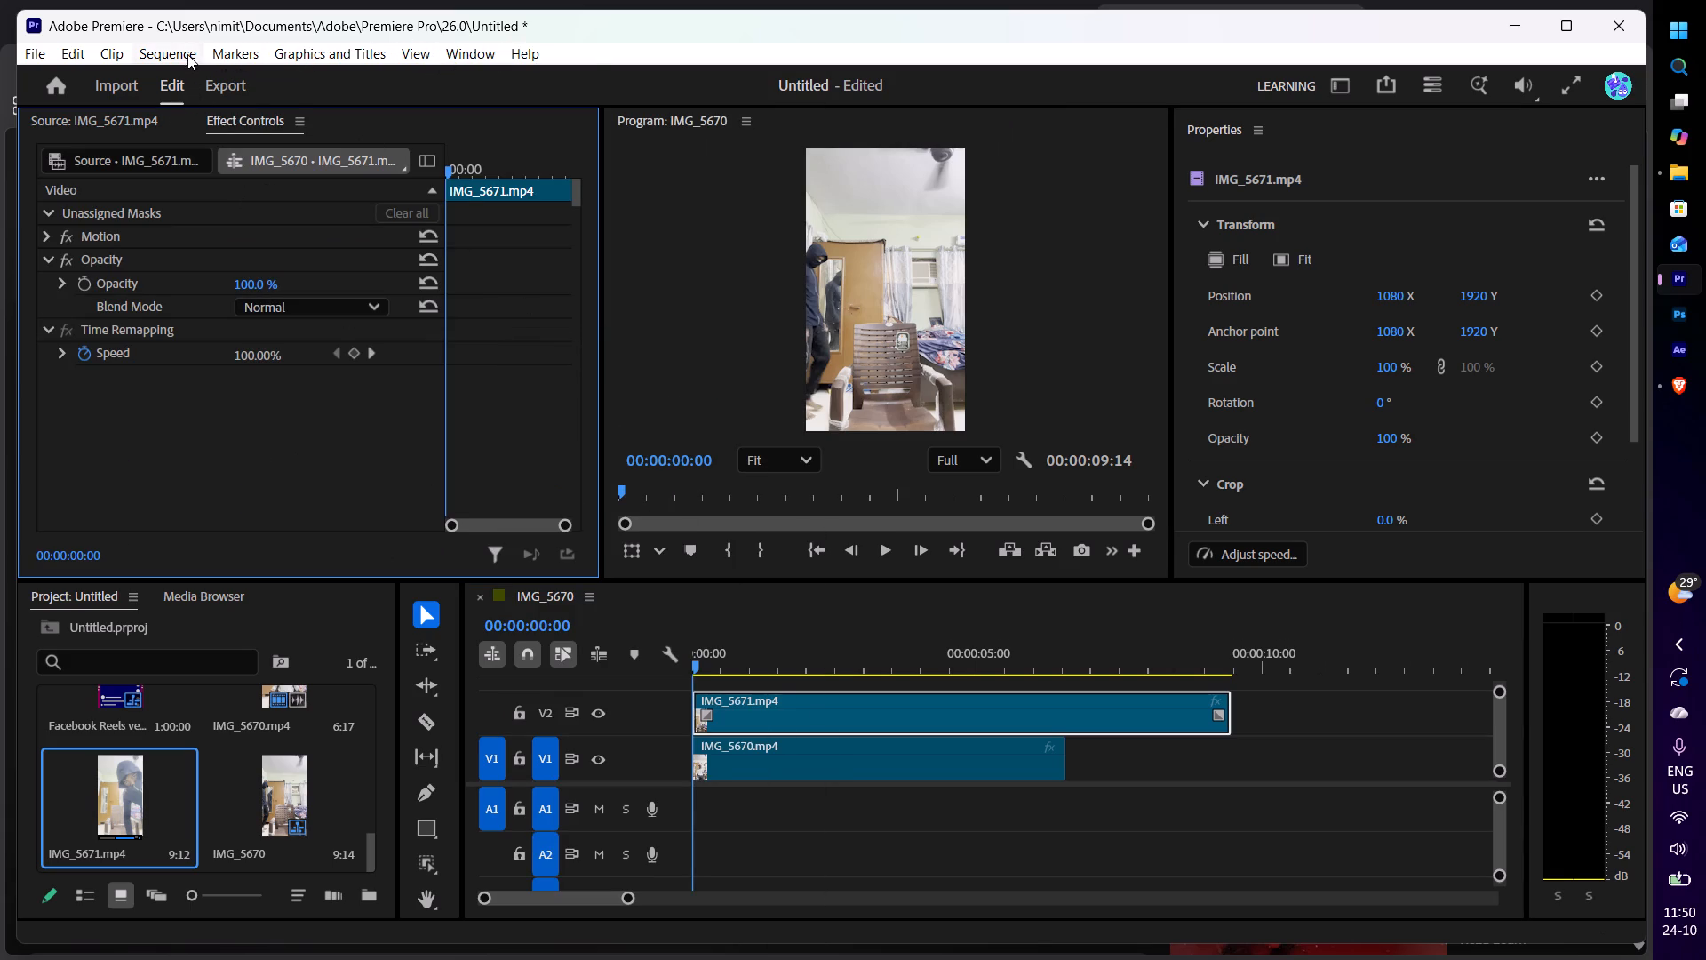
Set the sequence timebase to 60.00 frames/second.
left_click(187, 54)
left_click(403, 54)
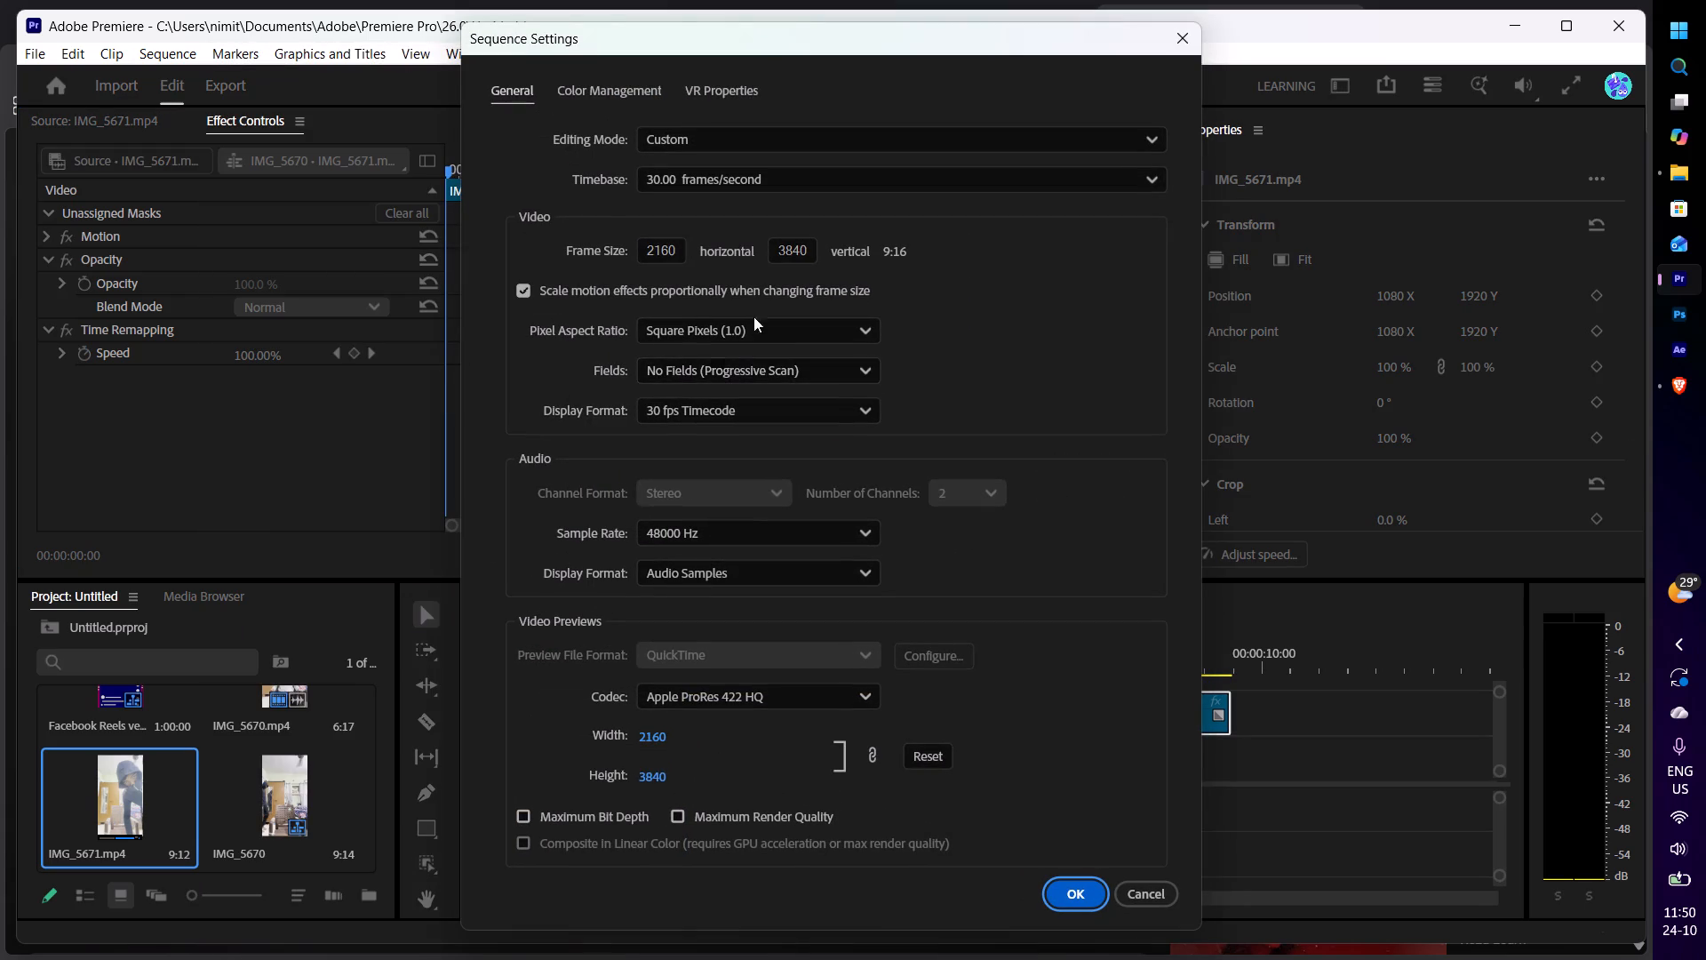
left_click(877, 186)
left_click(848, 499)
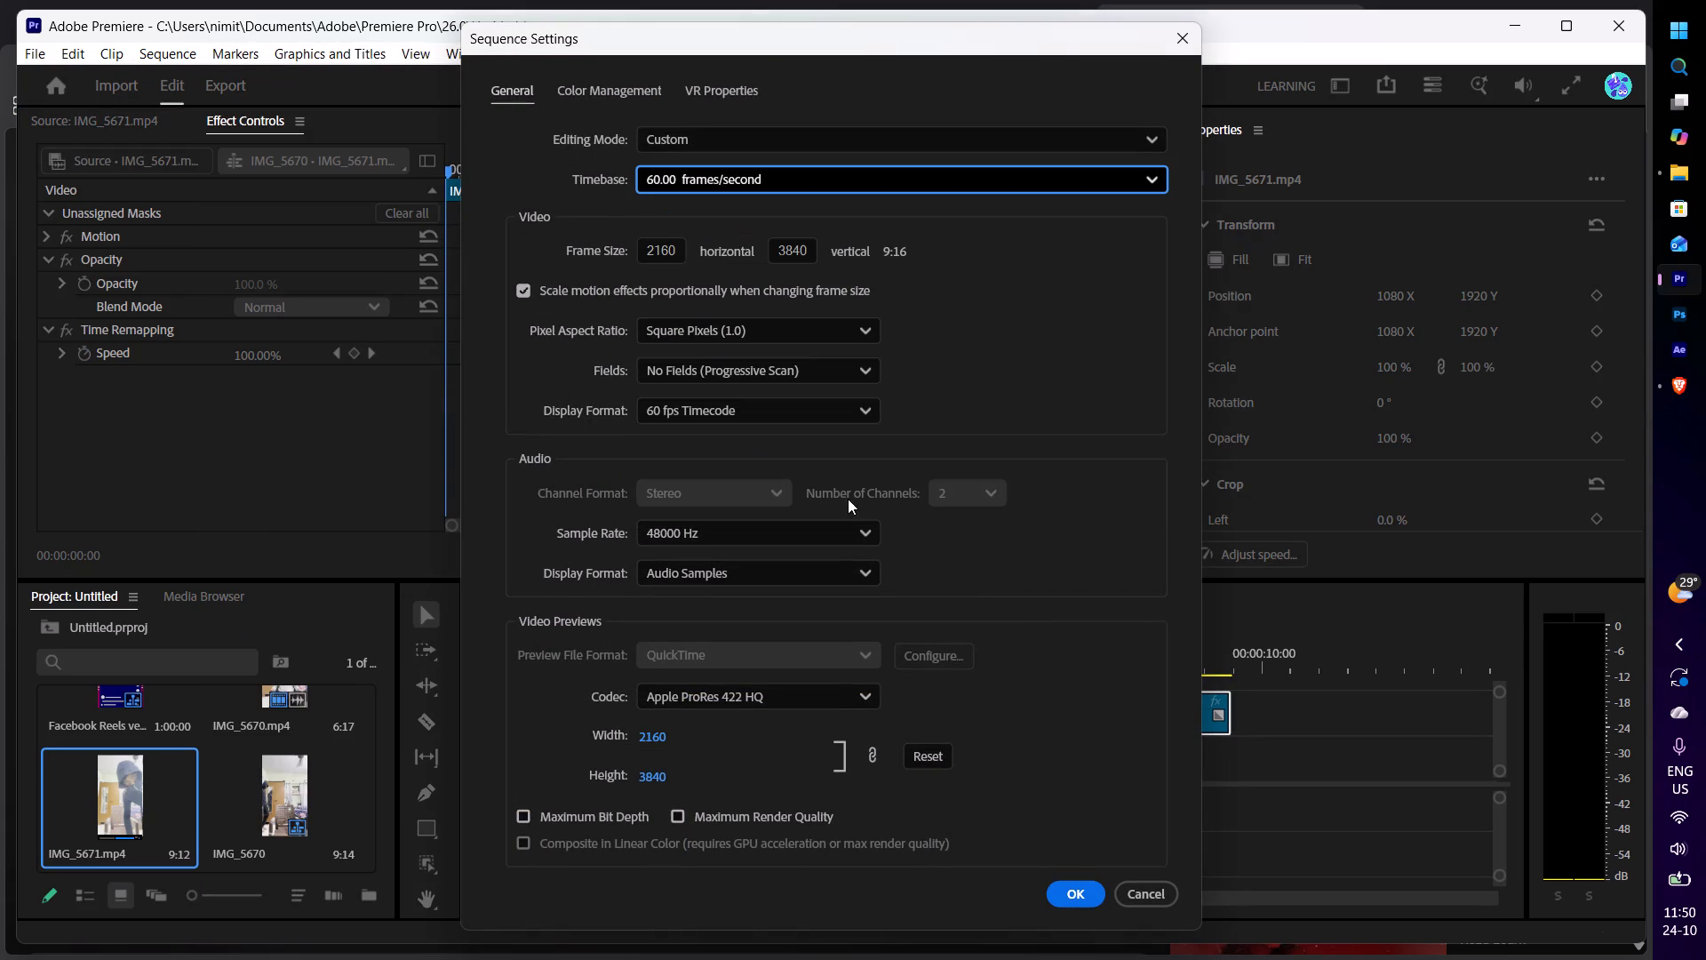
left_click(1079, 884)
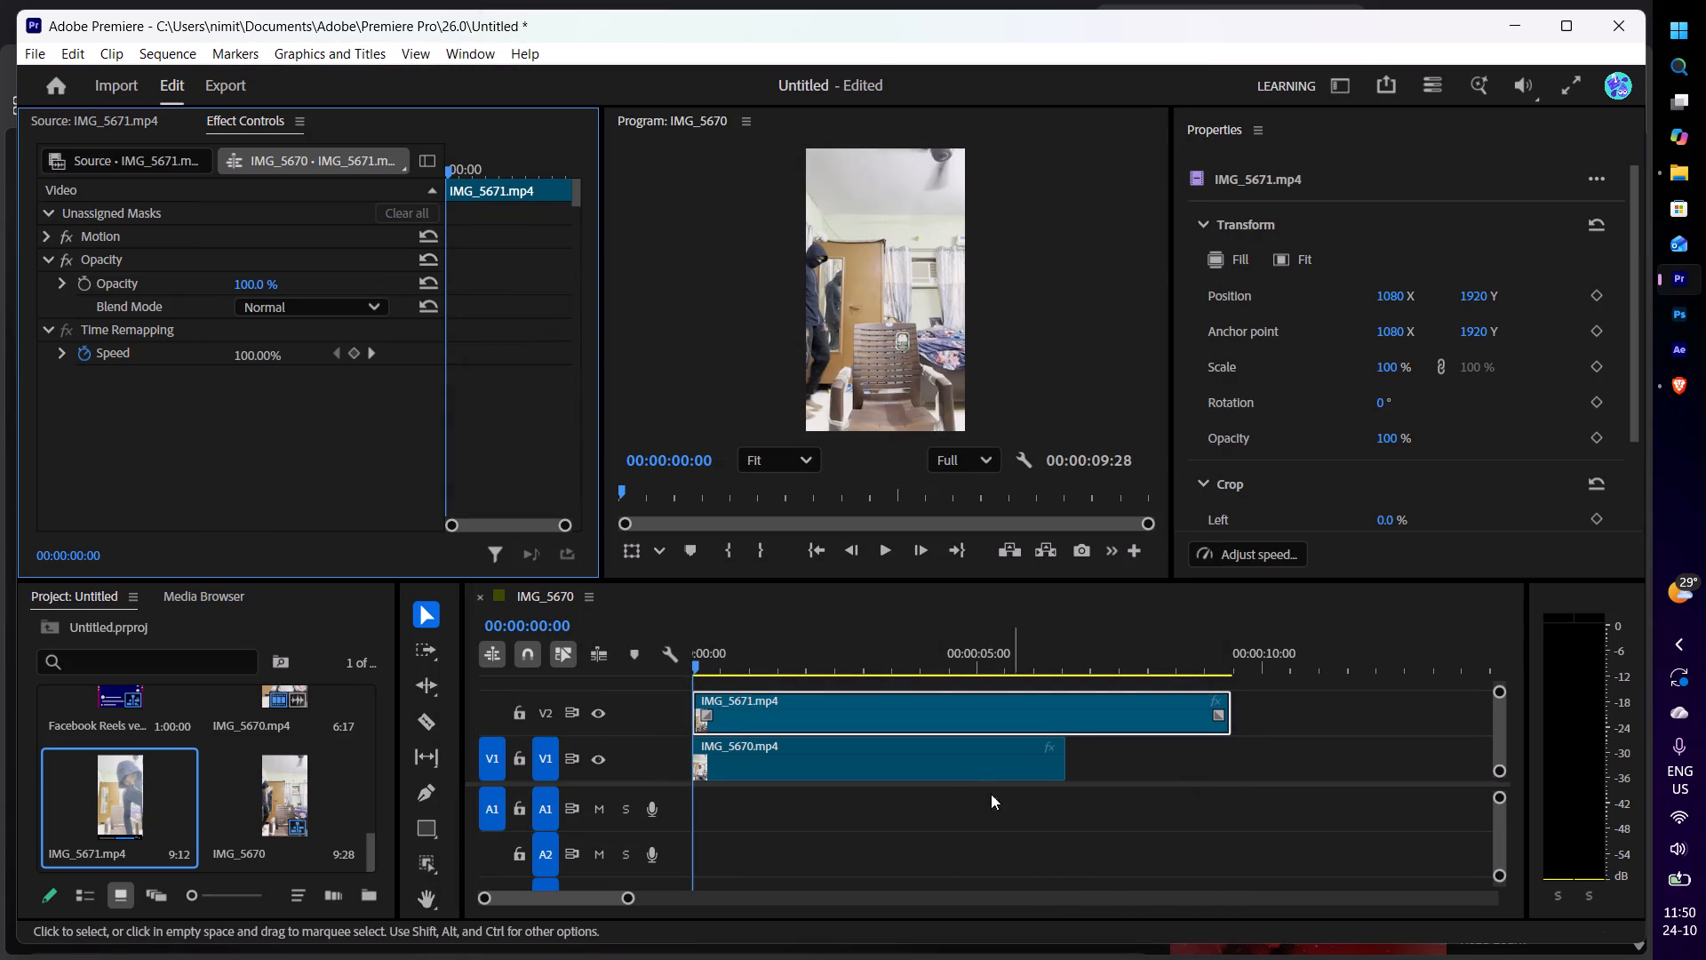
Recheck the sequence settings, compare the two timeline clips, and reselect IMG_5671 on V2.
left_click(962, 763)
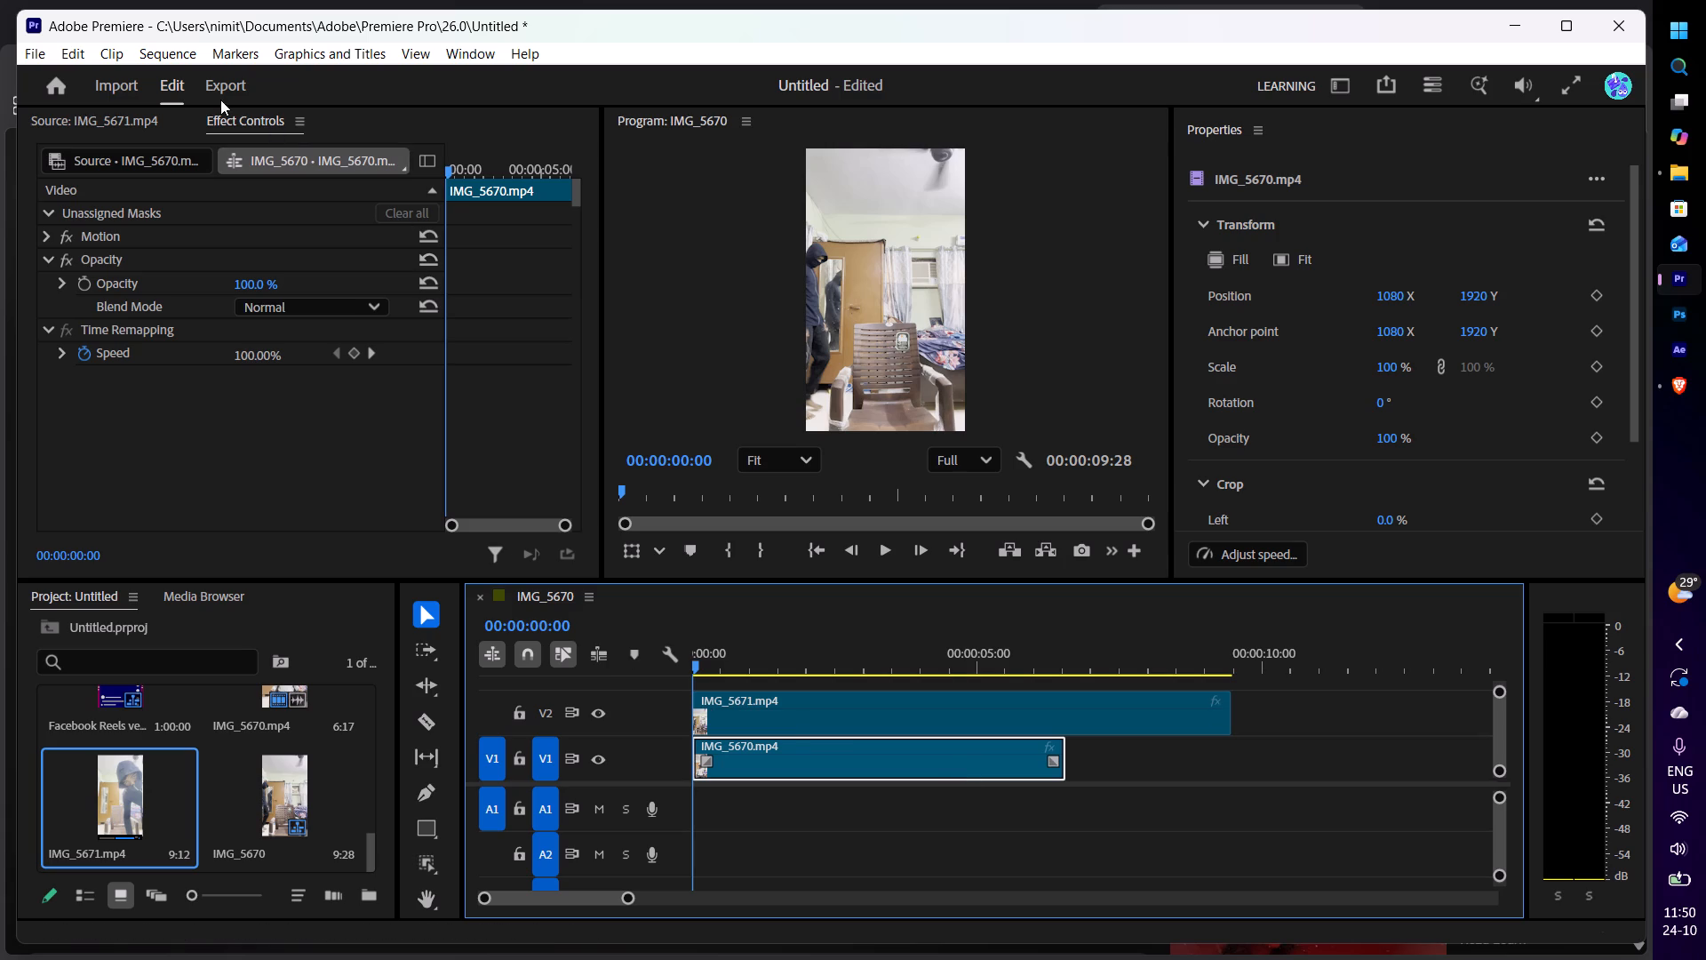
left_click(191, 60)
left_click(334, 62)
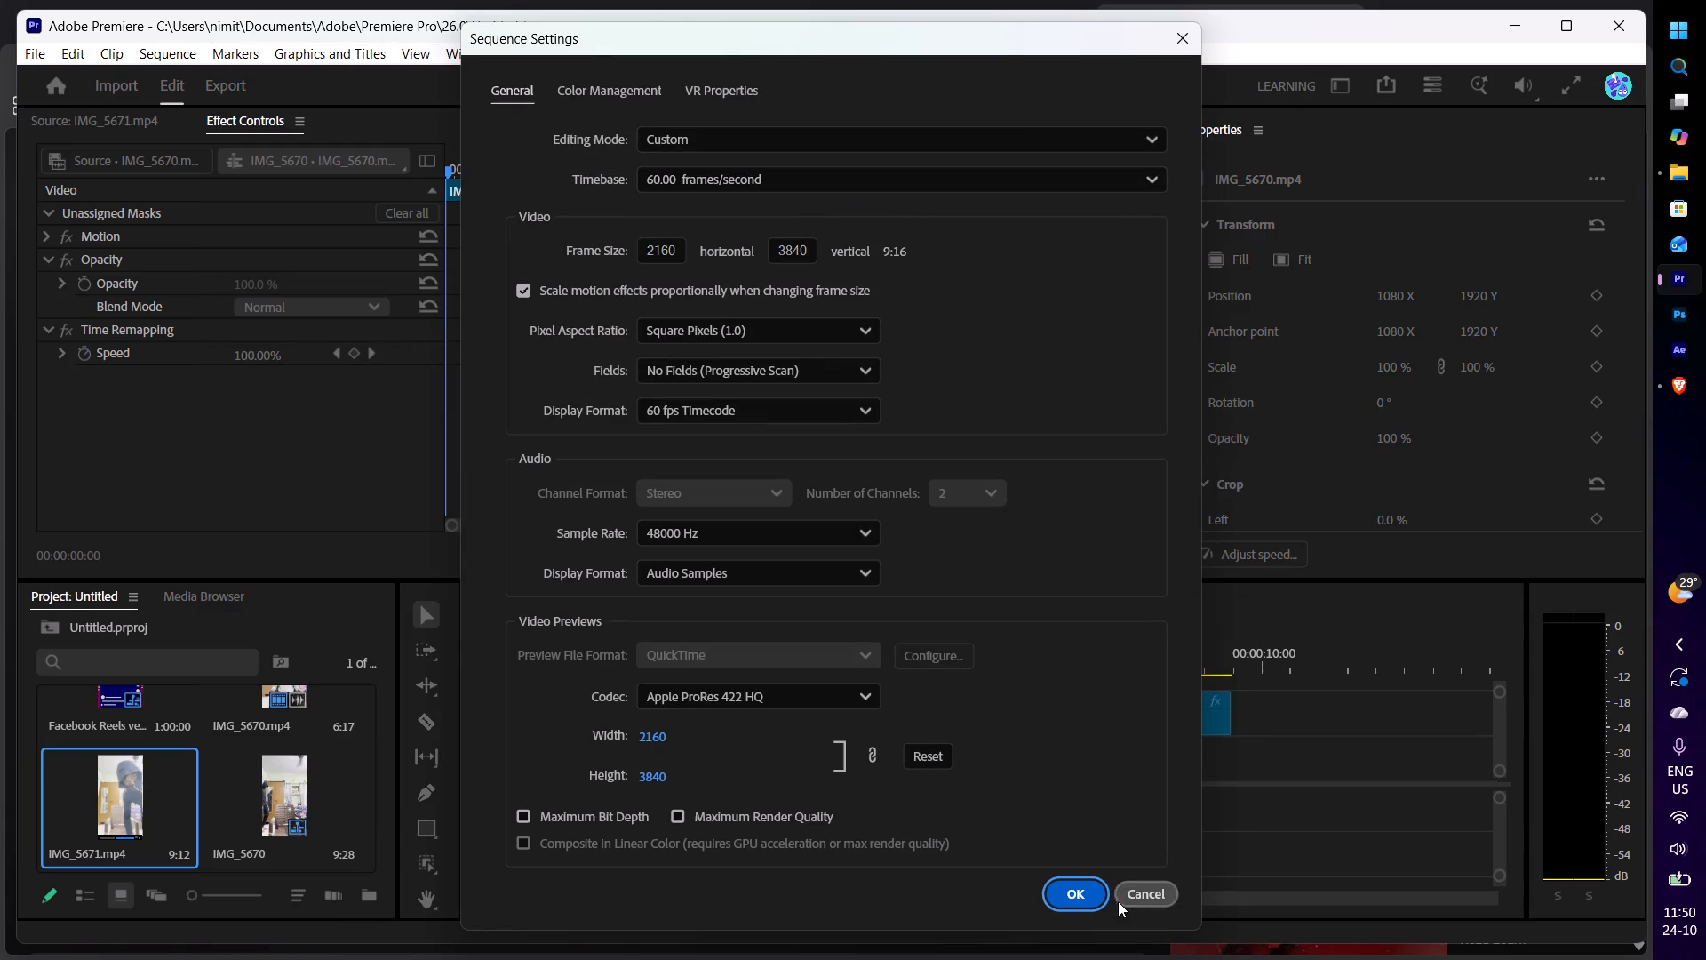
left_click(1081, 899)
left_click(900, 722)
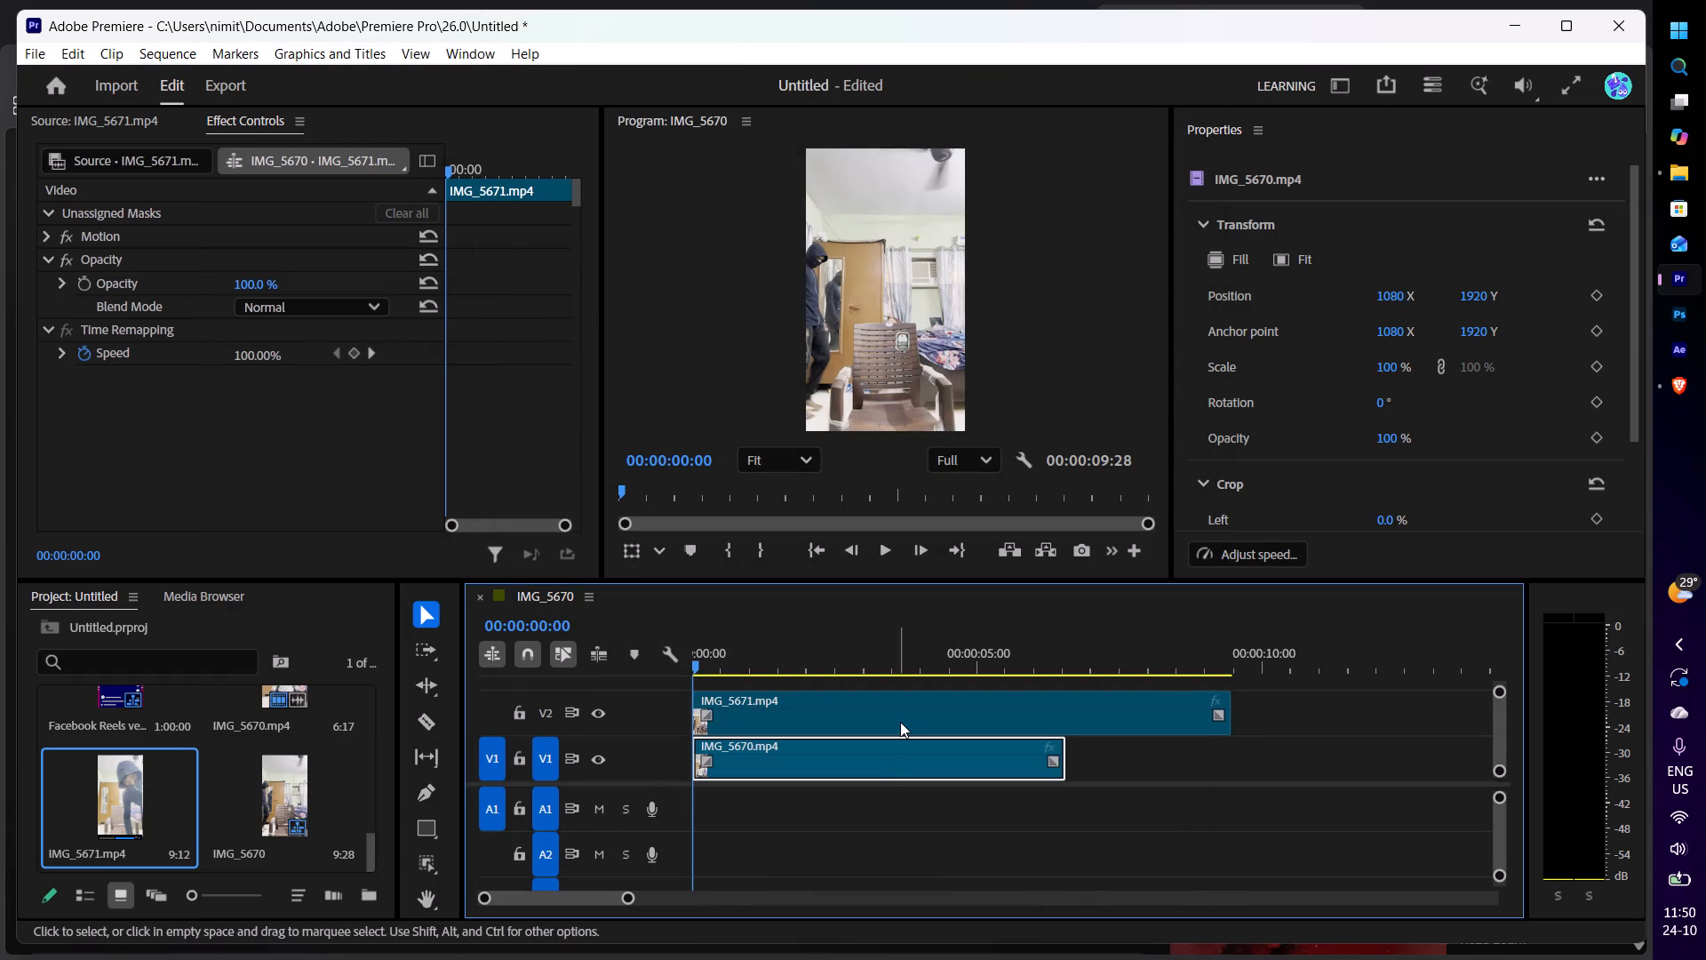
left_click(899, 753)
left_click(938, 715)
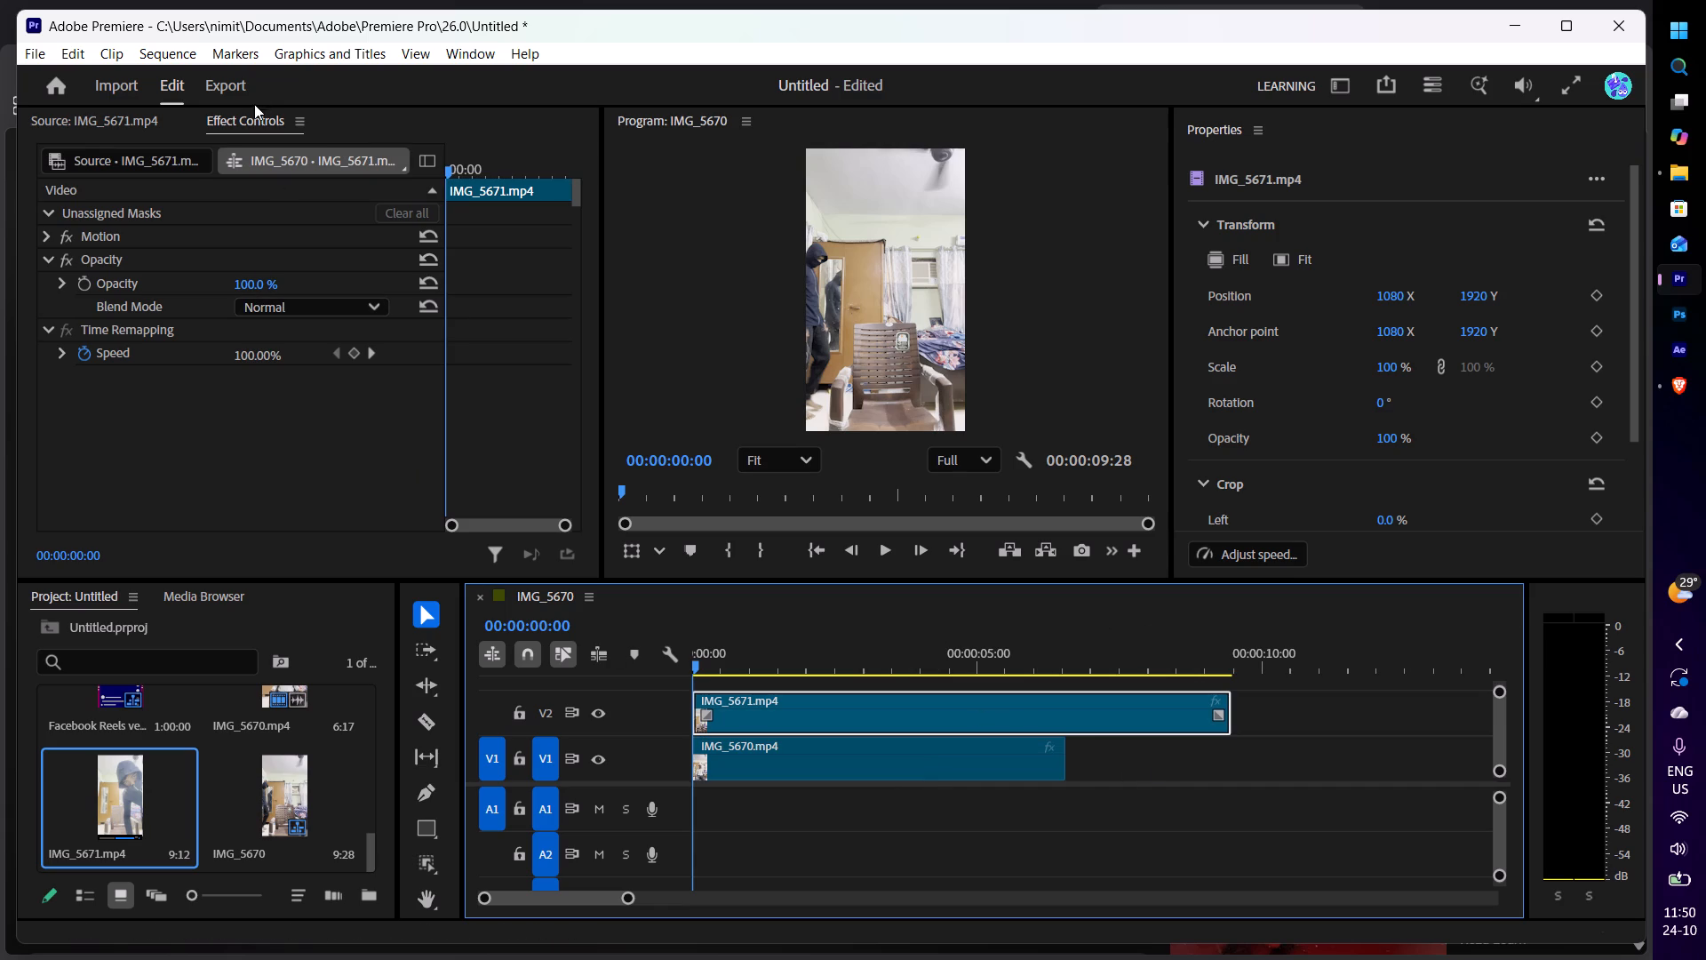
Show the Effects panel and browse the Video Effects categories, including Color Correction.
left_click(458, 54)
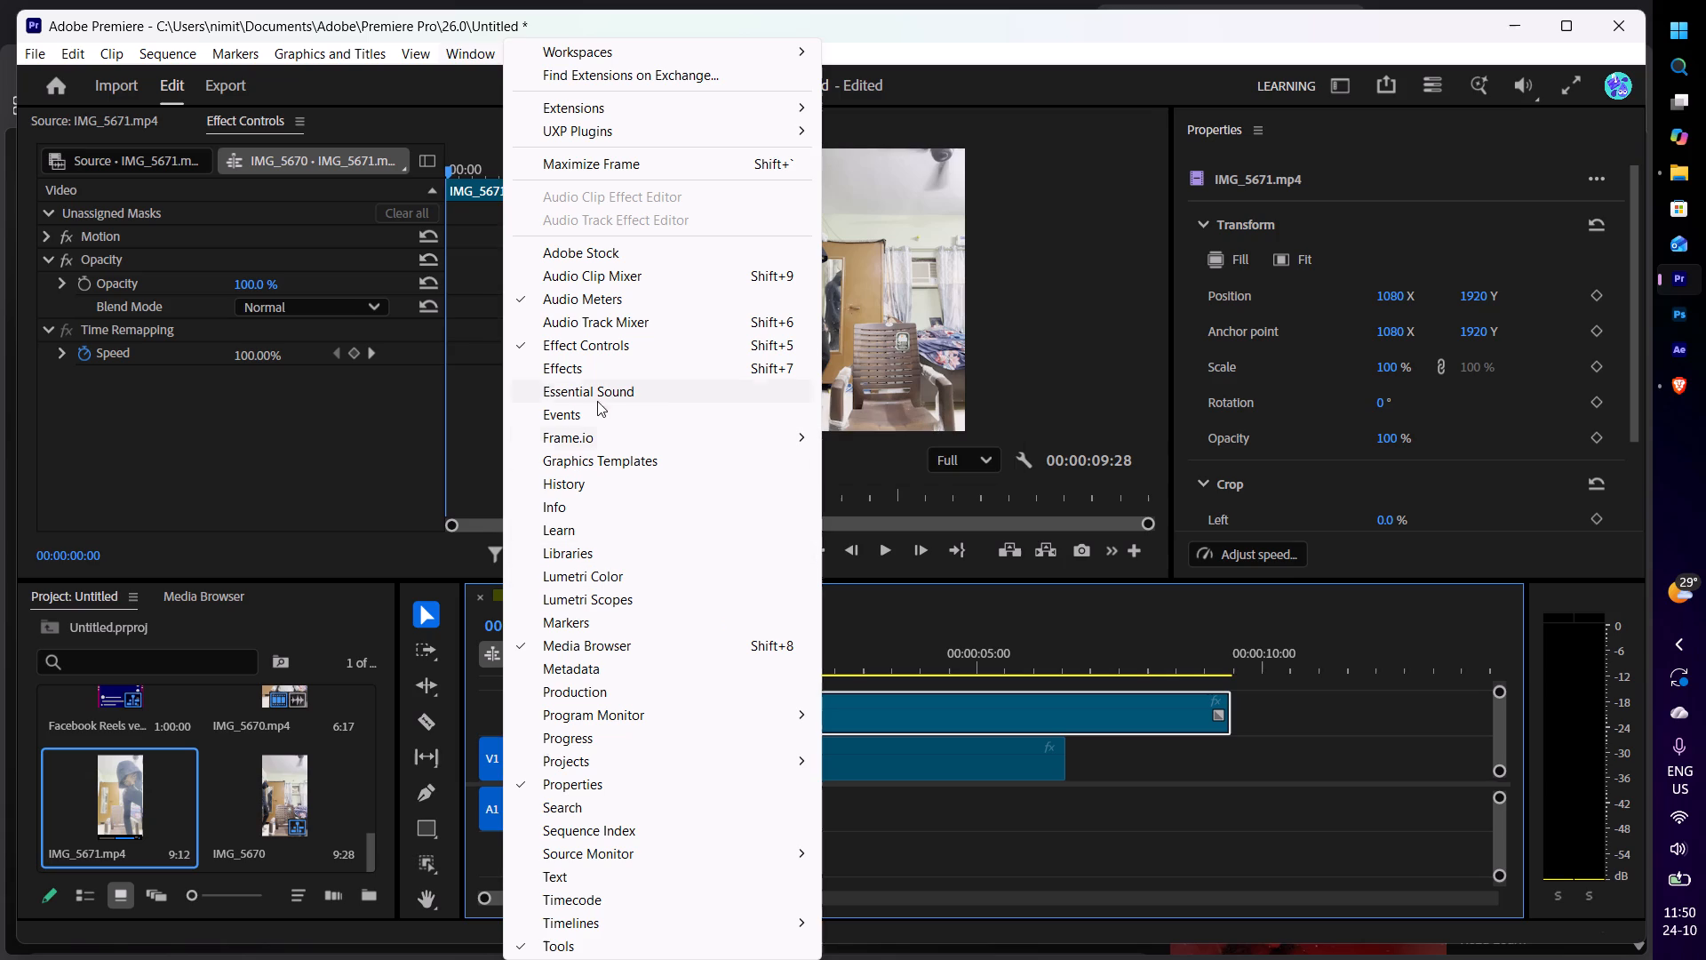
left_click(596, 371)
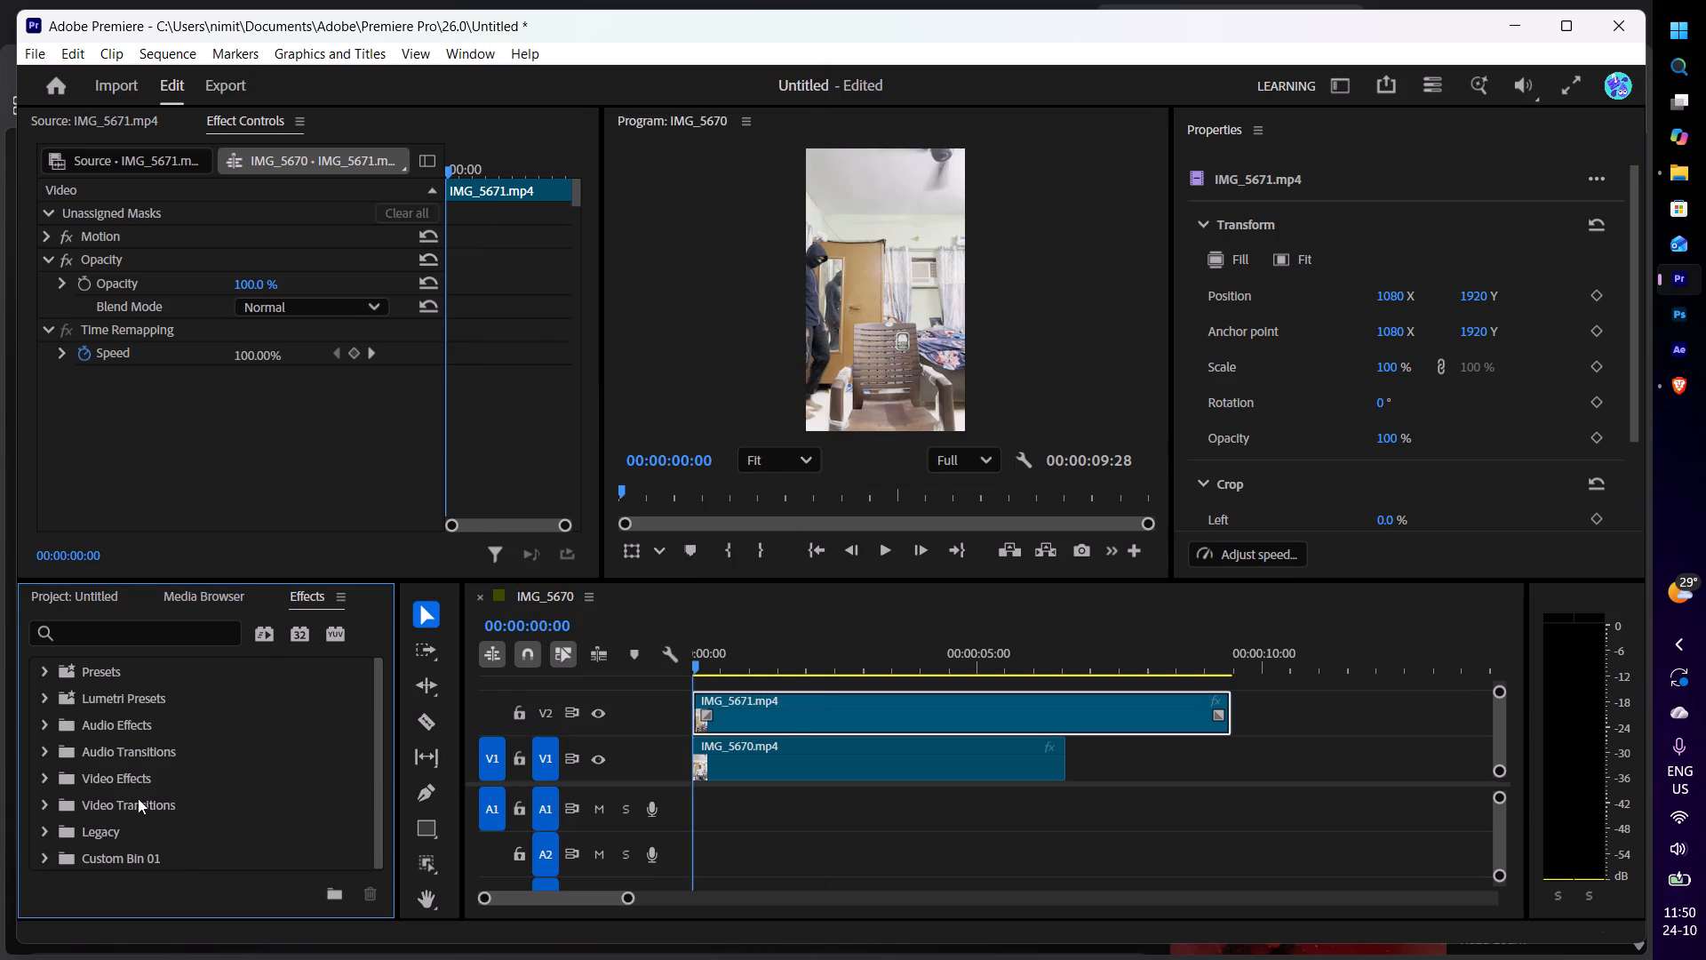
left_click(44, 780)
left_click(44, 780)
left_click(44, 780)
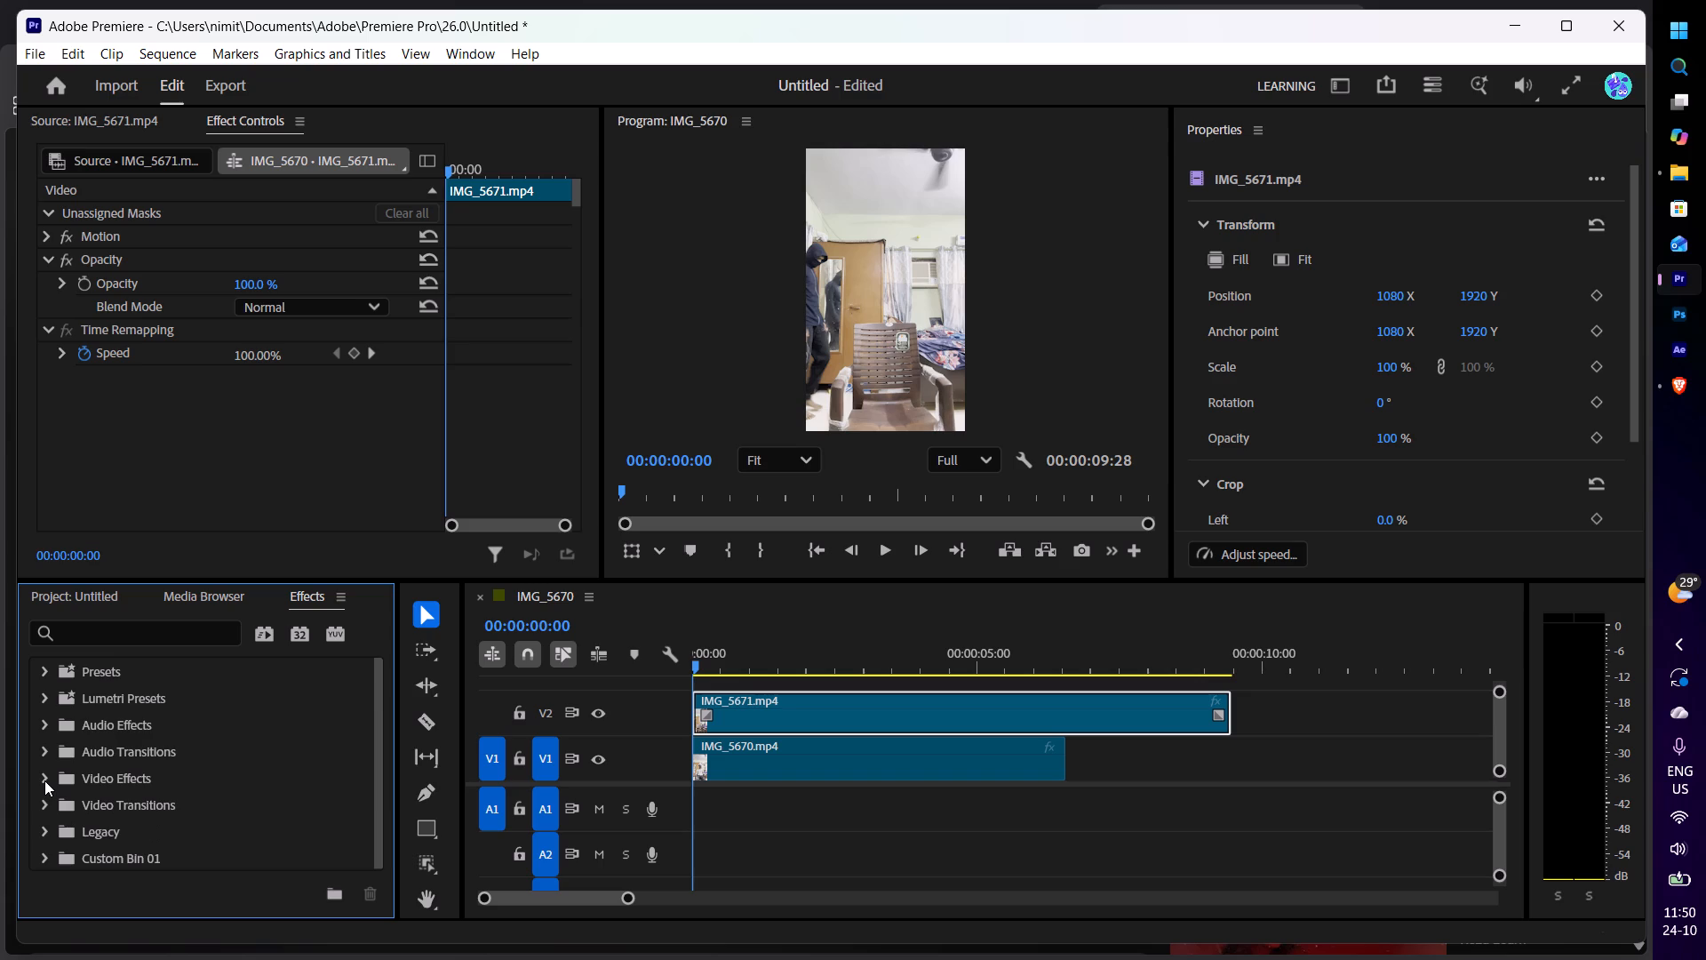
scroll(45, 780, "down", 3)
left_click(47, 780)
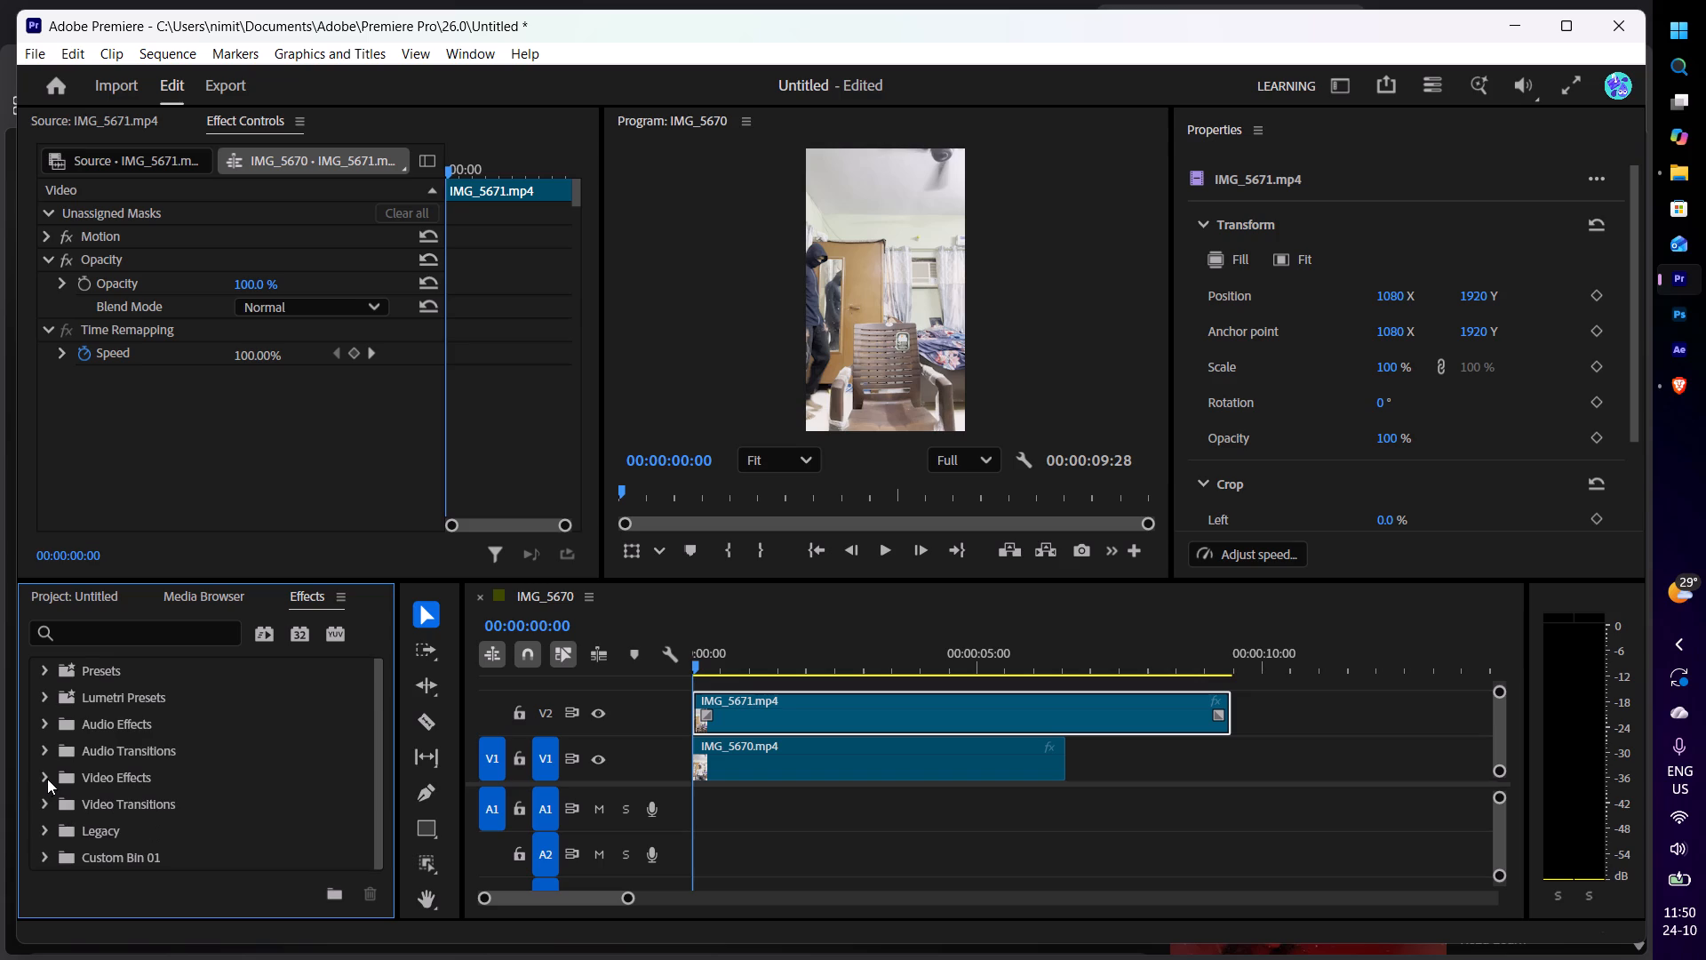
left_click(46, 777)
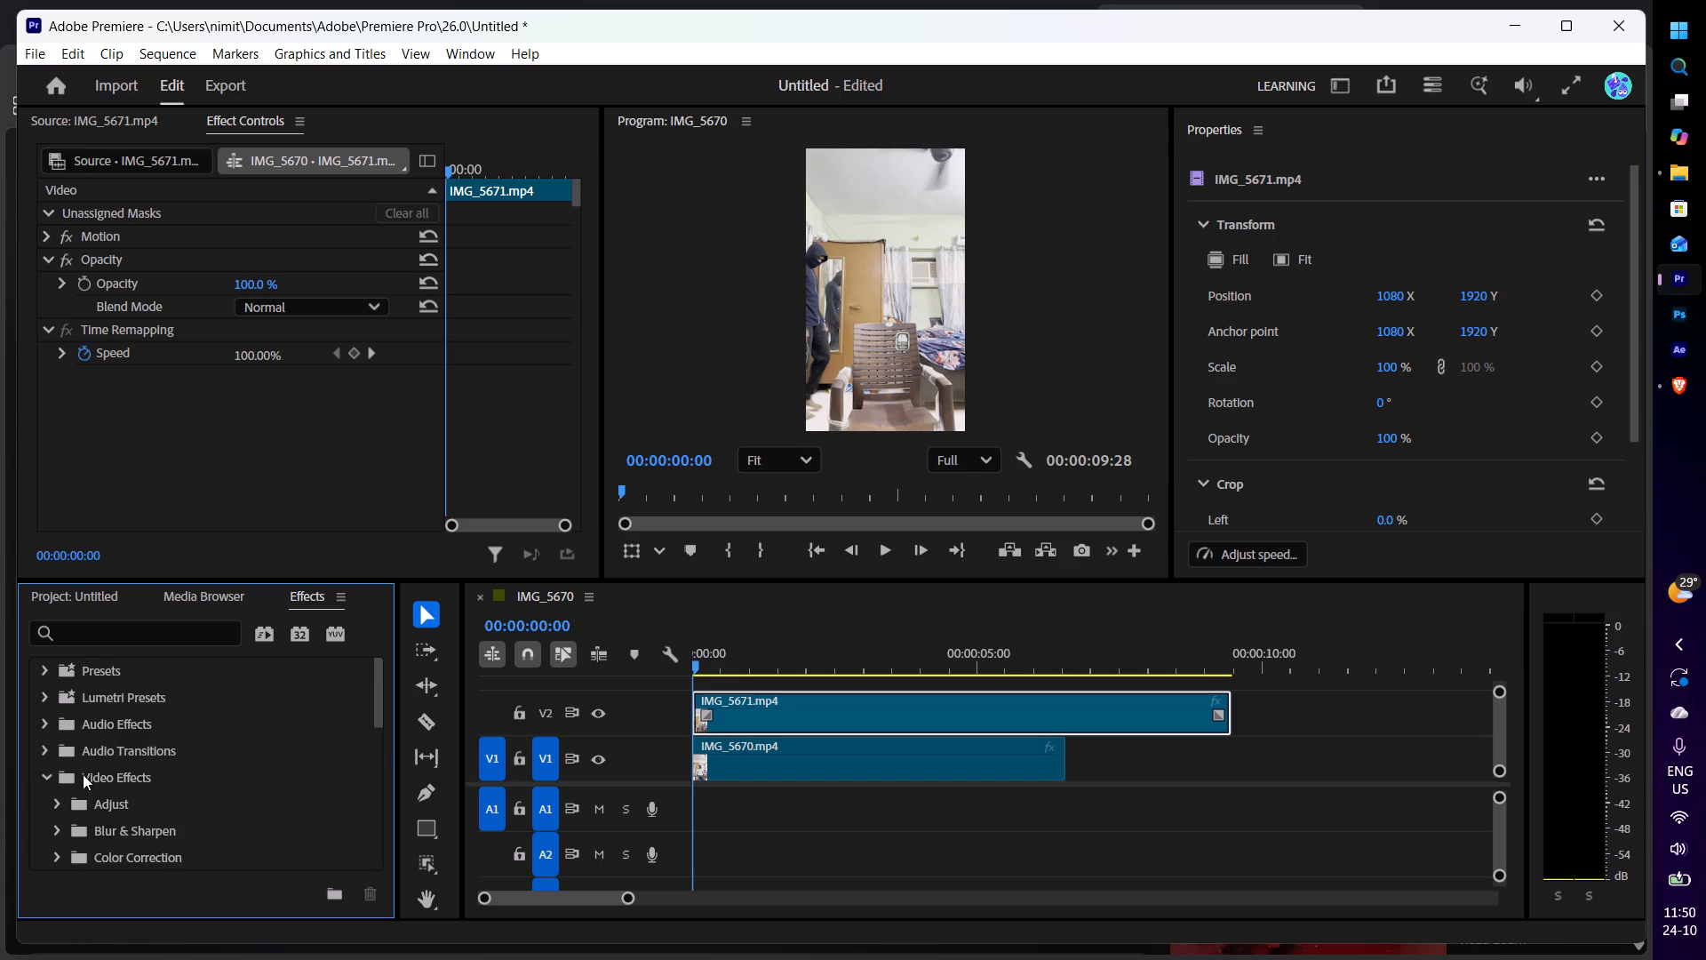
scroll(83, 773, "down", 7)
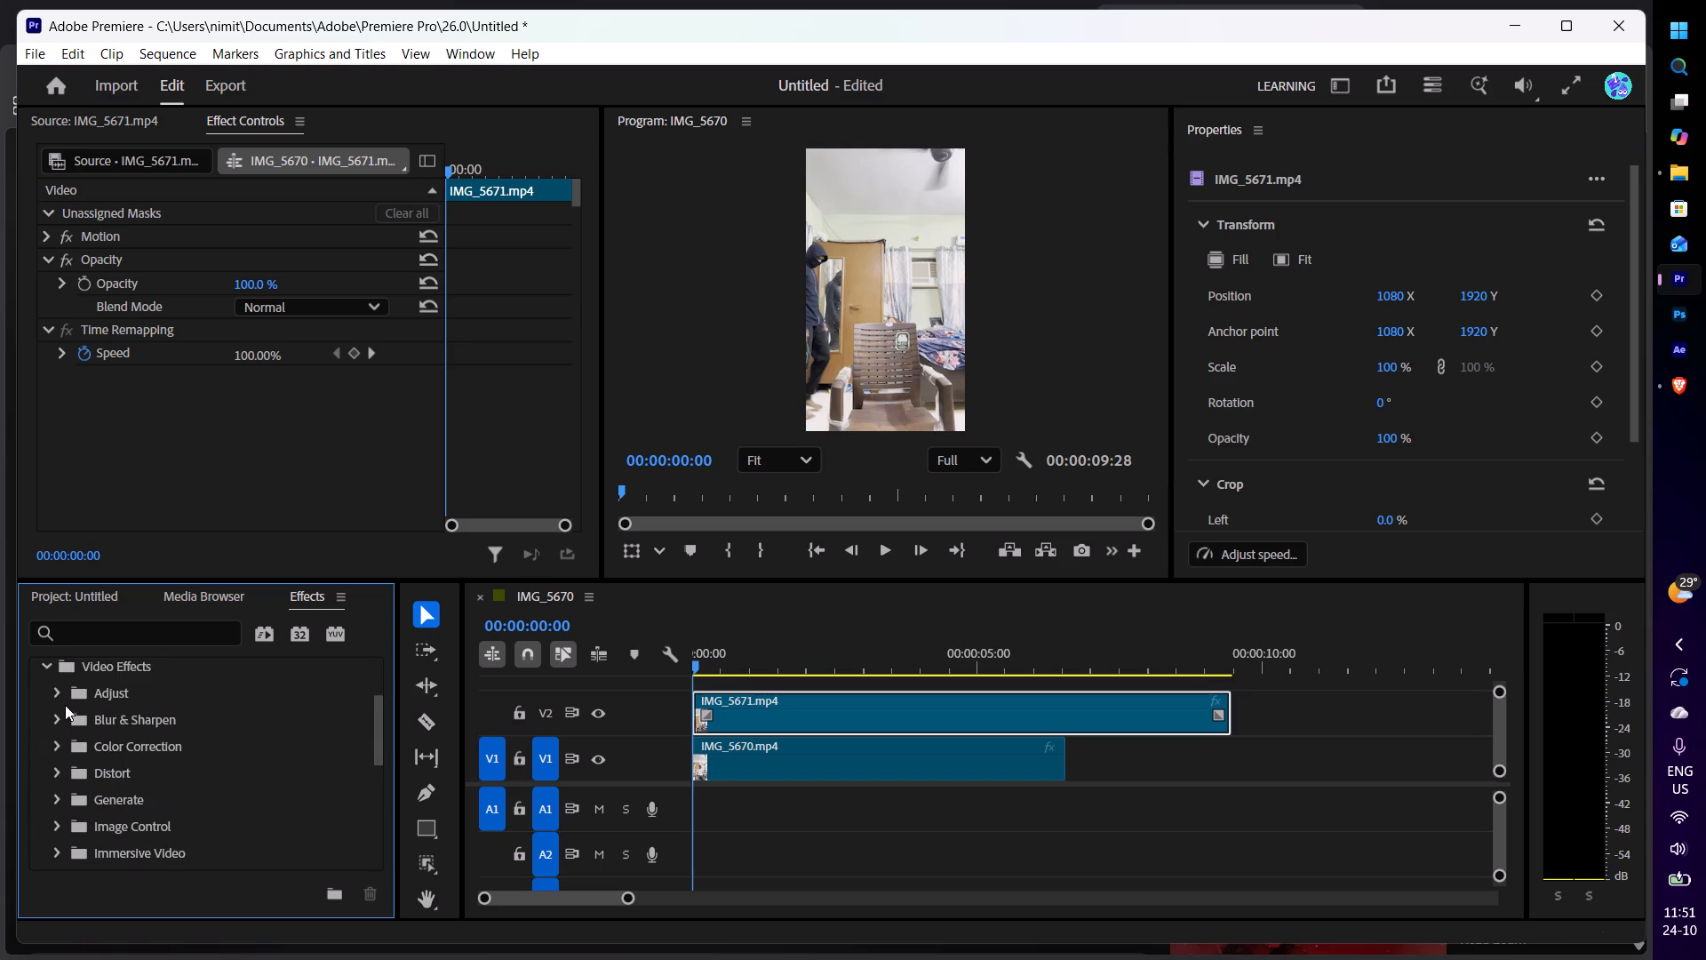
left_click(64, 700)
scroll(146, 700, "down", 2)
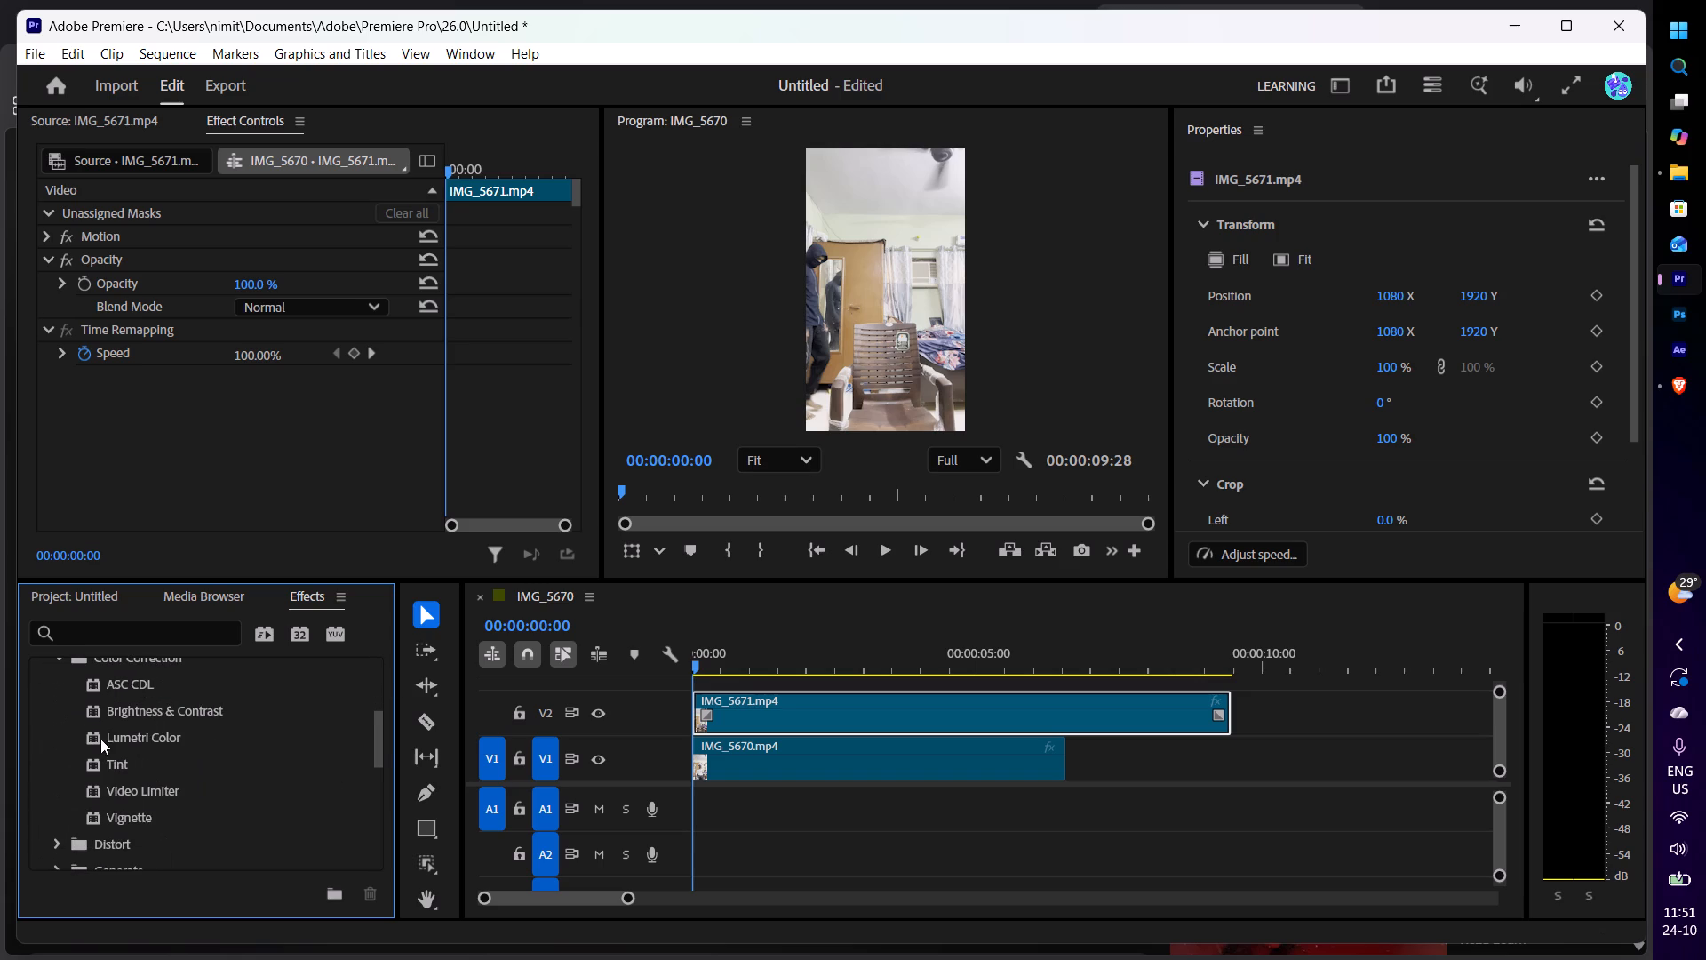
scroll(100, 739, "up", 14)
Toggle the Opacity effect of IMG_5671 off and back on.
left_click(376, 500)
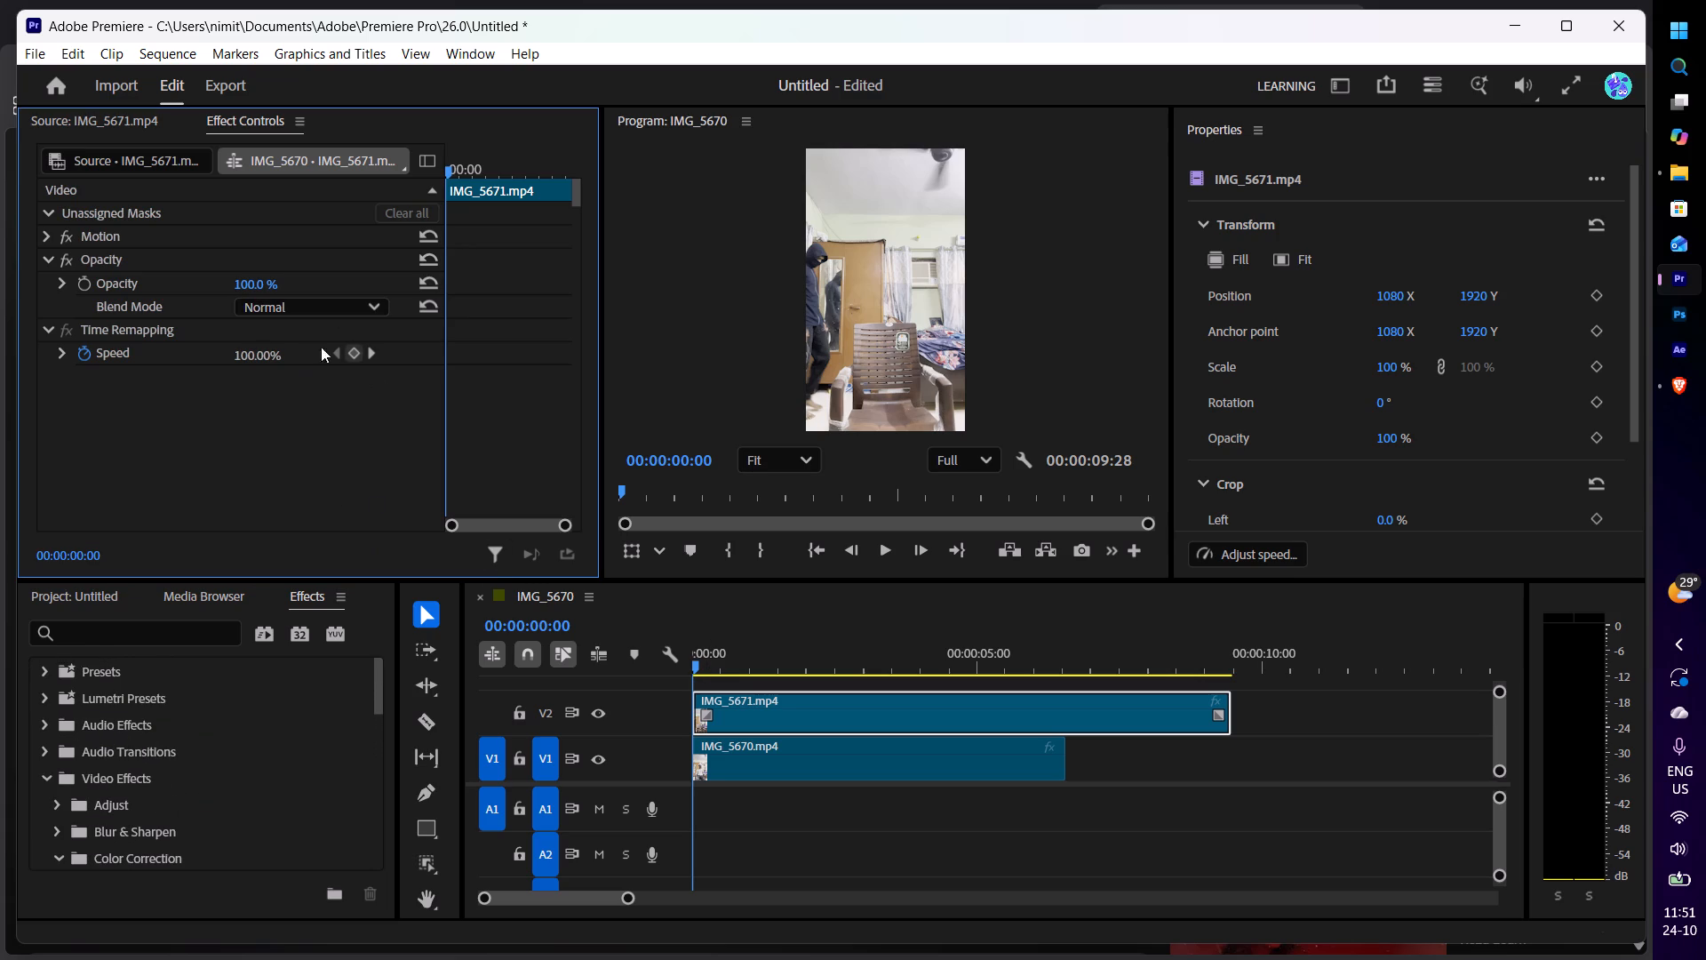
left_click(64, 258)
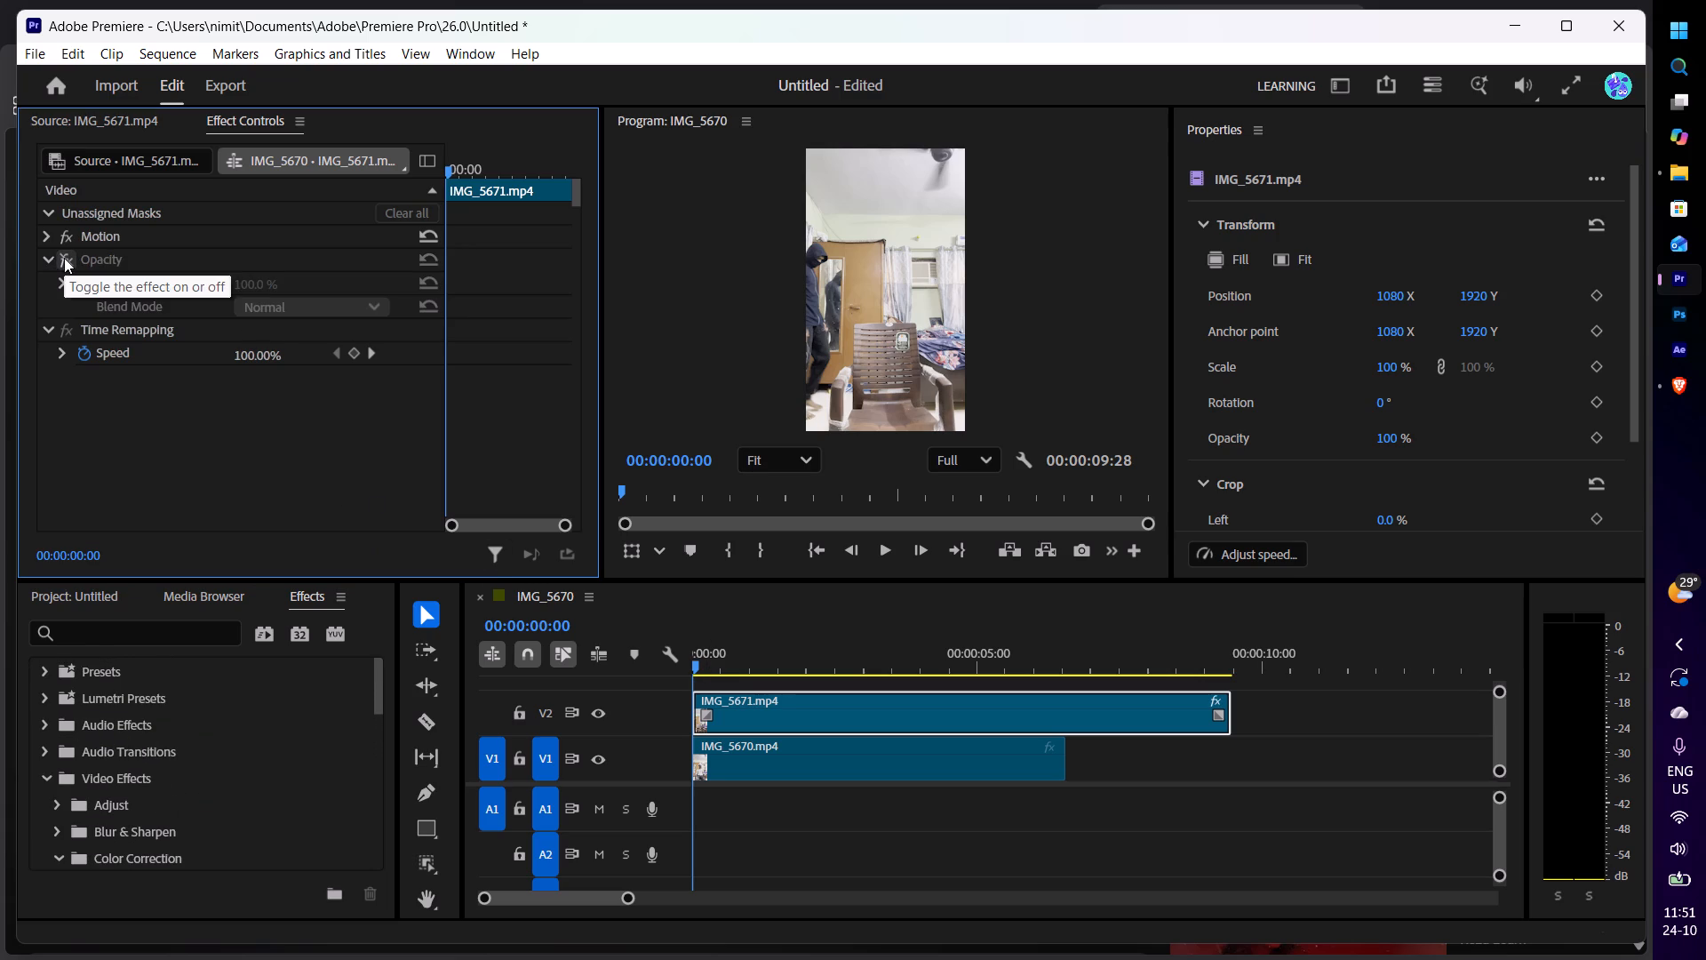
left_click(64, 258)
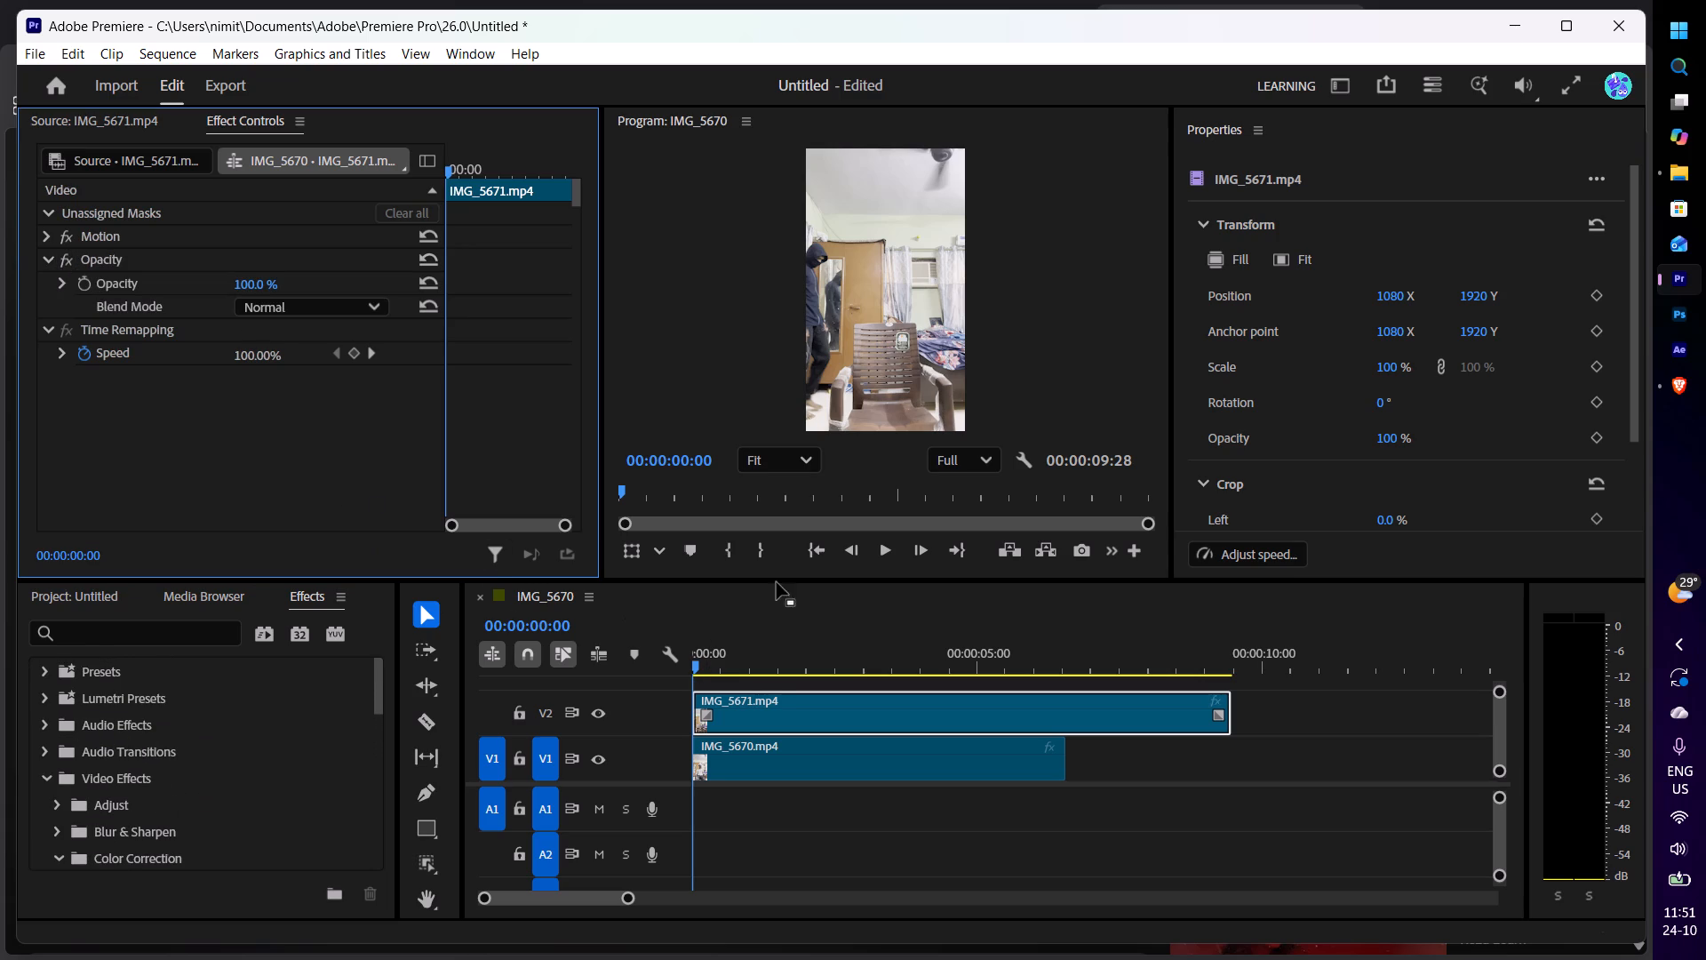
Create an object mask of the hooded person in the IMG_5671 clip at the first frame.
left_click(430, 862)
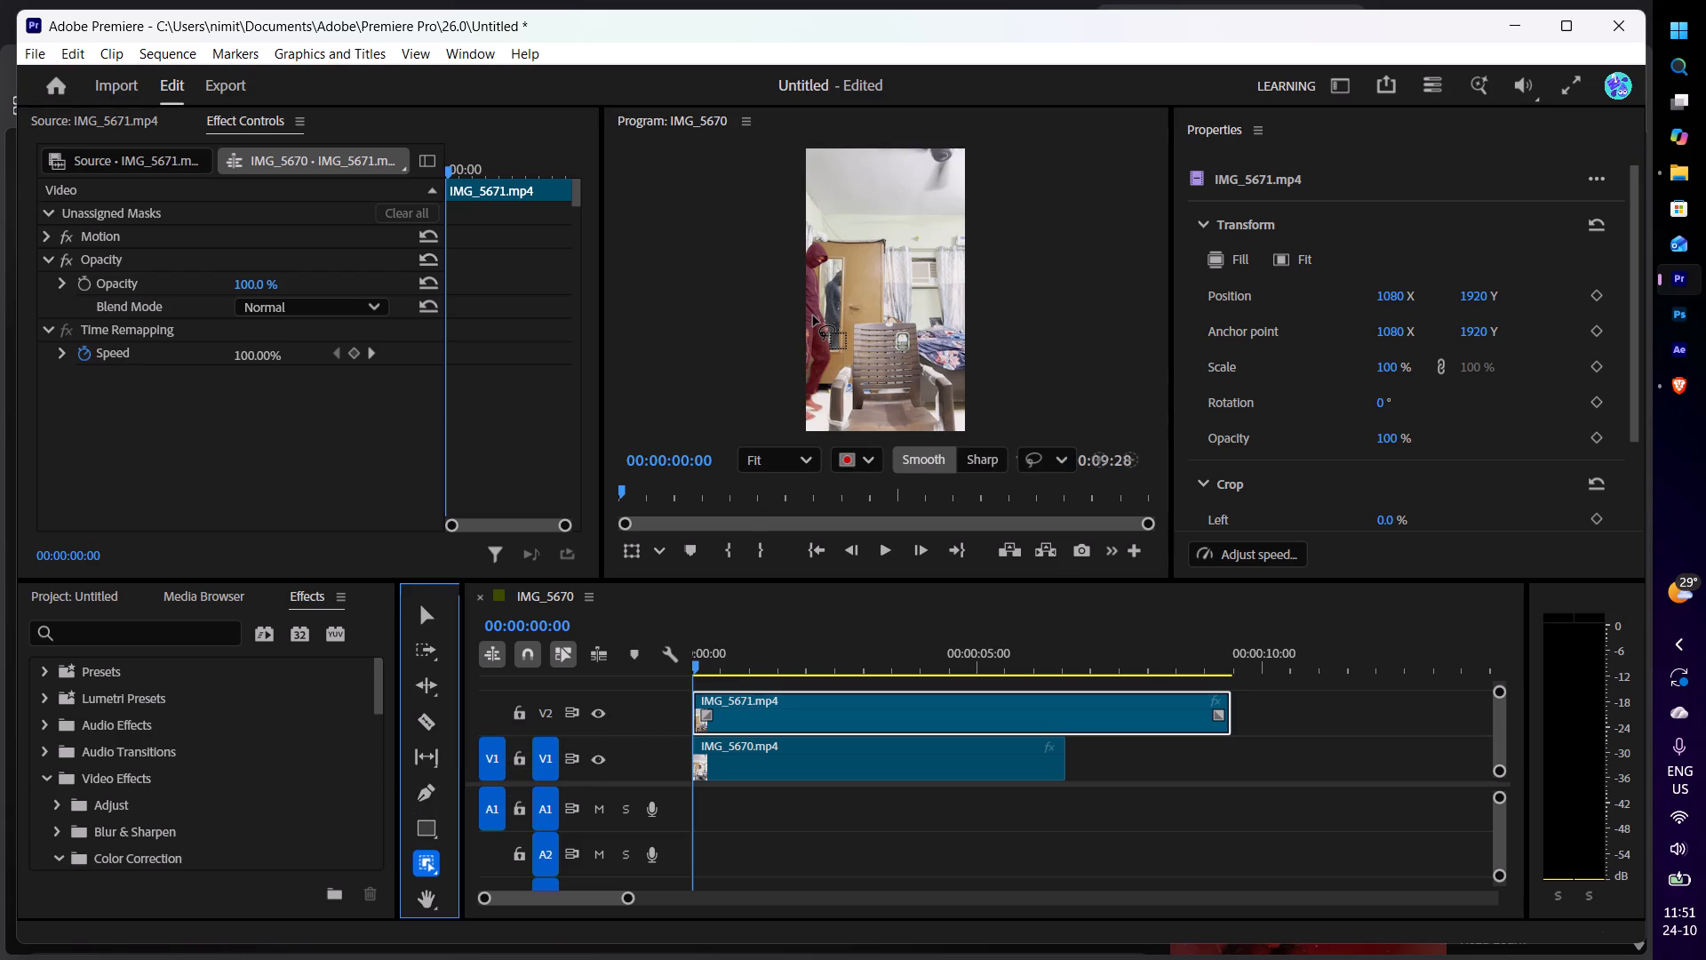
left_click(813, 316)
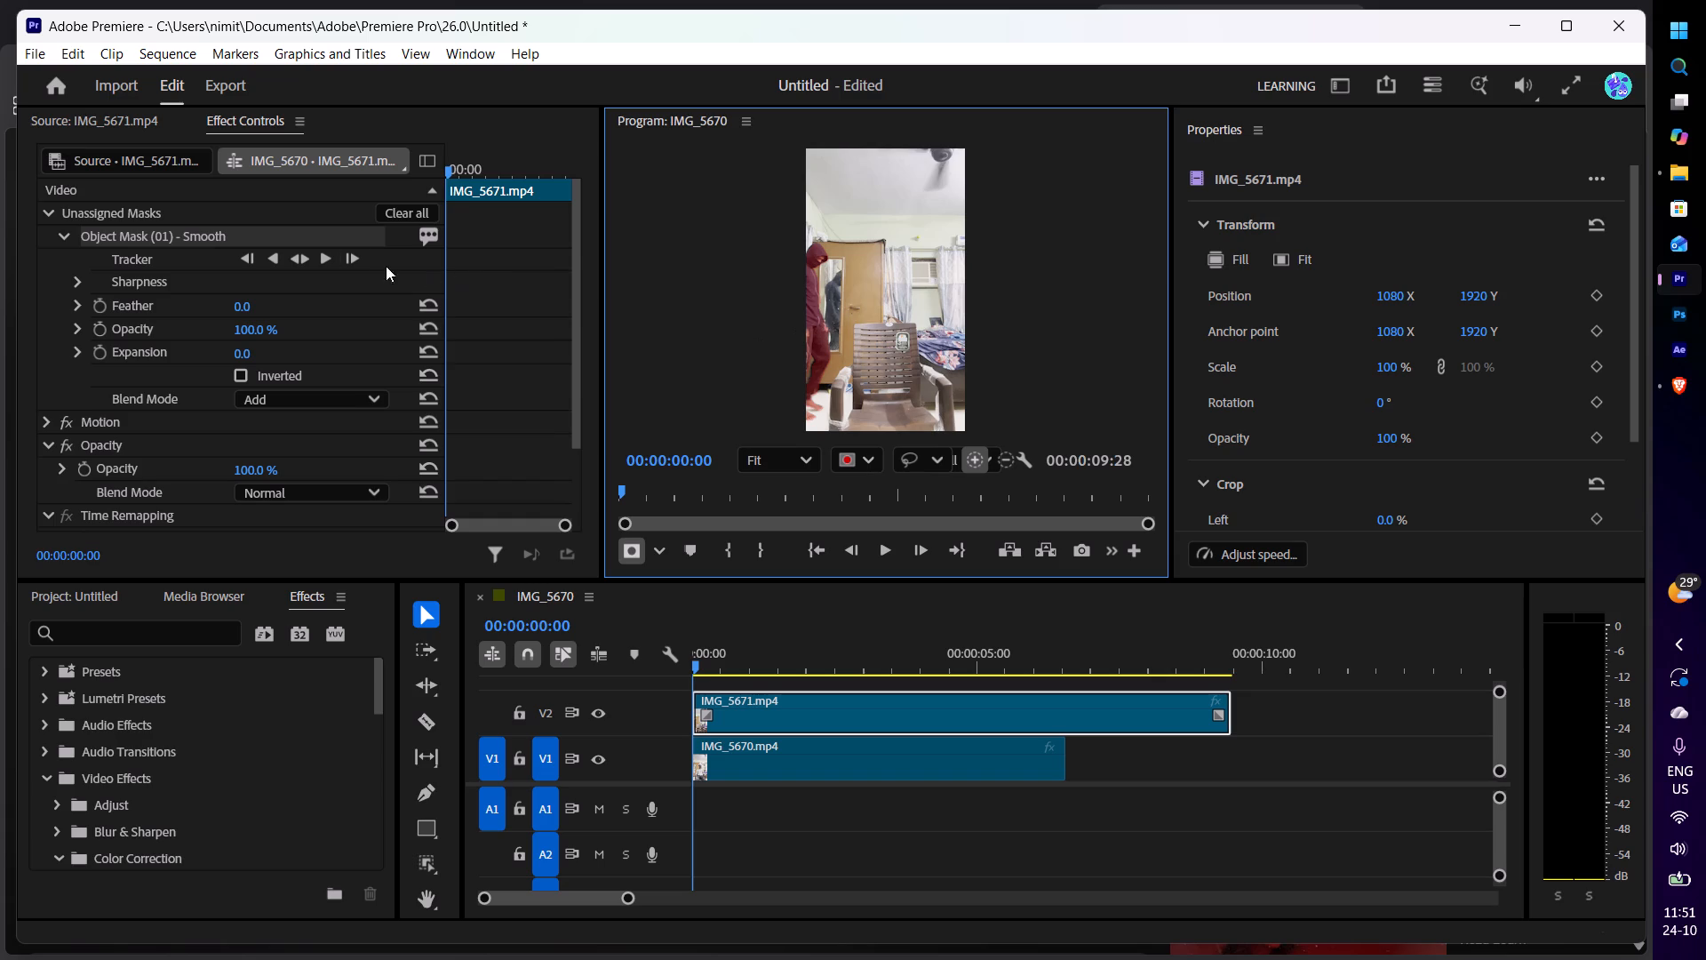
Track the hooded person's object mask one frame ahead and start tracking it forward through the rest of IMG_5671.
left_click(355, 260)
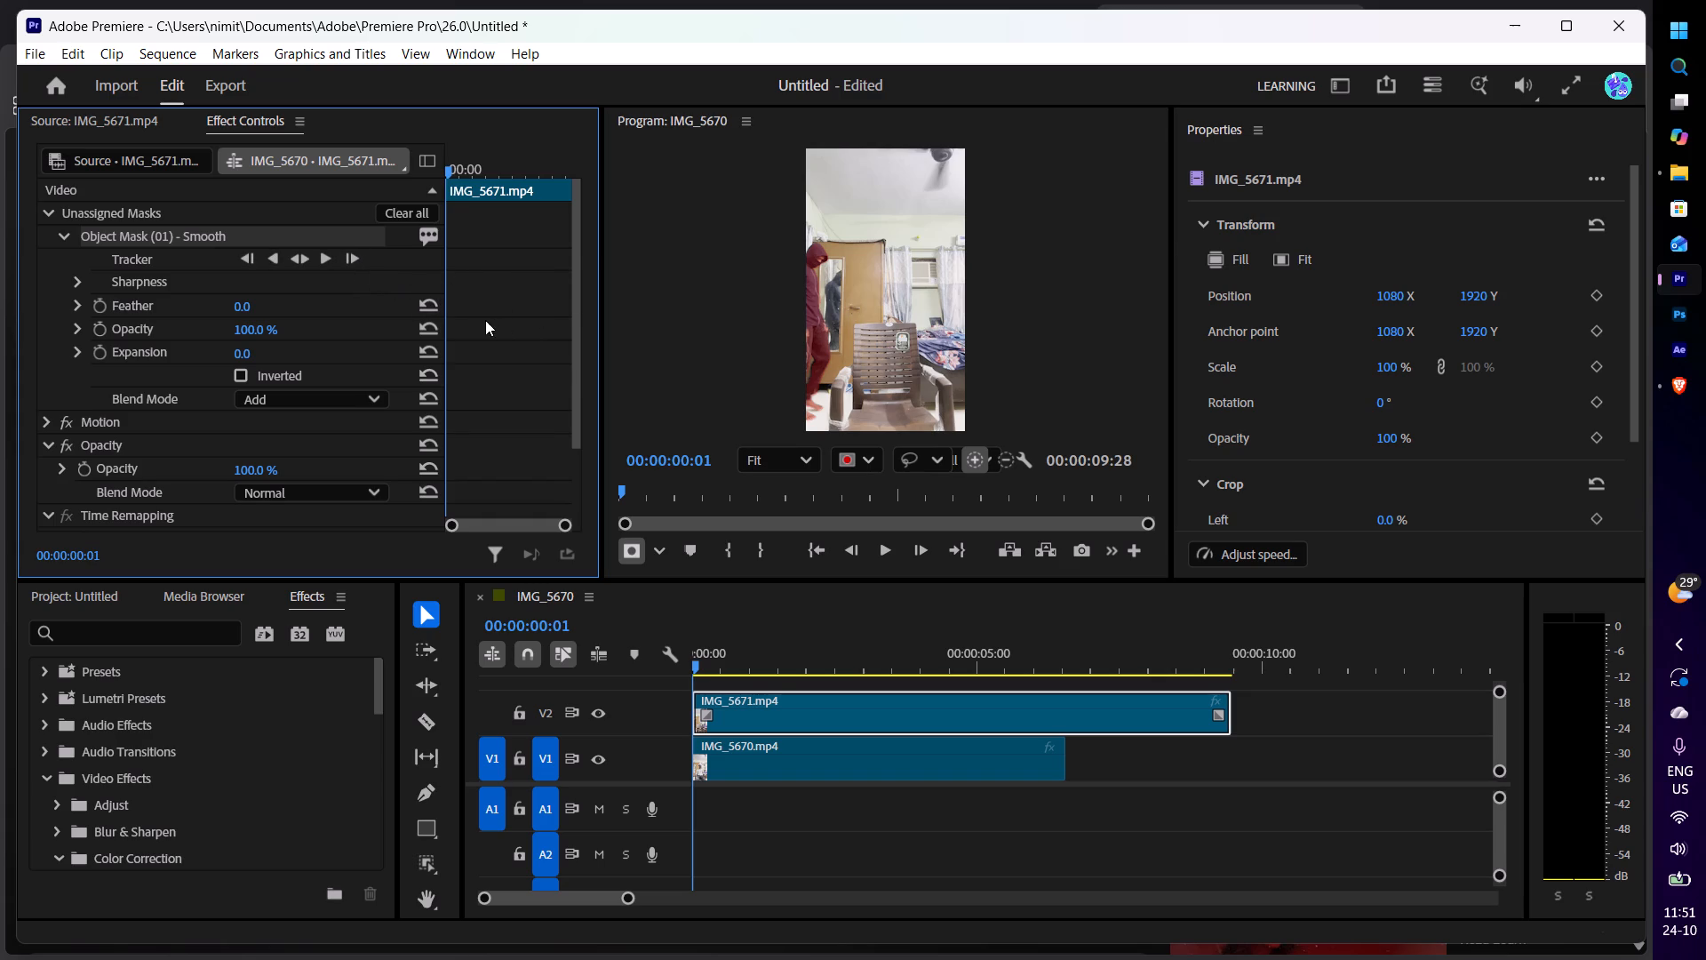
left_click(329, 268)
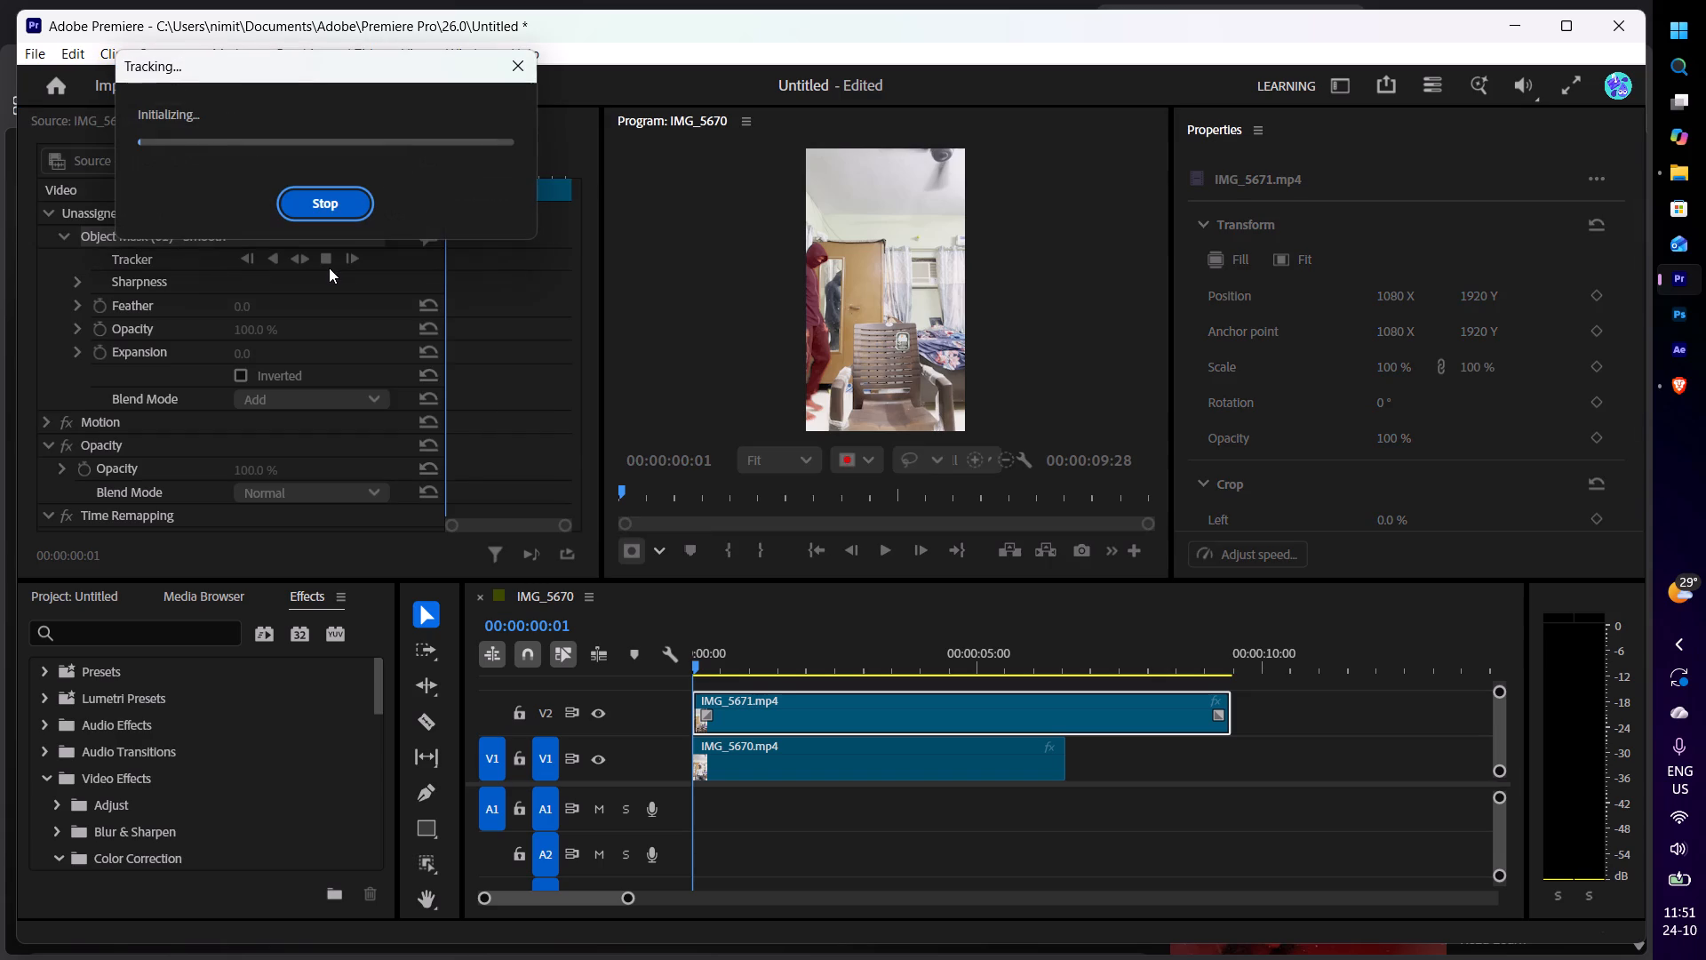
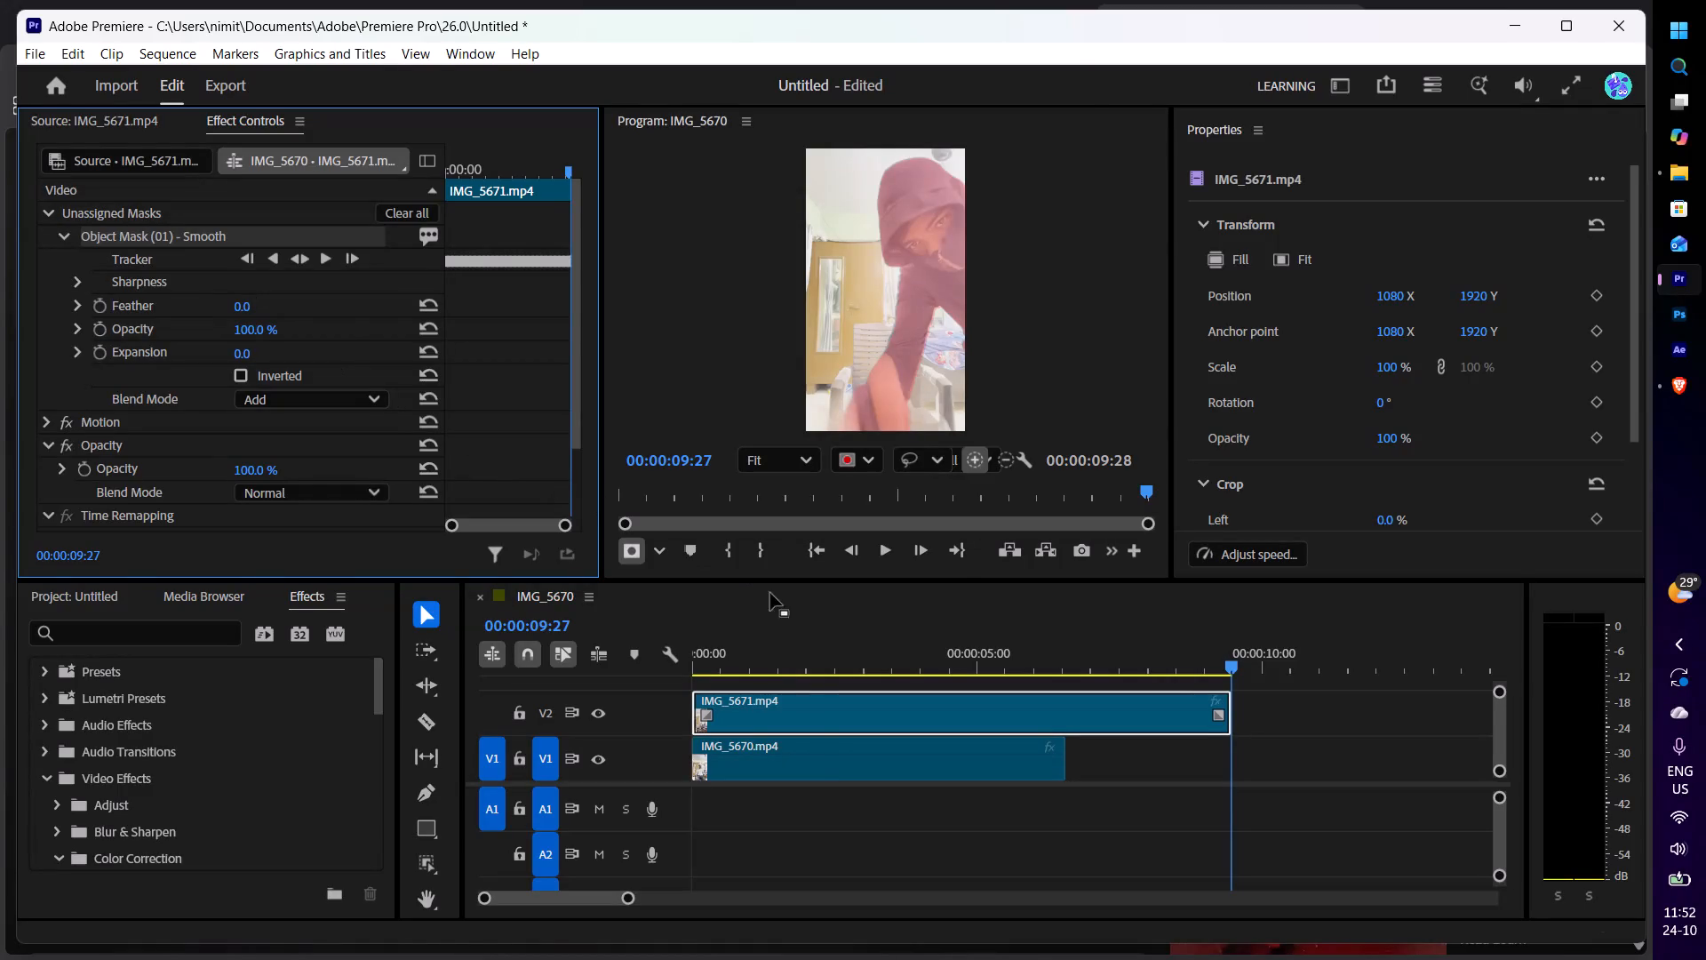
Play the sequence from its start to review the IMG_5671 and IMG_5670 composite.
left_click(828, 763)
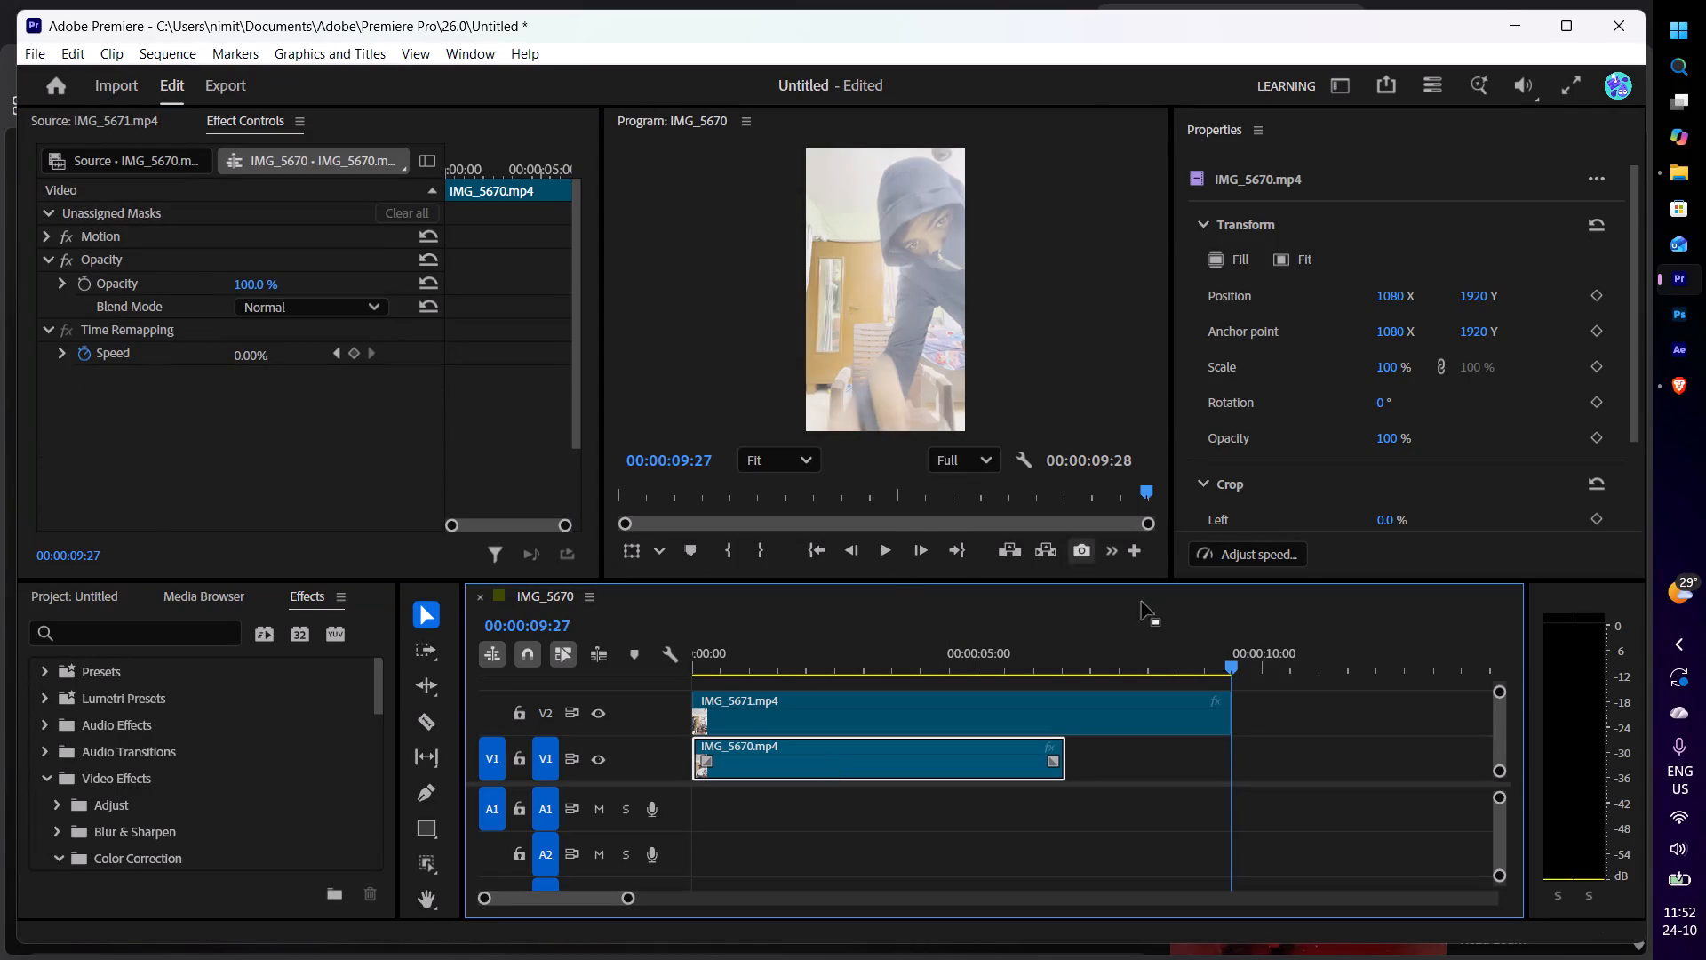
left_click_drag(1232, 669, 480, 669)
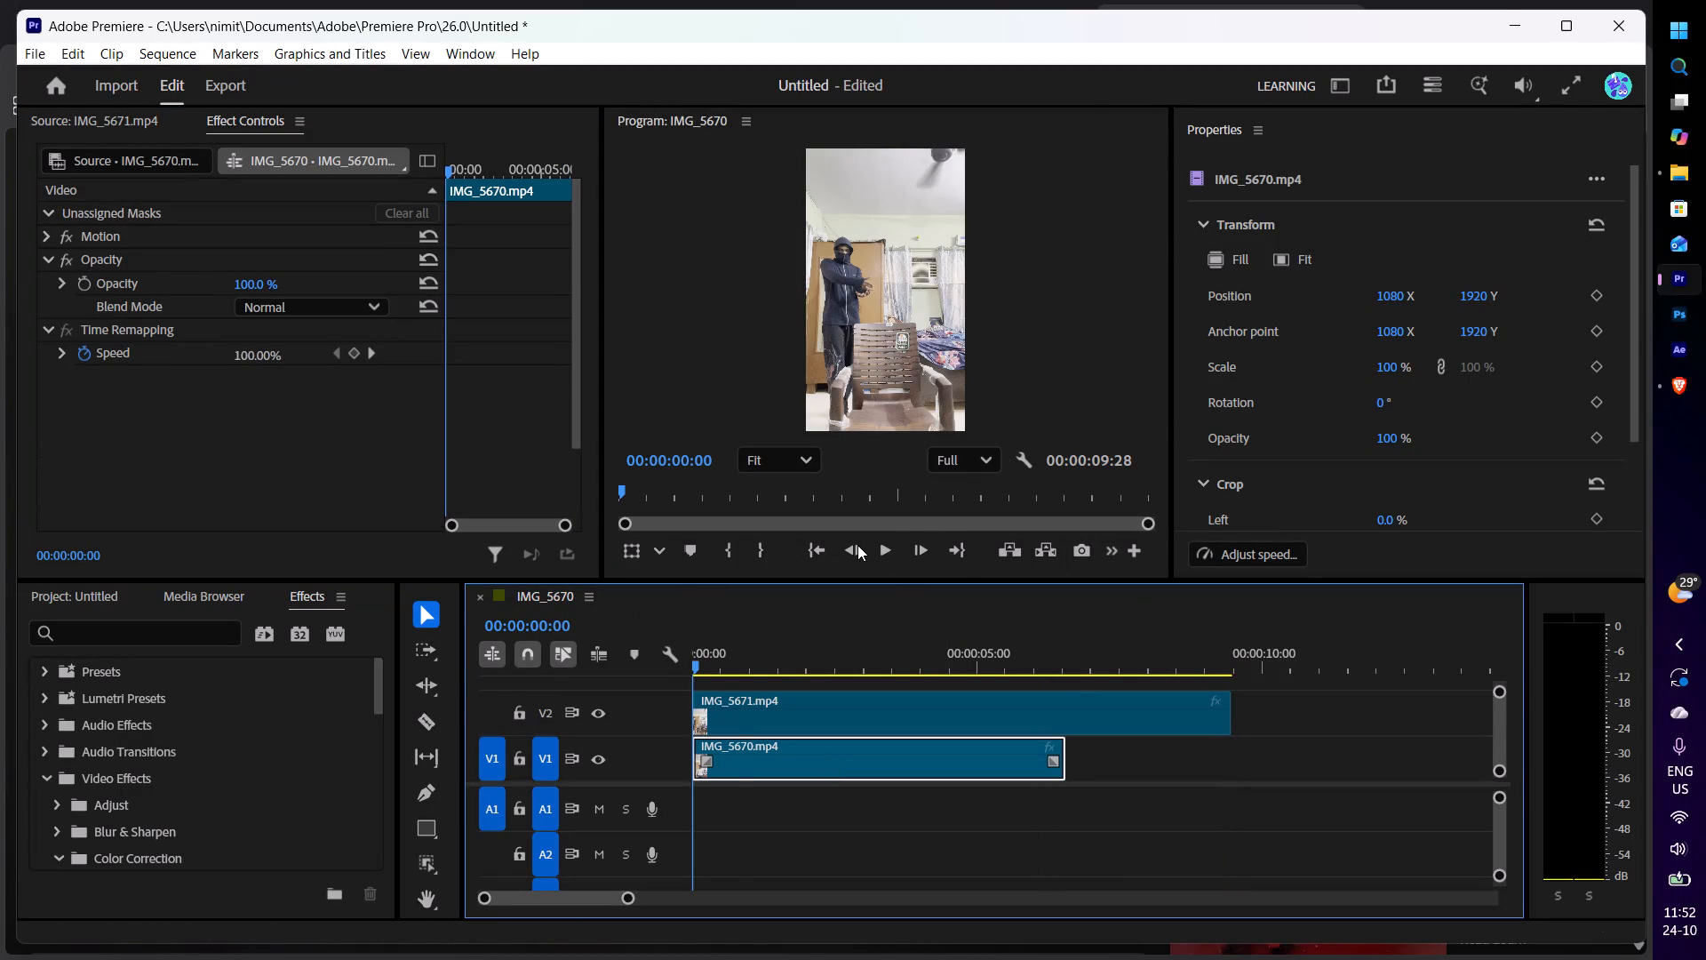
left_click(877, 547)
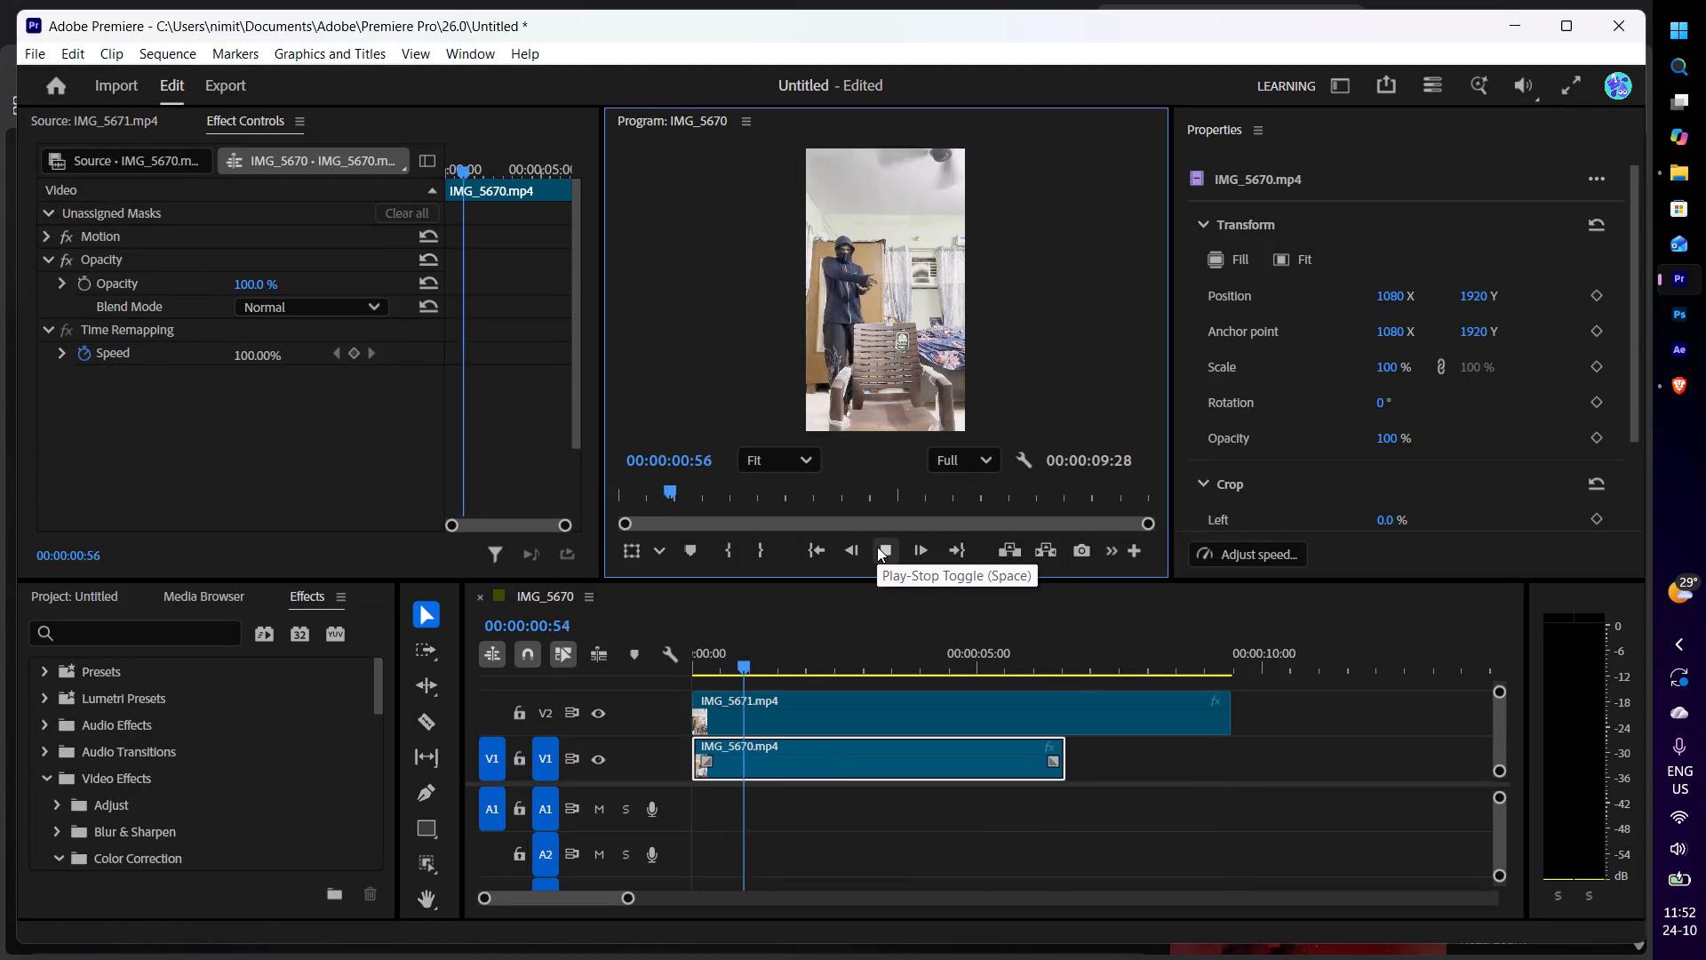
left_click(877, 547)
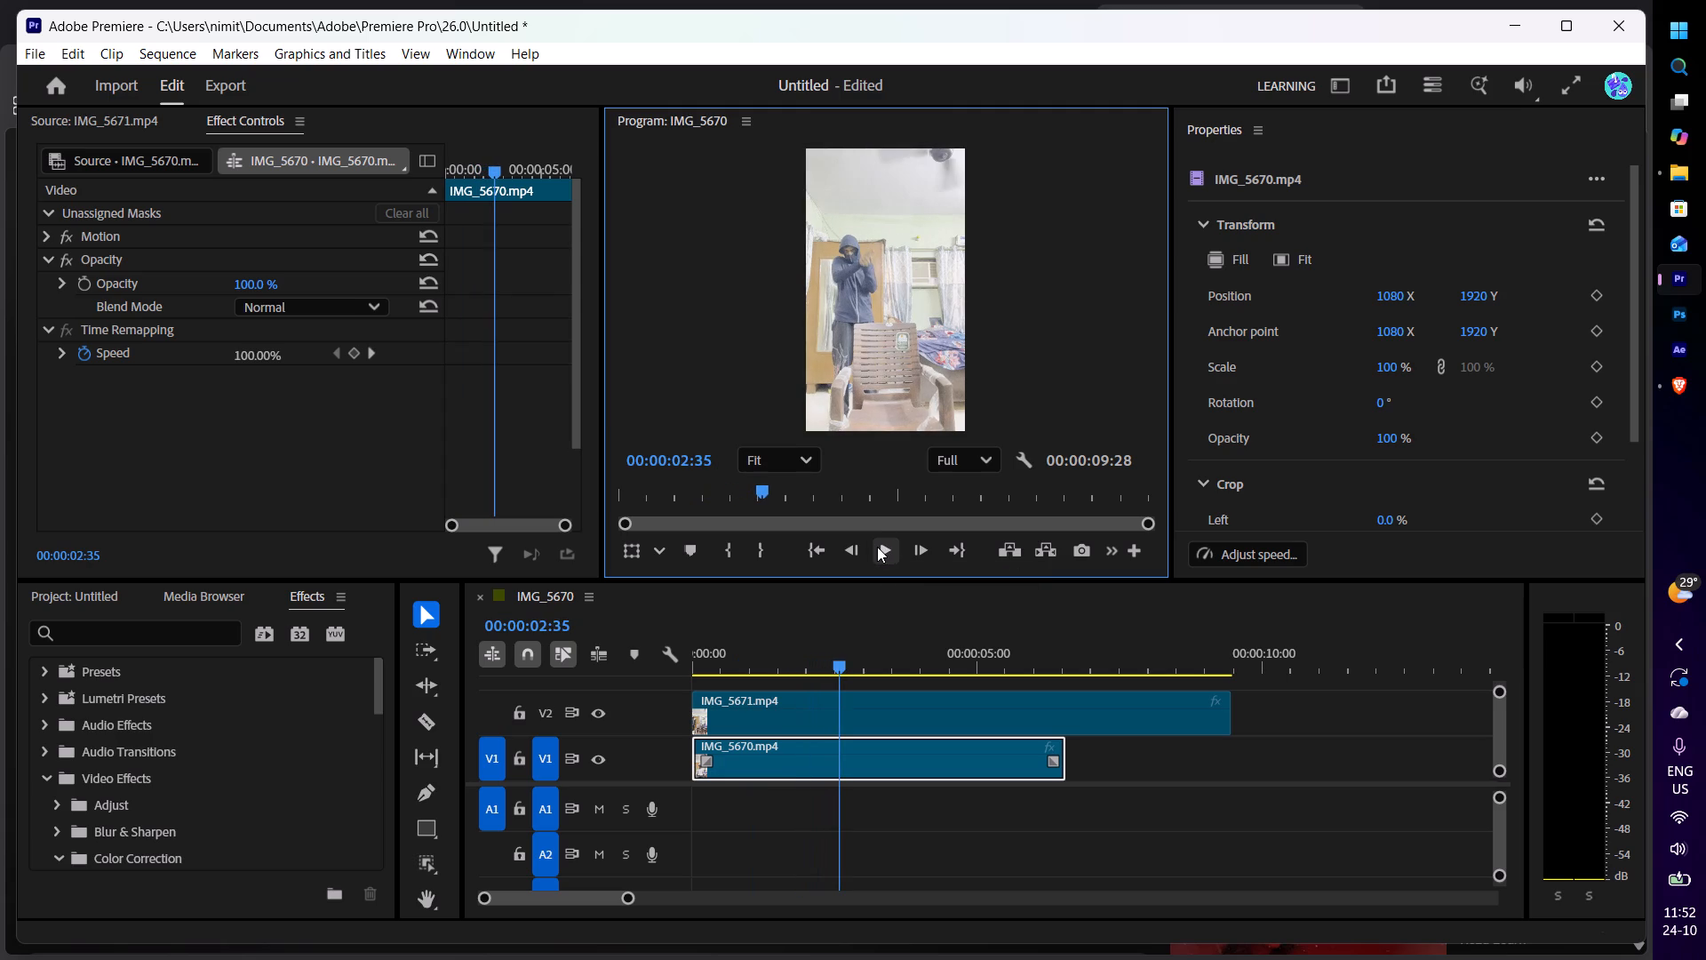
Set the feather of IMG_5671's object mask to 102.
left_click(913, 694)
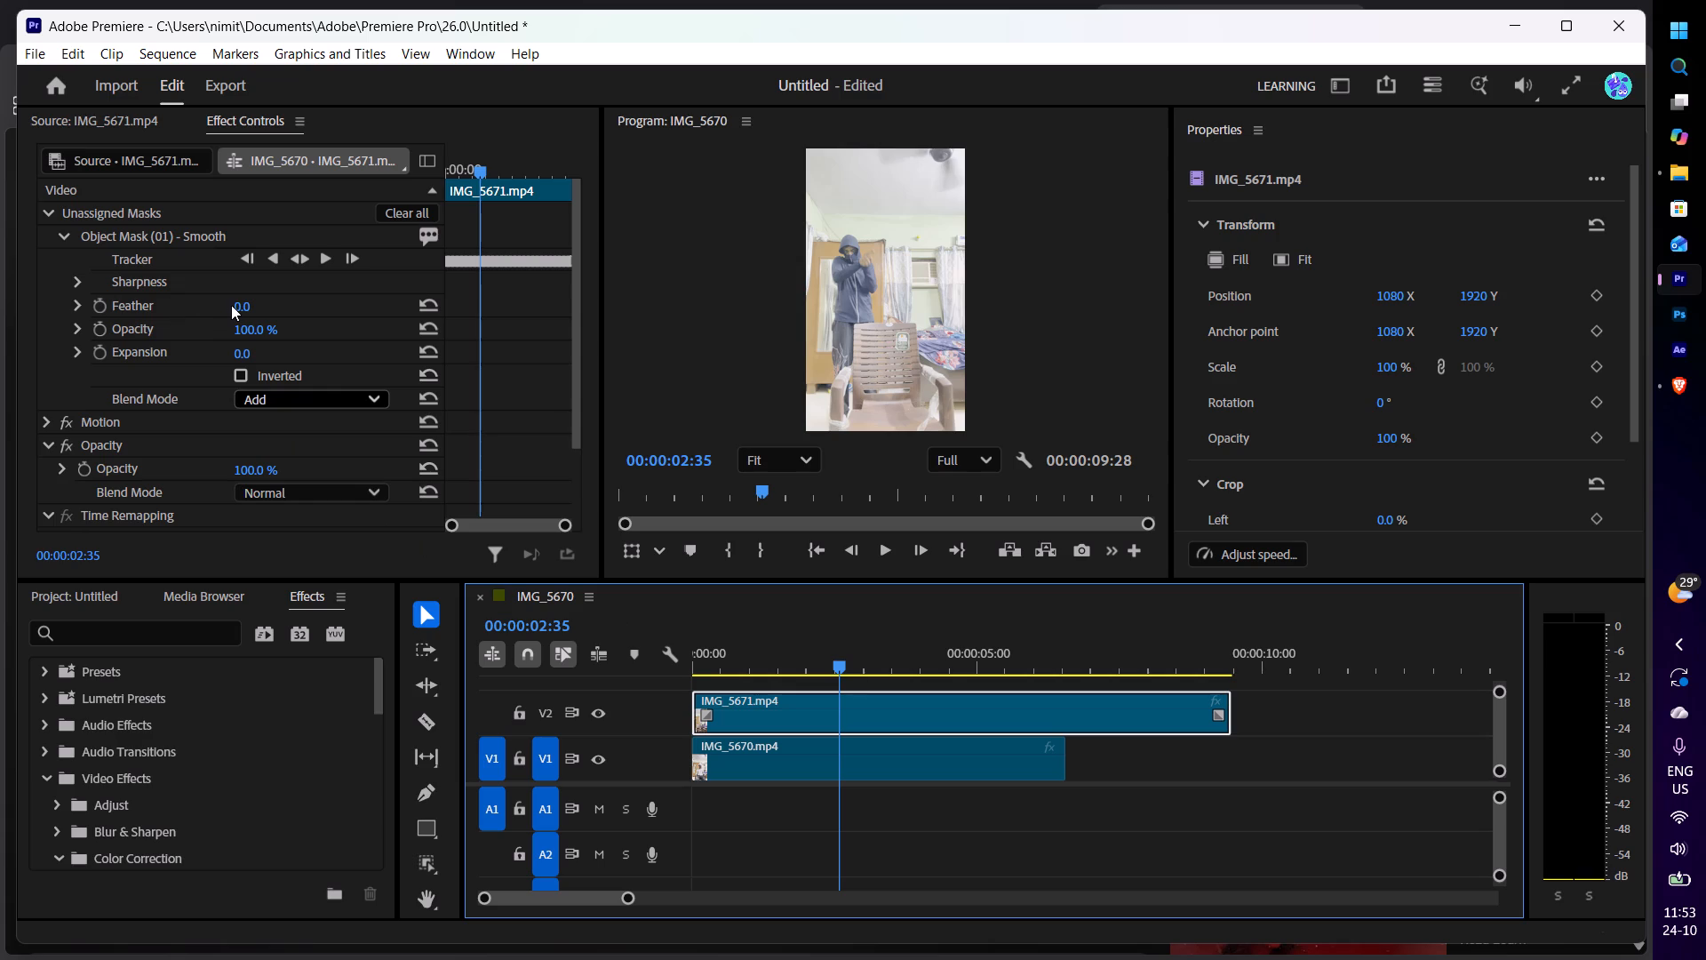
left_click_drag(245, 305, 599, 329)
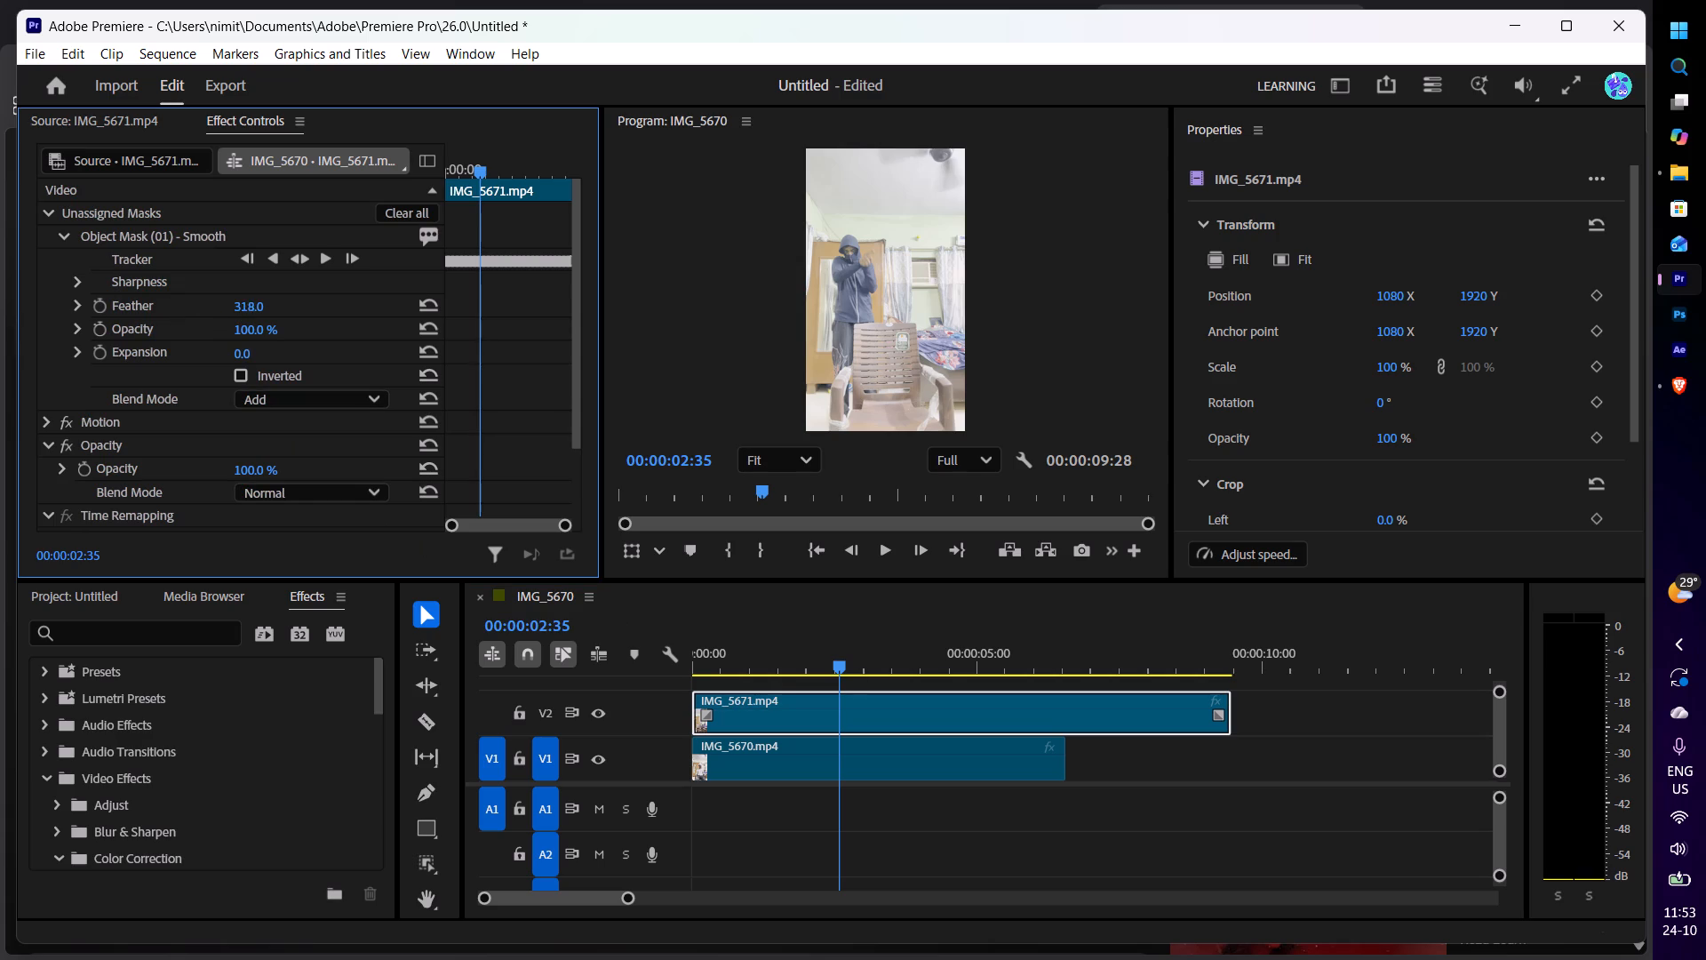
left_click_drag(599, 329, 480, 333)
left_click_drag(480, 333, 450, 338)
left_click_drag(450, 338, 422, 345)
left_click_drag(422, 345, 356, 357)
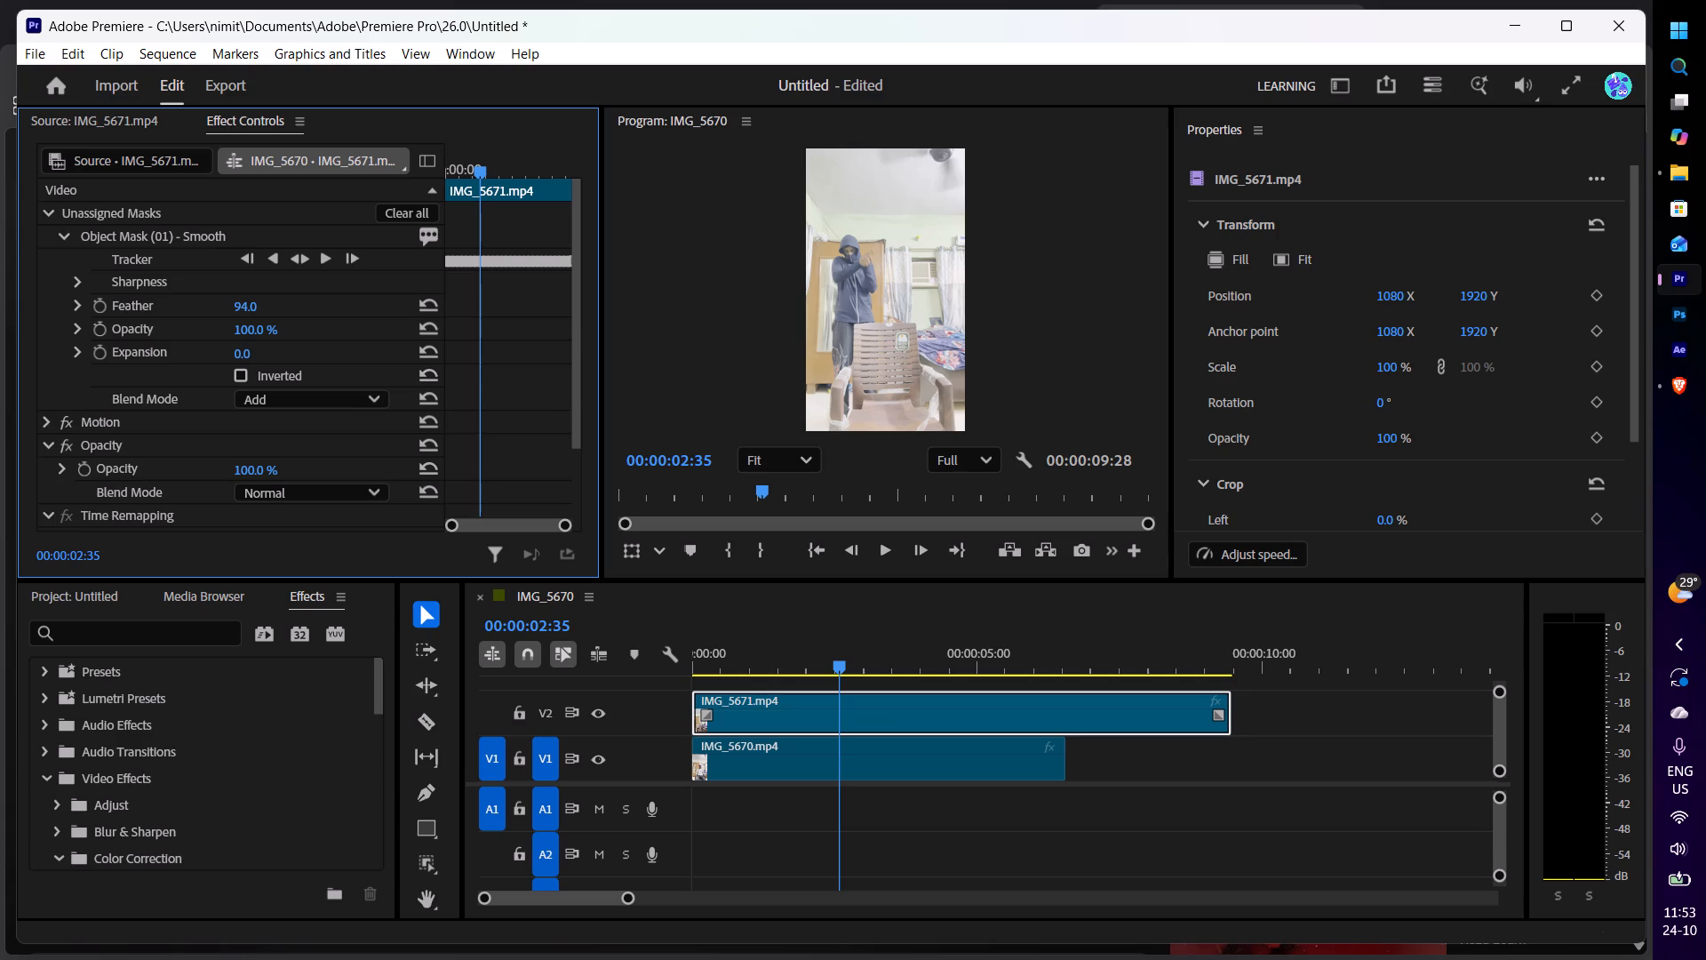
left_click_drag(356, 357, 362, 357)
left_click_drag(362, 357, 366, 356)
left_click_drag(366, 356, 362, 358)
left_click_drag(362, 358, 365, 357)
Play the sequence from its first frame to check the feathered object mask.
double_click(874, 545)
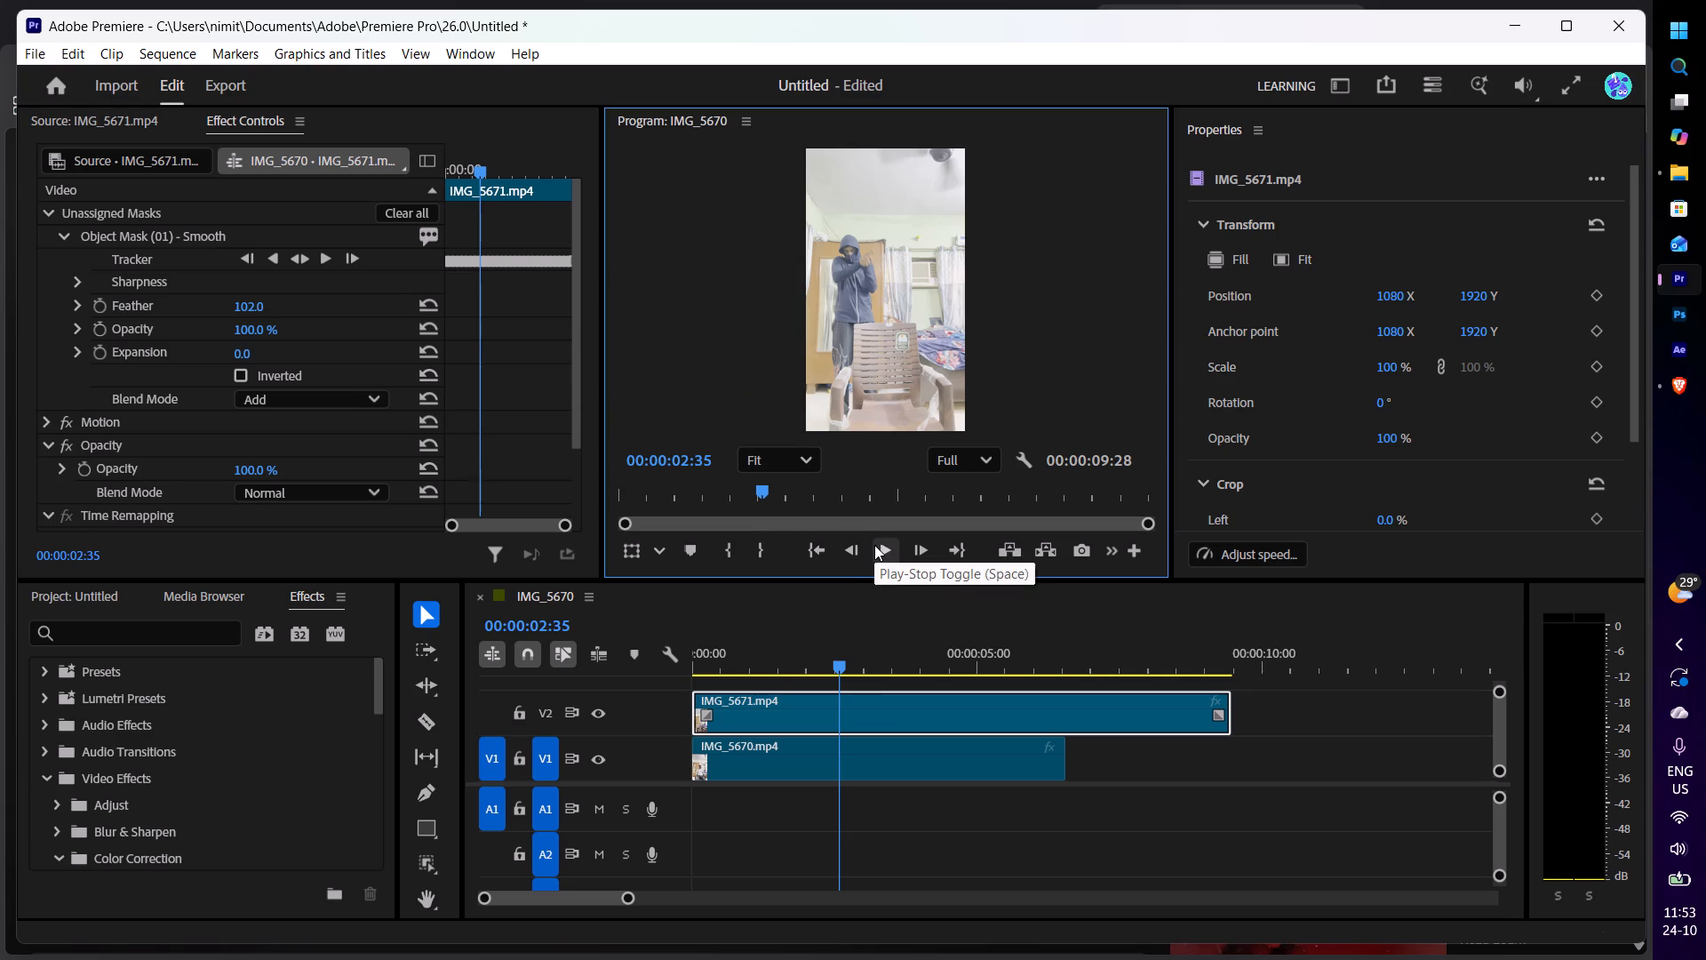
left_click(878, 548)
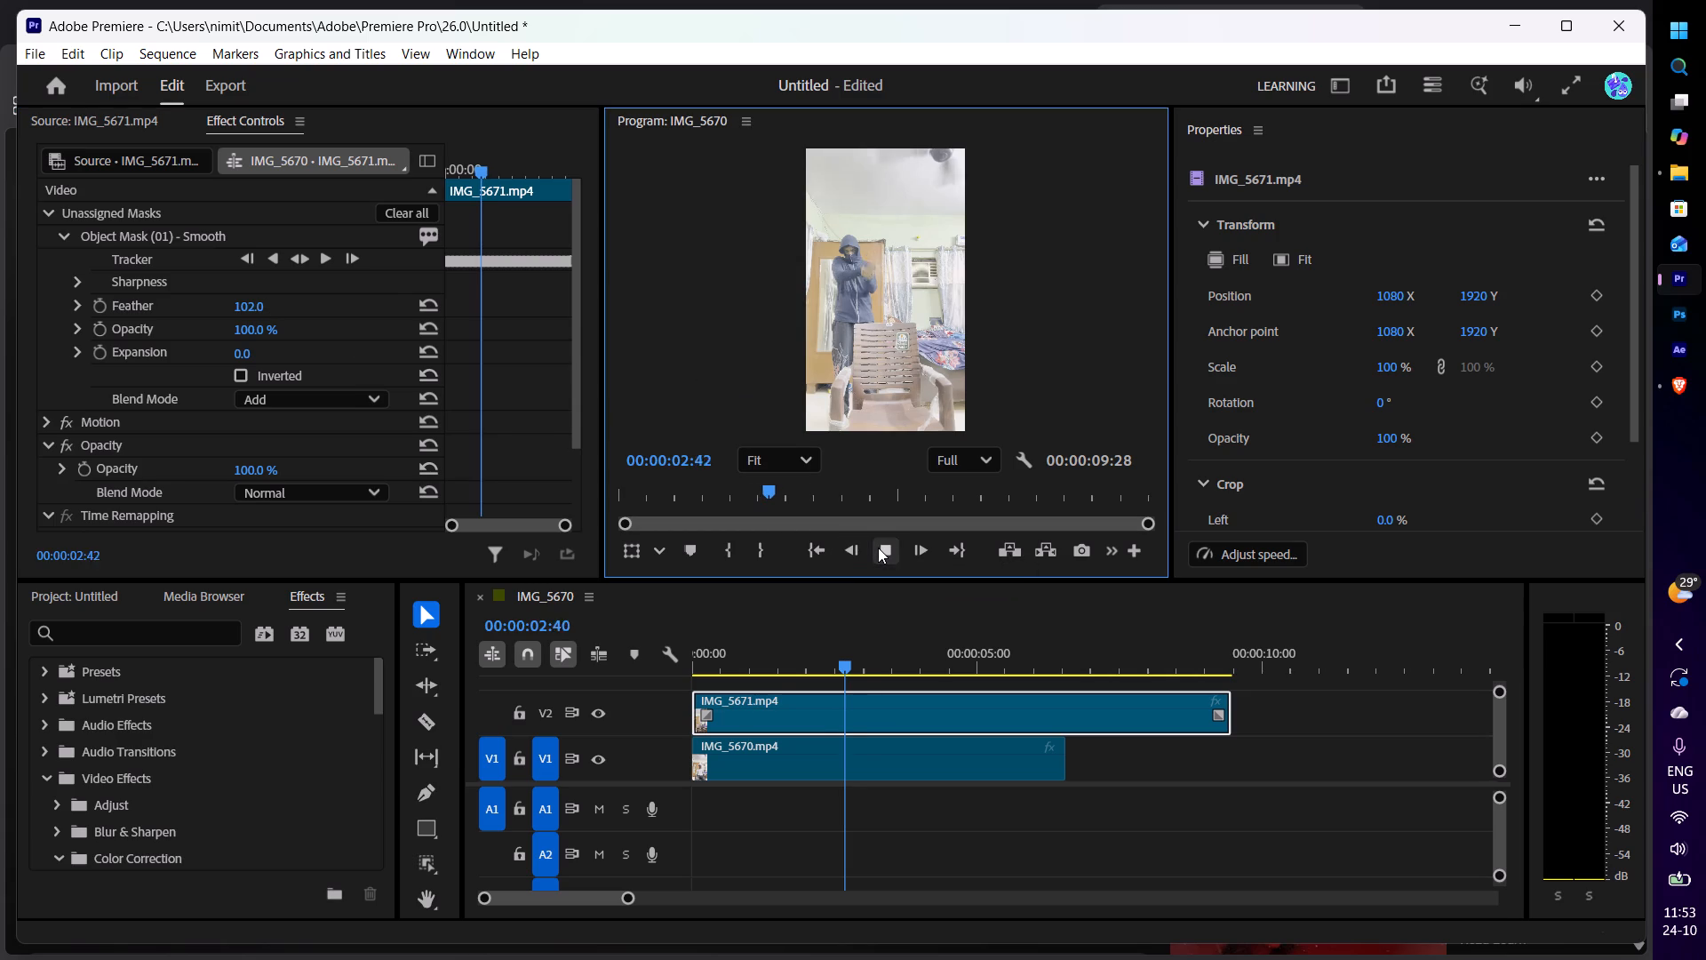
left_click_drag(903, 661, 553, 649)
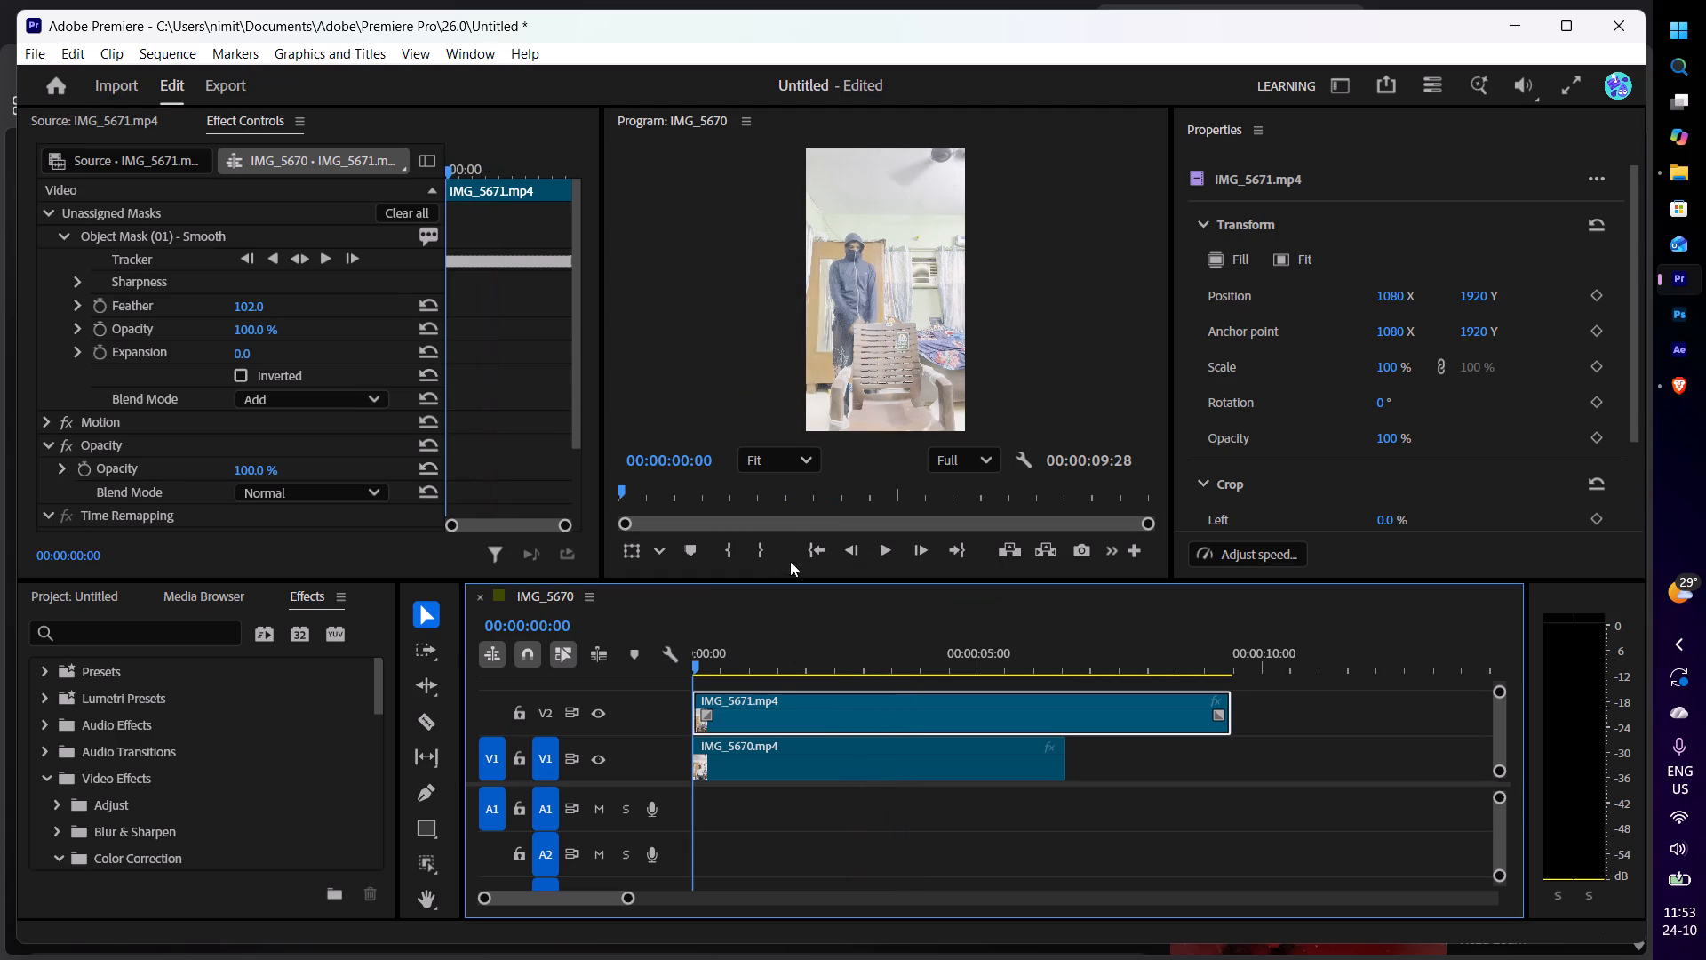
left_click(873, 543)
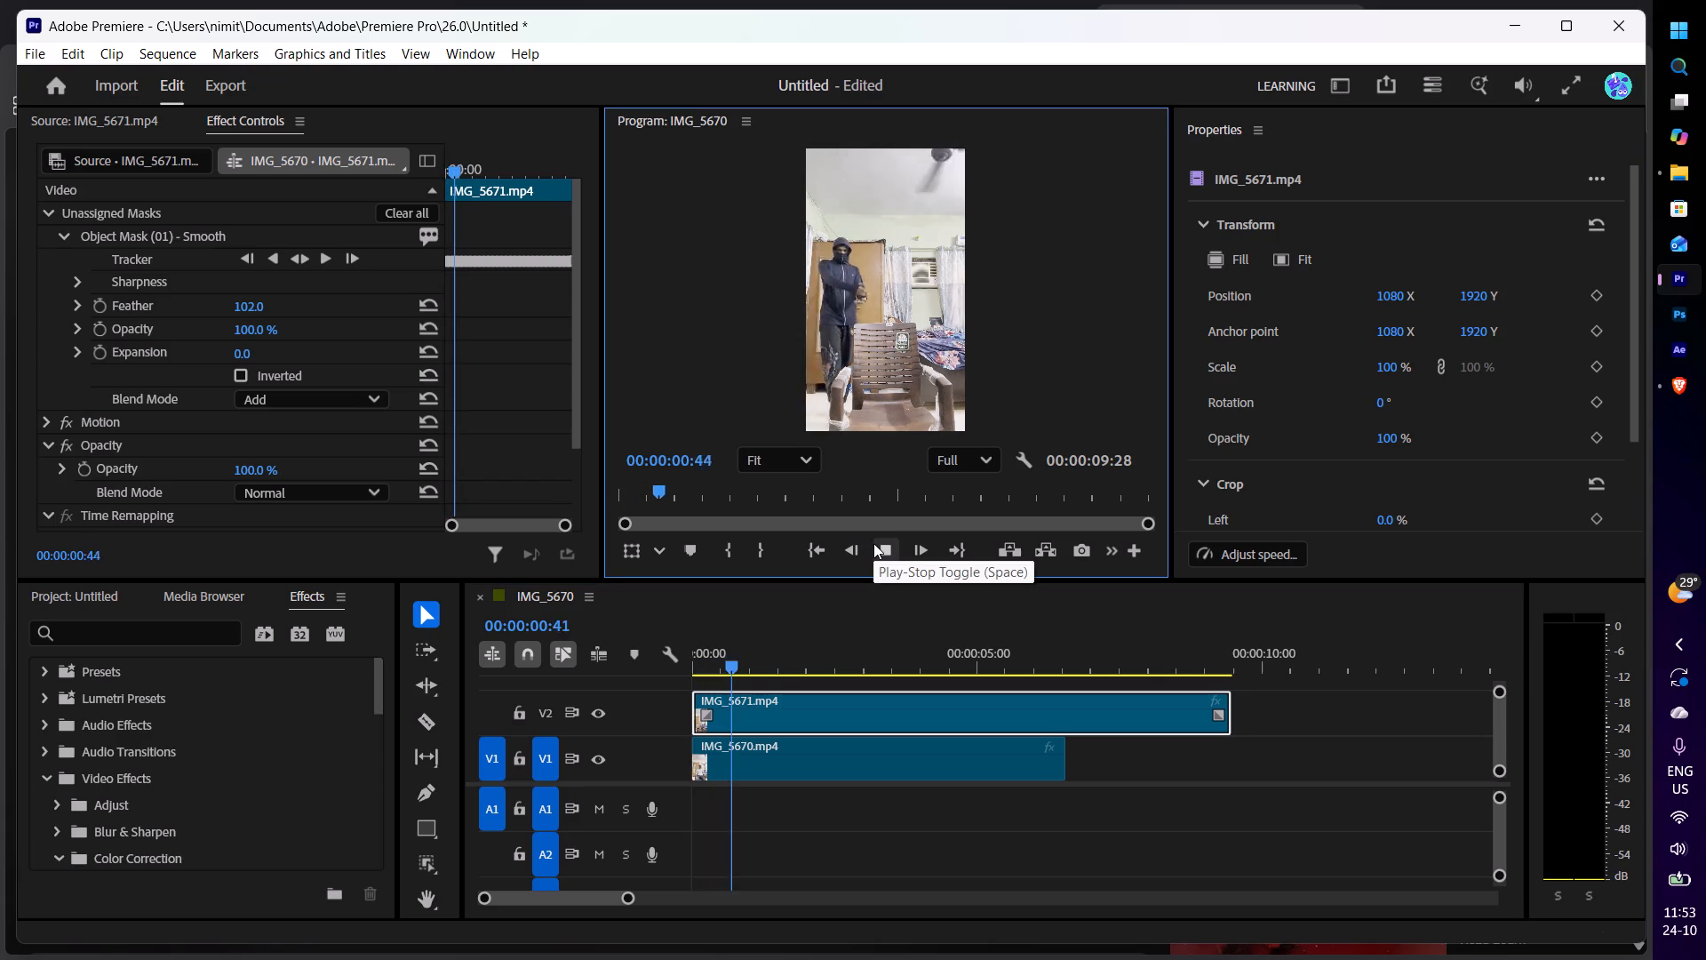
left_click(873, 543)
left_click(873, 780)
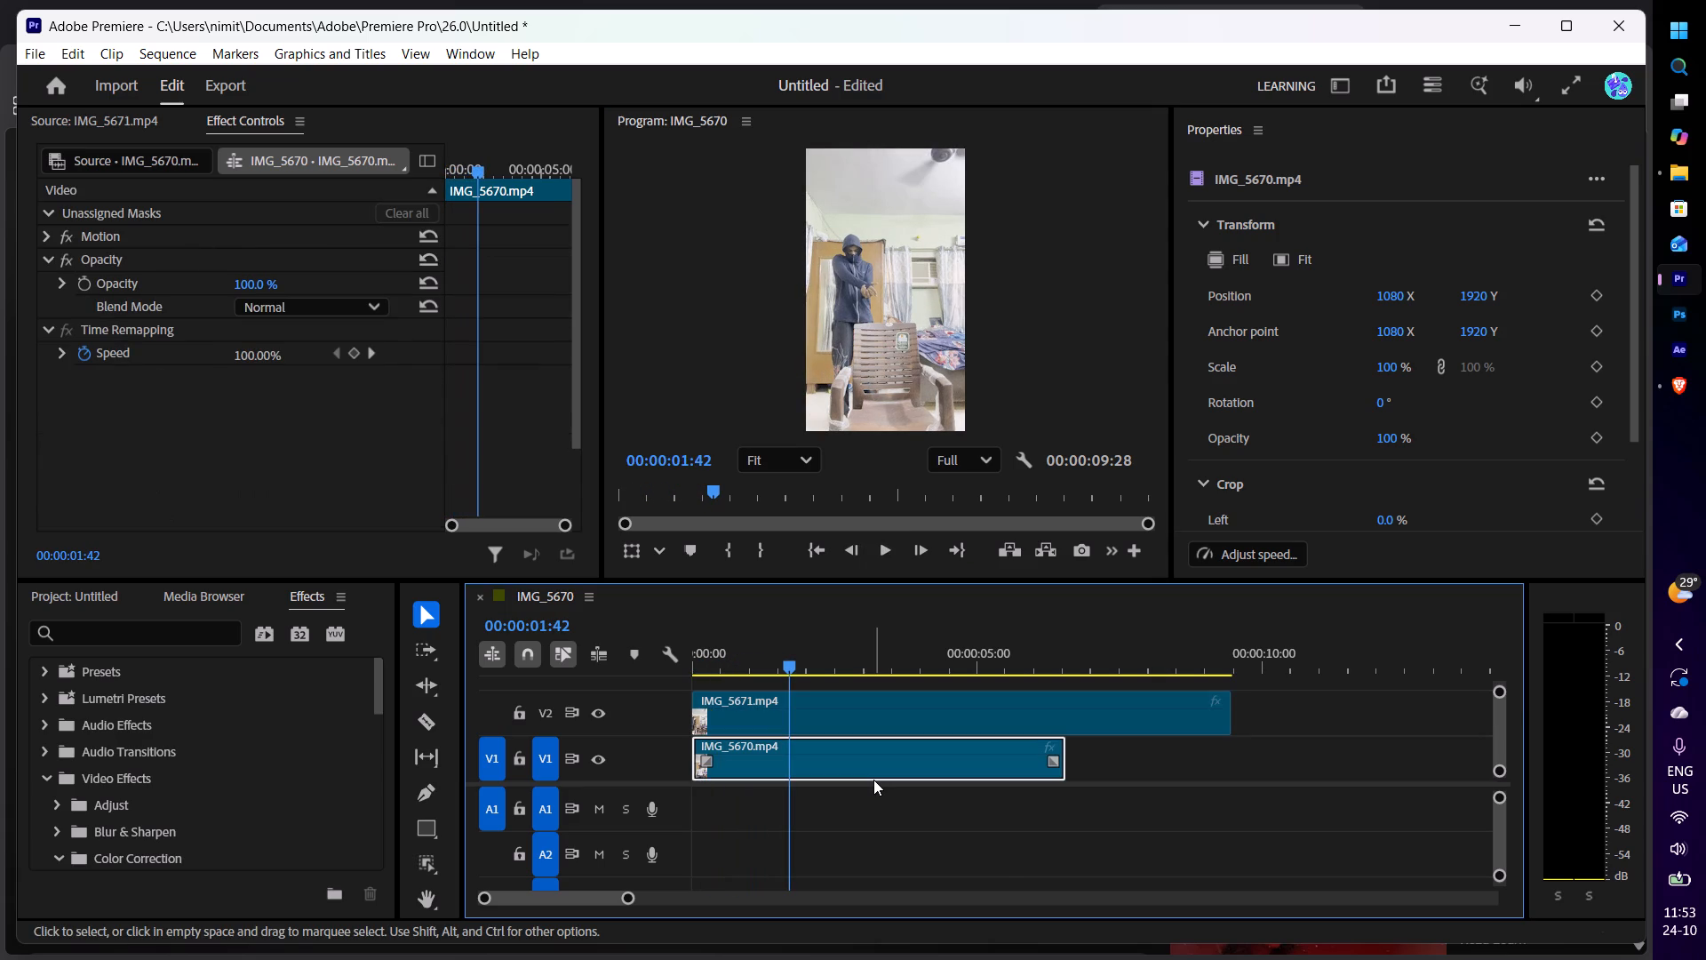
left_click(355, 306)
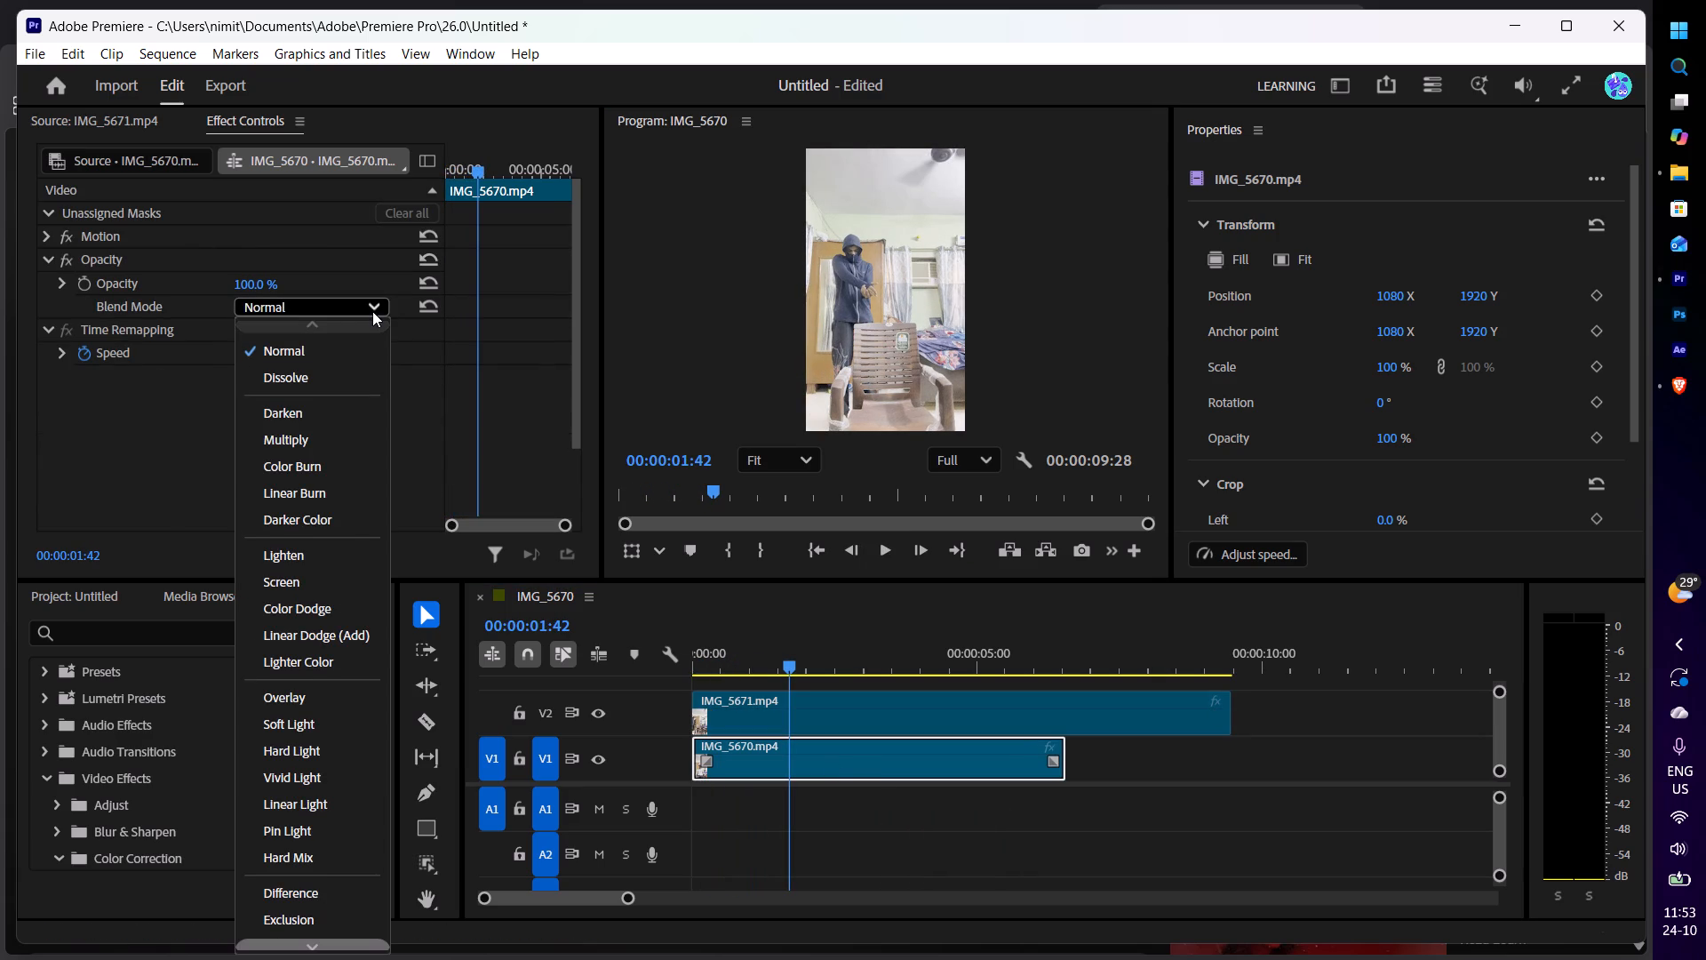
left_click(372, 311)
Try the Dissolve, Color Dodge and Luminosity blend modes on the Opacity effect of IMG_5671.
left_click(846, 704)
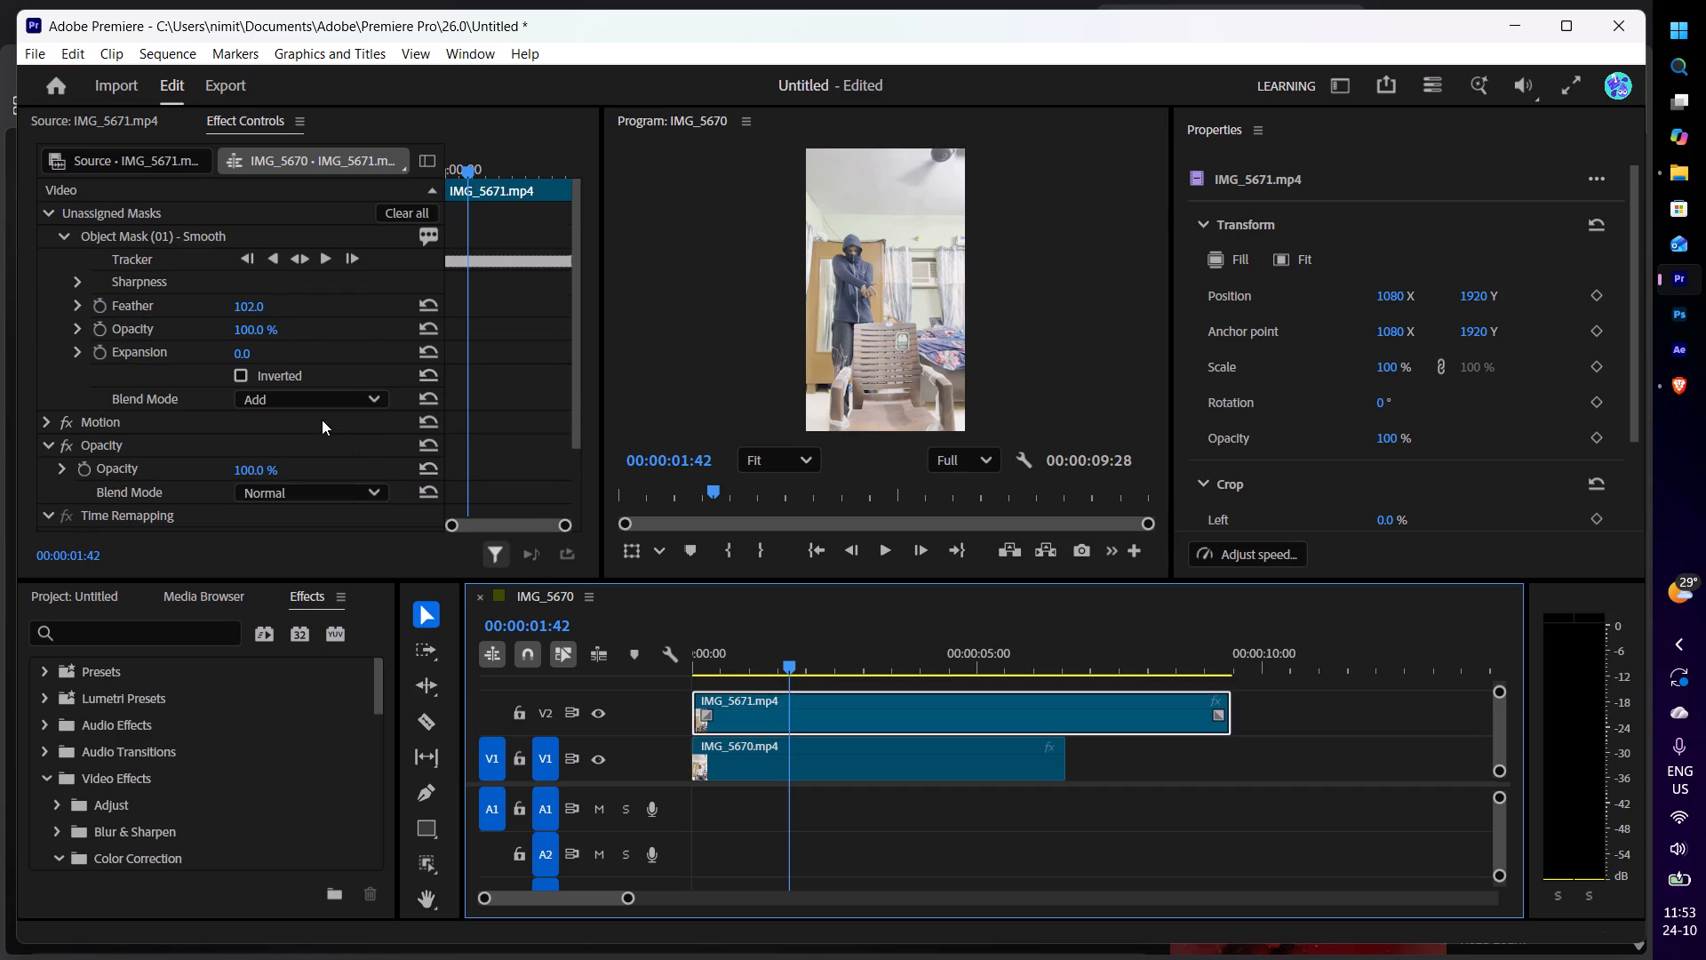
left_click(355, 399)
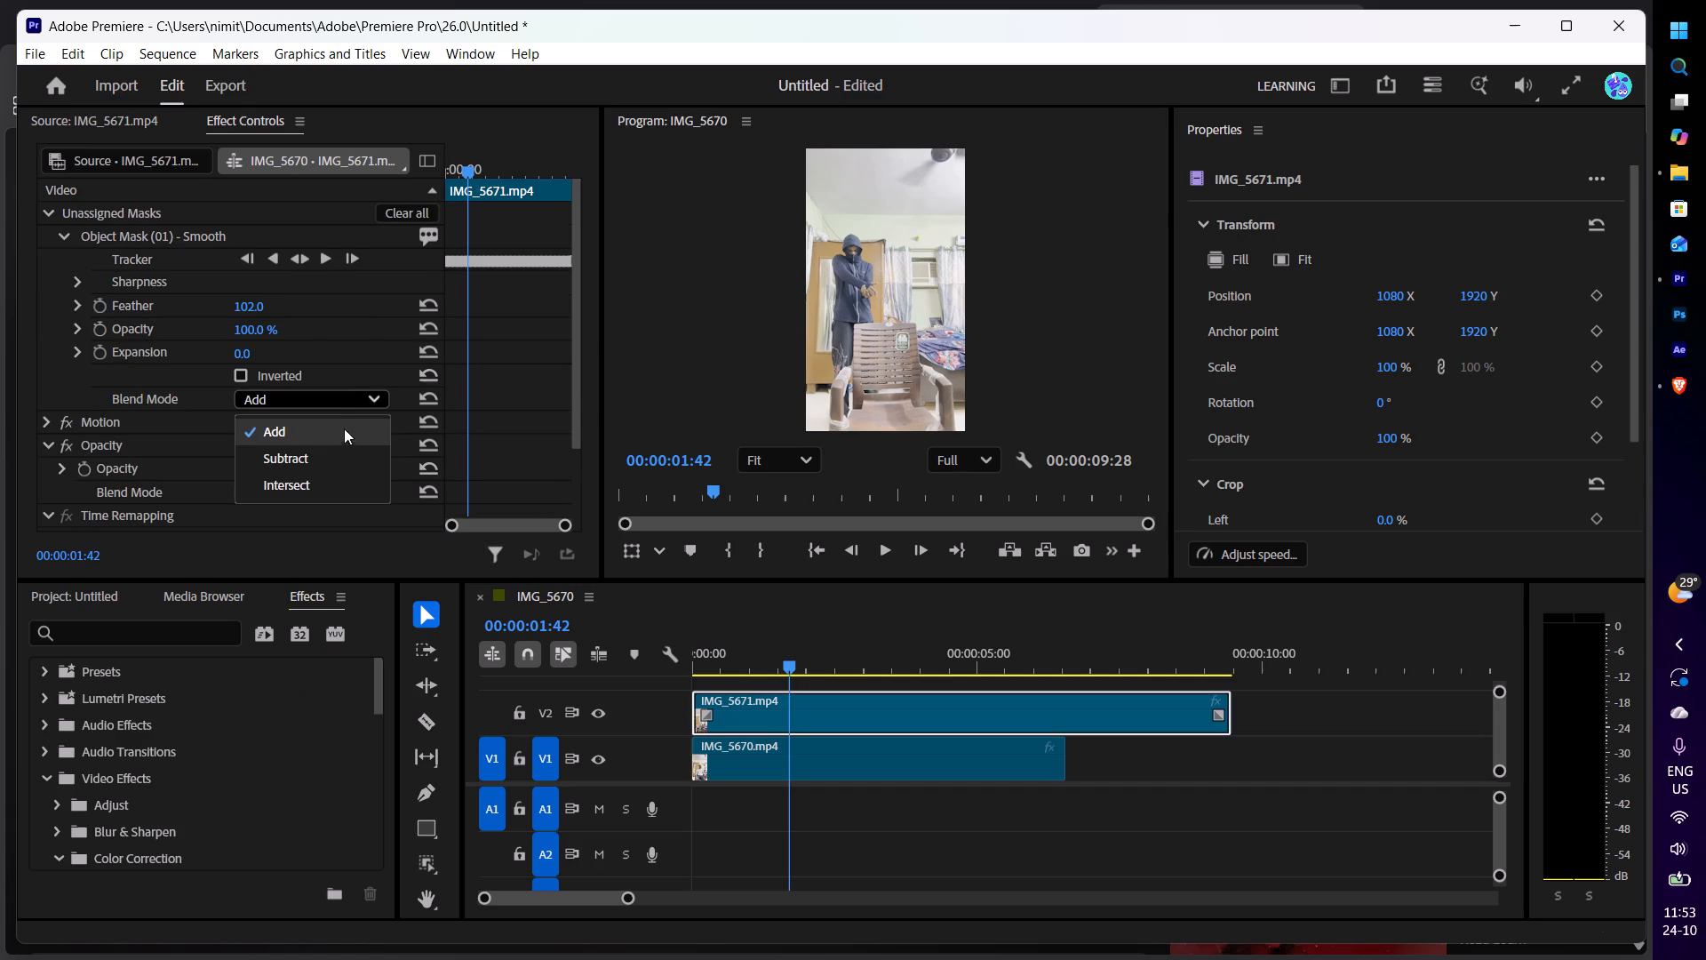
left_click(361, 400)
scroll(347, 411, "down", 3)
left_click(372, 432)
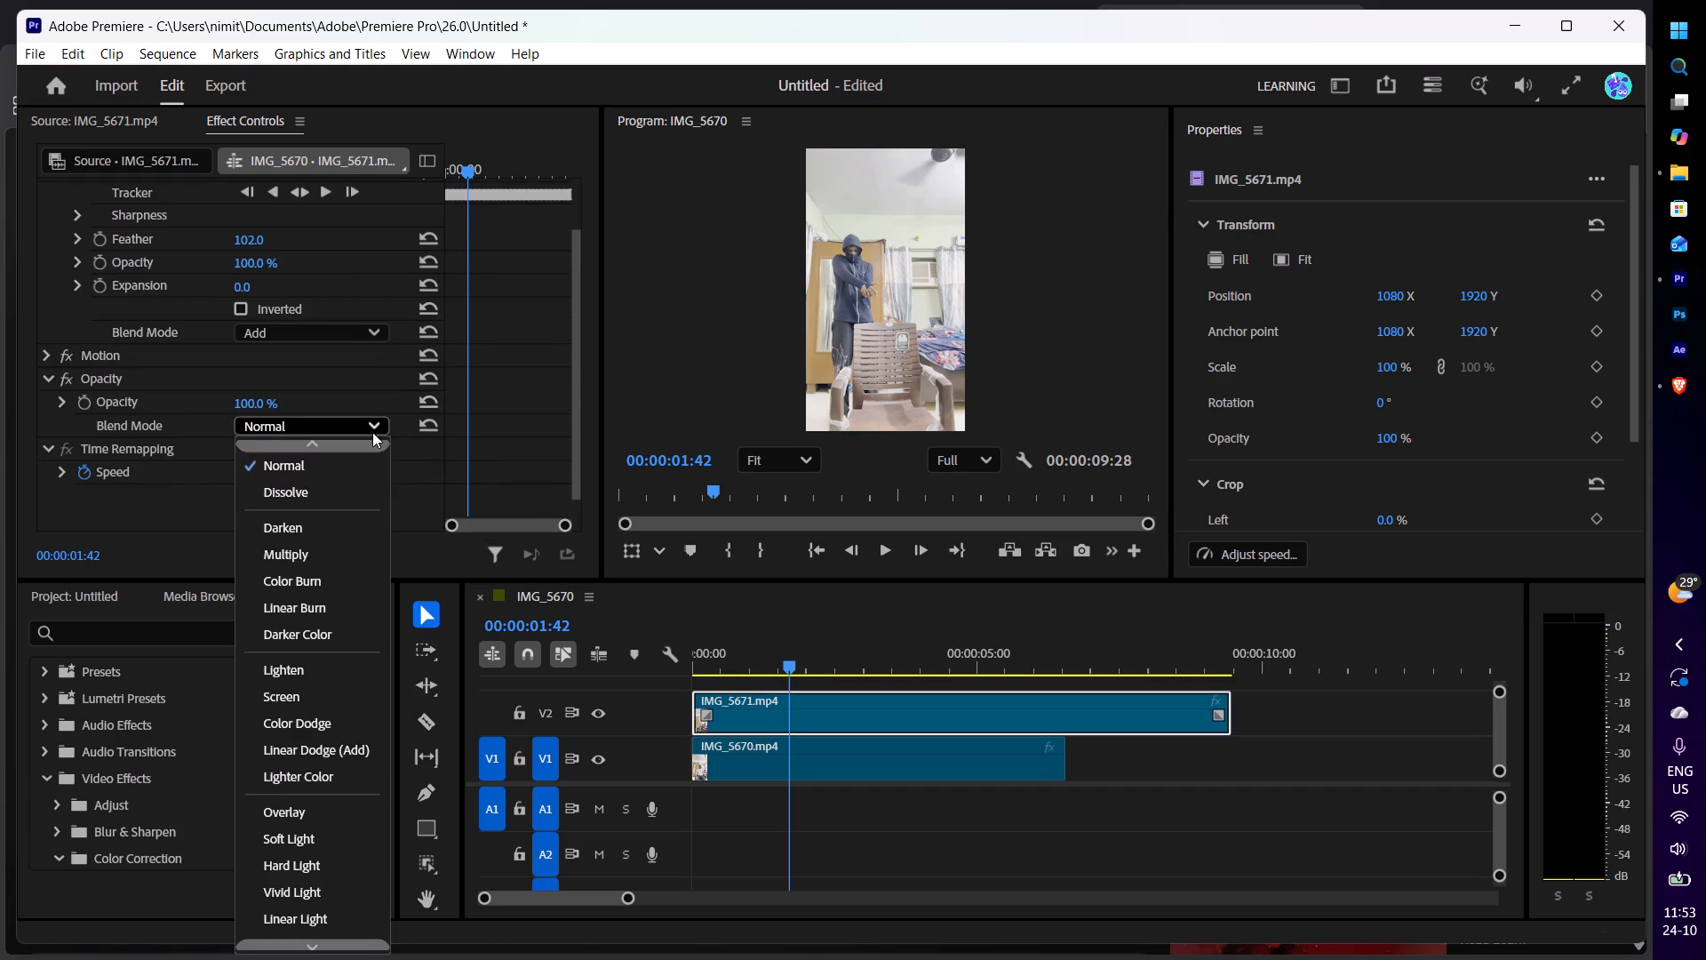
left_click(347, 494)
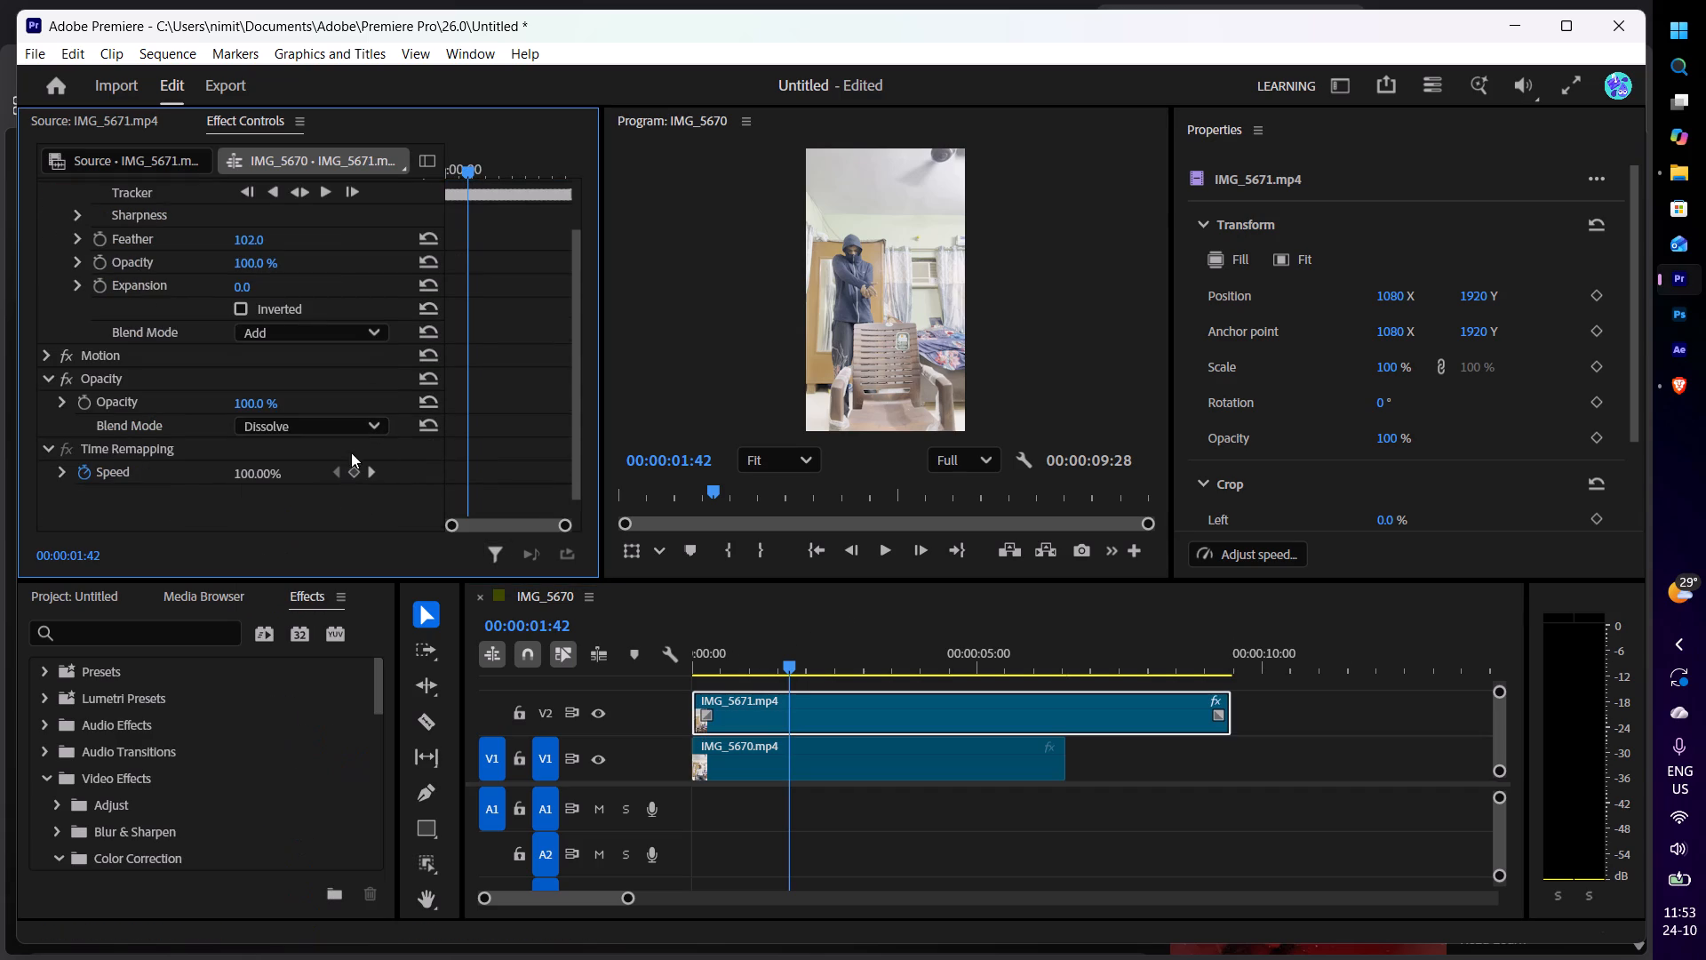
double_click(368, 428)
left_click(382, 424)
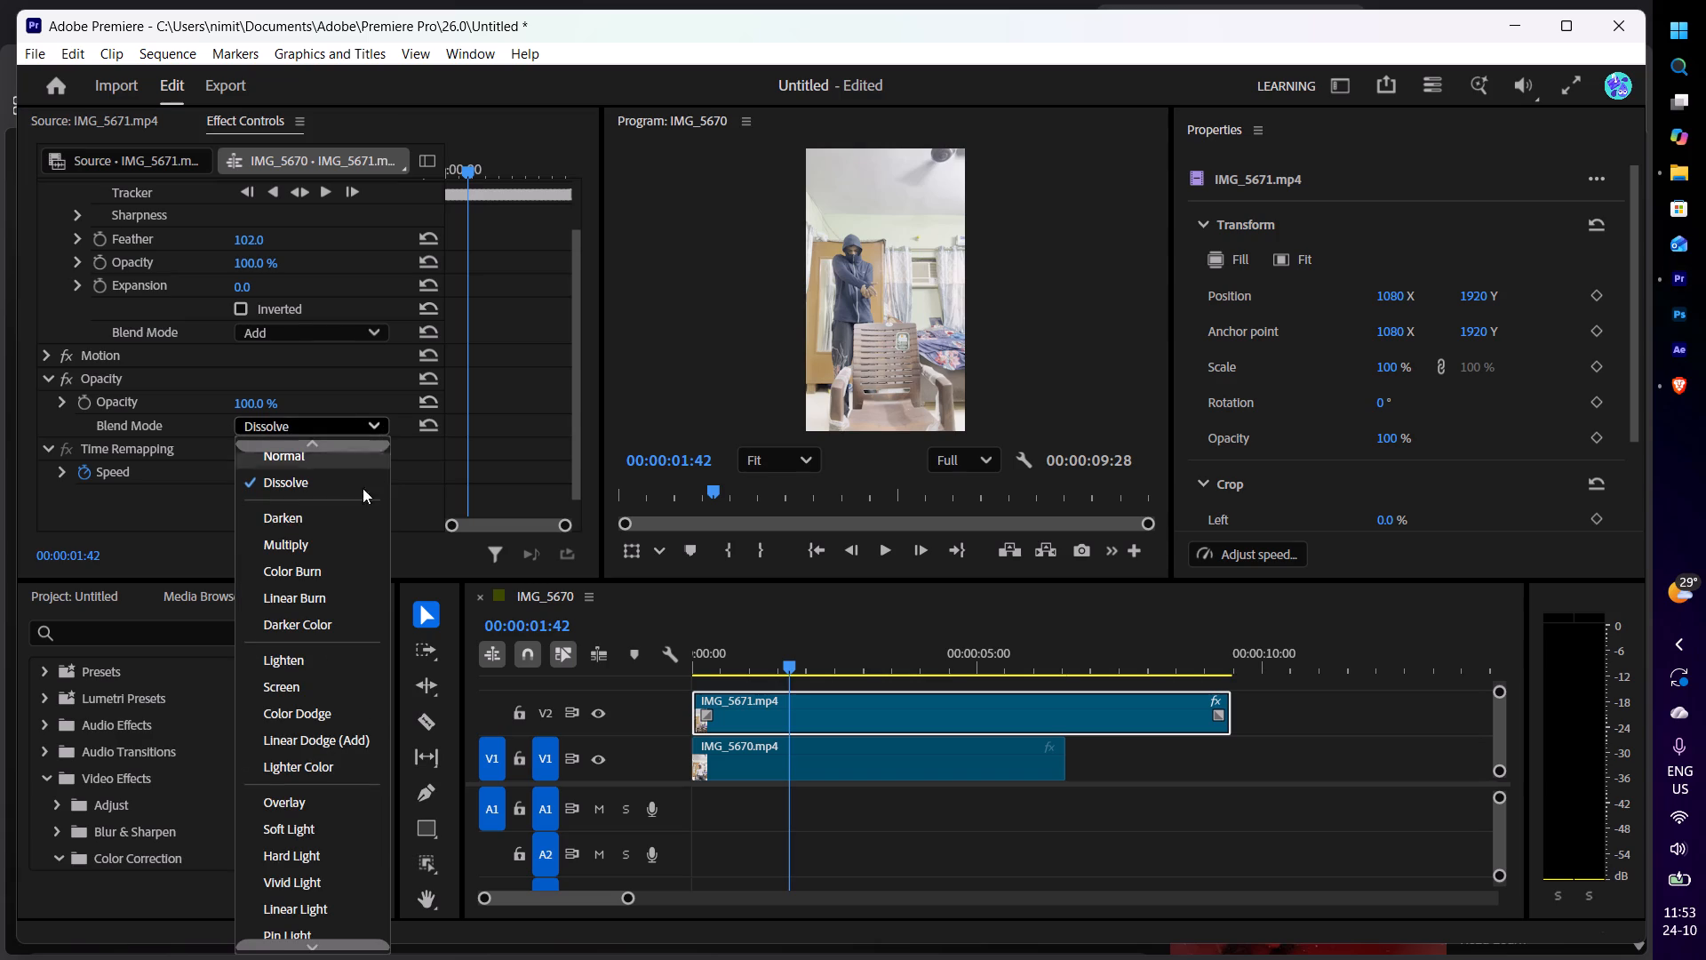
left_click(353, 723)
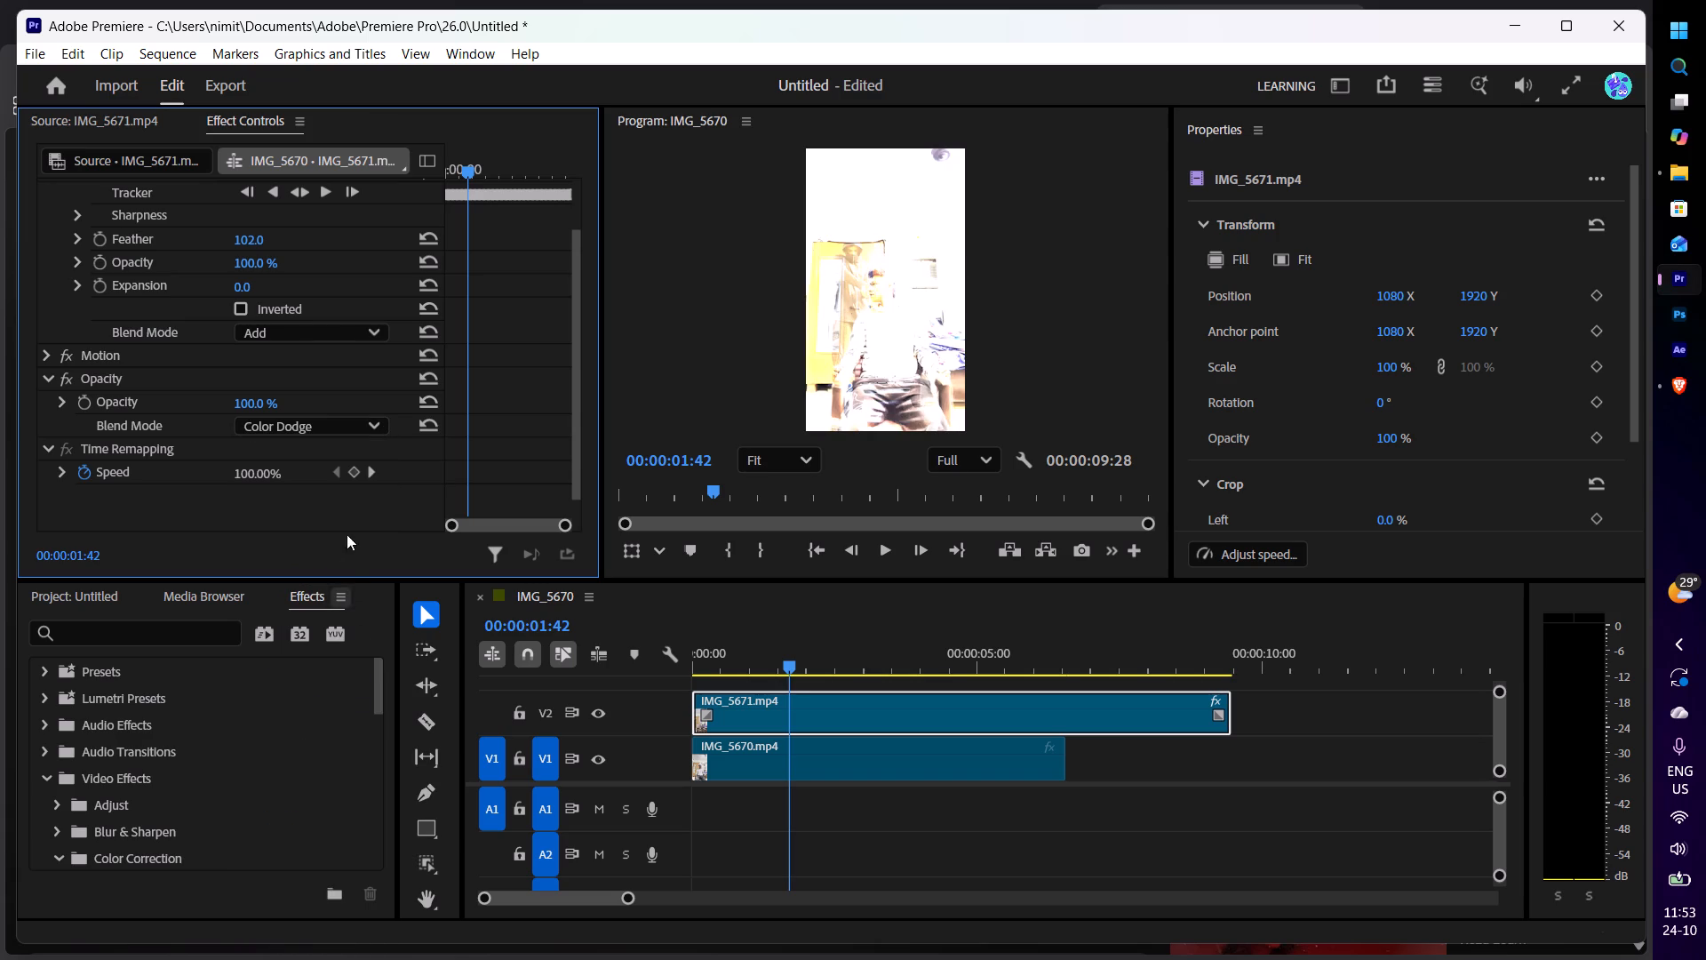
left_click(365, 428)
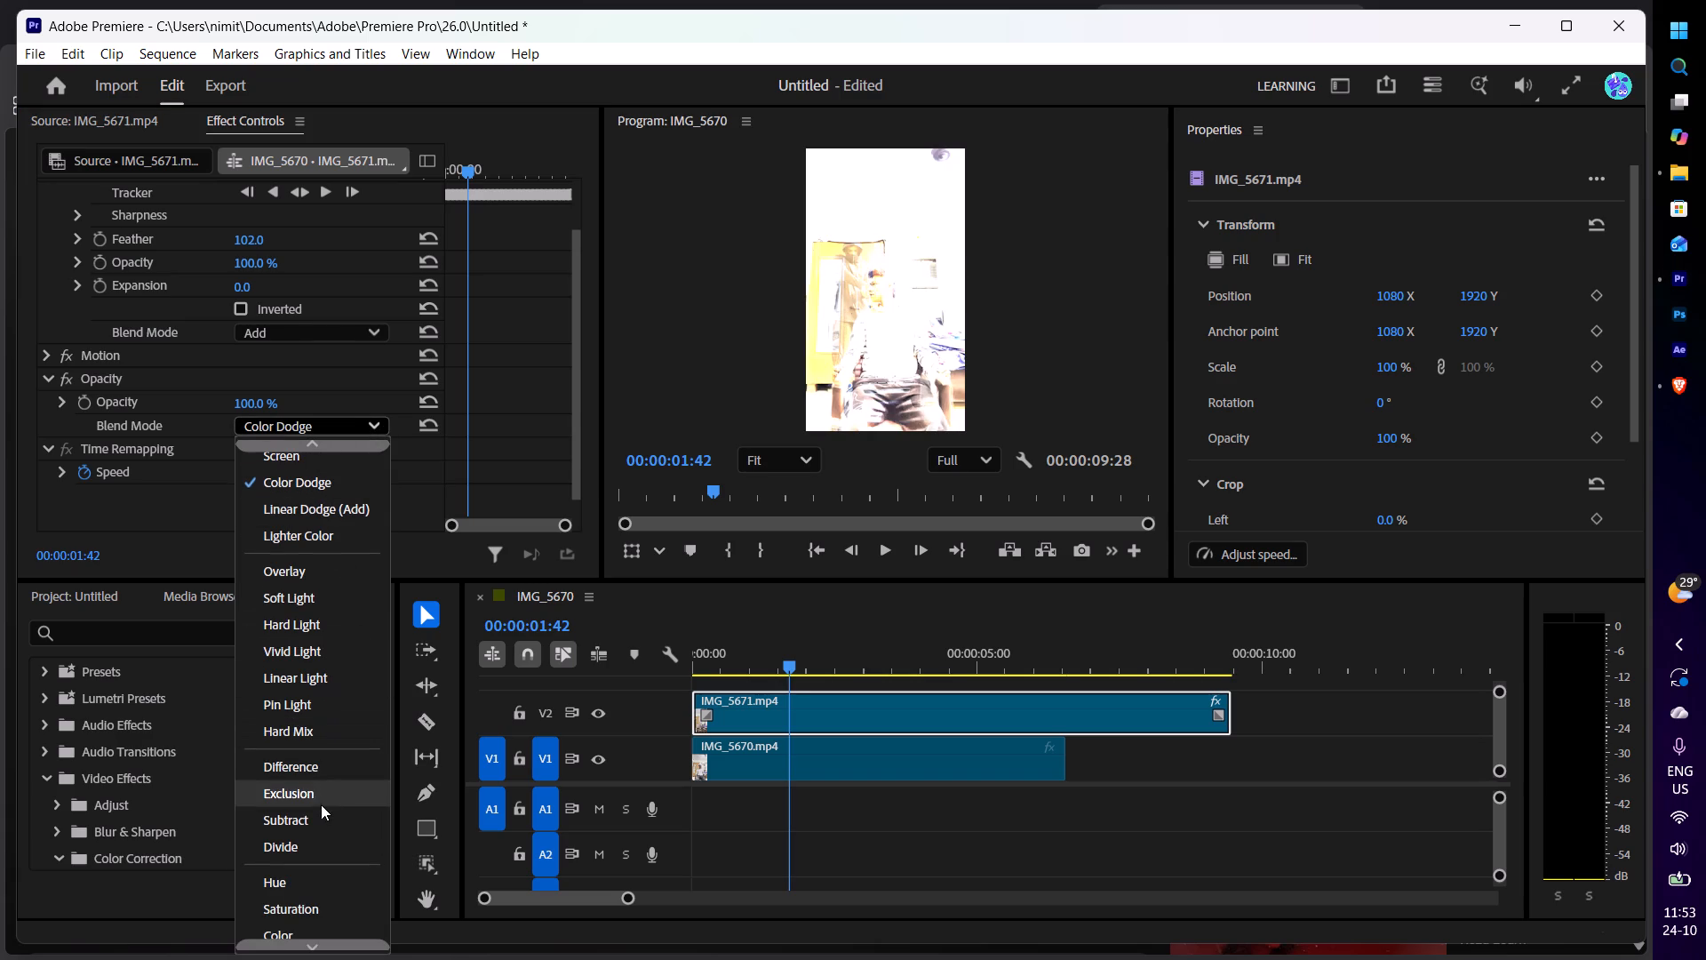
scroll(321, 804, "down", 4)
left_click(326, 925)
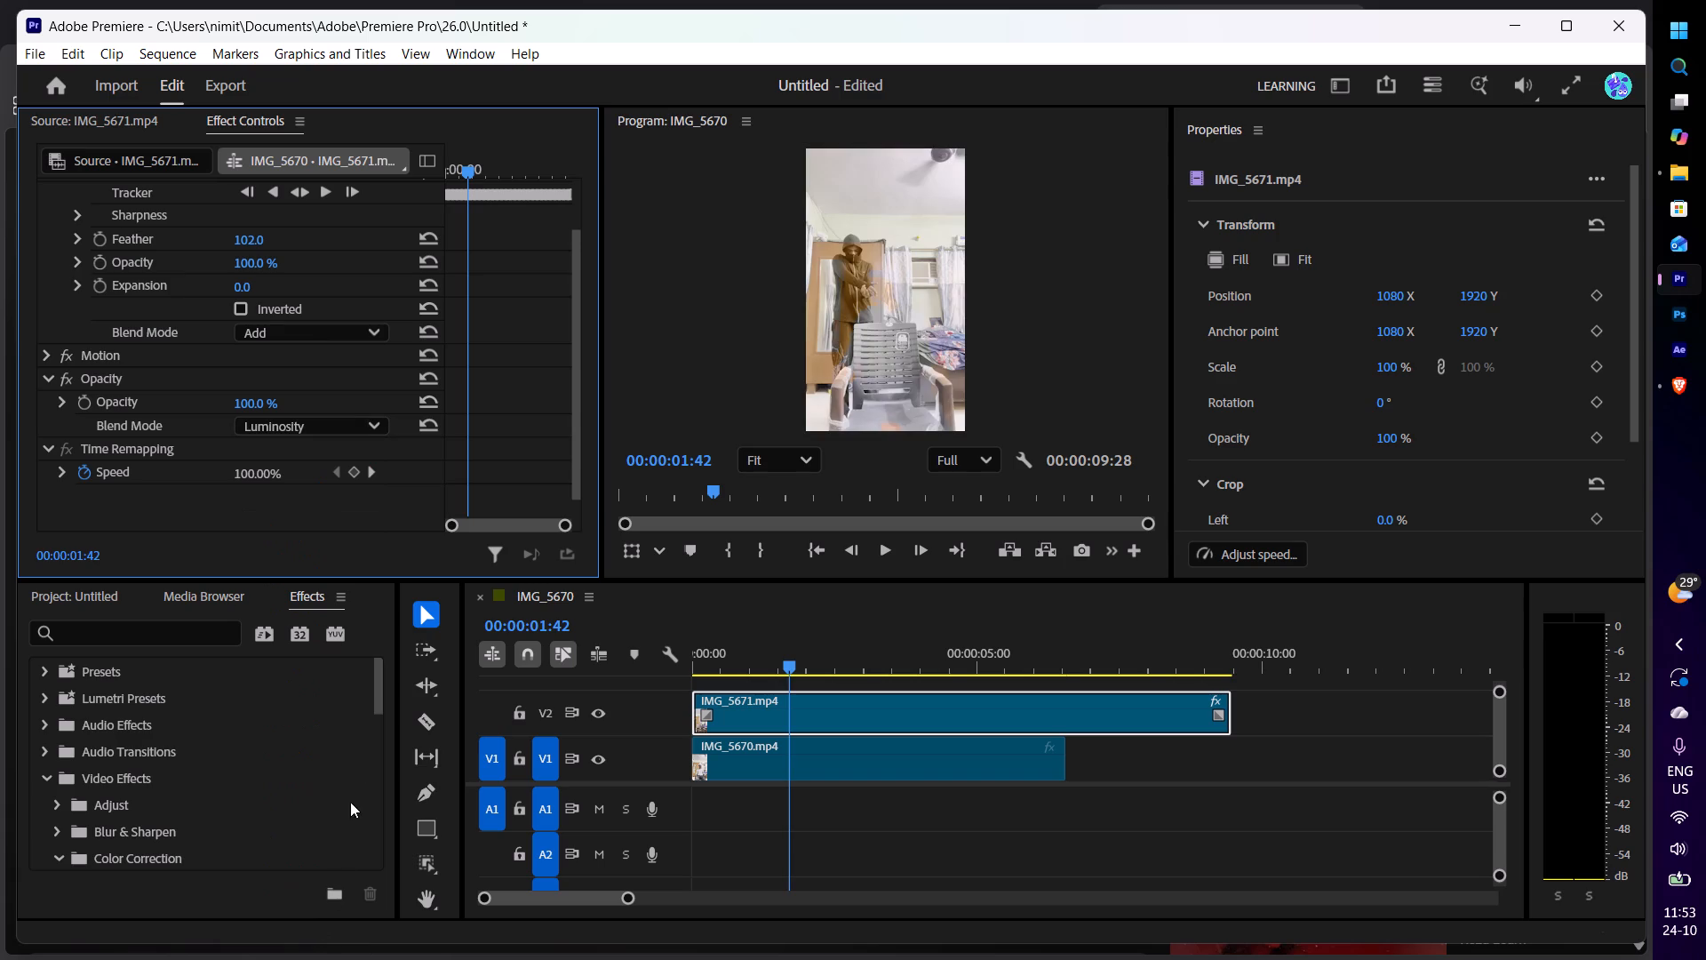
Play the sequence from its start to review the Luminosity blend, and return to the first frame.
left_click_drag(713, 490, 569, 499)
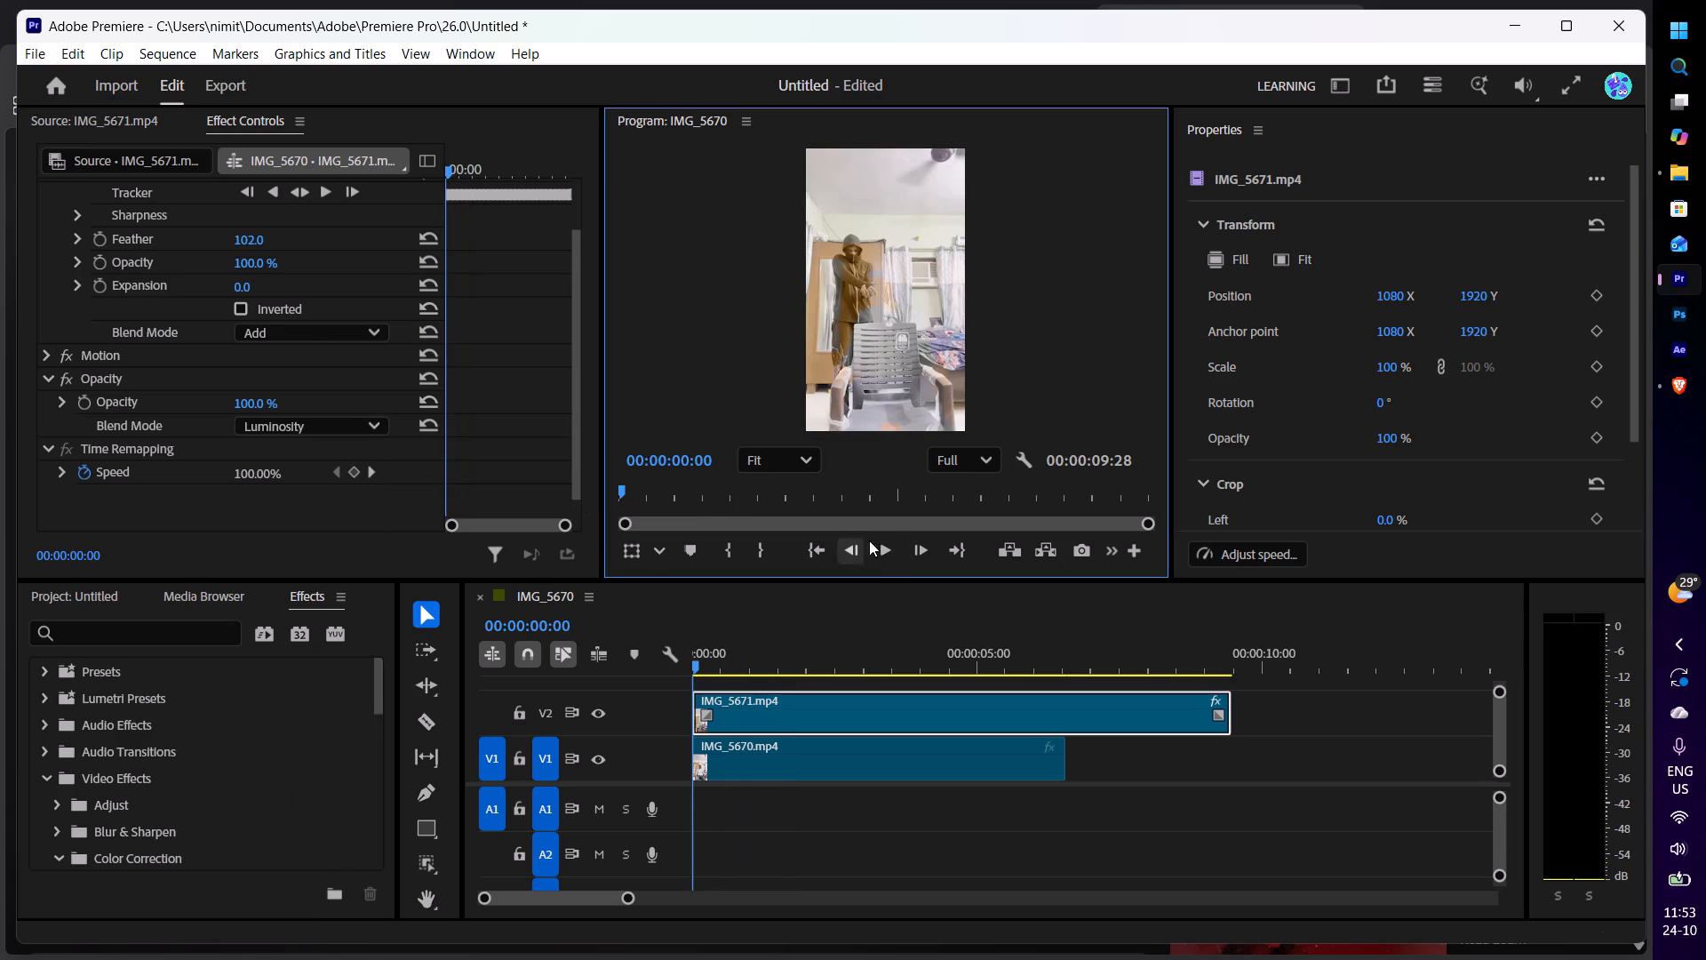
left_click(884, 555)
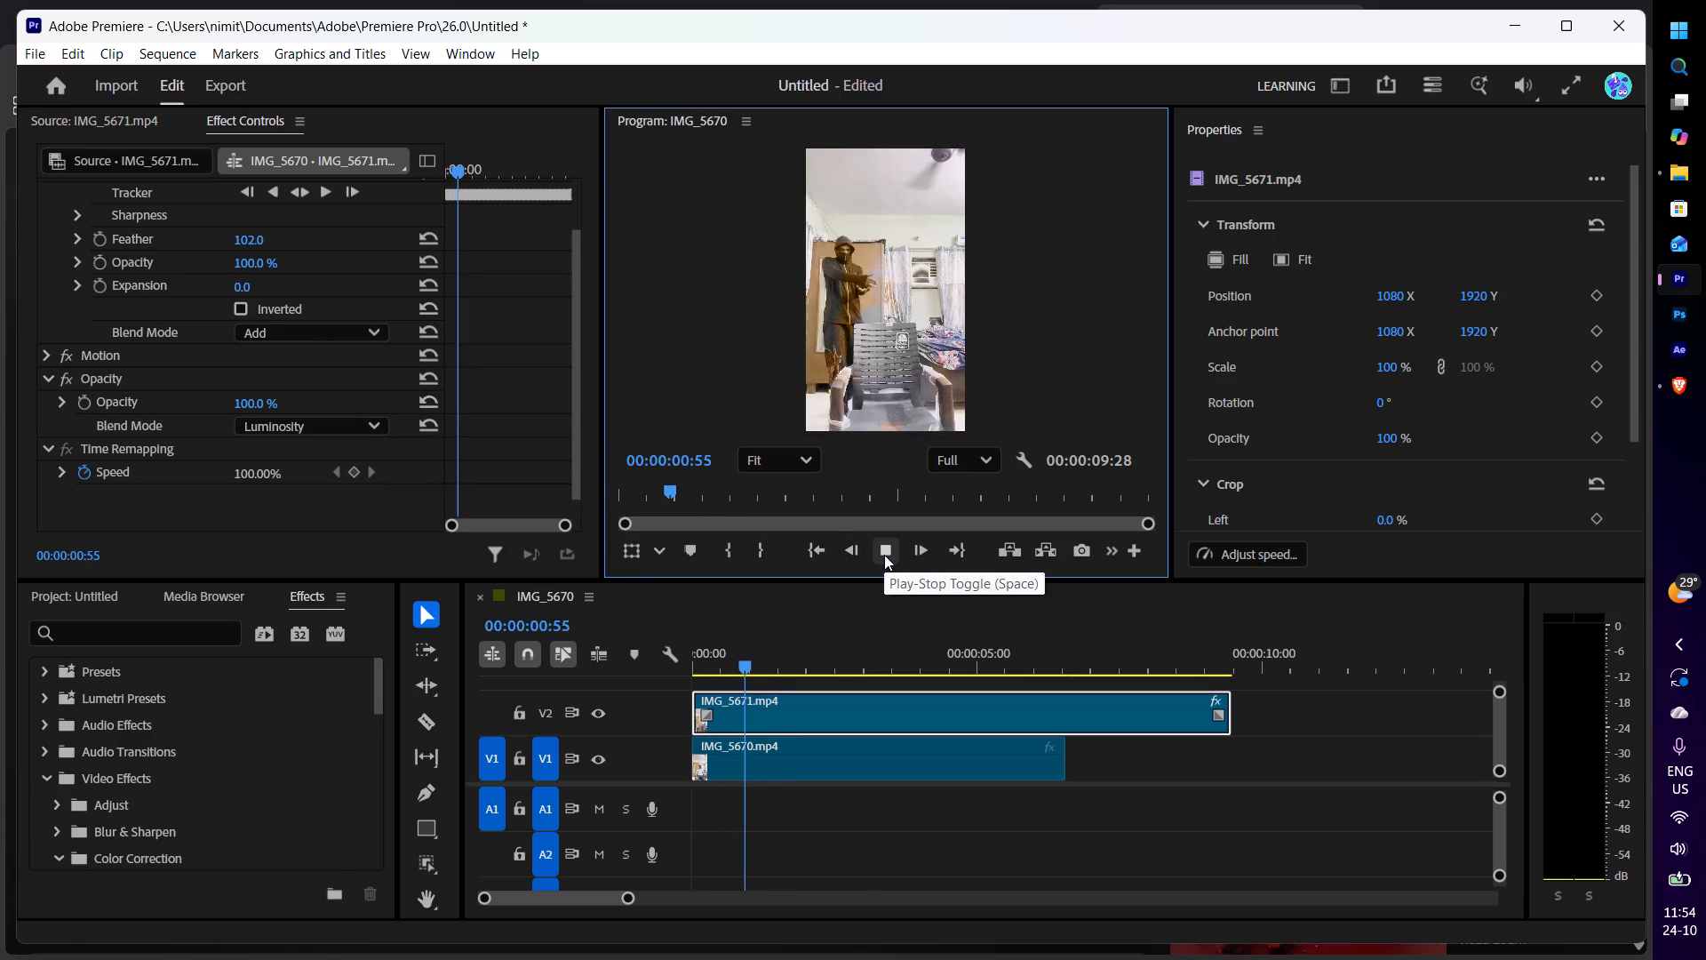
left_click(884, 555)
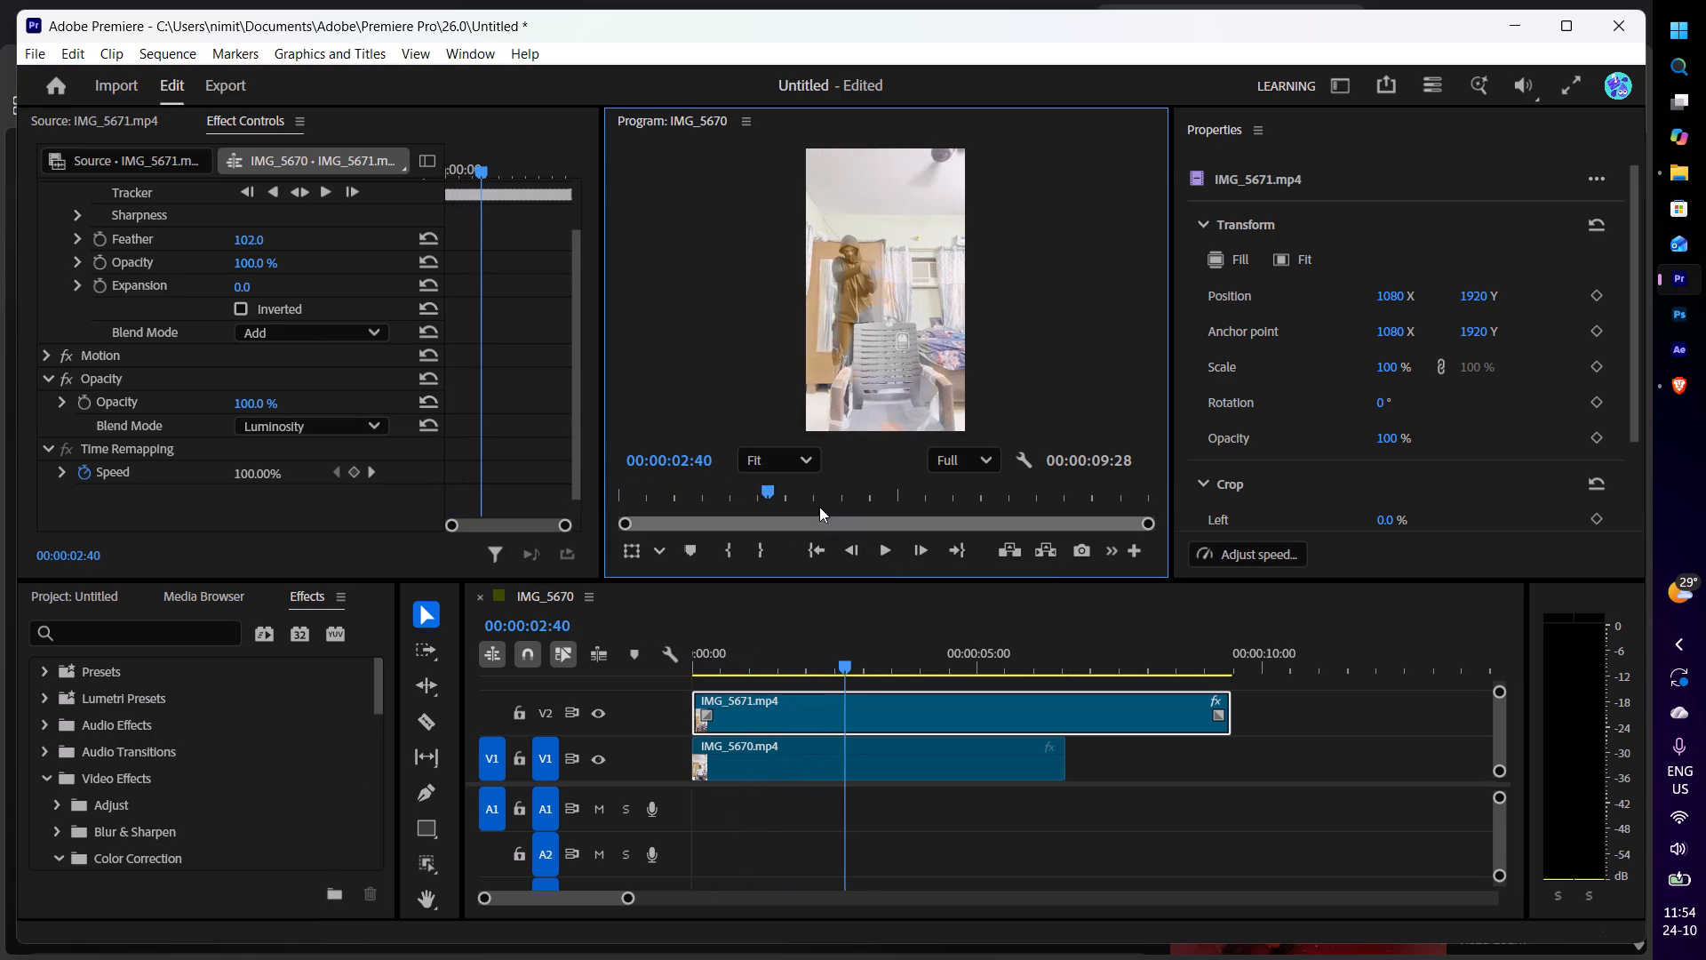
left_click_drag(763, 487, 577, 499)
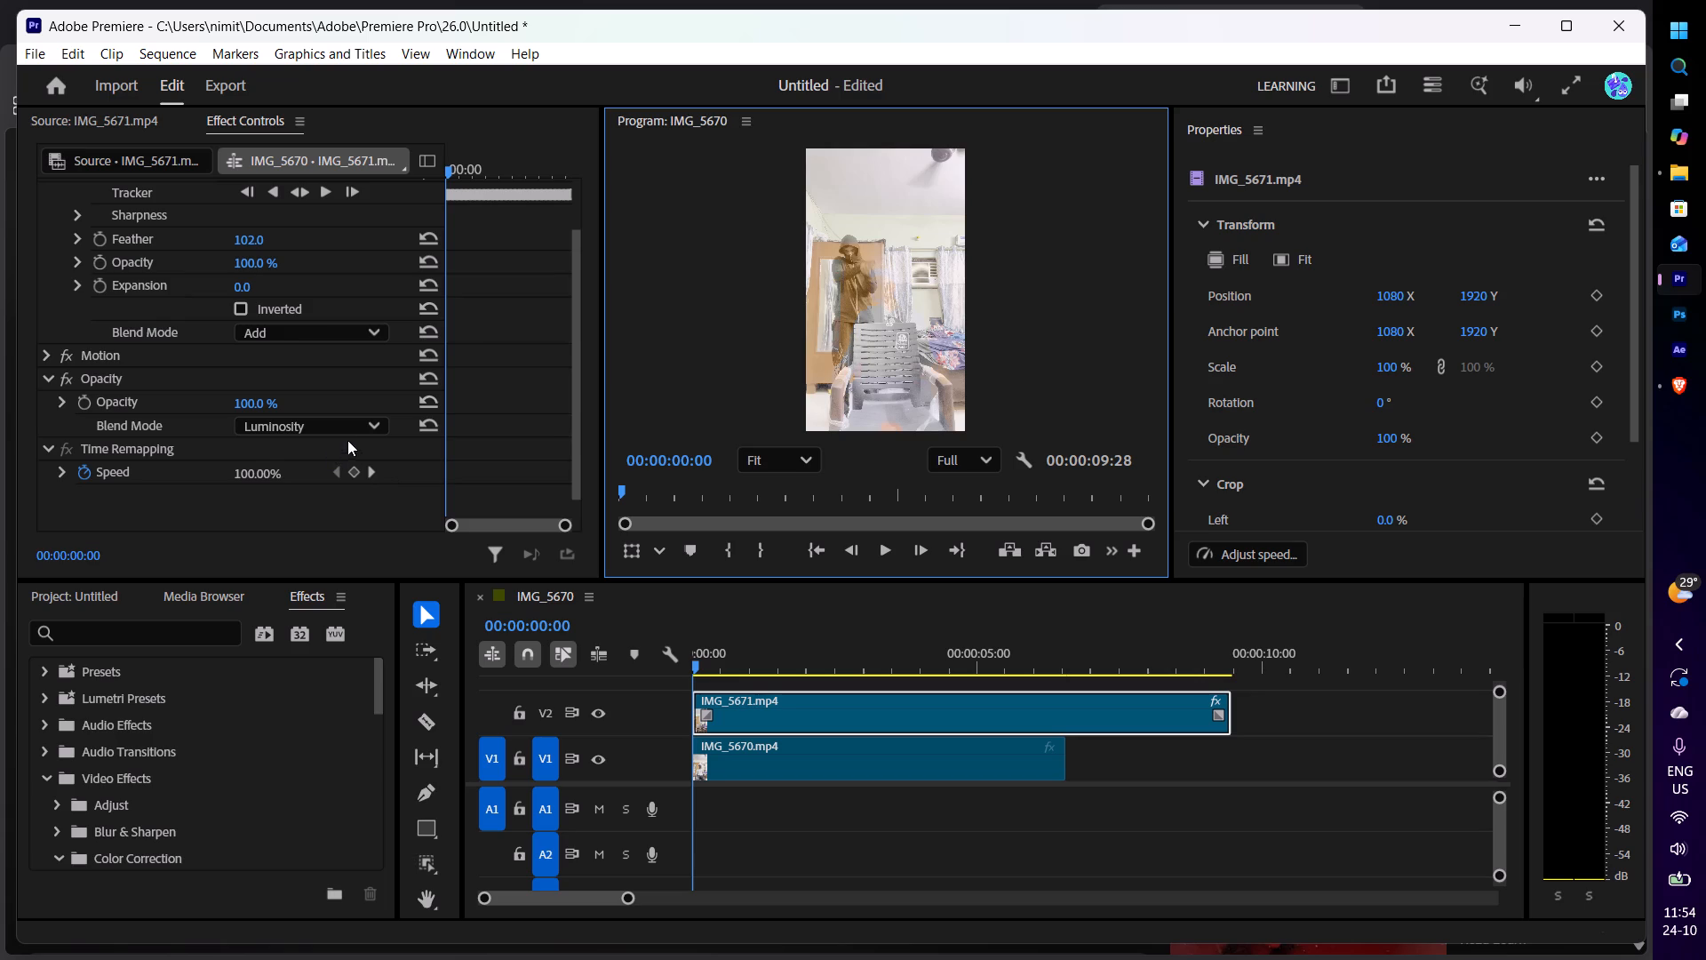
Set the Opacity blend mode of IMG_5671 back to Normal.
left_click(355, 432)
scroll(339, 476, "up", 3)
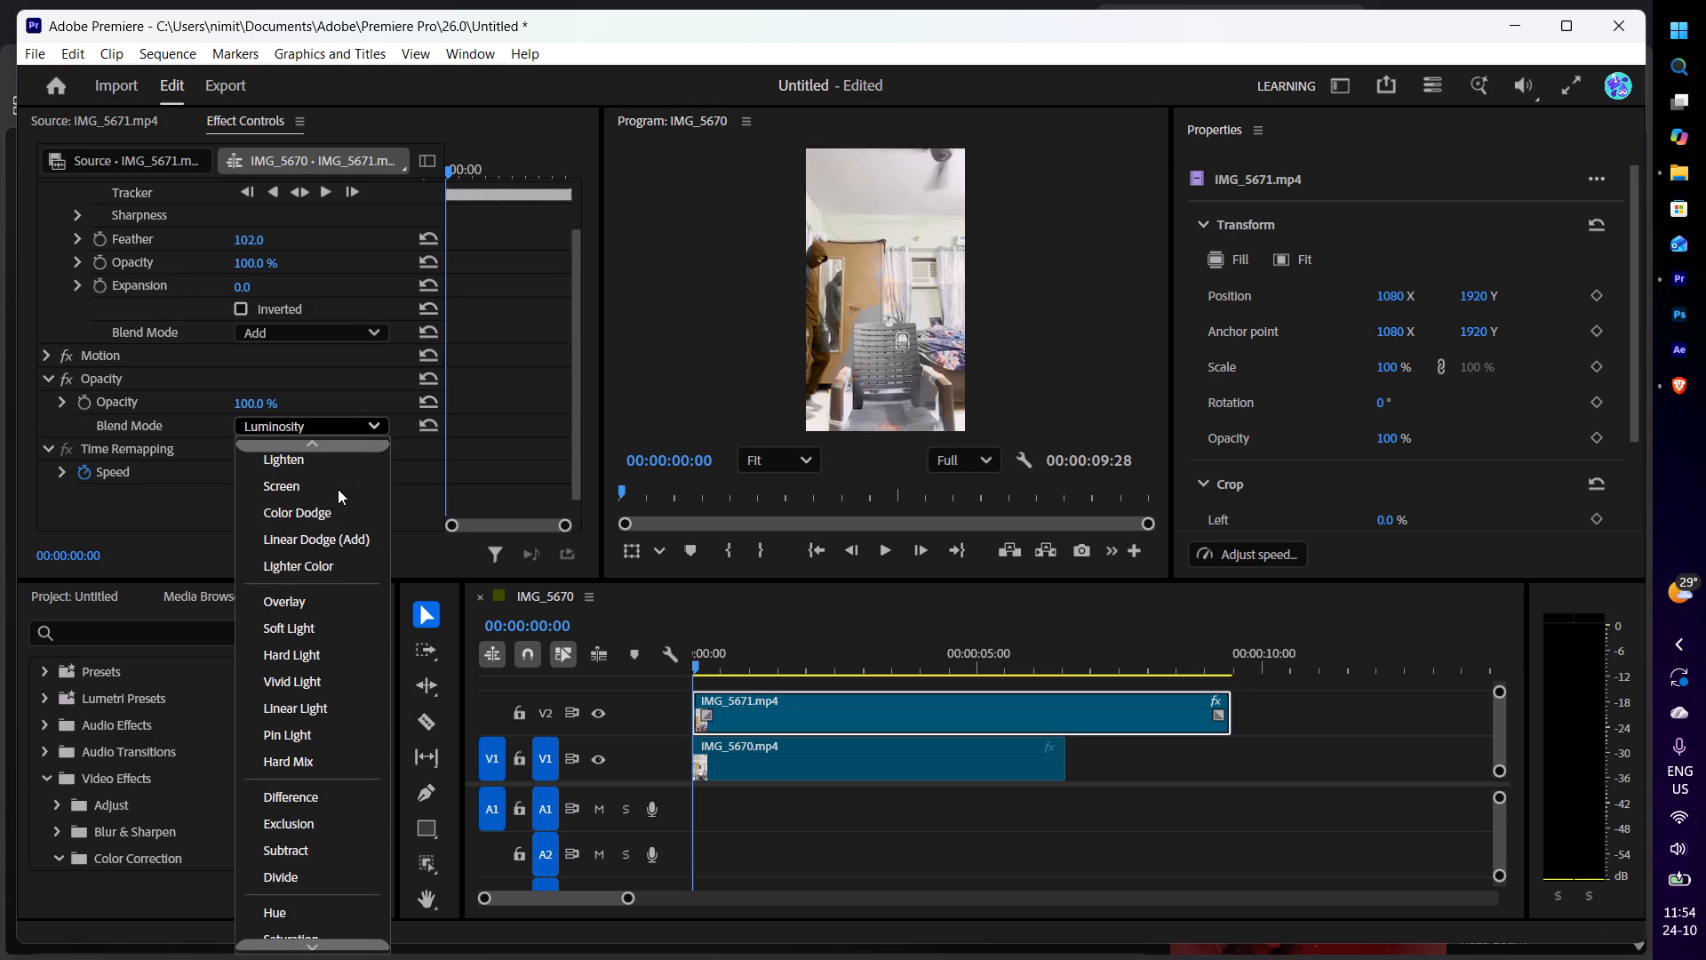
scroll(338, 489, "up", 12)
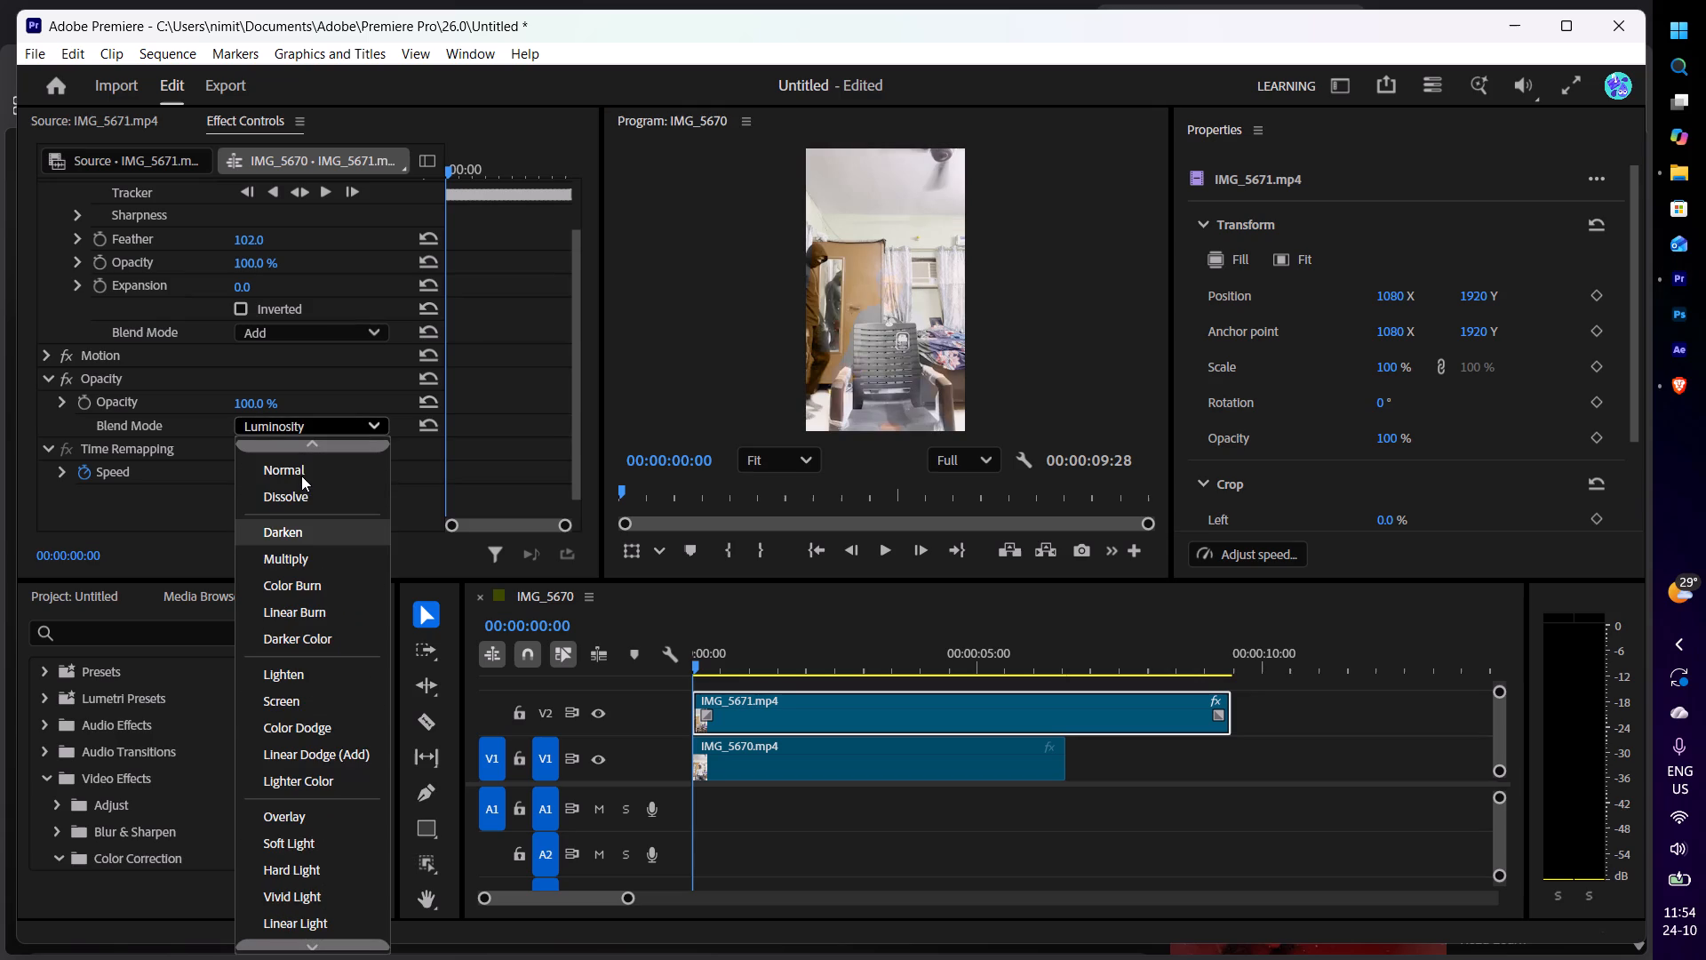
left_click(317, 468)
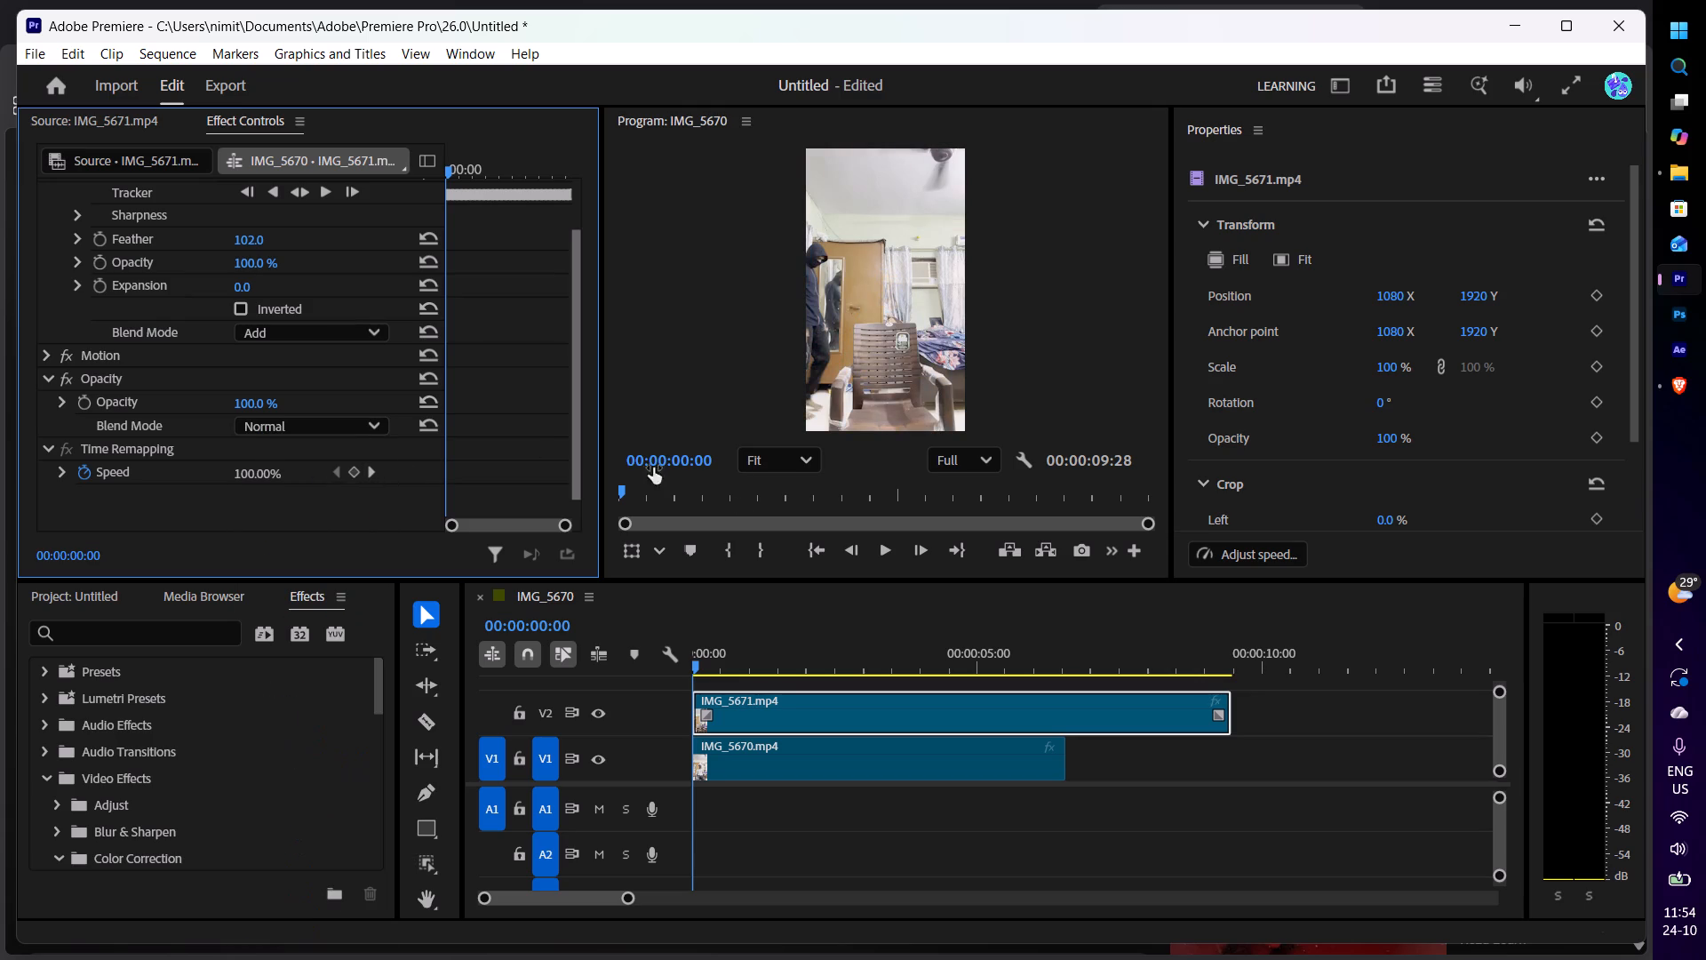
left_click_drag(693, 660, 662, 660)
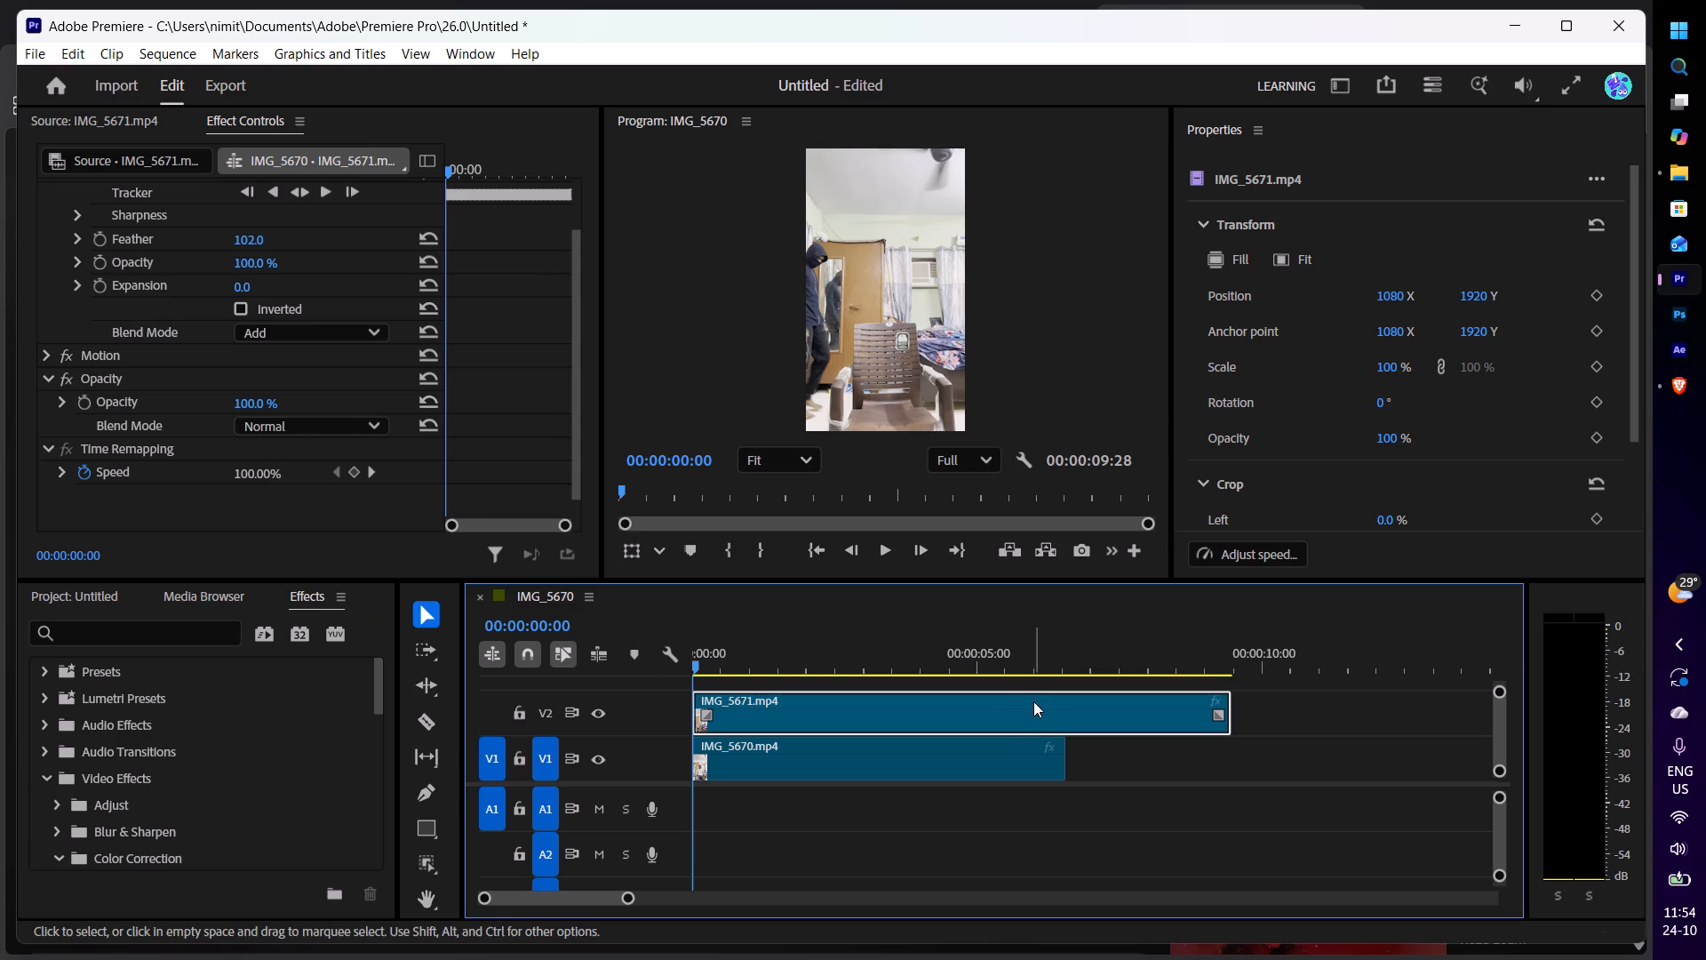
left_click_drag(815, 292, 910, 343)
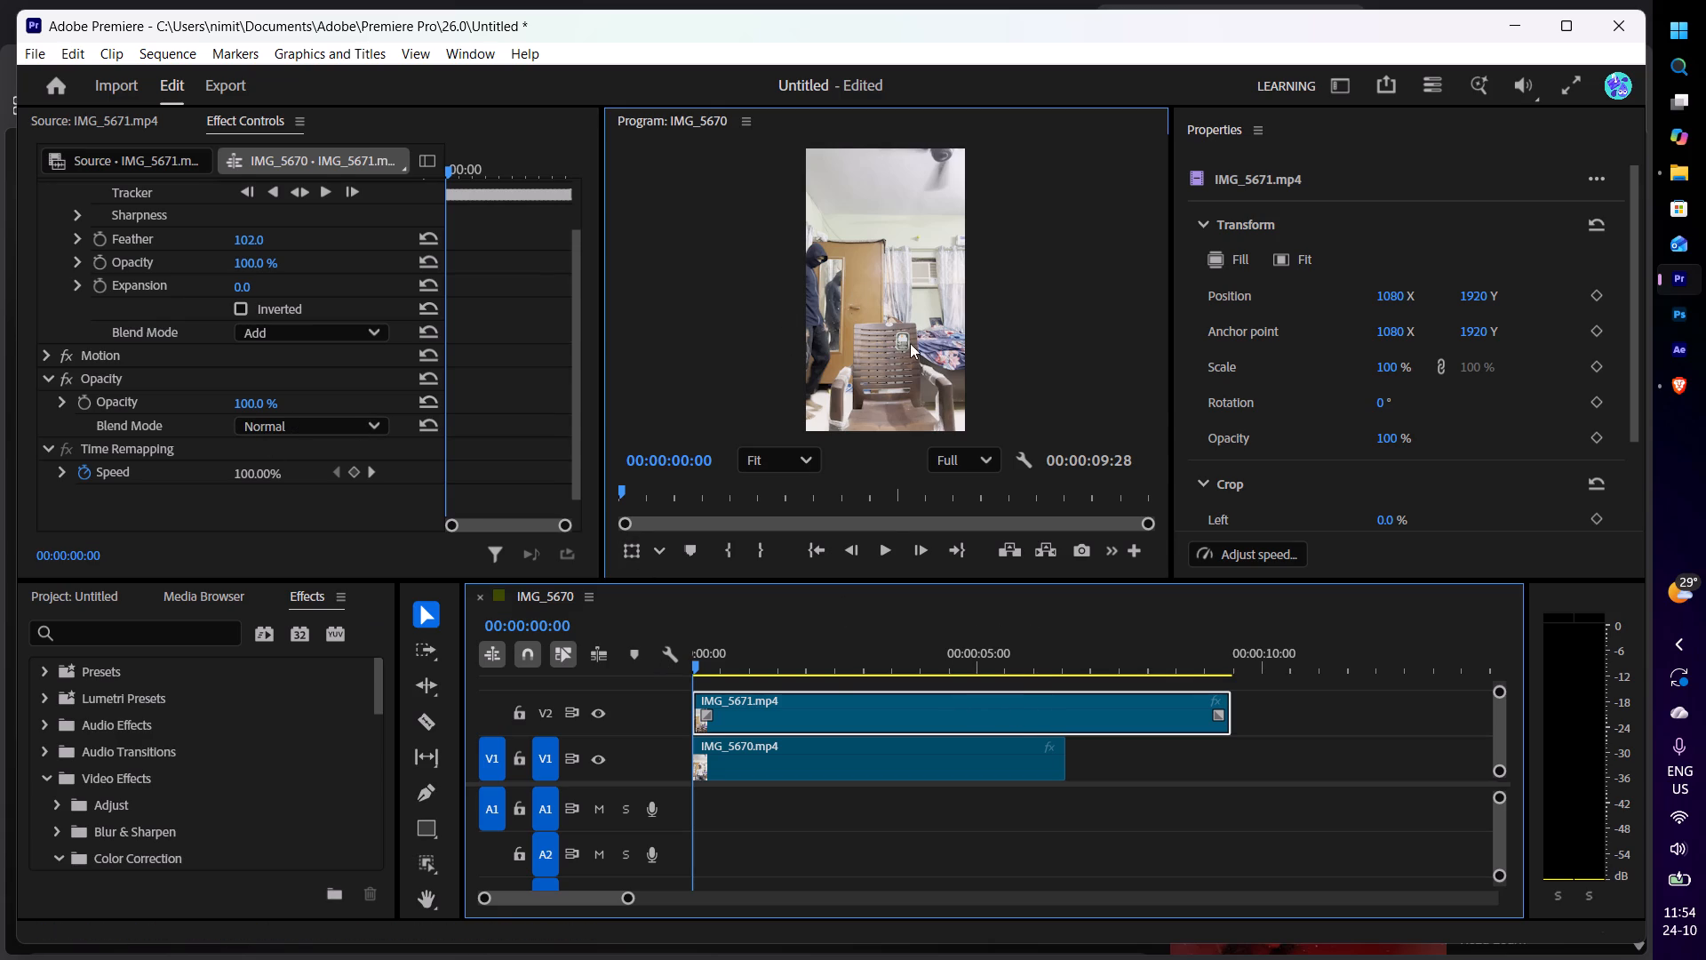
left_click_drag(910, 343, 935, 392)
Examine the Object Mask (01) - Smooth properties and tracker range of IMG_5671 with the mask overlay shown.
scroll(102, 348, "up", 3)
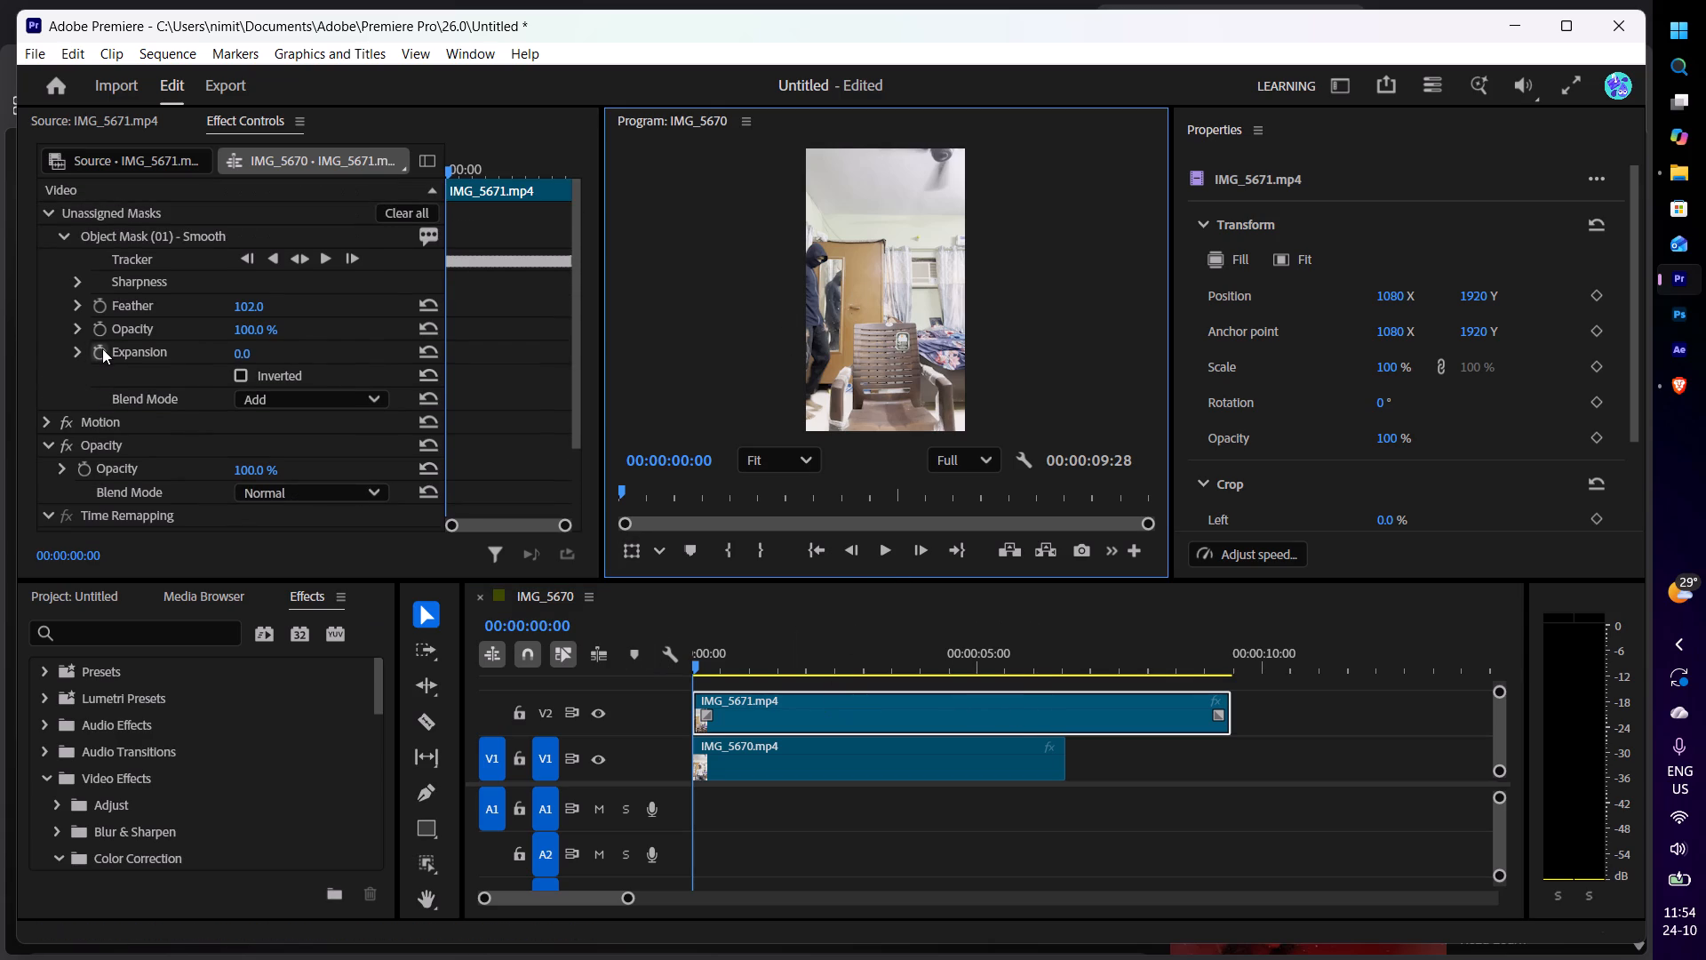
scroll(120, 342, "up", 2)
left_click(66, 243)
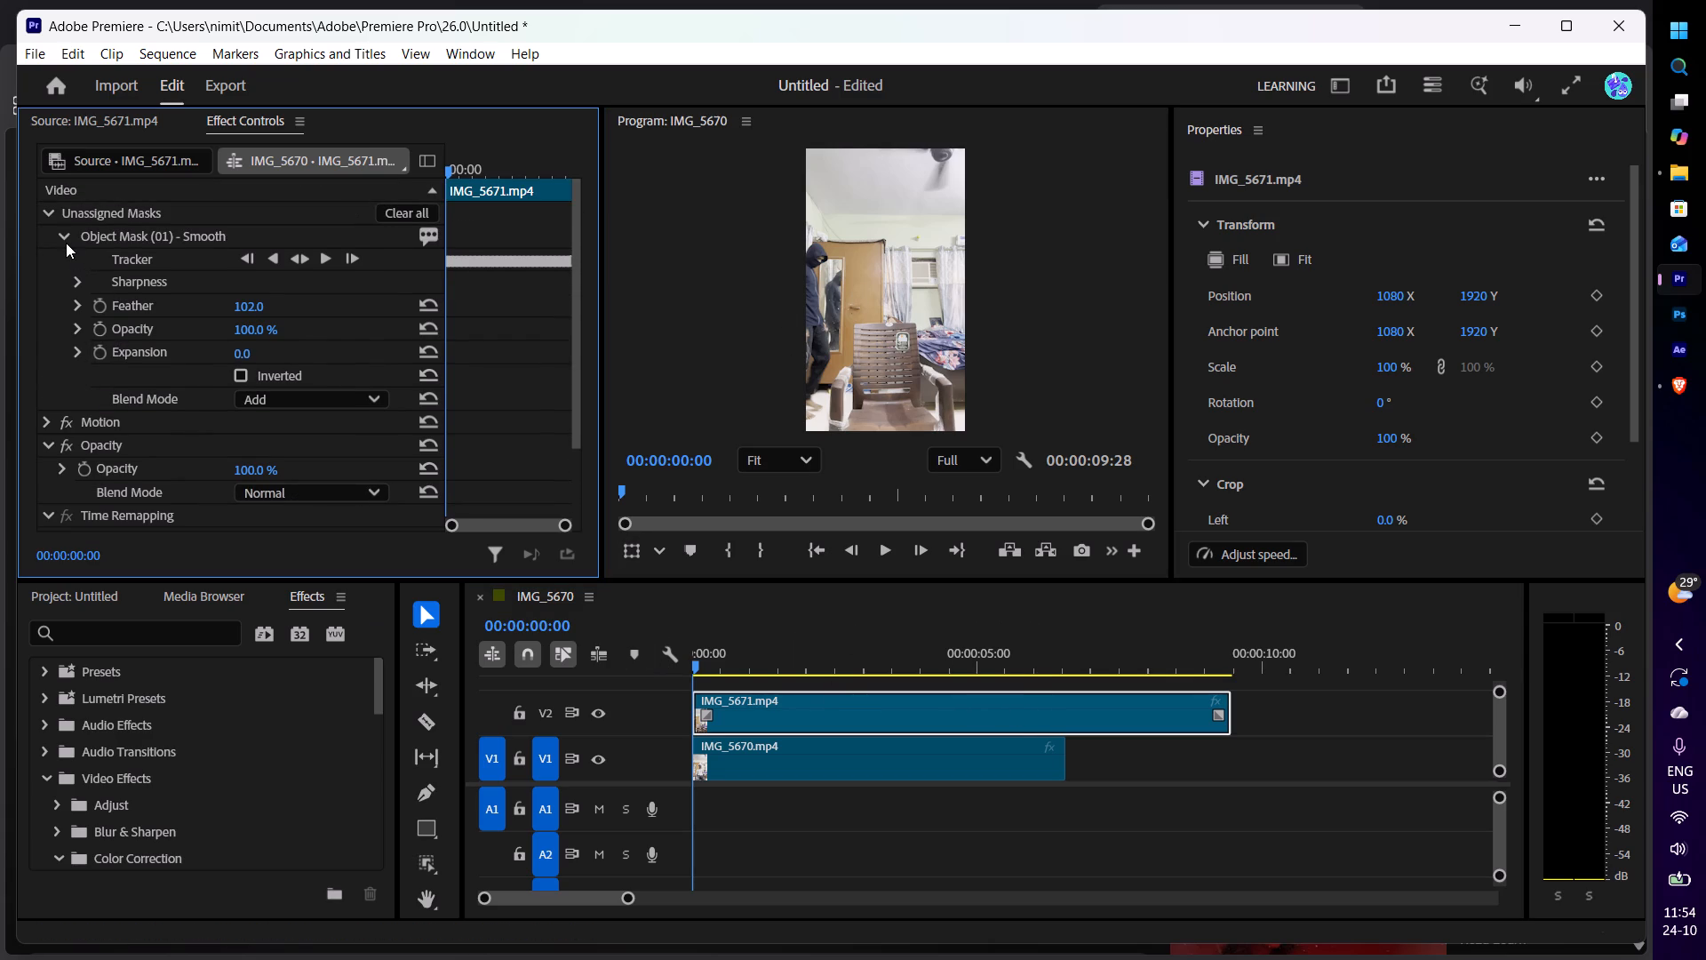
left_click(67, 241)
left_click(117, 231)
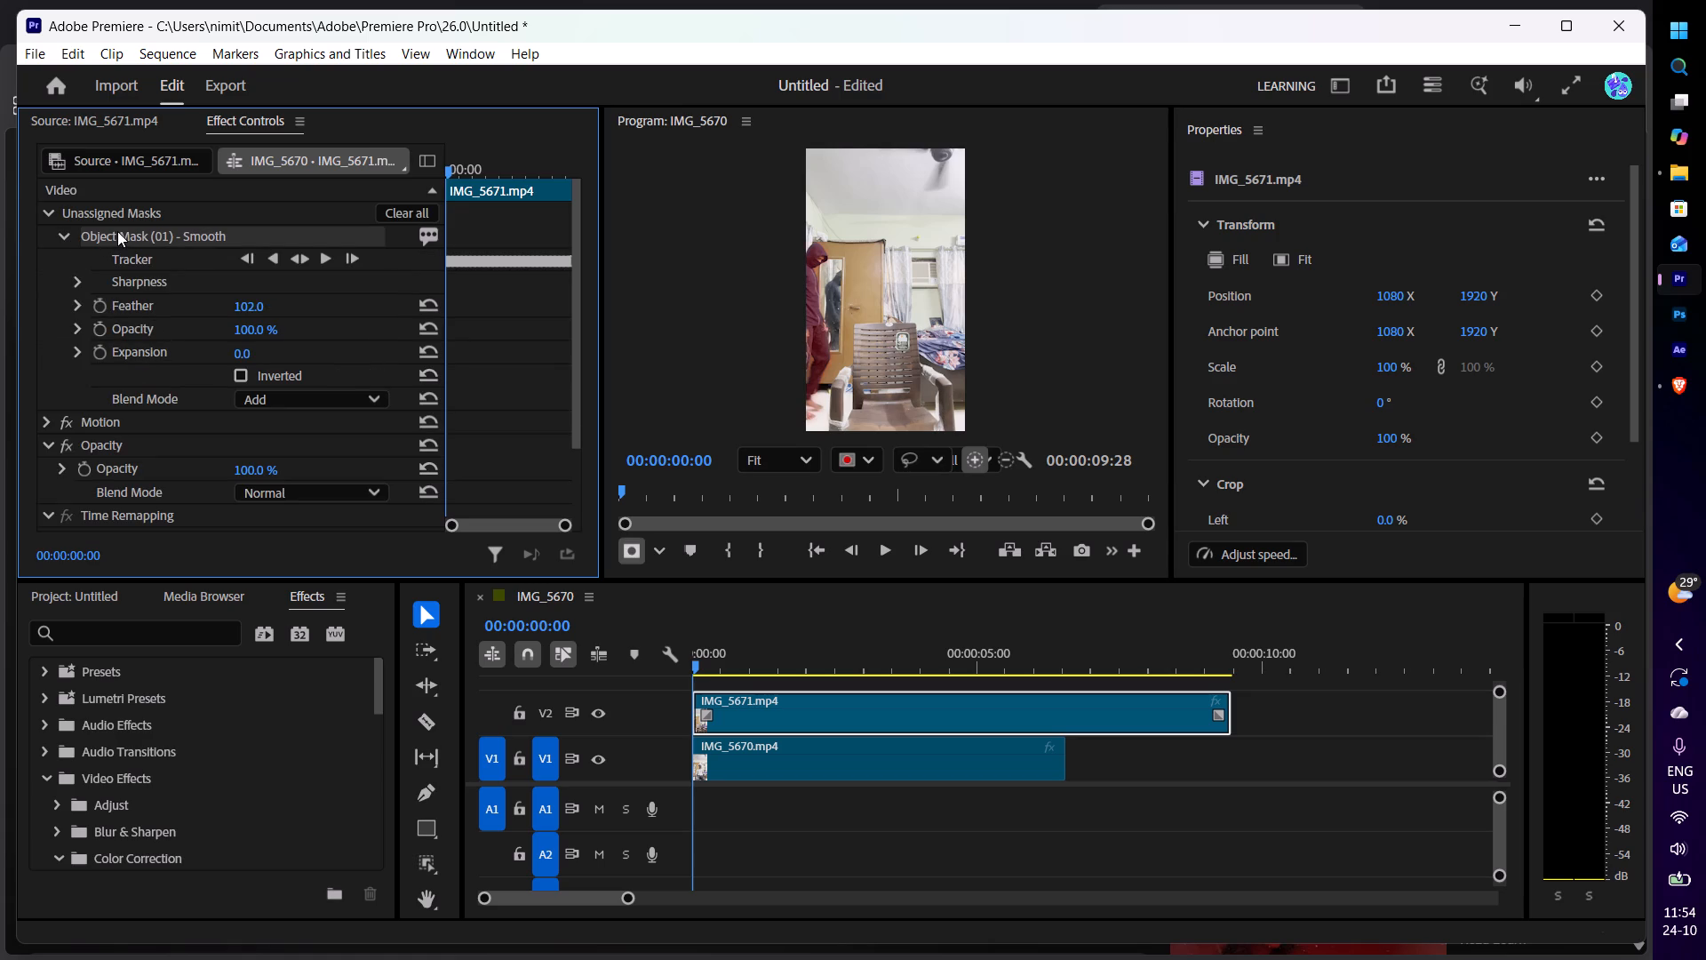
left_click_drag(117, 231, 761, 708)
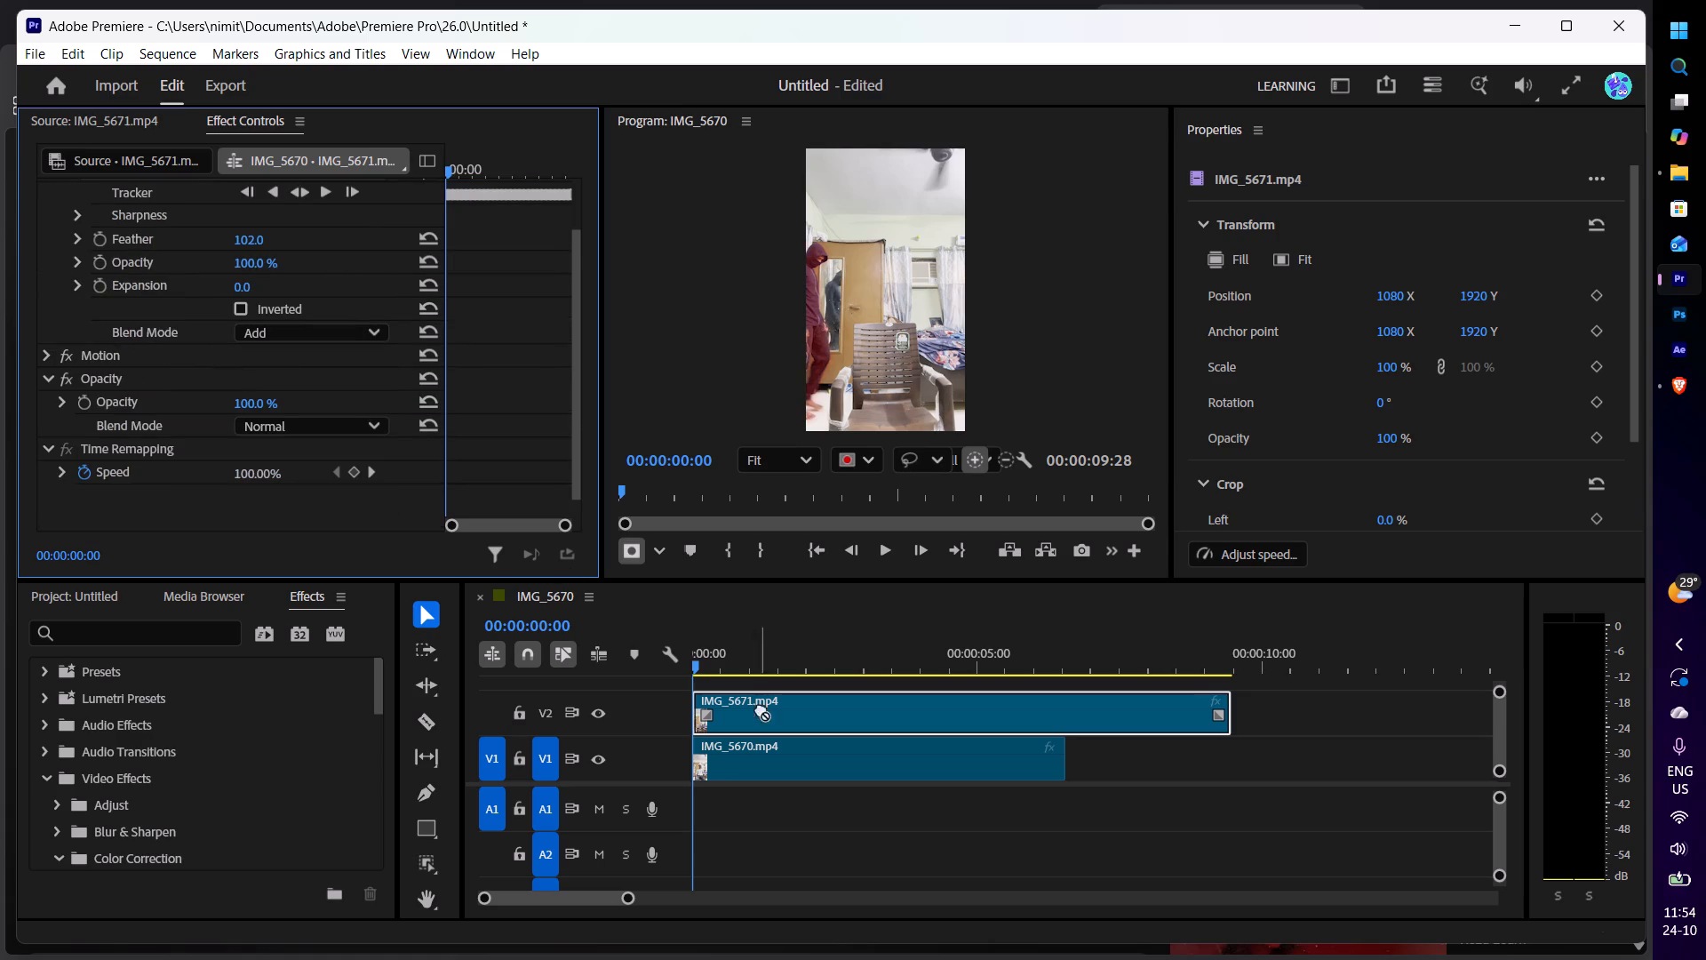
left_click_drag(761, 708, 769, 764)
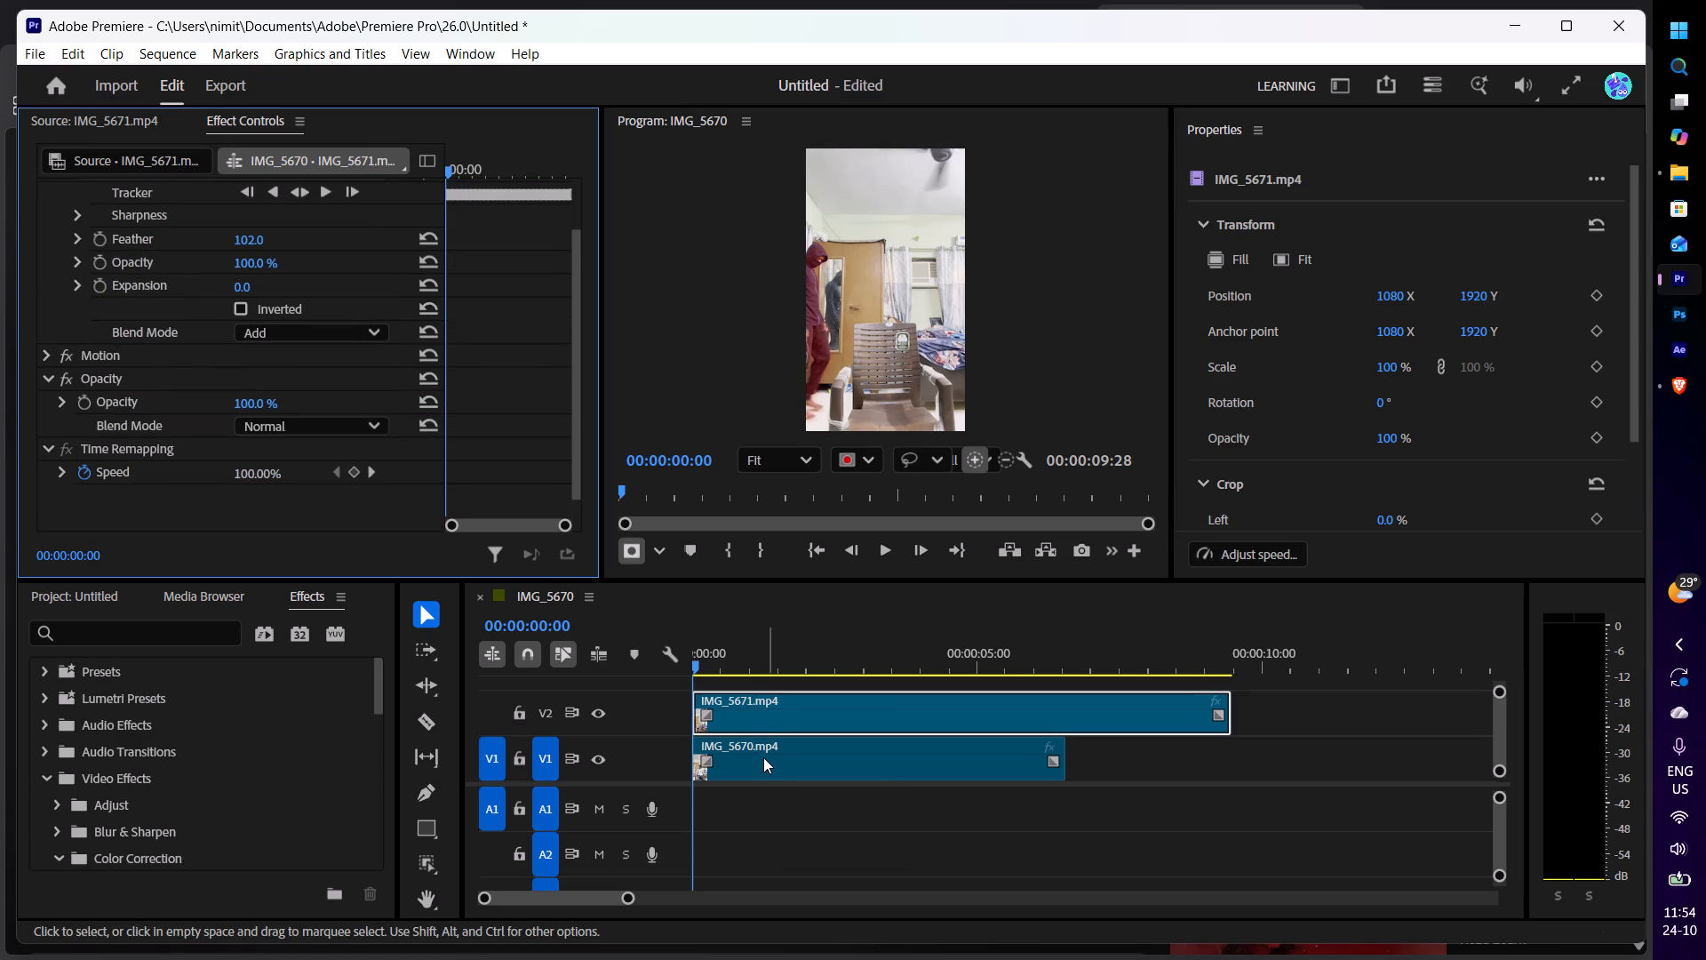
scroll(155, 261, "up", 2)
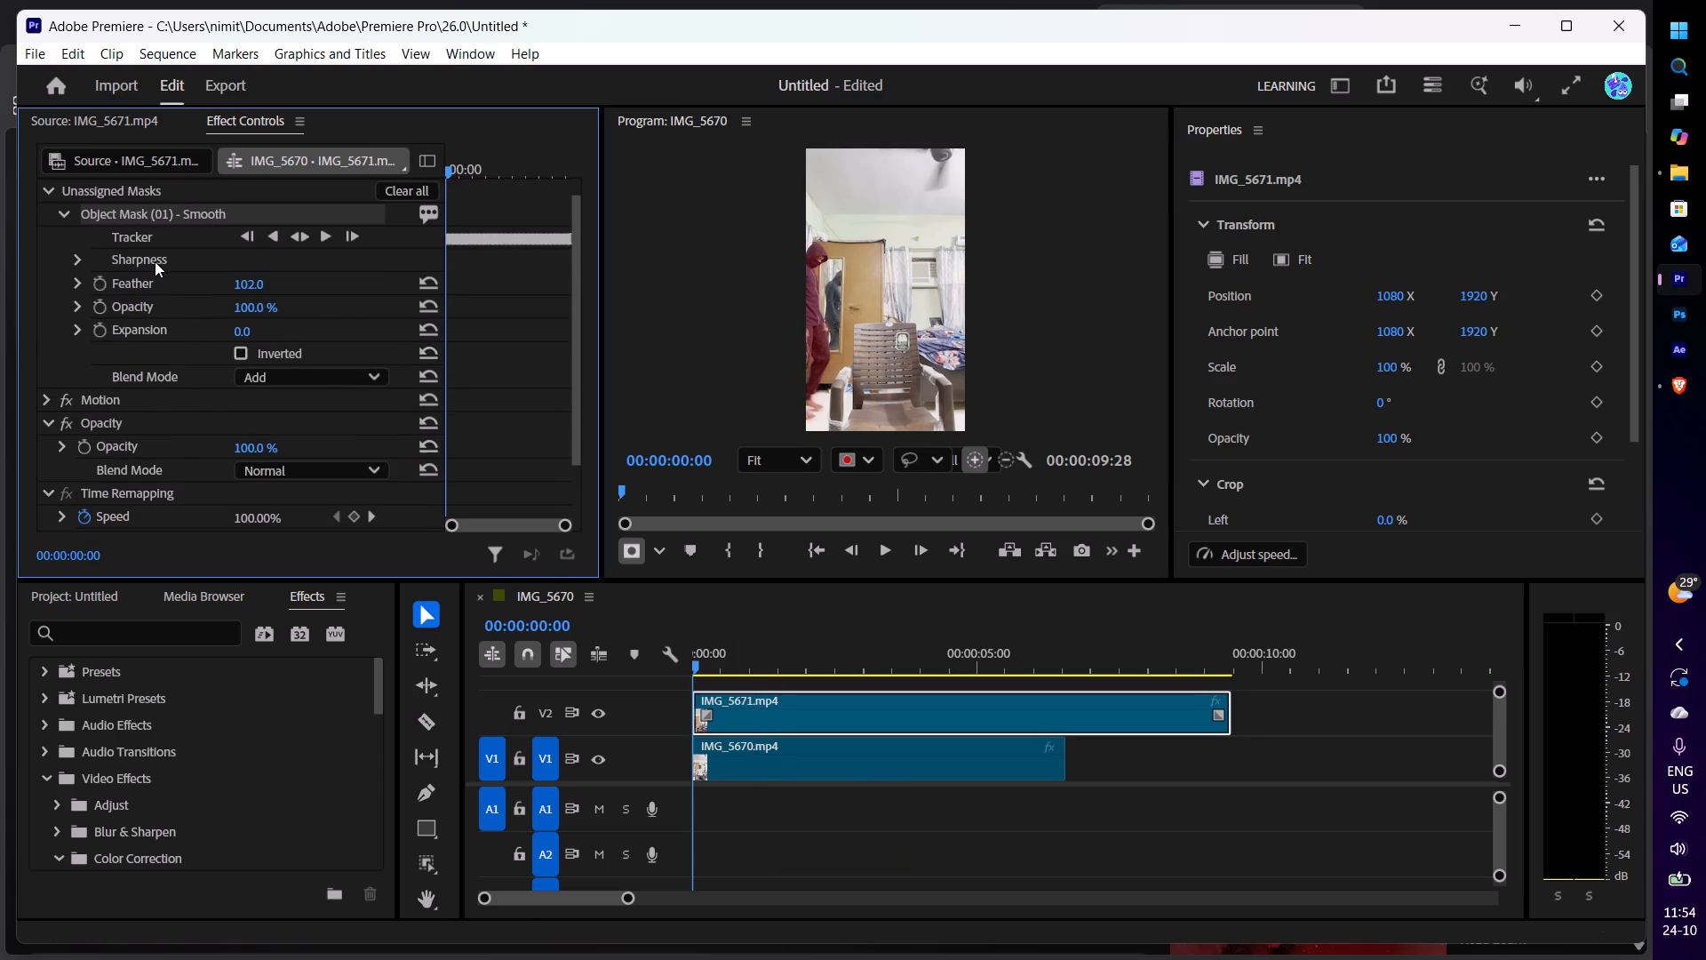
double_click(163, 213)
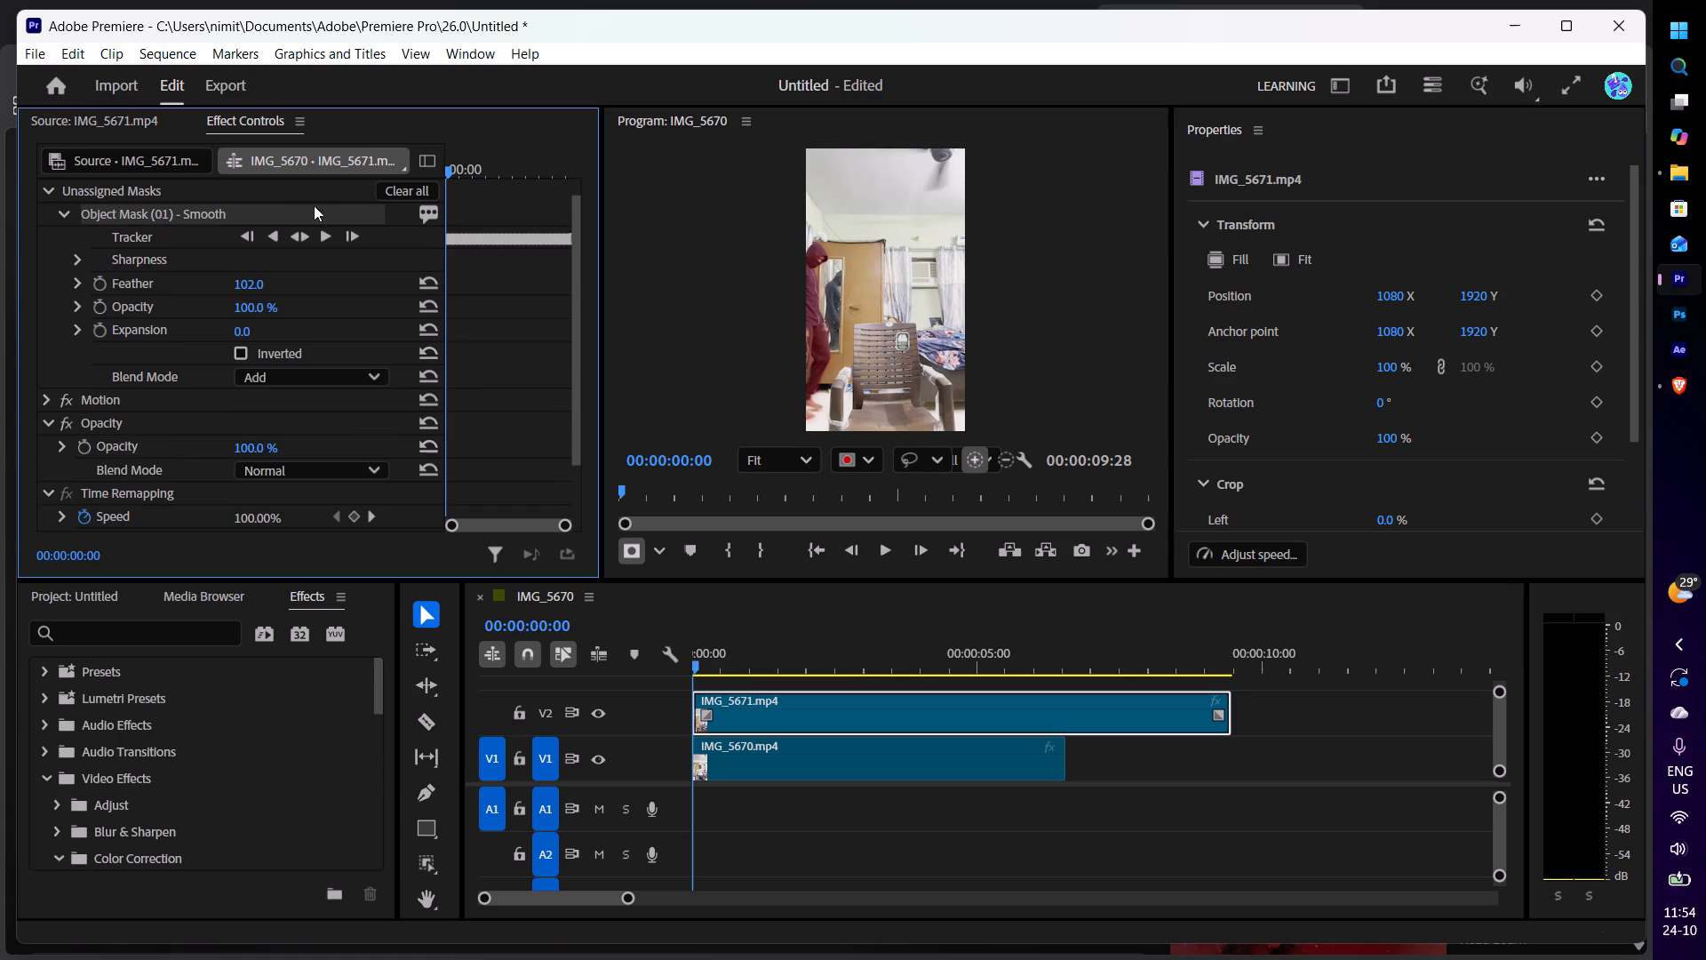
left_click(429, 214)
left_click(429, 214)
left_click(429, 214)
left_click(157, 235)
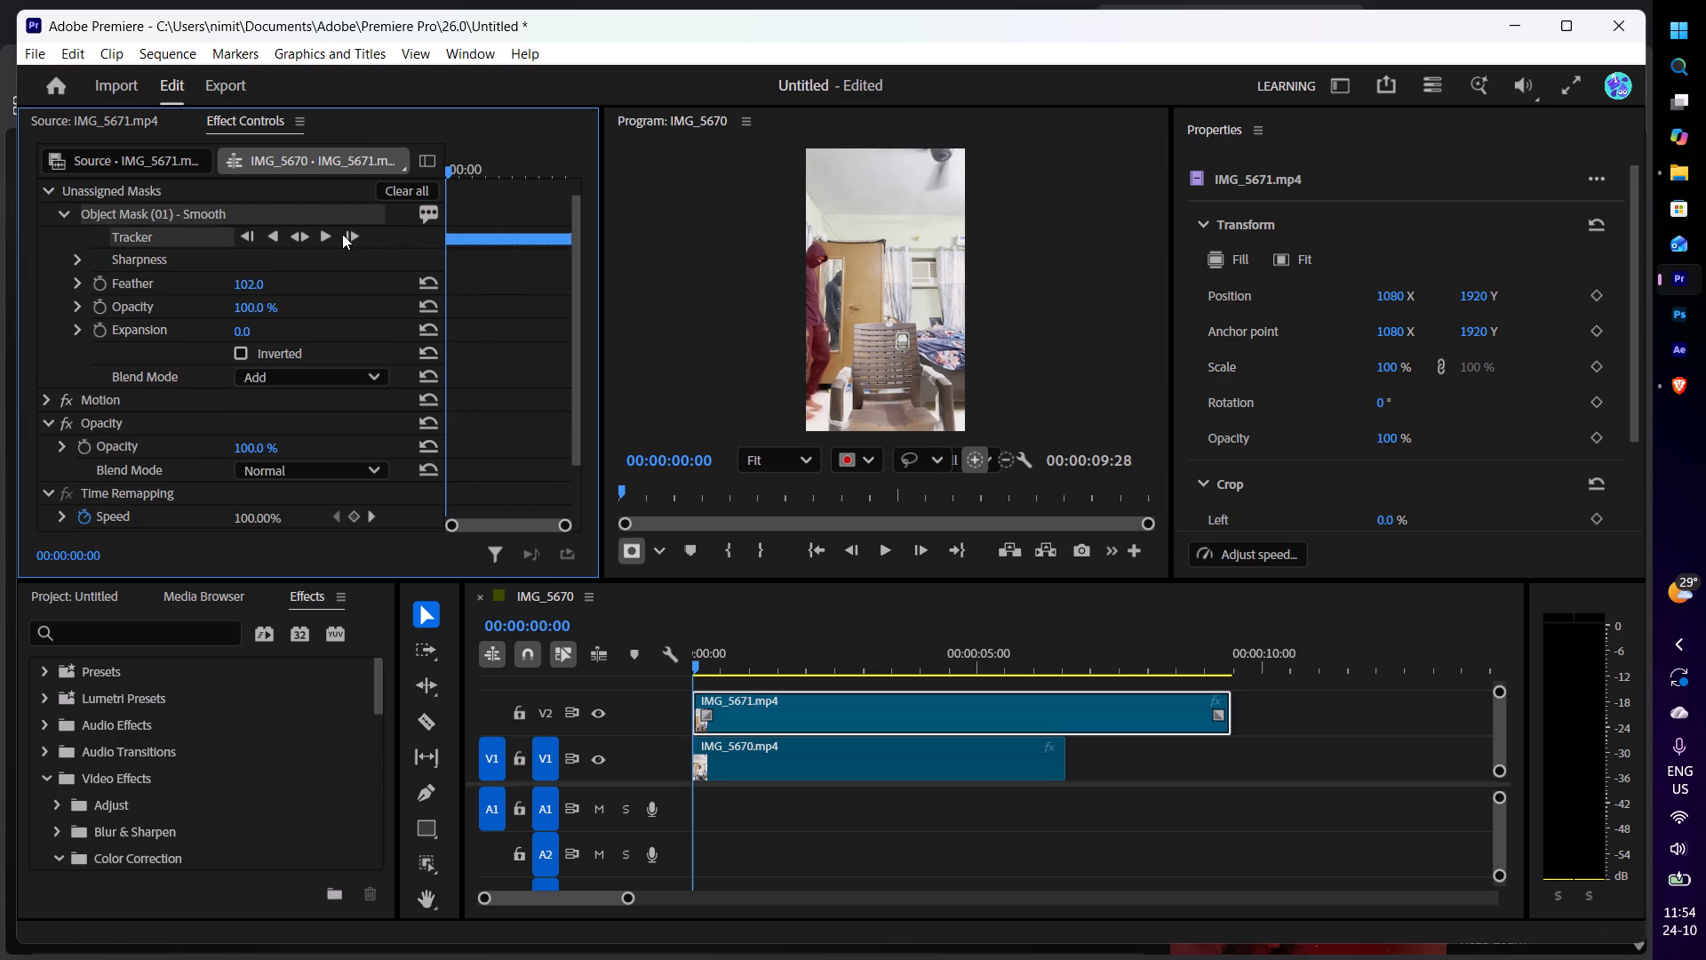
left_click_drag(503, 241, 822, 682)
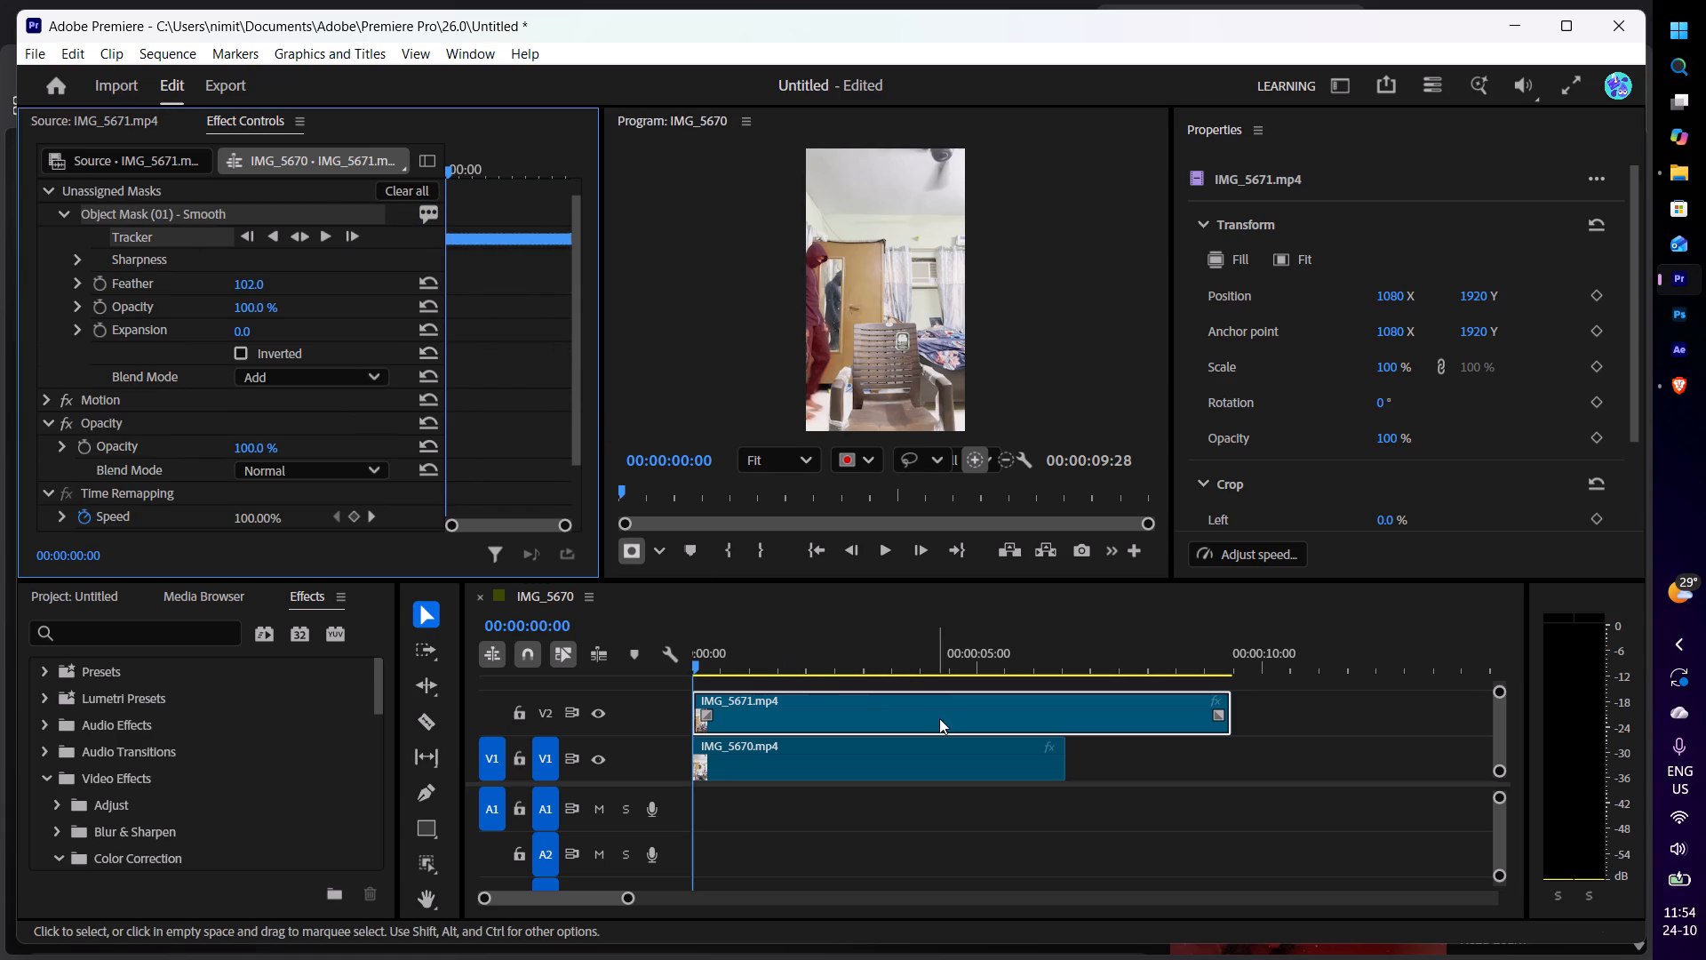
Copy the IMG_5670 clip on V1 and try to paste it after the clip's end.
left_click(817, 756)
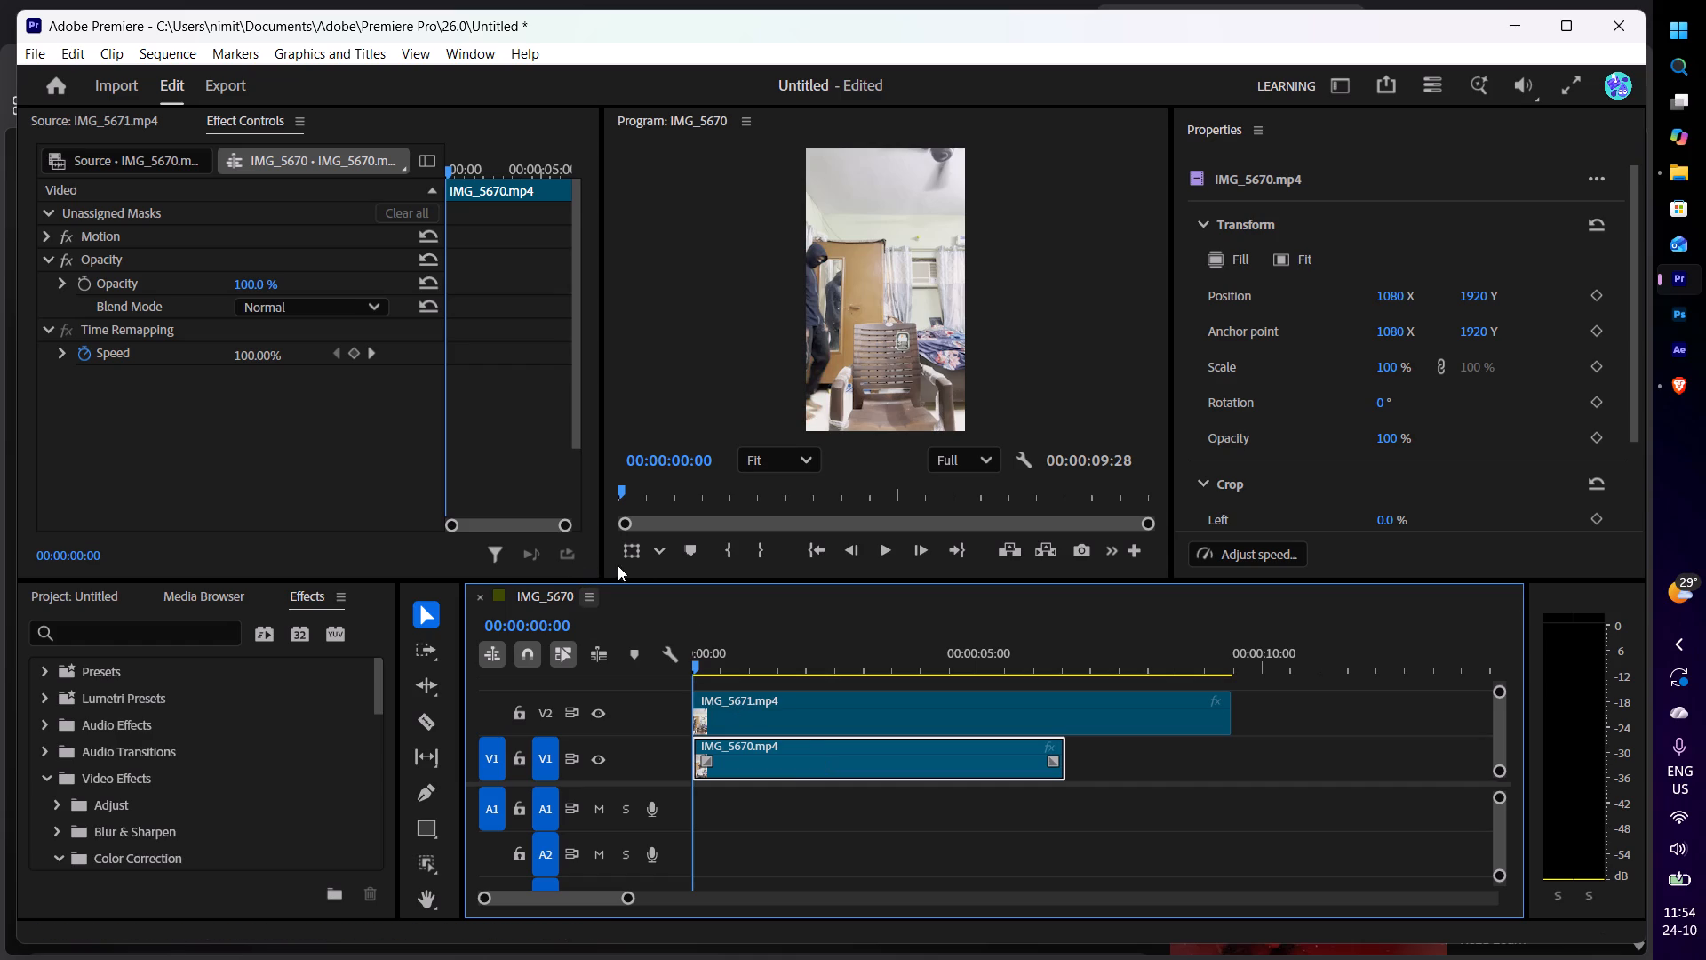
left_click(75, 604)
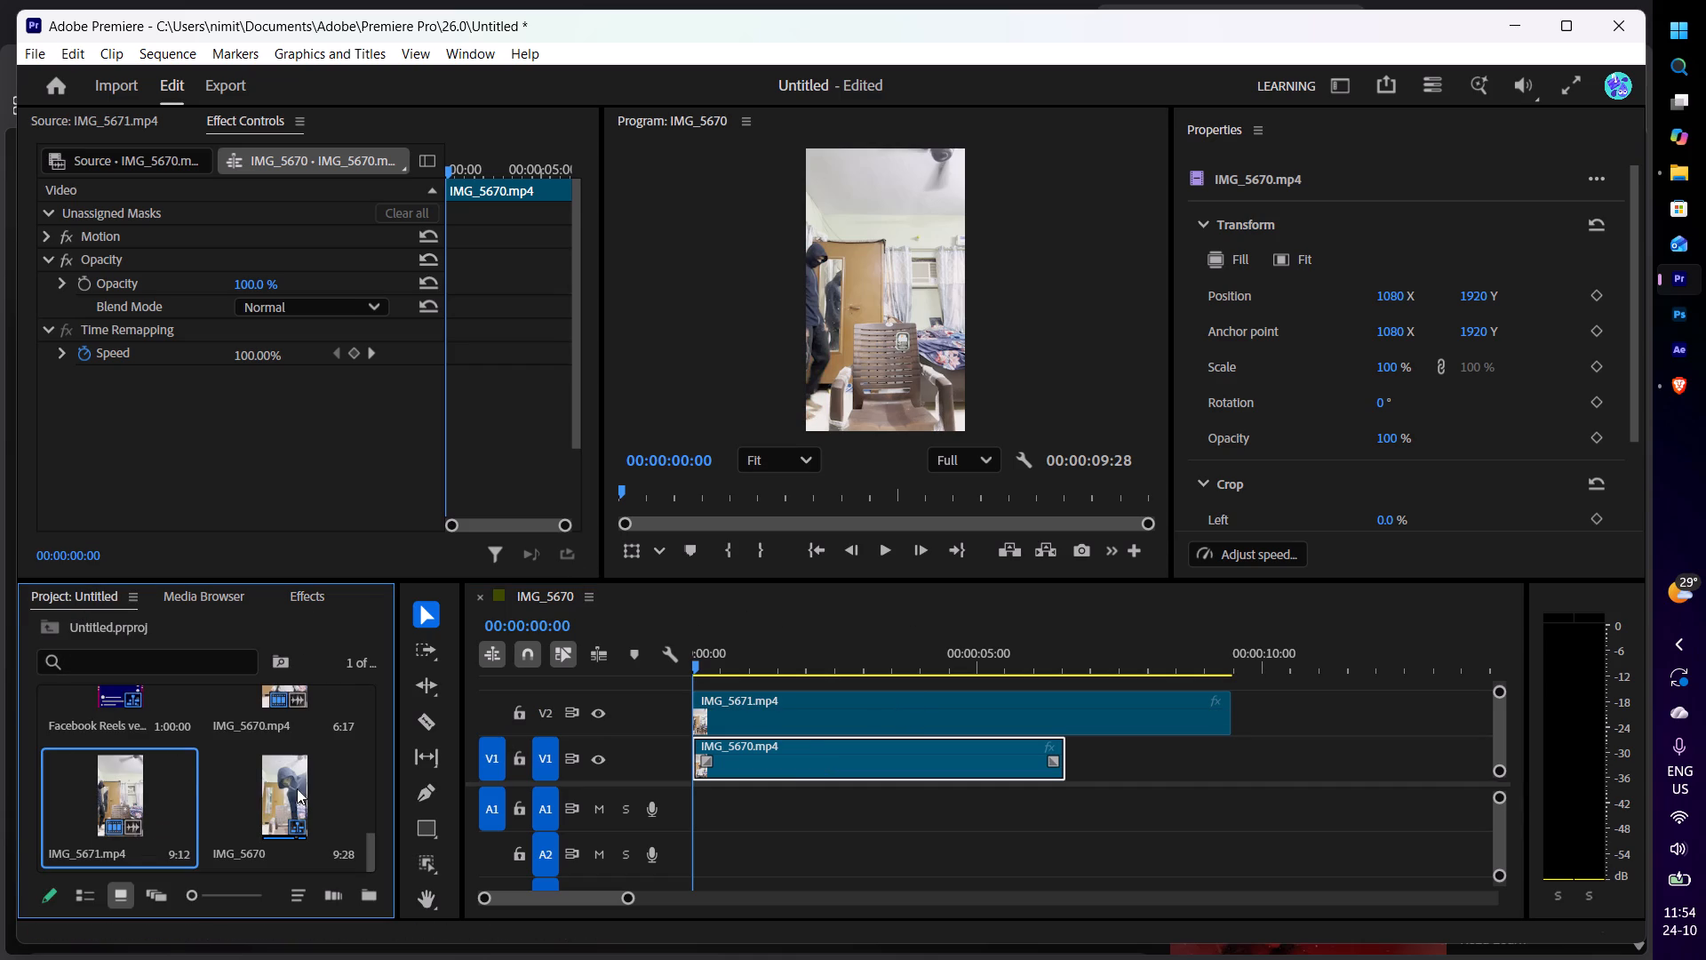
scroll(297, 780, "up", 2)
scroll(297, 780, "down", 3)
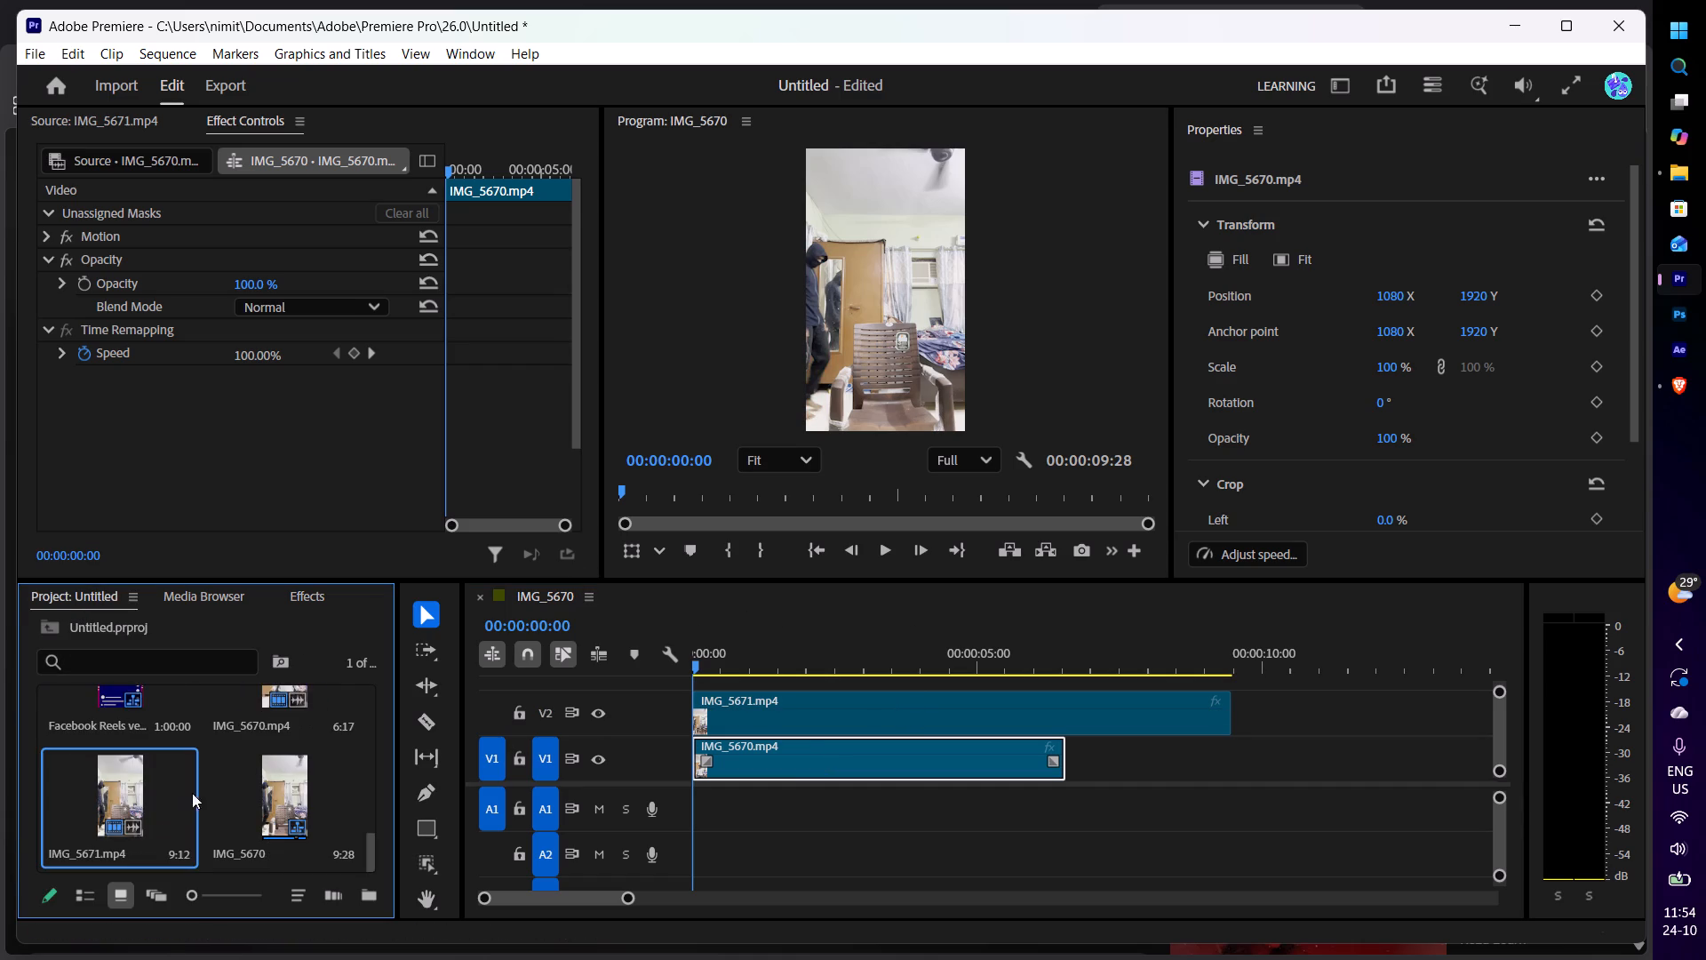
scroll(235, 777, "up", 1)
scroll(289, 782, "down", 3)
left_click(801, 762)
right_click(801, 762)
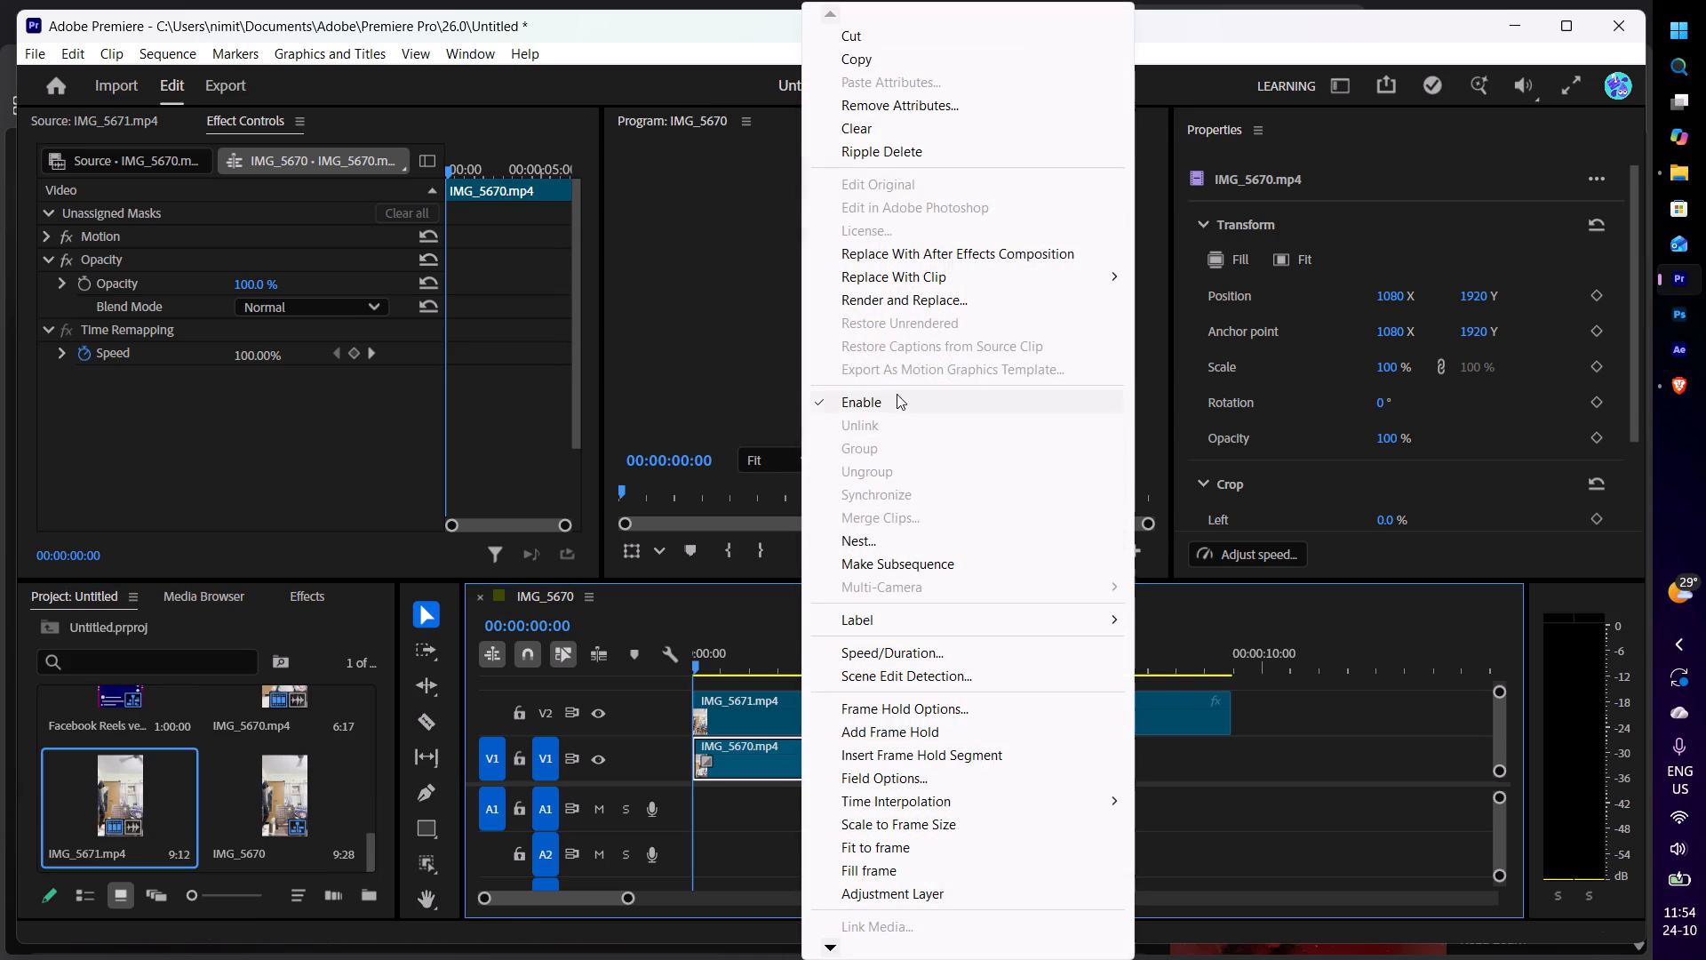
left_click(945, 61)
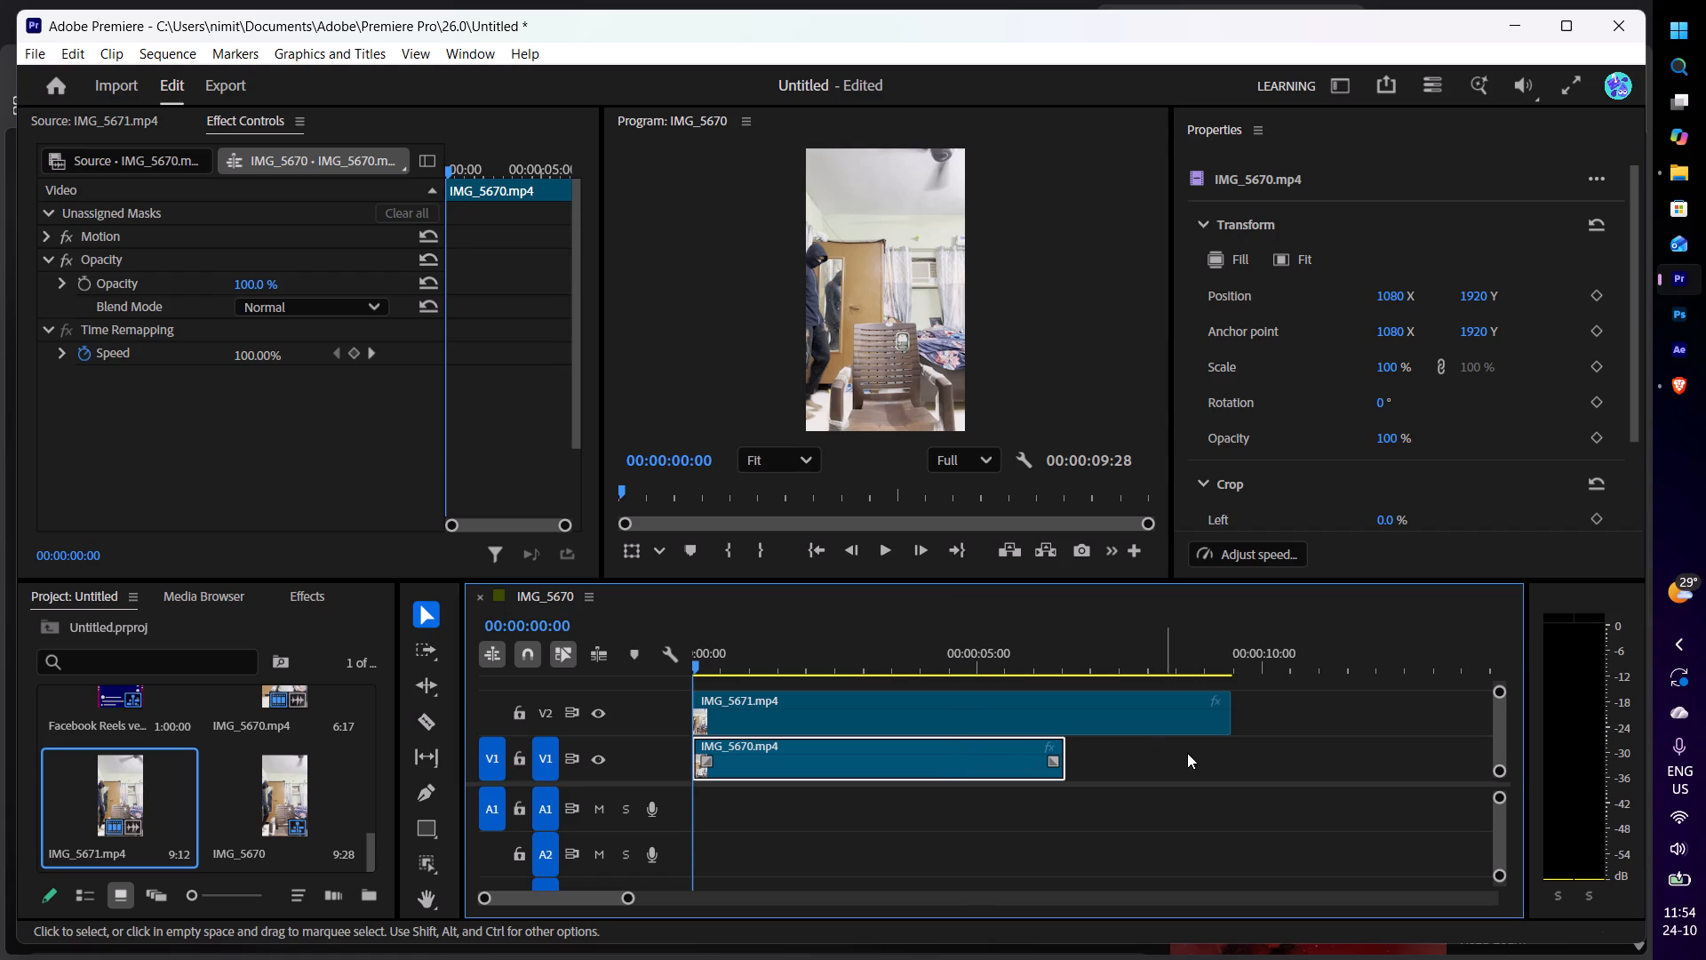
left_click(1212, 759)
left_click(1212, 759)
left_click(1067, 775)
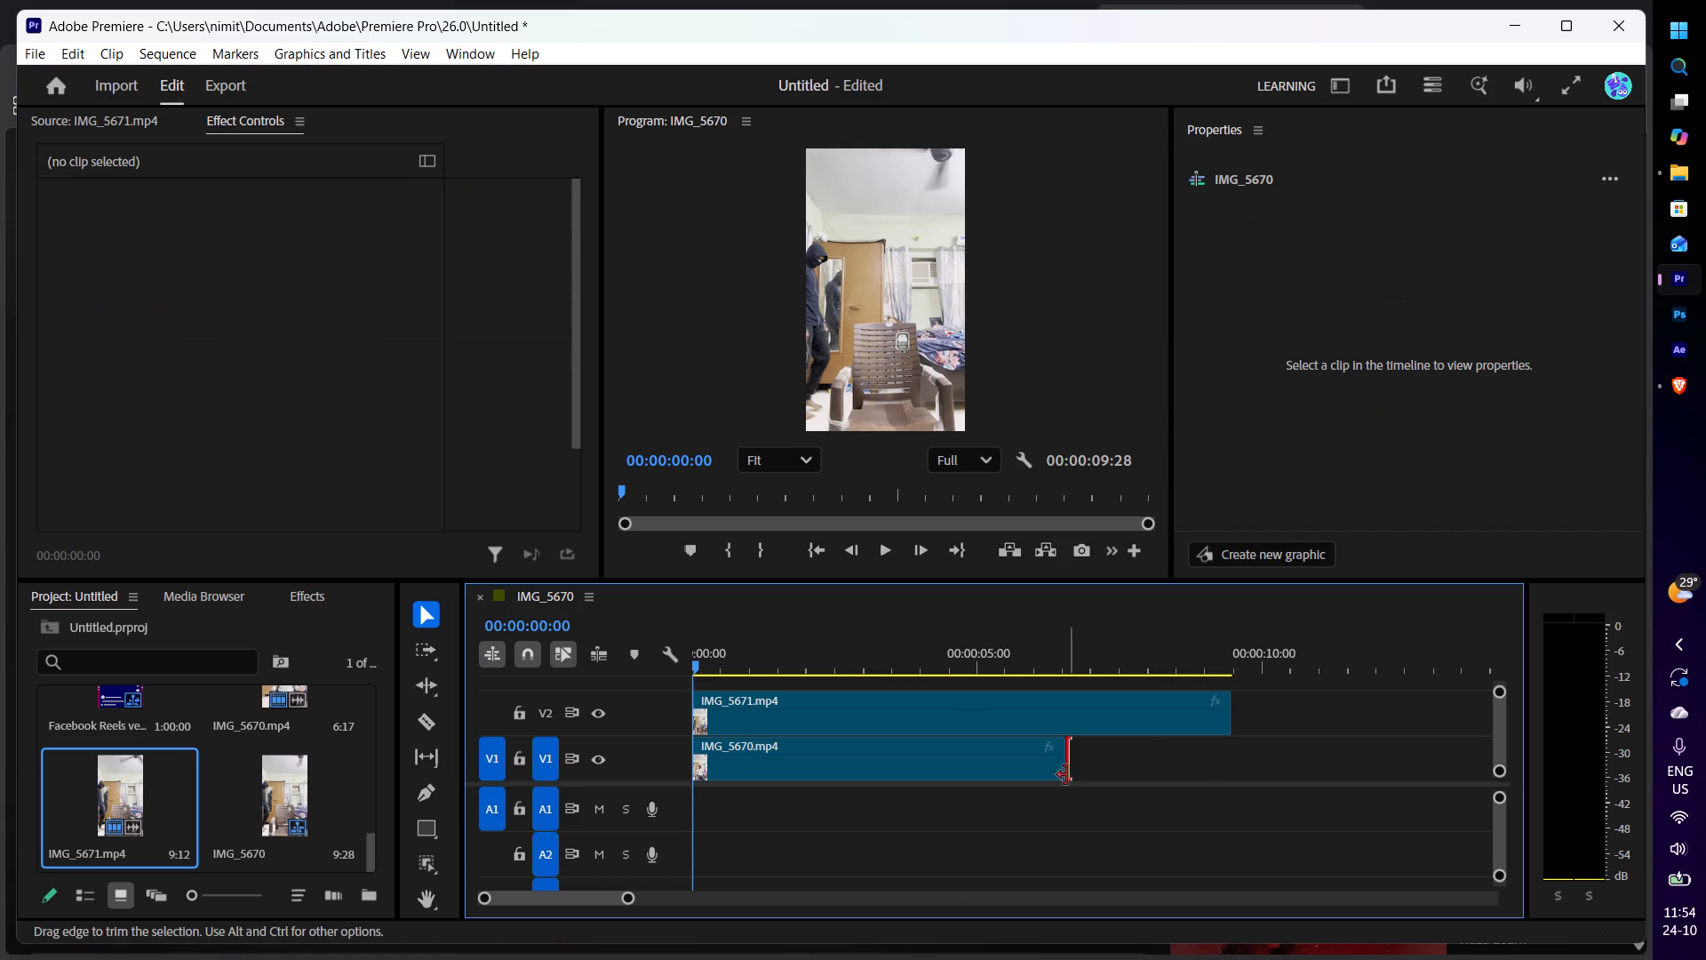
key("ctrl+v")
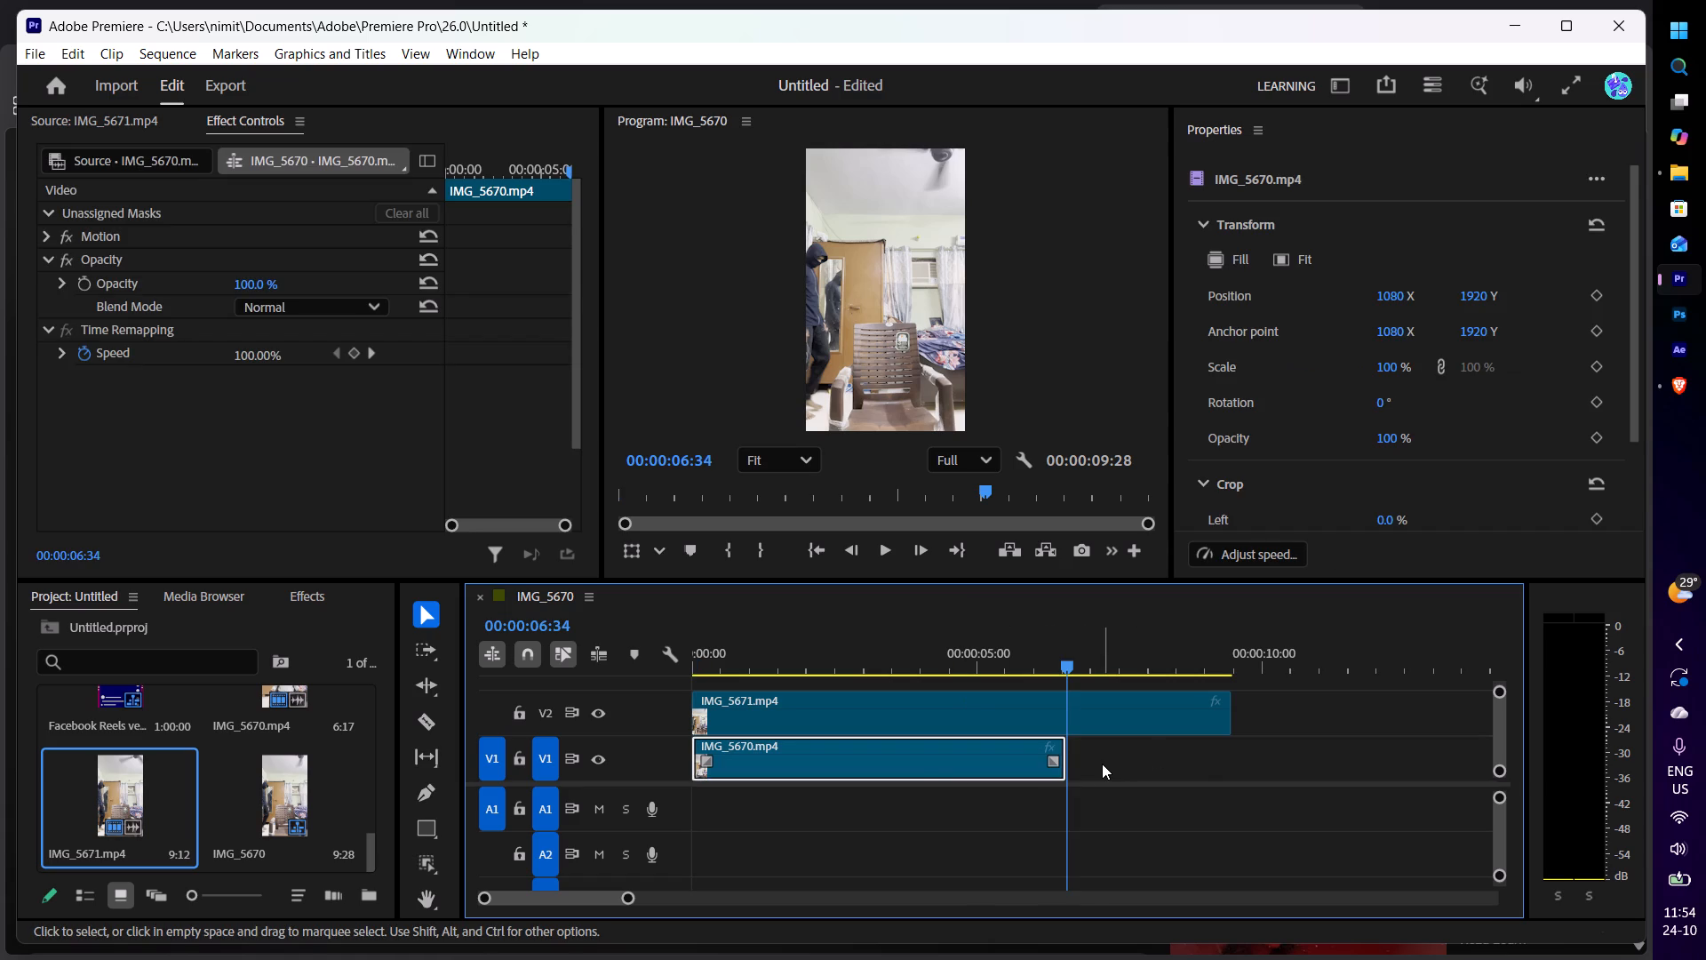
Select IMG_5671 on V2 and play the whole sequence from its first frame to review the masked composite.
left_click(901, 702)
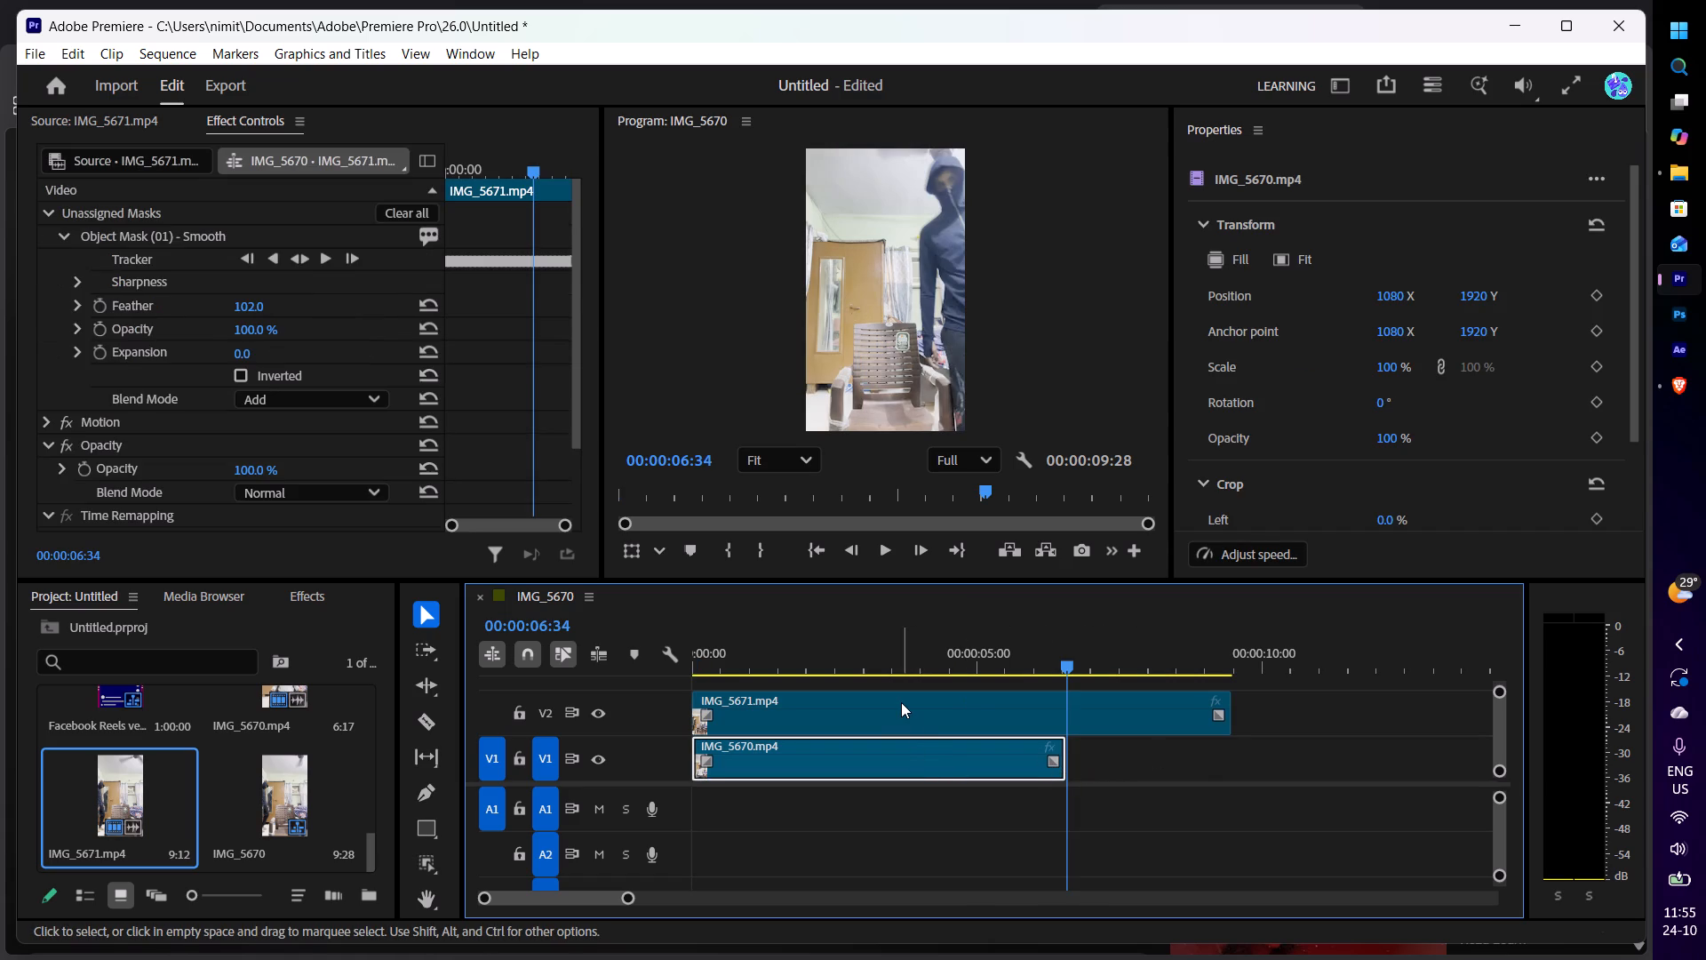
left_click_drag(1058, 663, 529, 677)
left_click(527, 677)
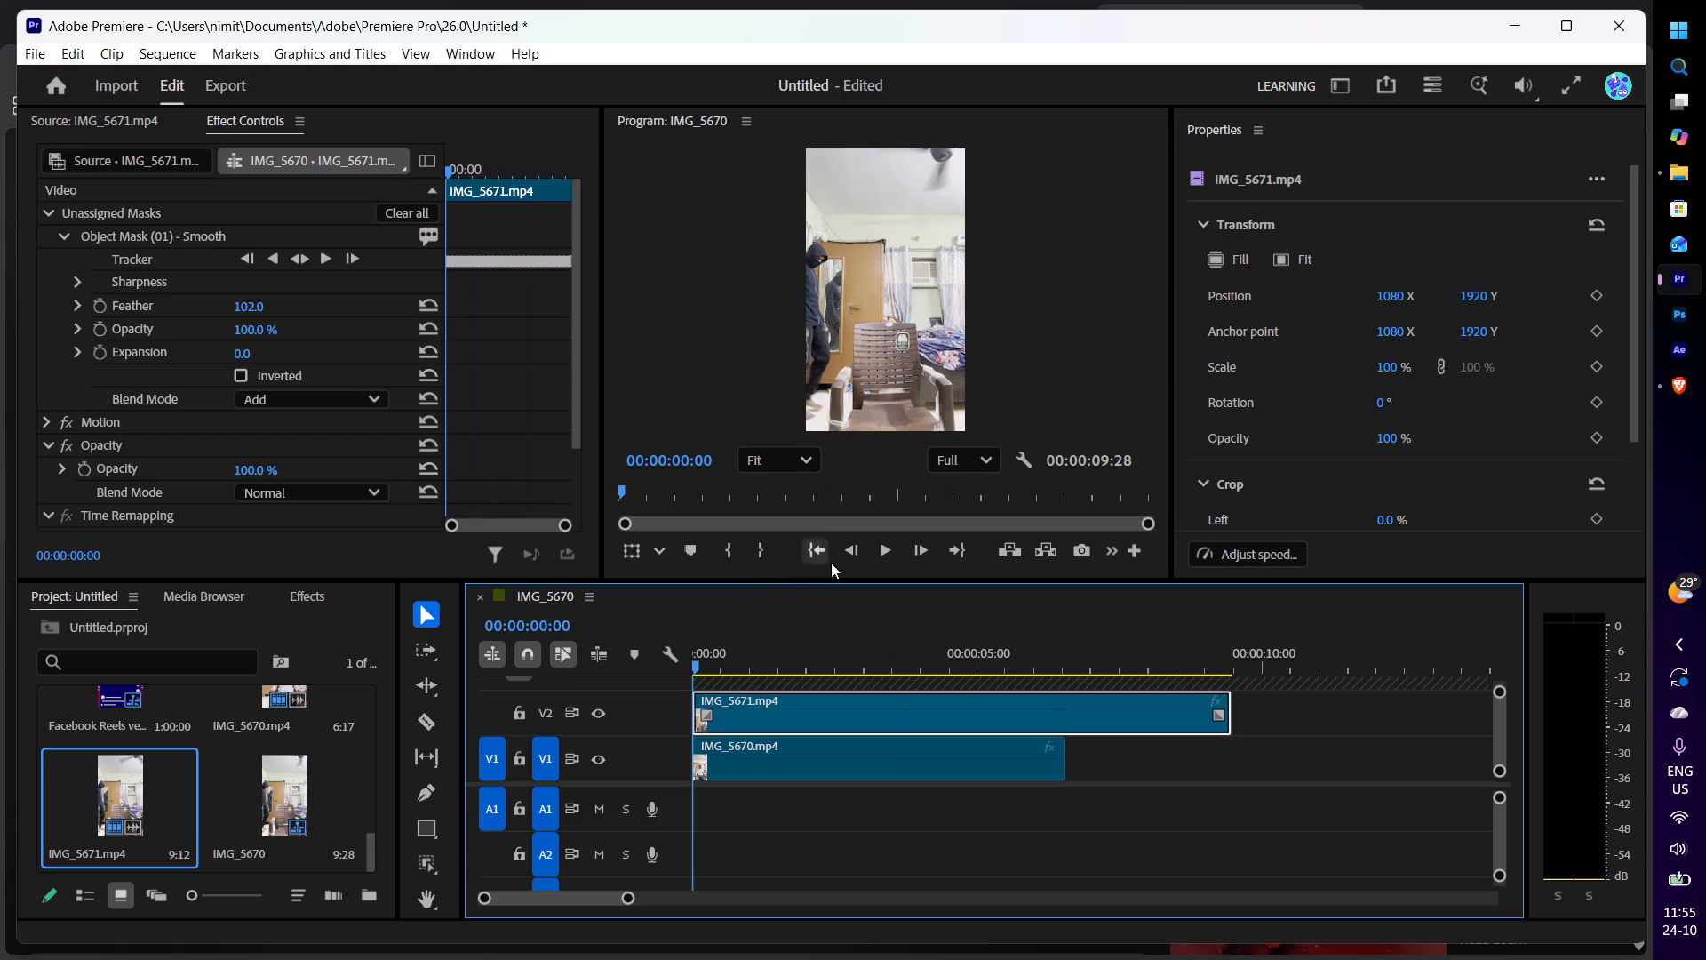
left_click(881, 552)
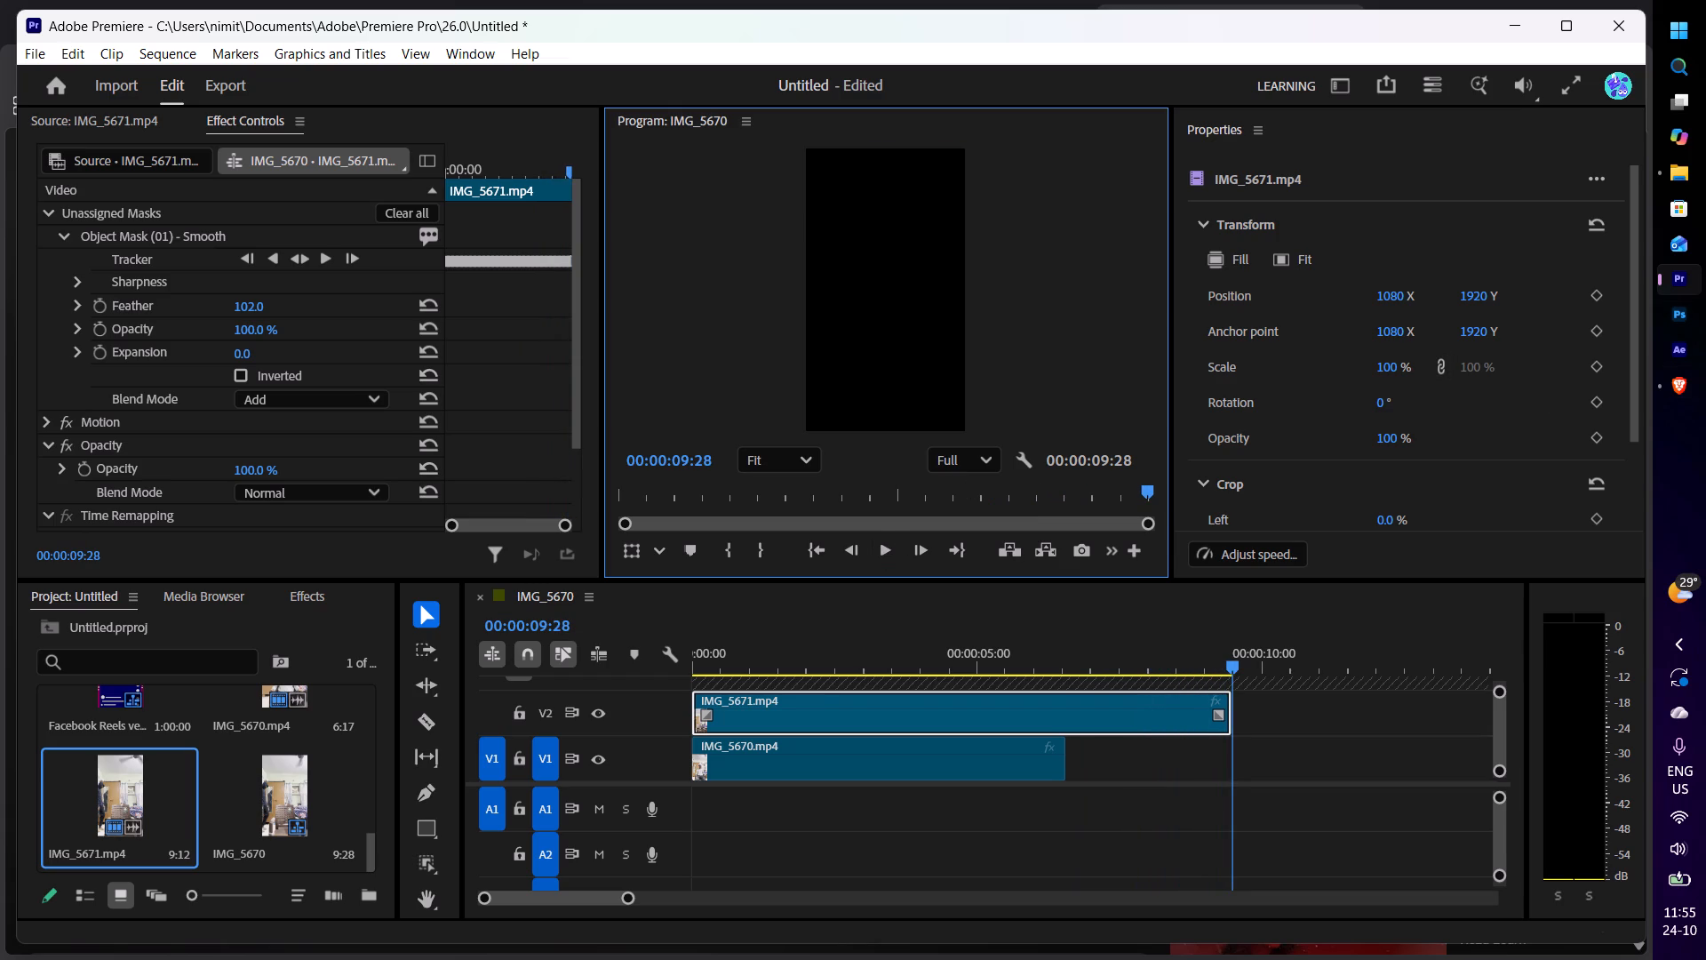
Switch to the Brave browser and search YouTube for "double roll in premiere pro".
left_click(1689, 380)
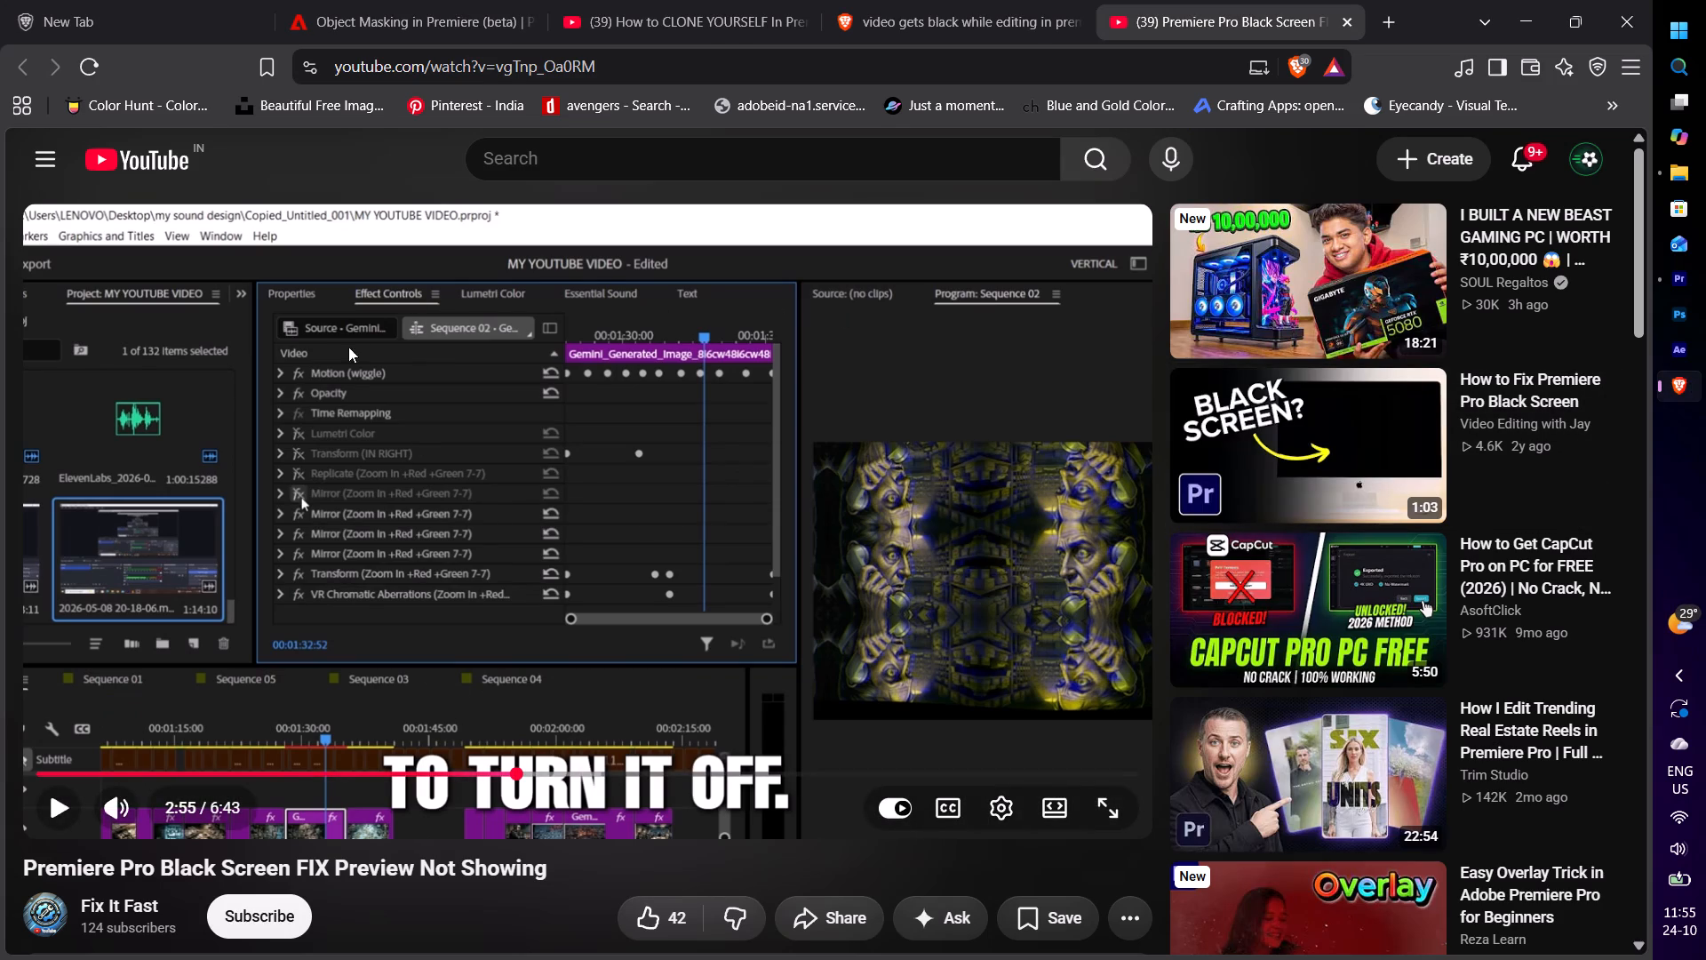
left_click(619, 161)
left_click(617, 220)
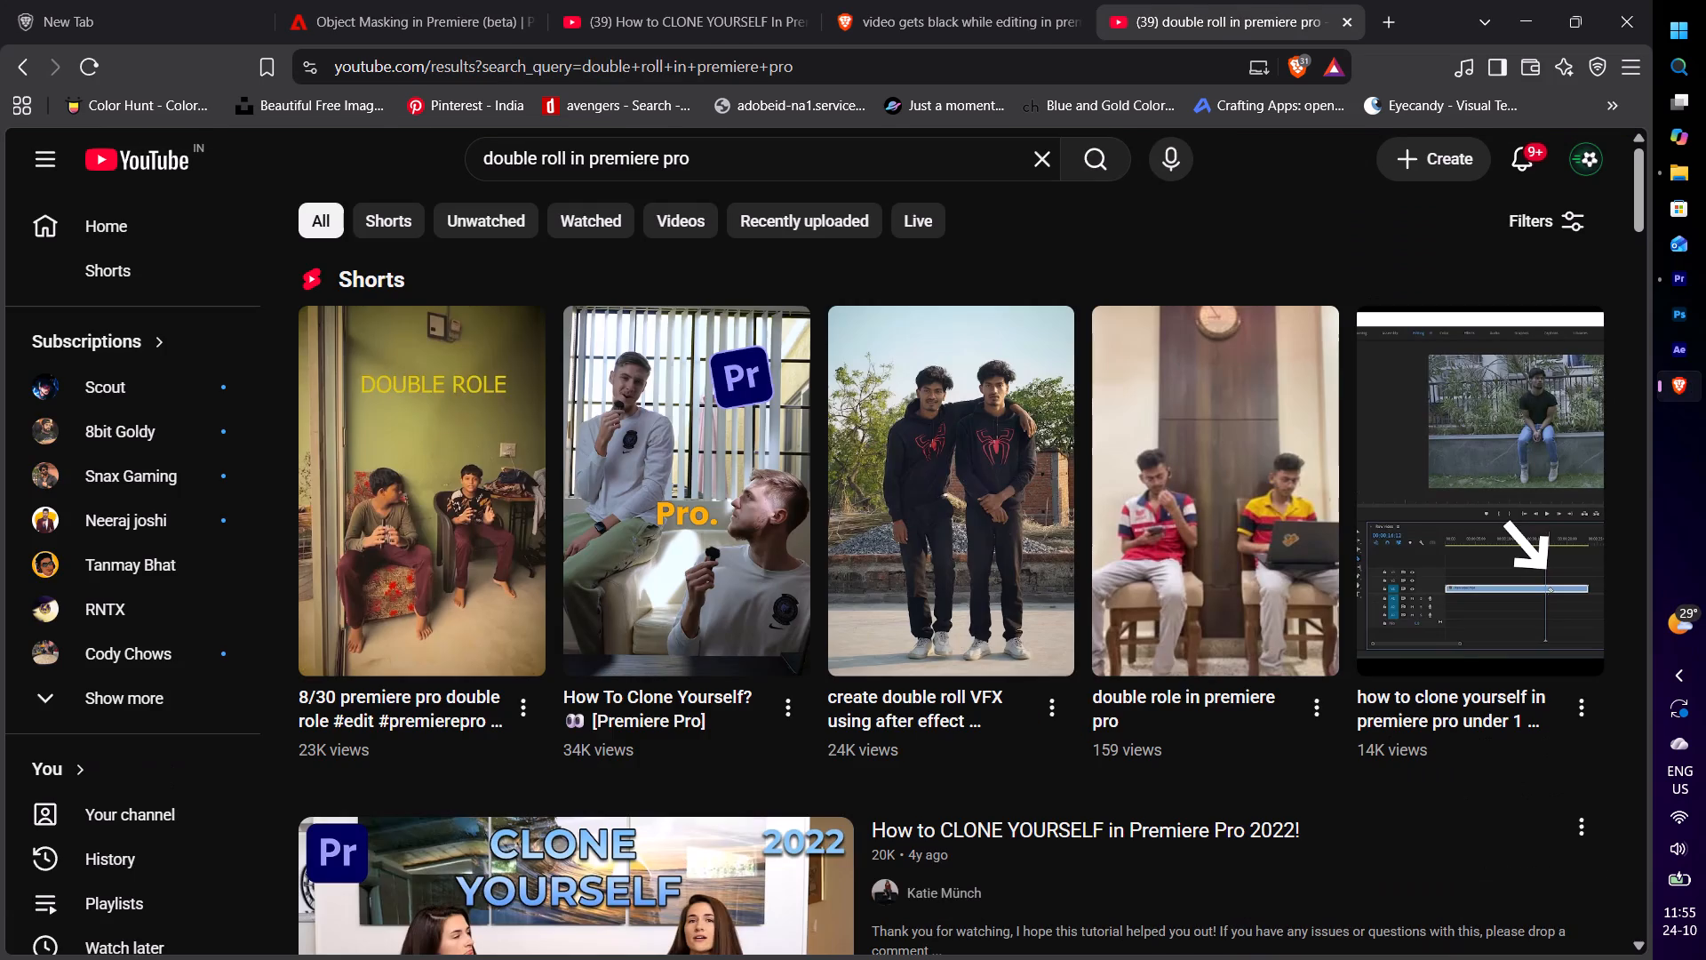
Watch the short "double role in premiere pro", skipping forward through it.
left_click(1224, 426)
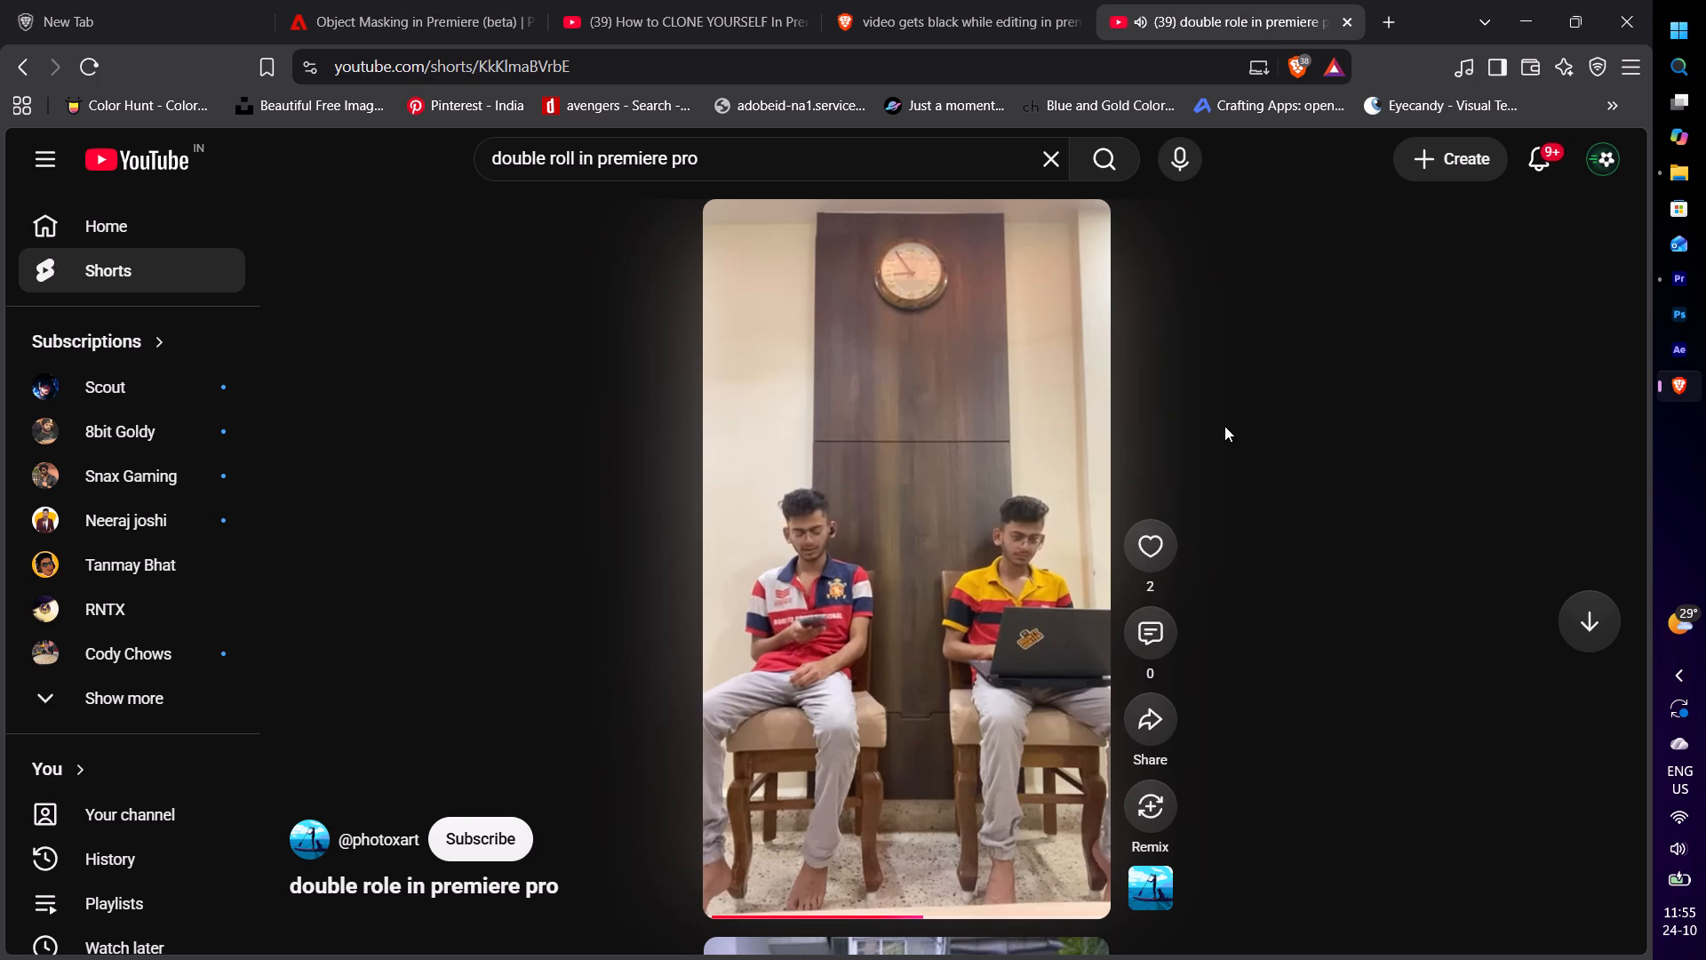
key("Right")
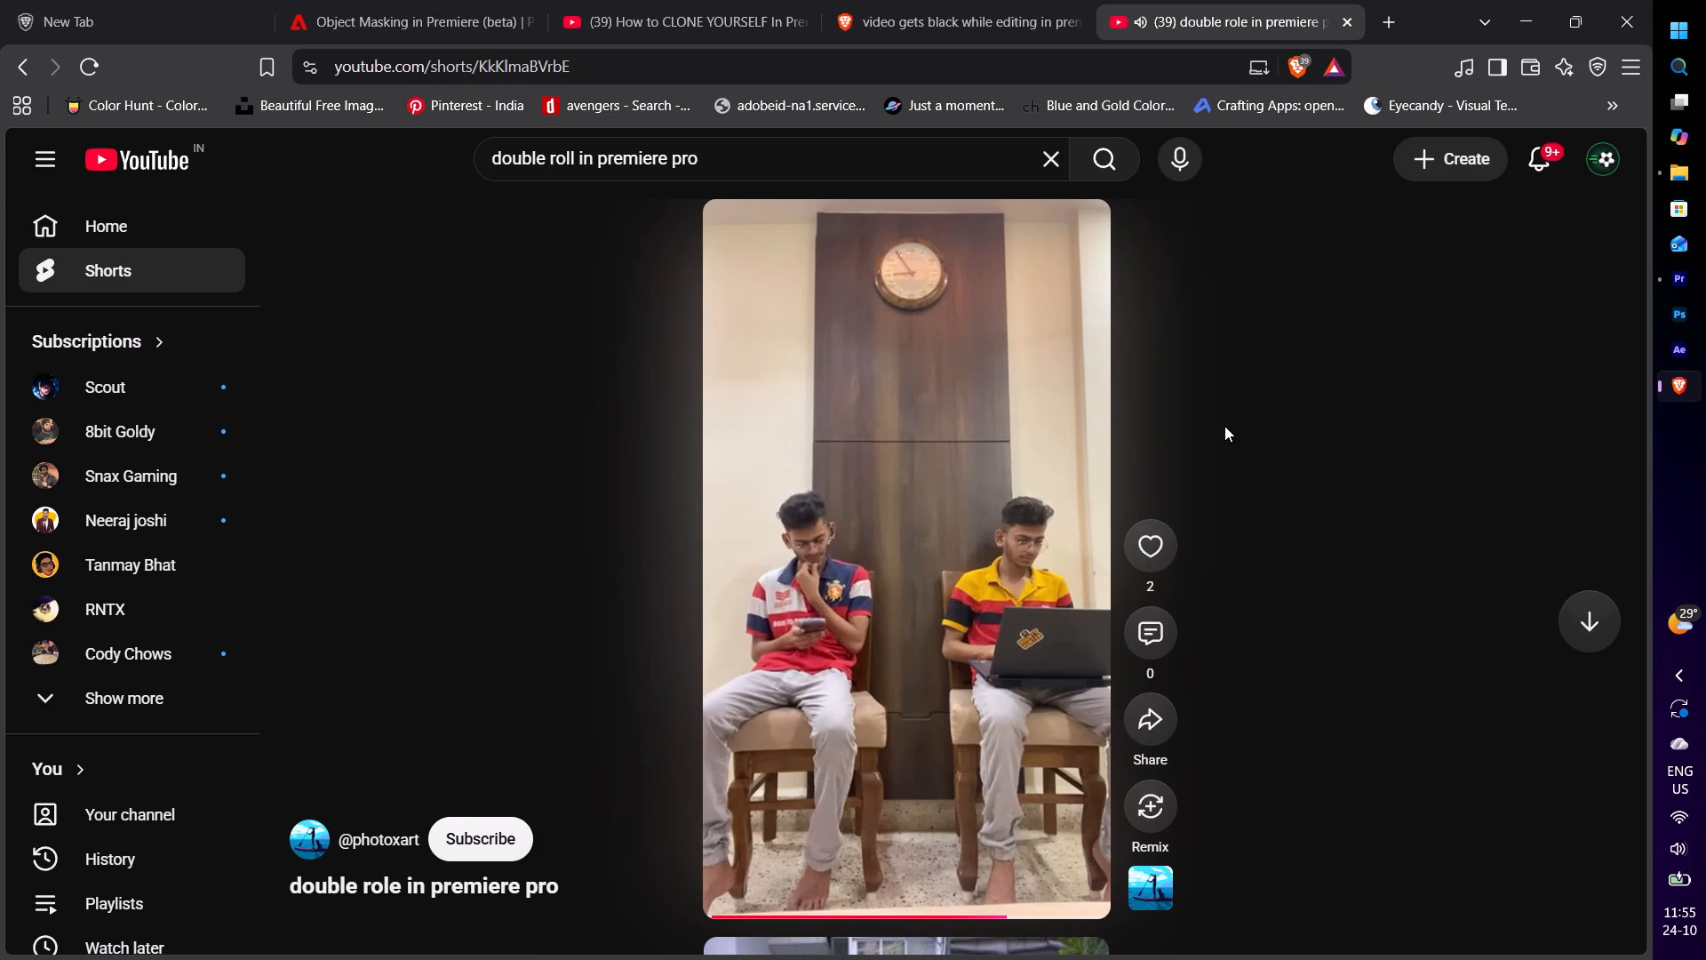
key("Right")
key("Right")
key("Right")
Go to the following short on how to clone yourself in Premiere Pro and skim through its masking tutorial.
scroll(1225, 426, "down", 5)
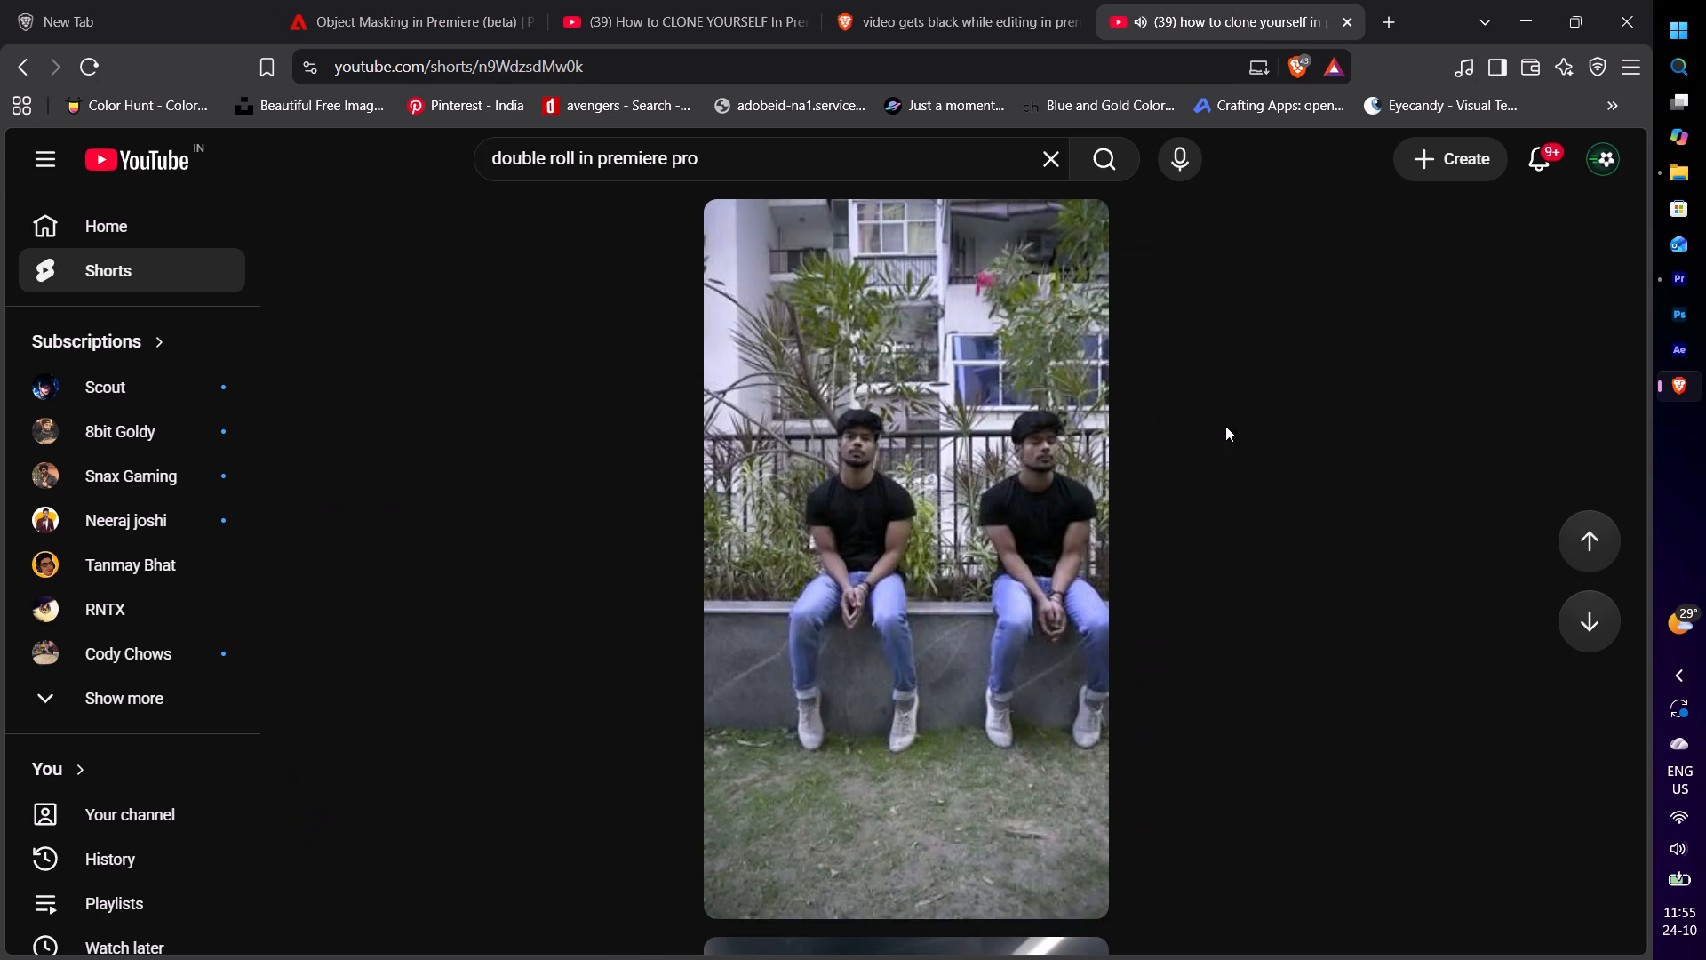
key("Right")
key("Right")
key("Right")
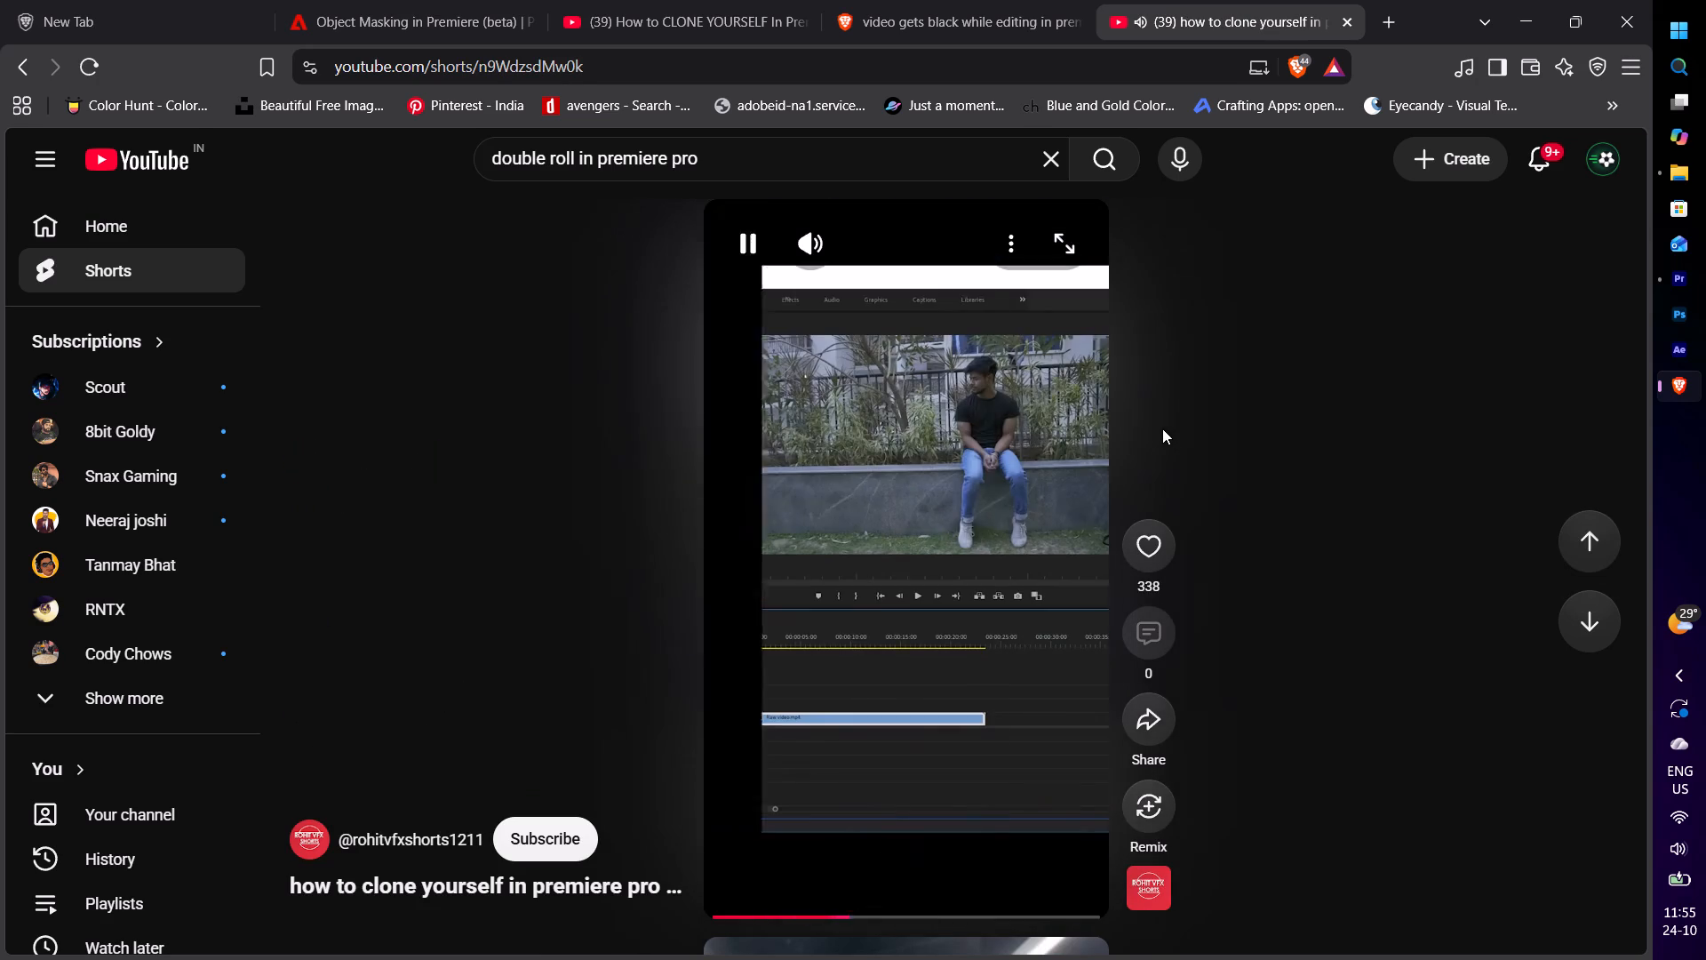
key("Right")
key("Right")
key("Right")
key("Right")
key("Right")
key("Right")
key("Right")
key("Right")
key("Right")
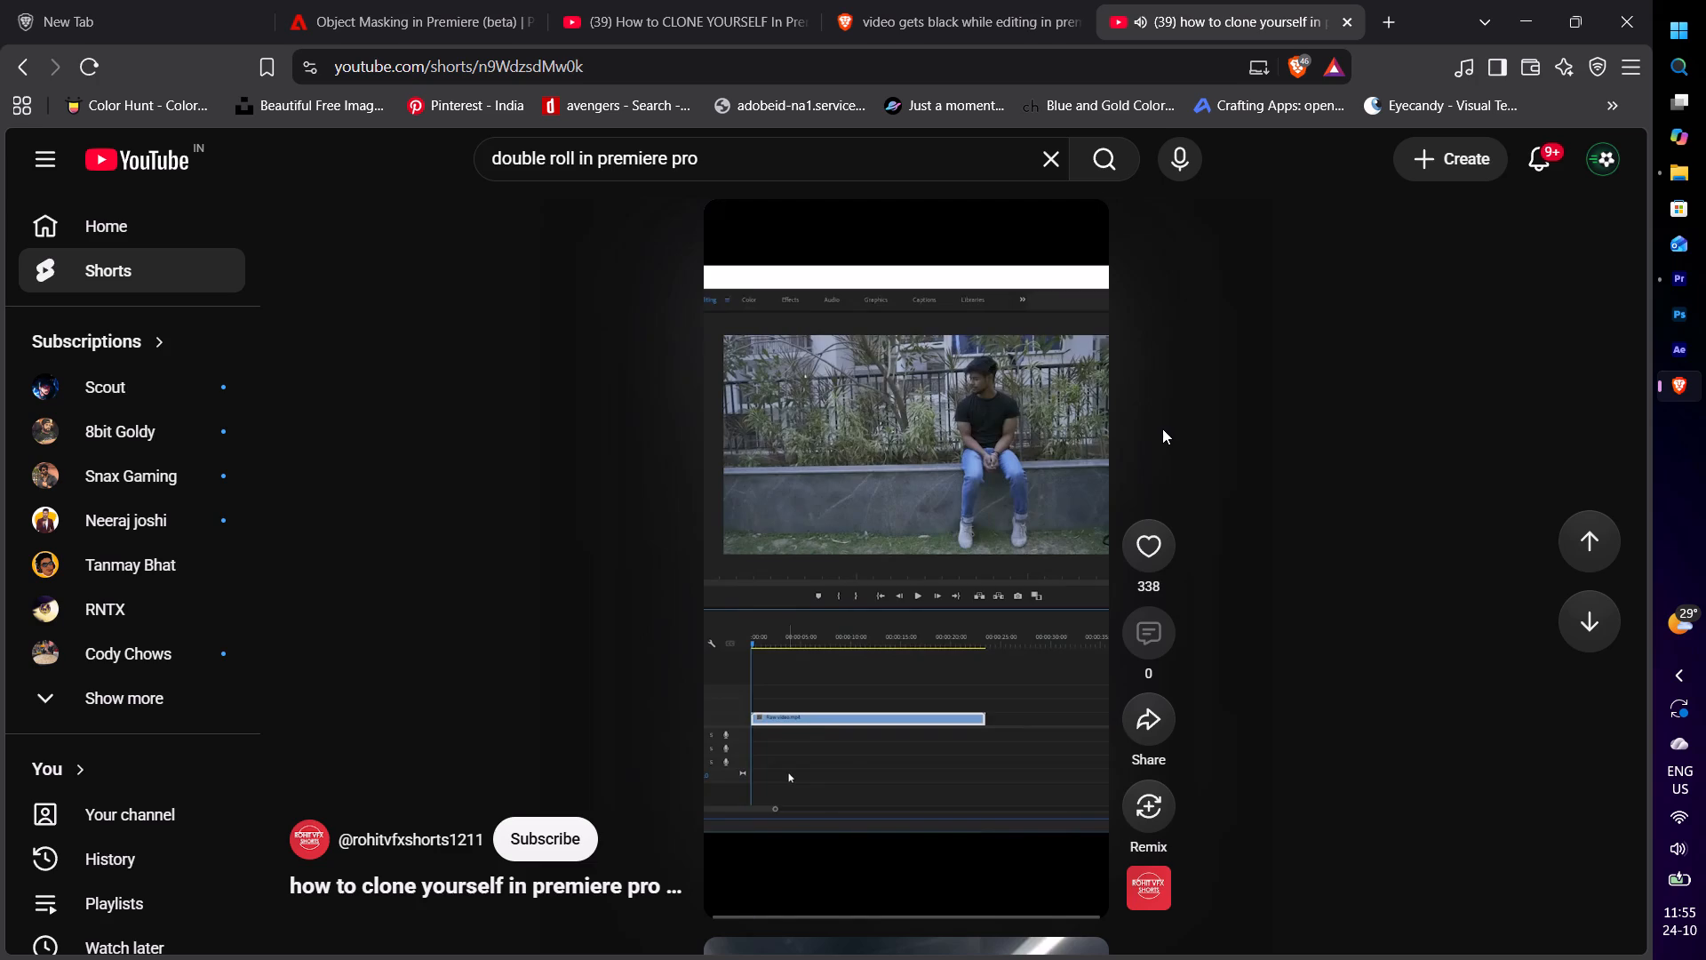
key("Right")
key("Right")
key("Right")
key("Right")
key("Right")
key("Right")
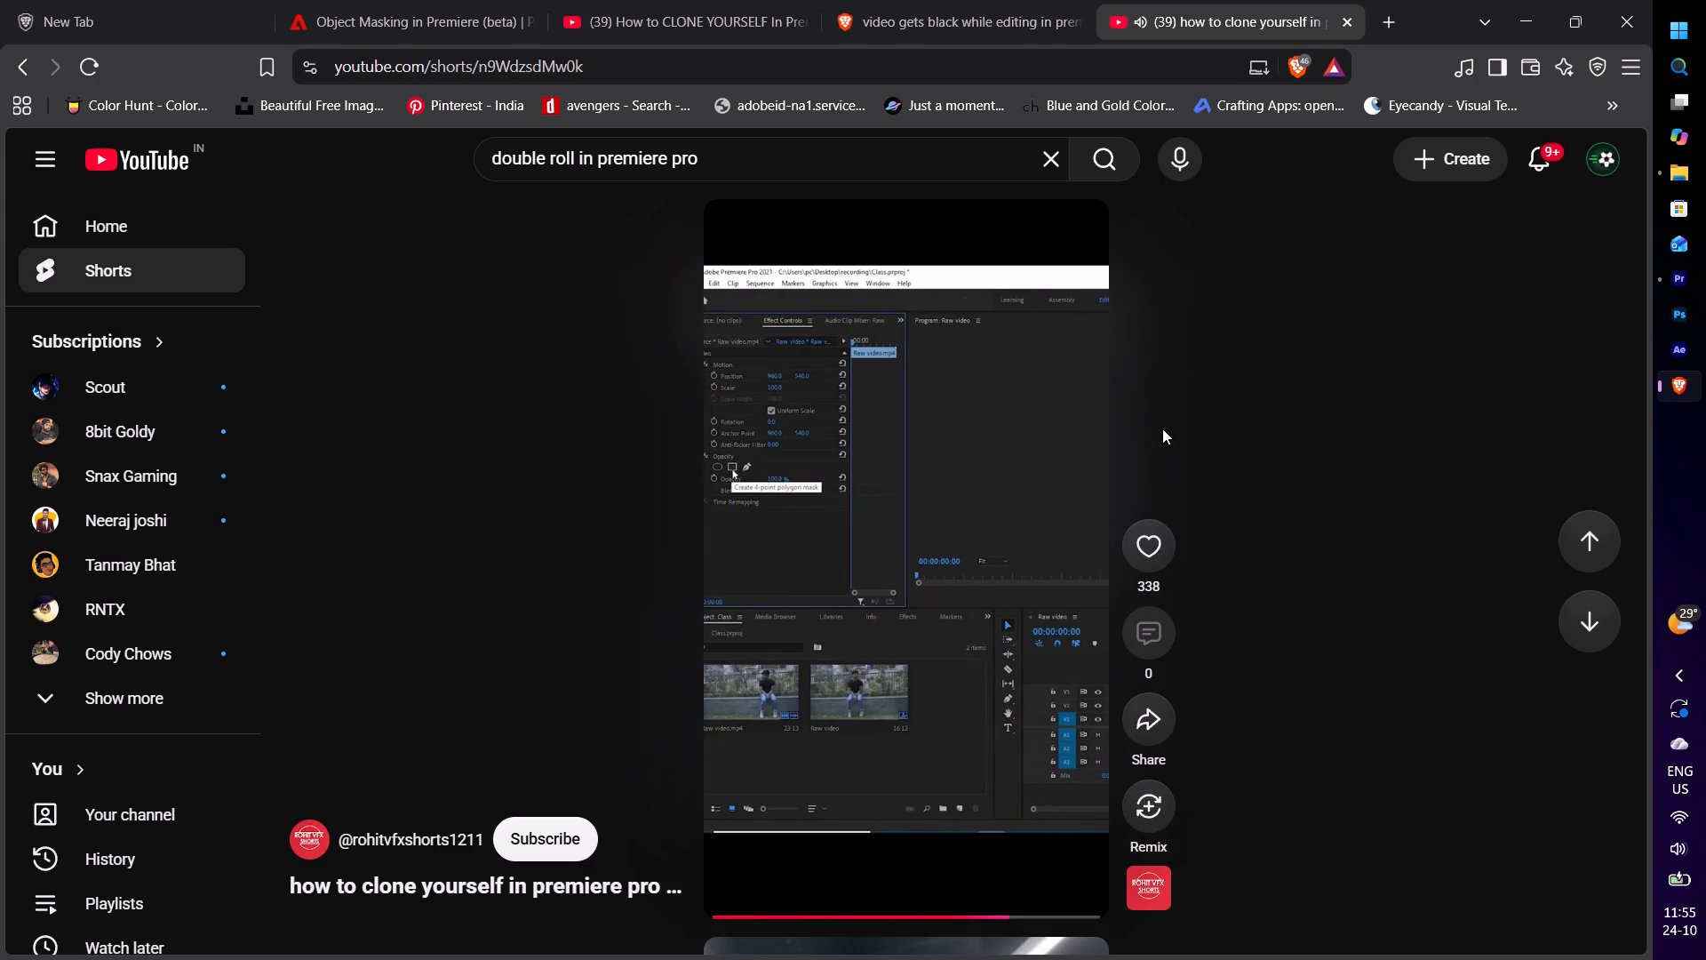
key("Right")
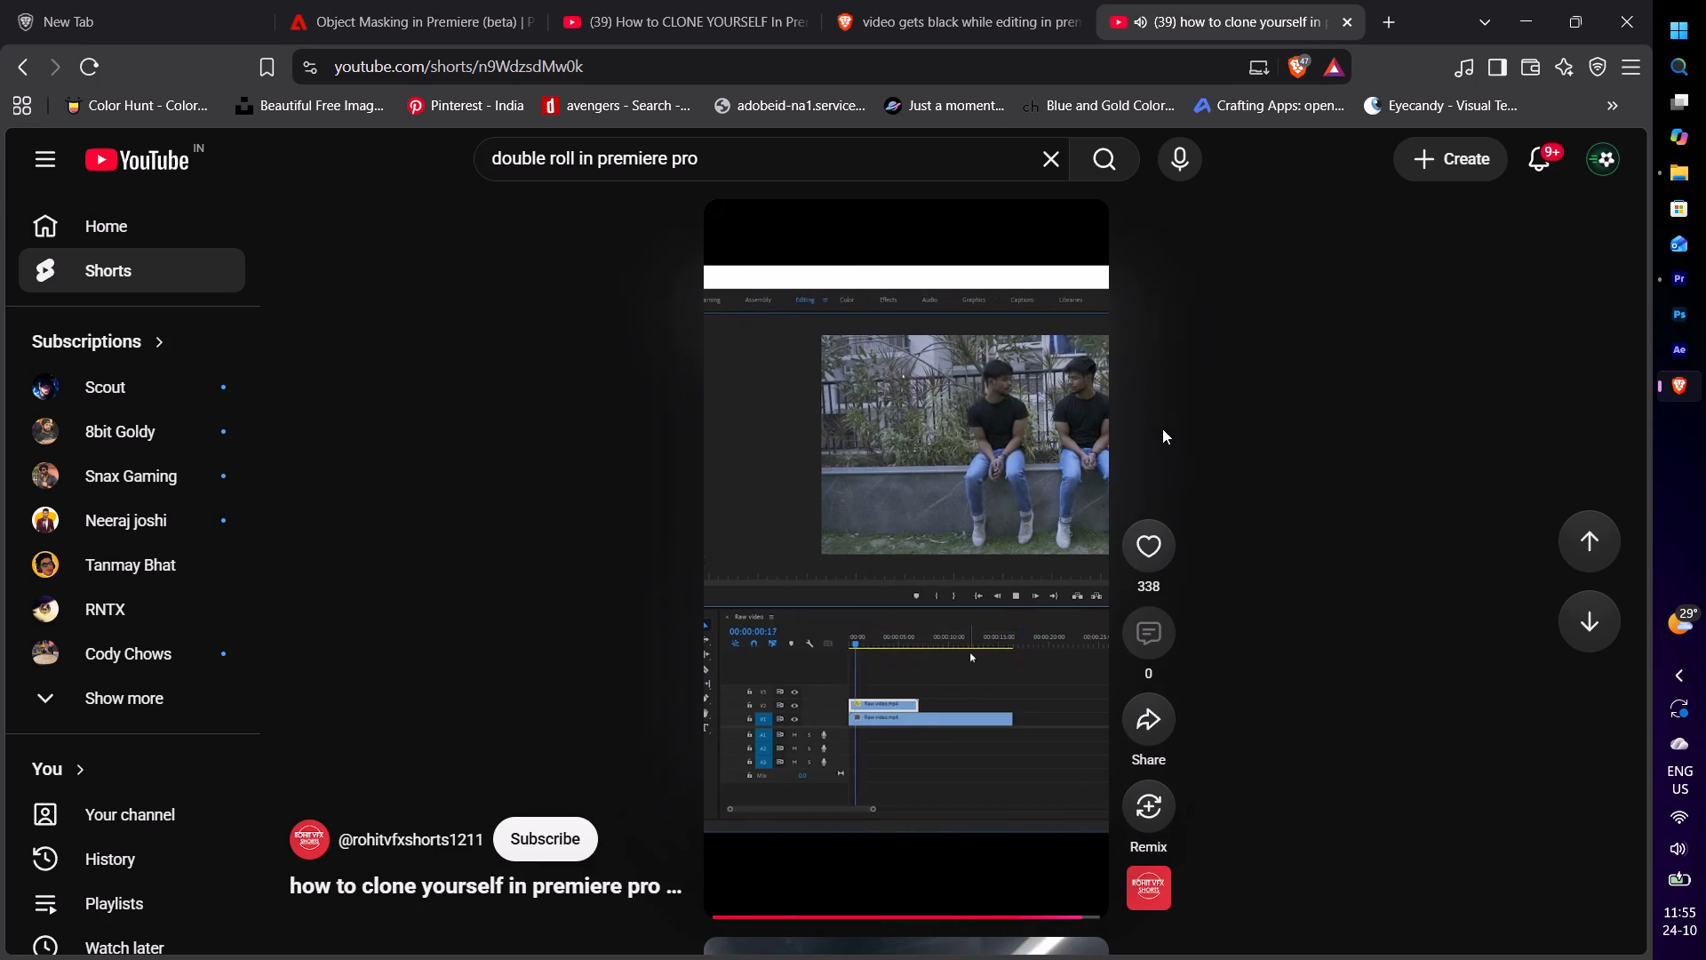
key("Right")
key("Right")
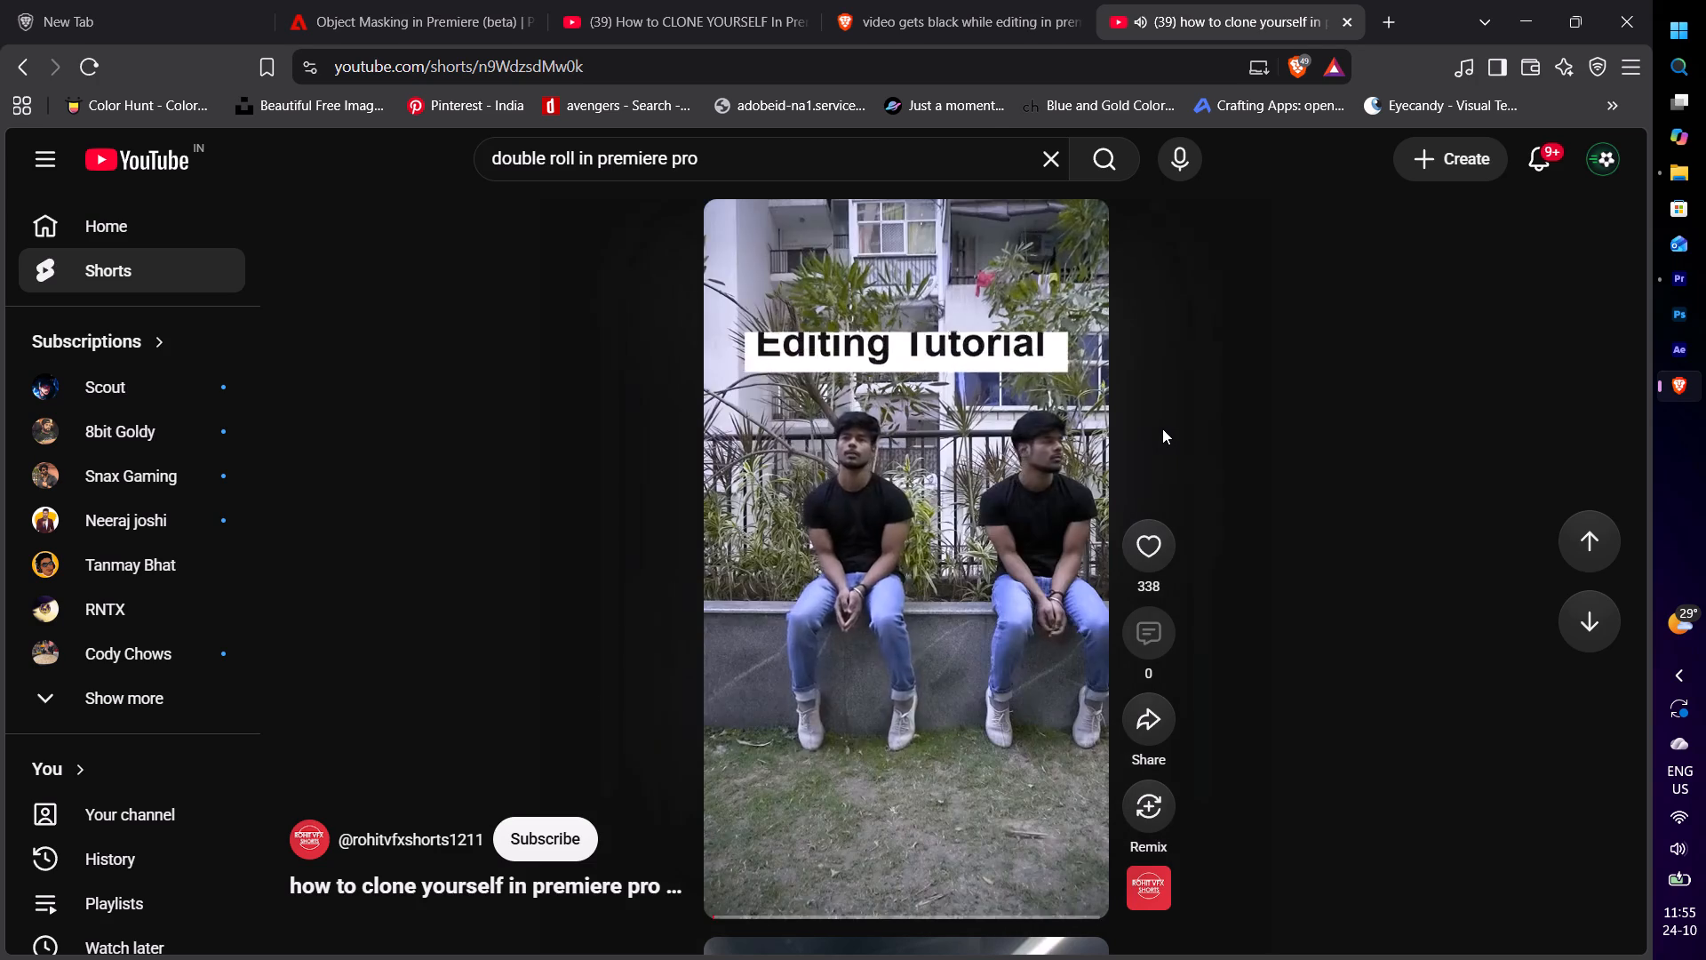
key("Right")
key("Right")
Go to the following short on multi-camera editing in Premiere Pro and skim through it.
key("Down")
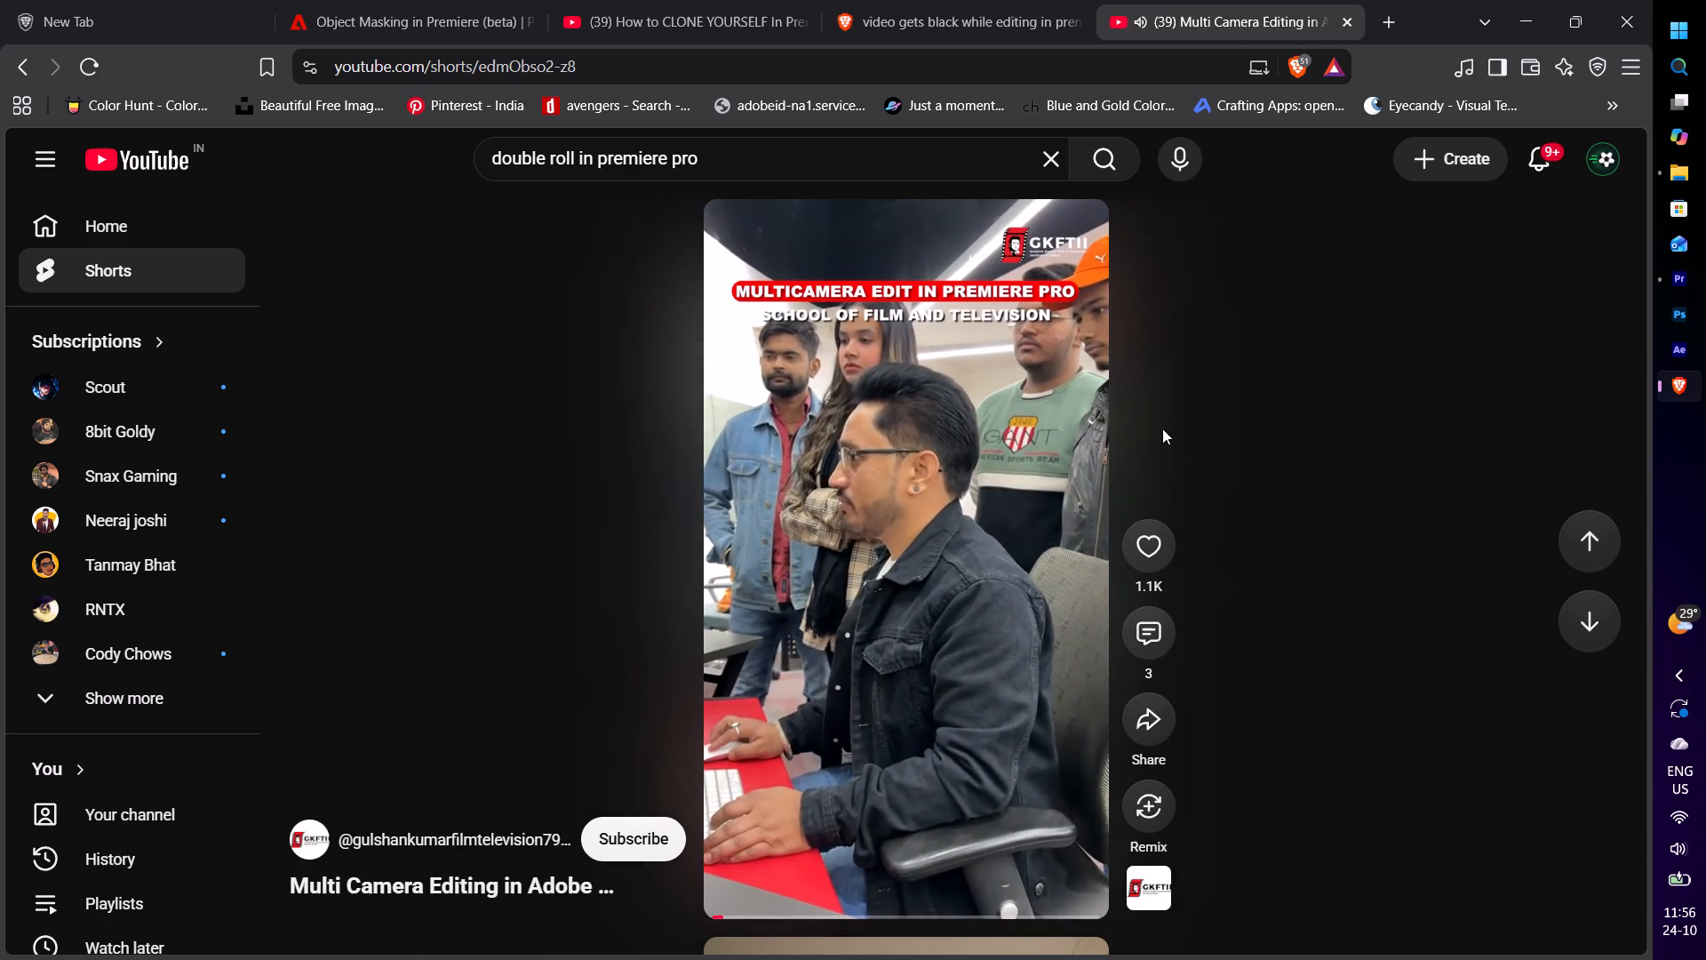
key("Right")
key("Right")
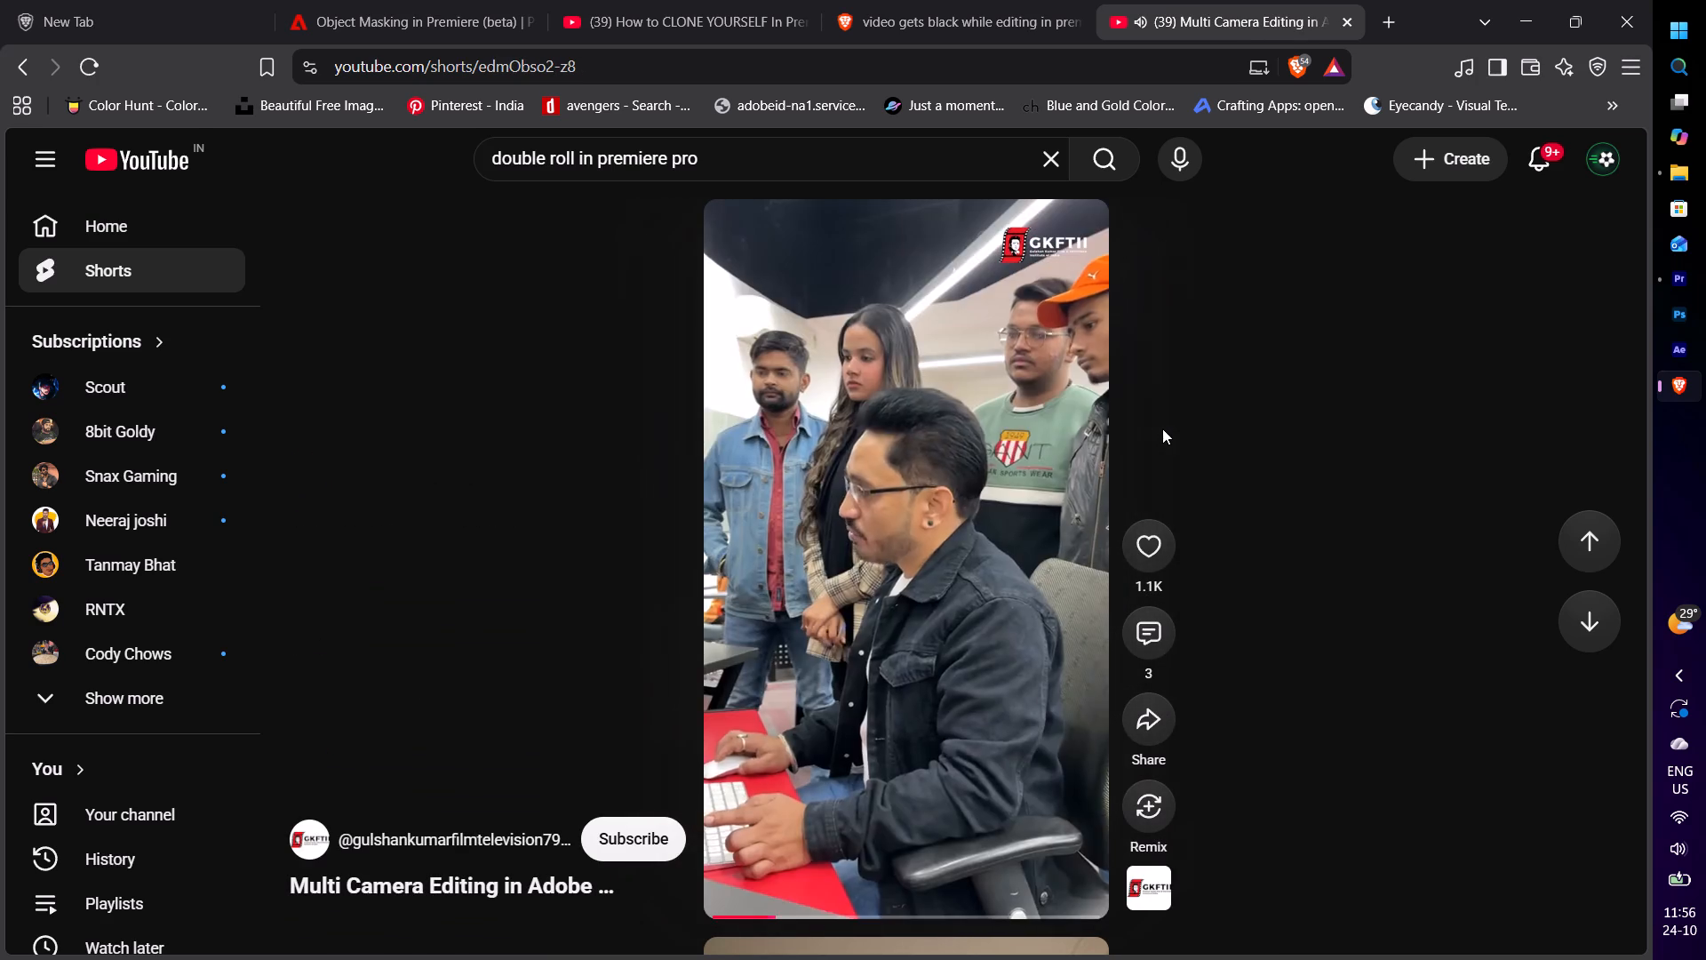
key("Right")
key("Right")
key("Right")
key("Right")
key("Right")
key("Right")
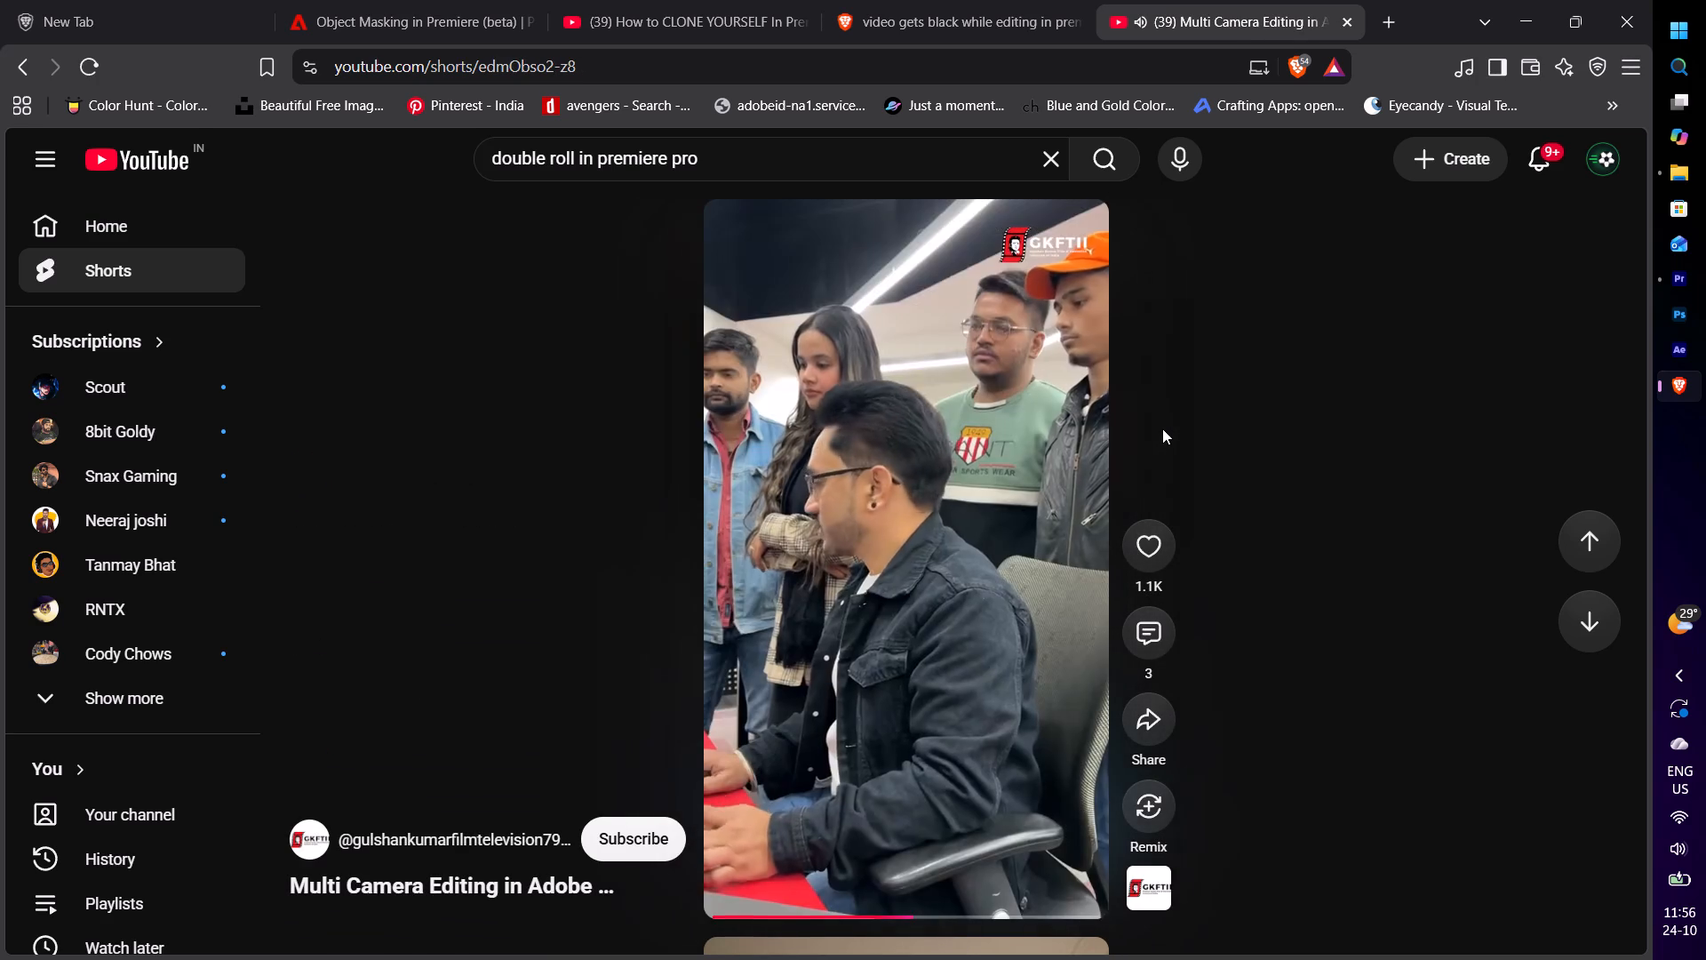
Go to the short "How to clone yourself using Premiere Pro", skim through its filming and editing steps, and pause it.
key("Down")
key("Right")
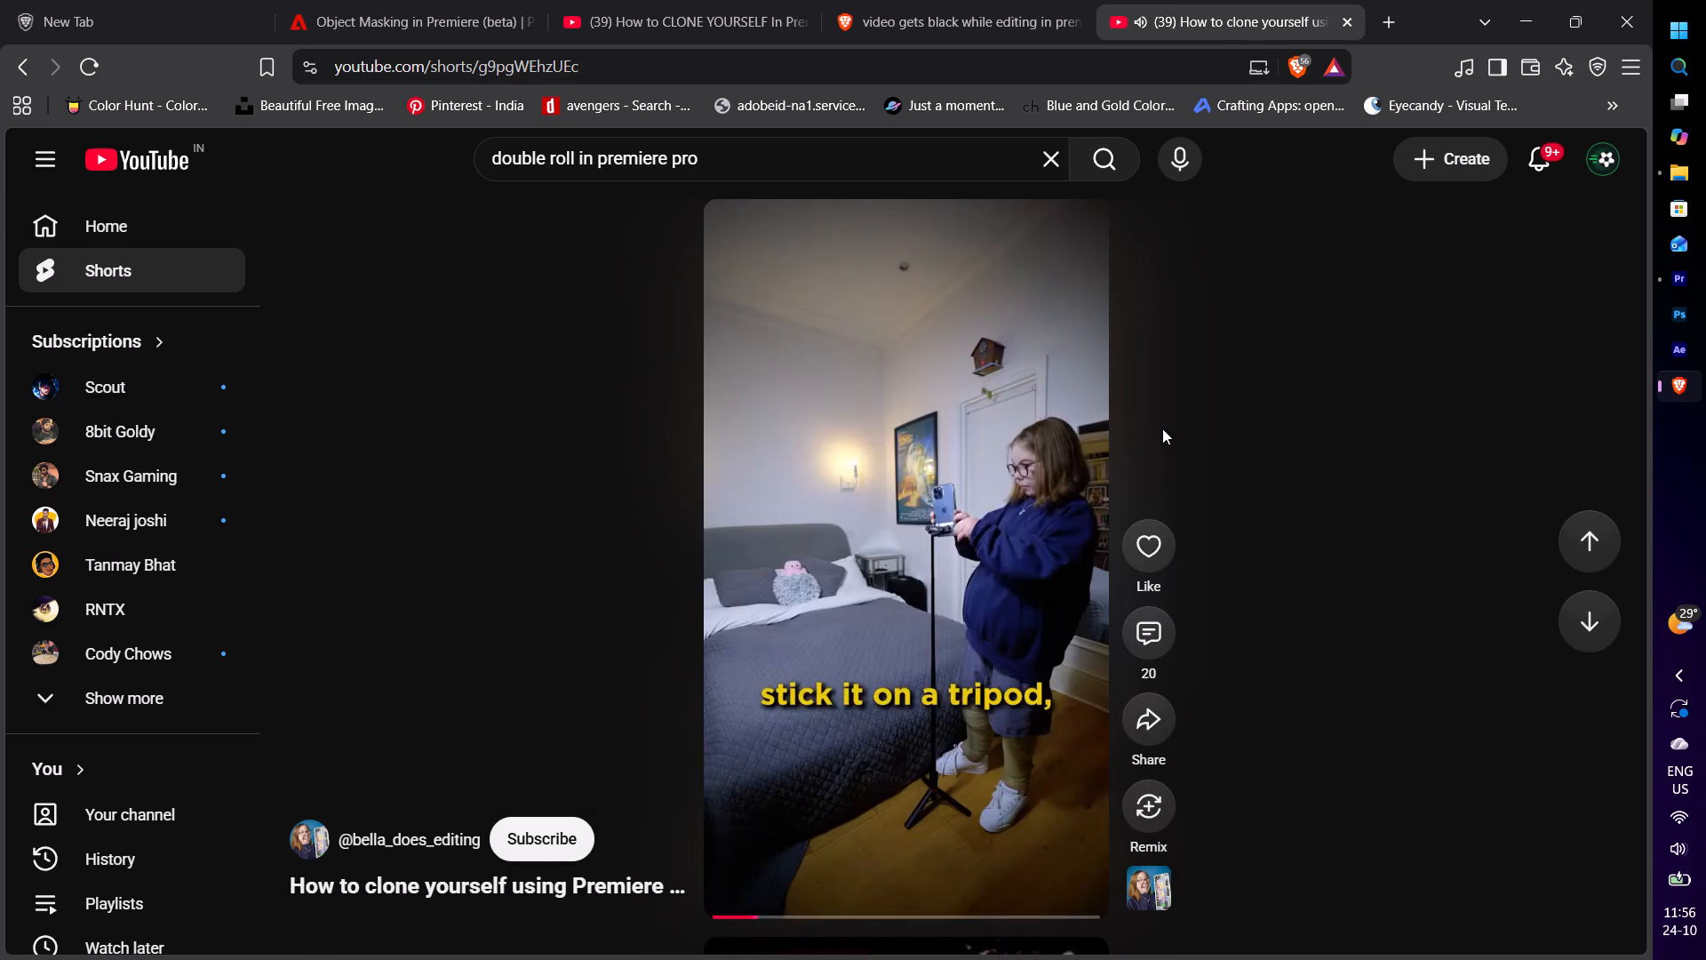
key("Right")
key("Right")
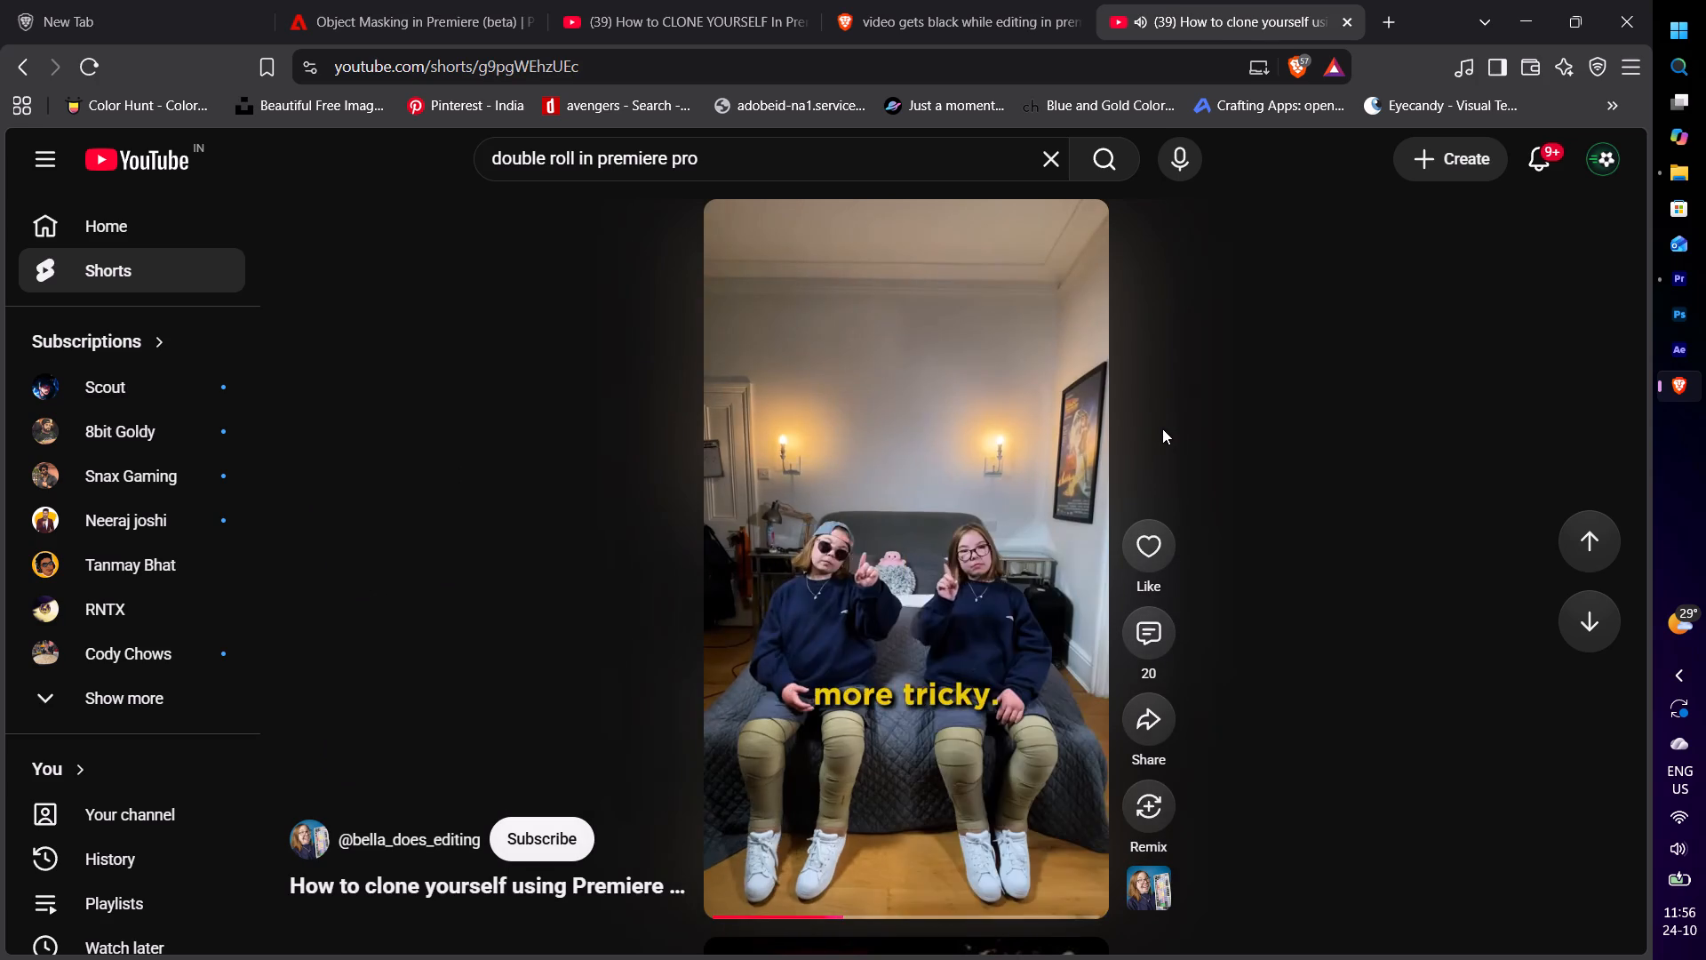
key("Right")
key("Right")
key("Right")
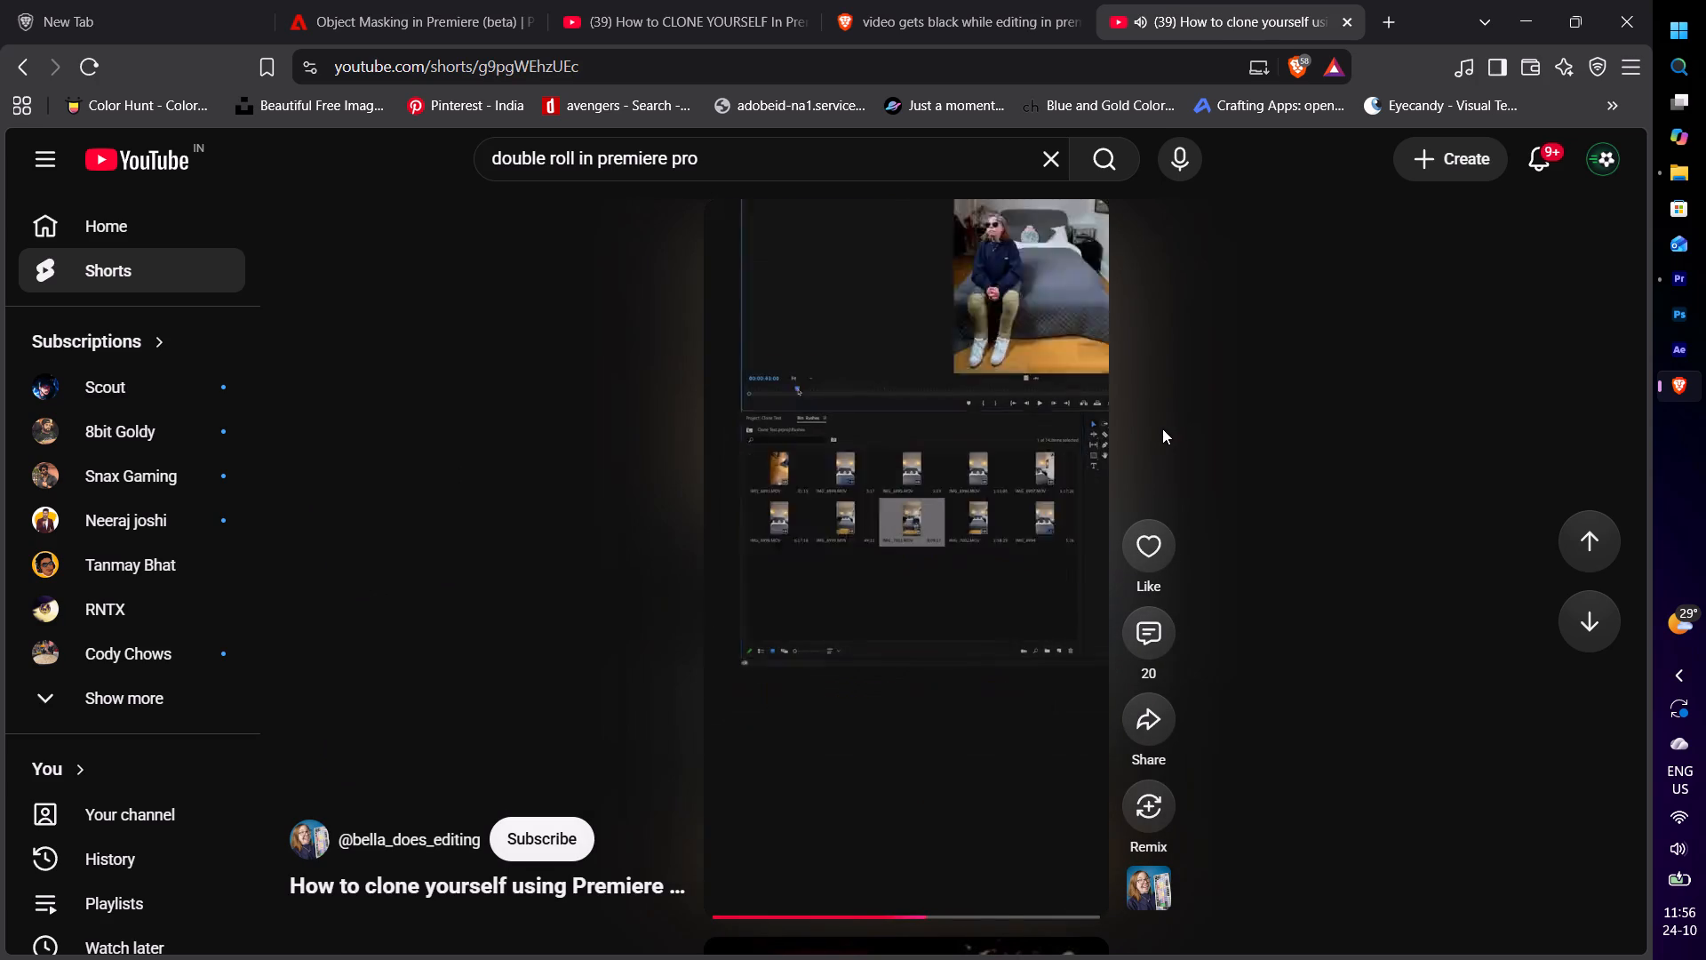
key("Right")
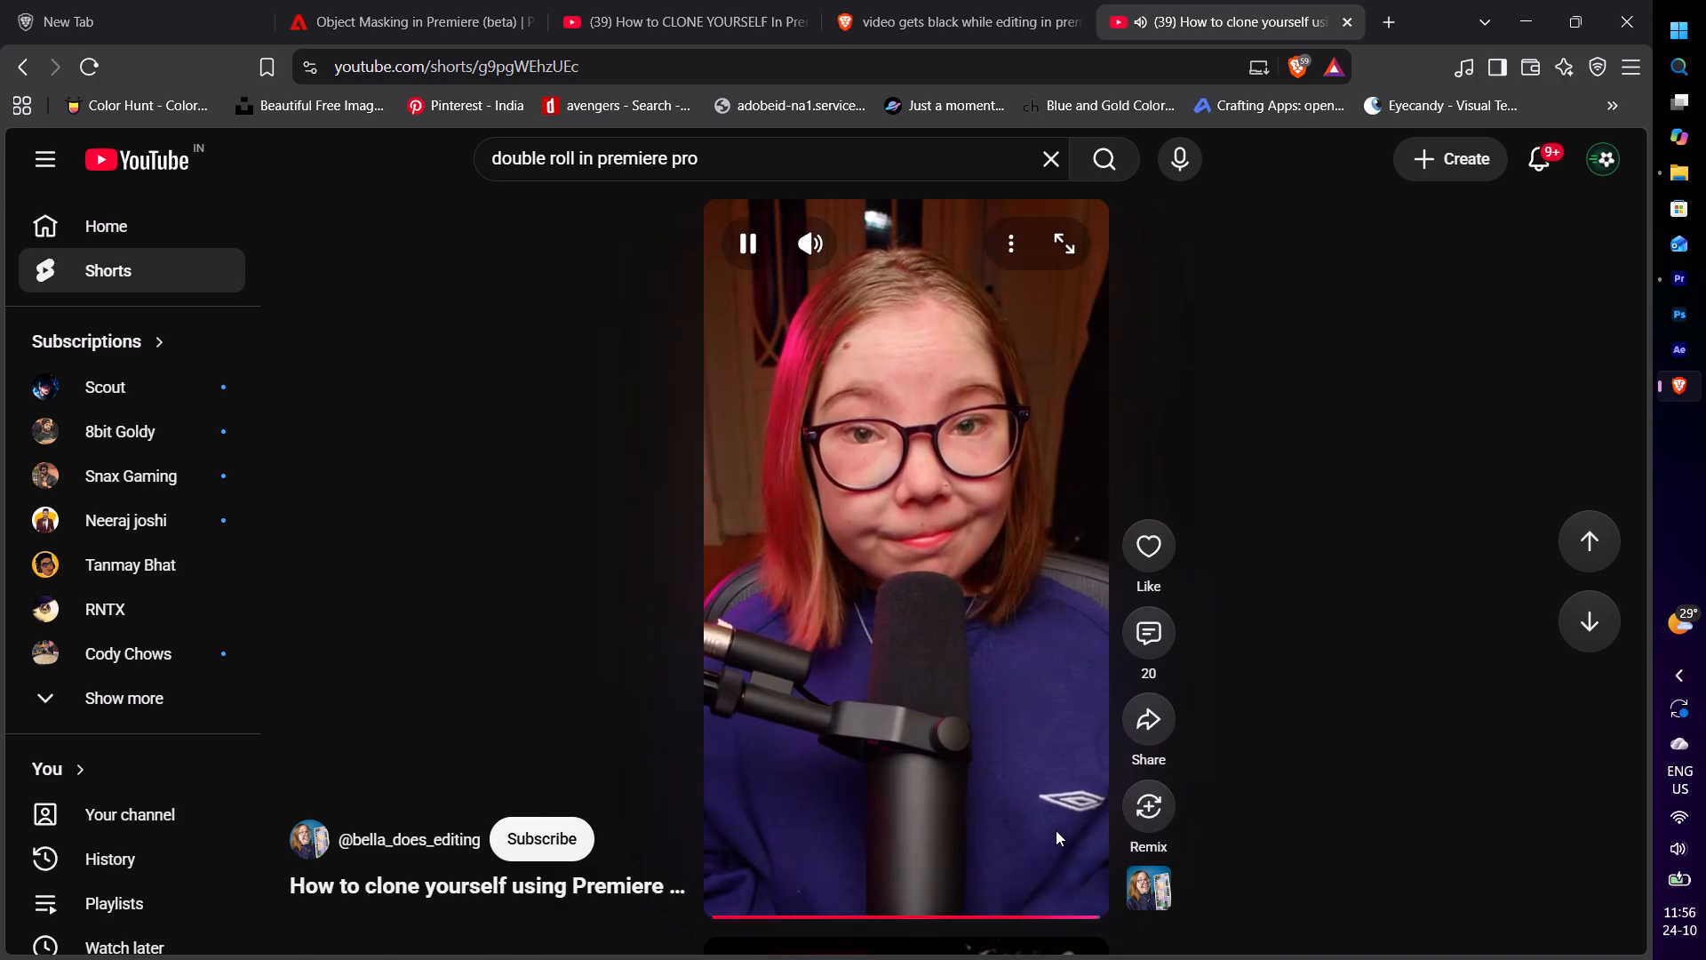
left_click(1015, 534)
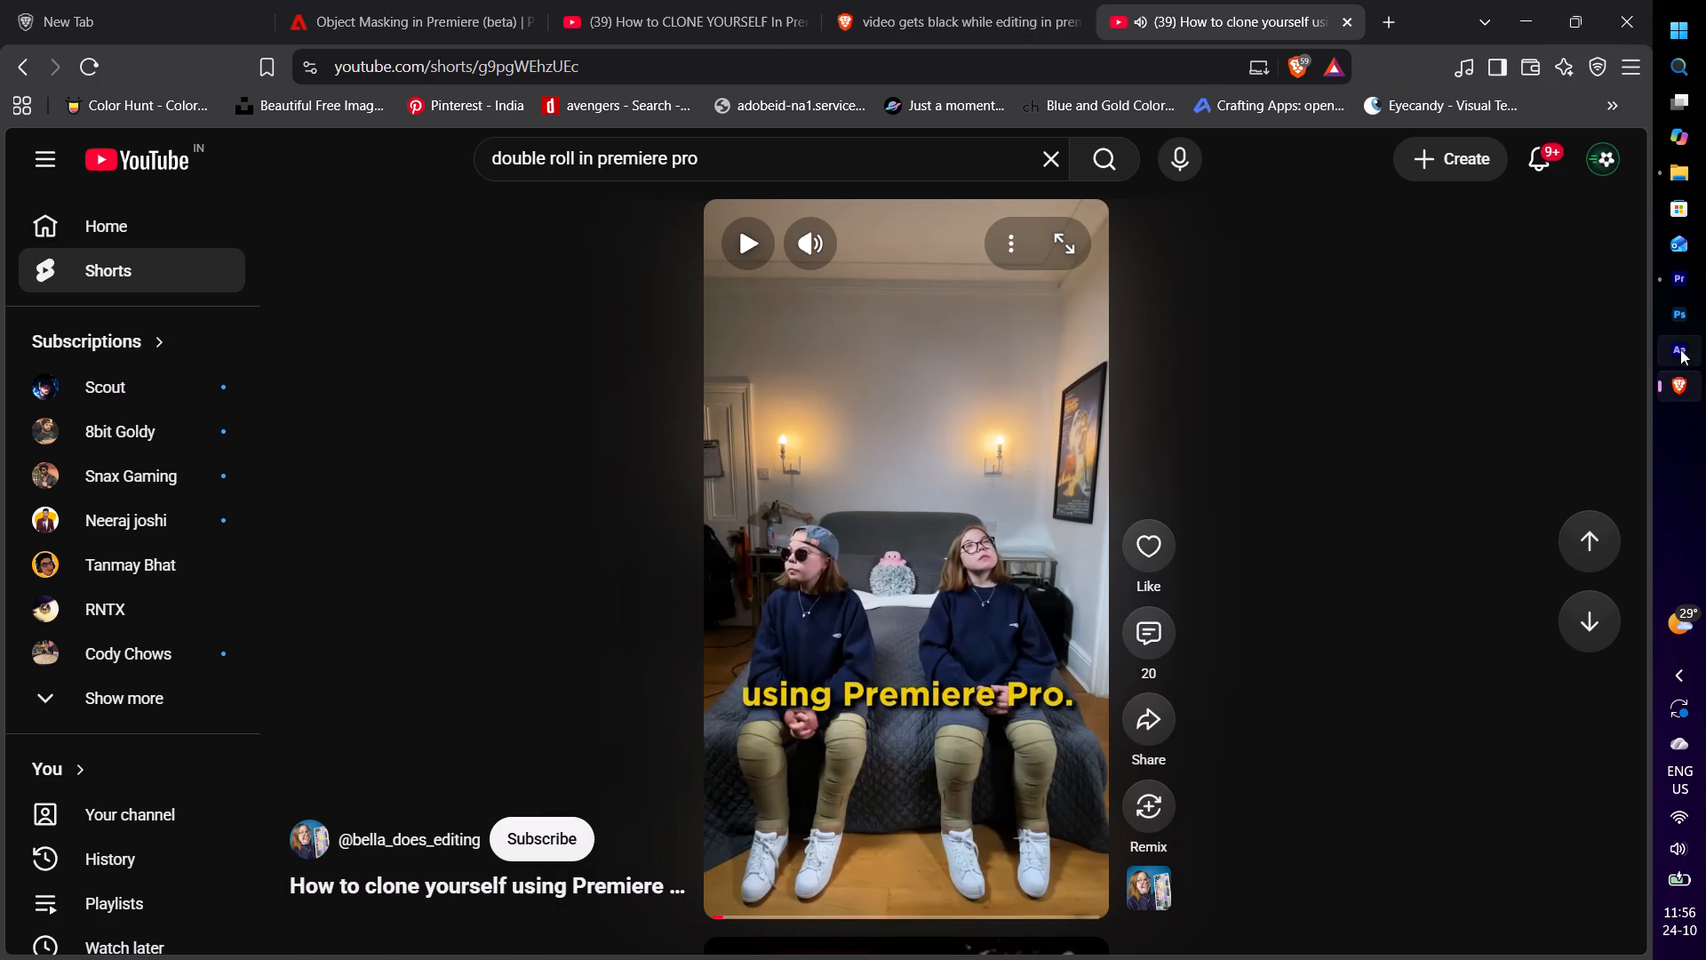
Switch to Premiere and return the playhead to the first frame of the IMG_5670 sequence.
left_click(1668, 283)
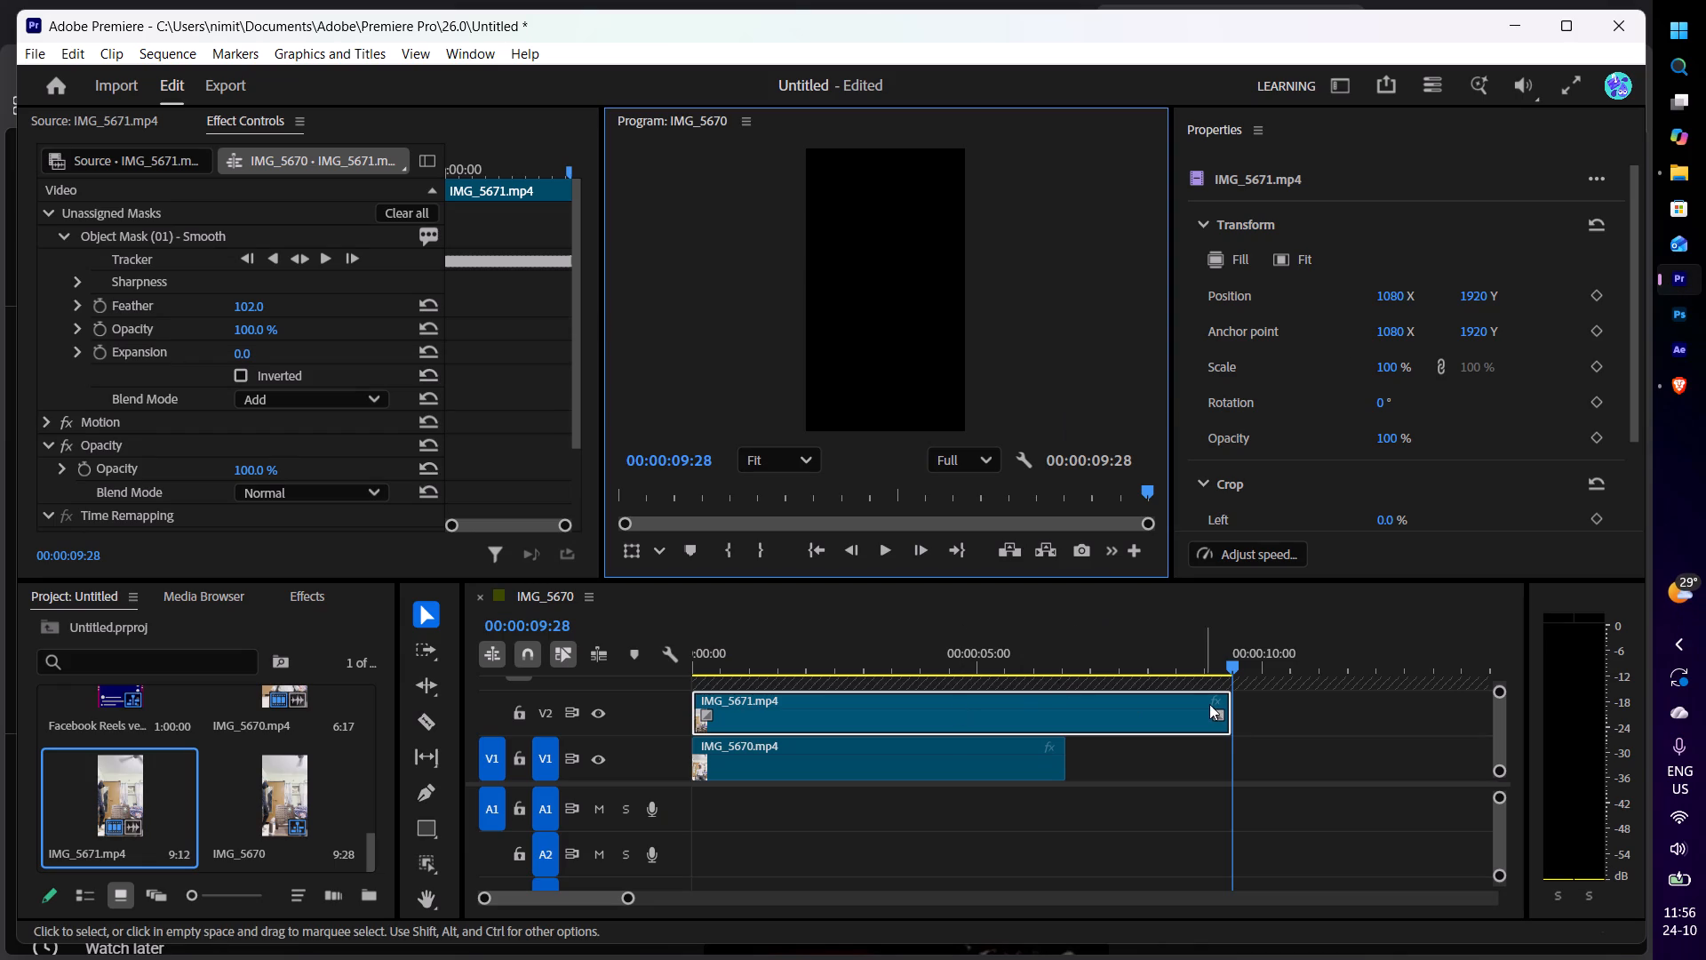
left_click(1198, 680)
left_click(1176, 700)
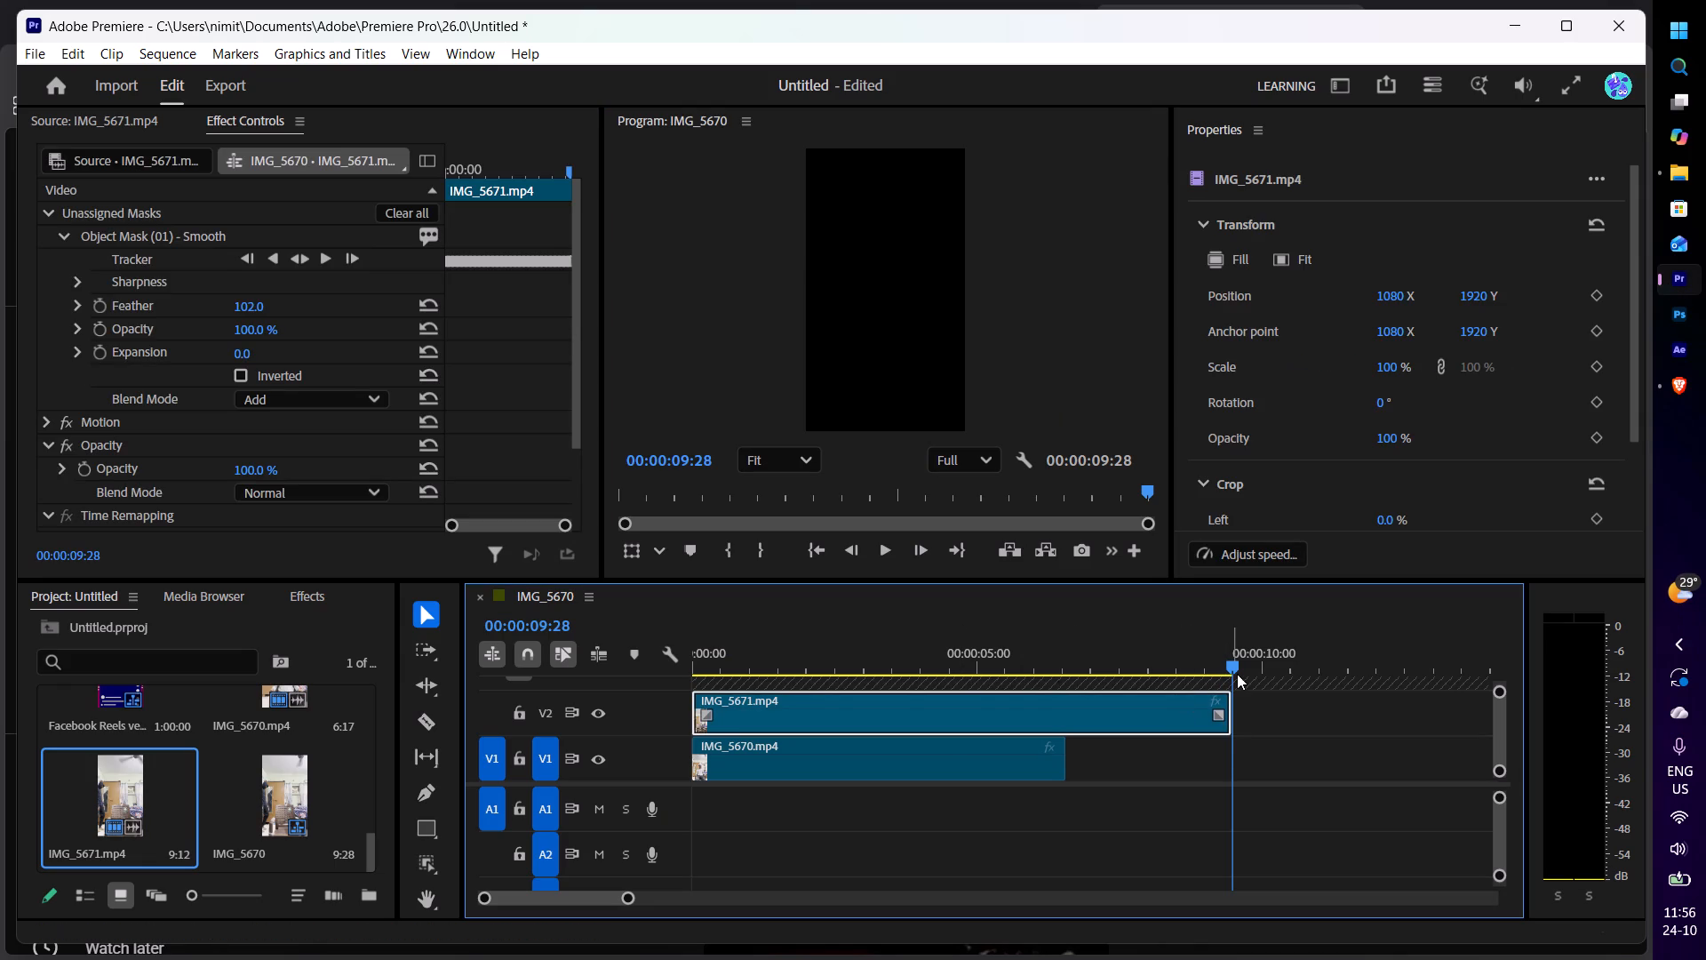
left_click_drag(1232, 674, 1020, 676)
left_click_drag(1232, 668, 968, 668)
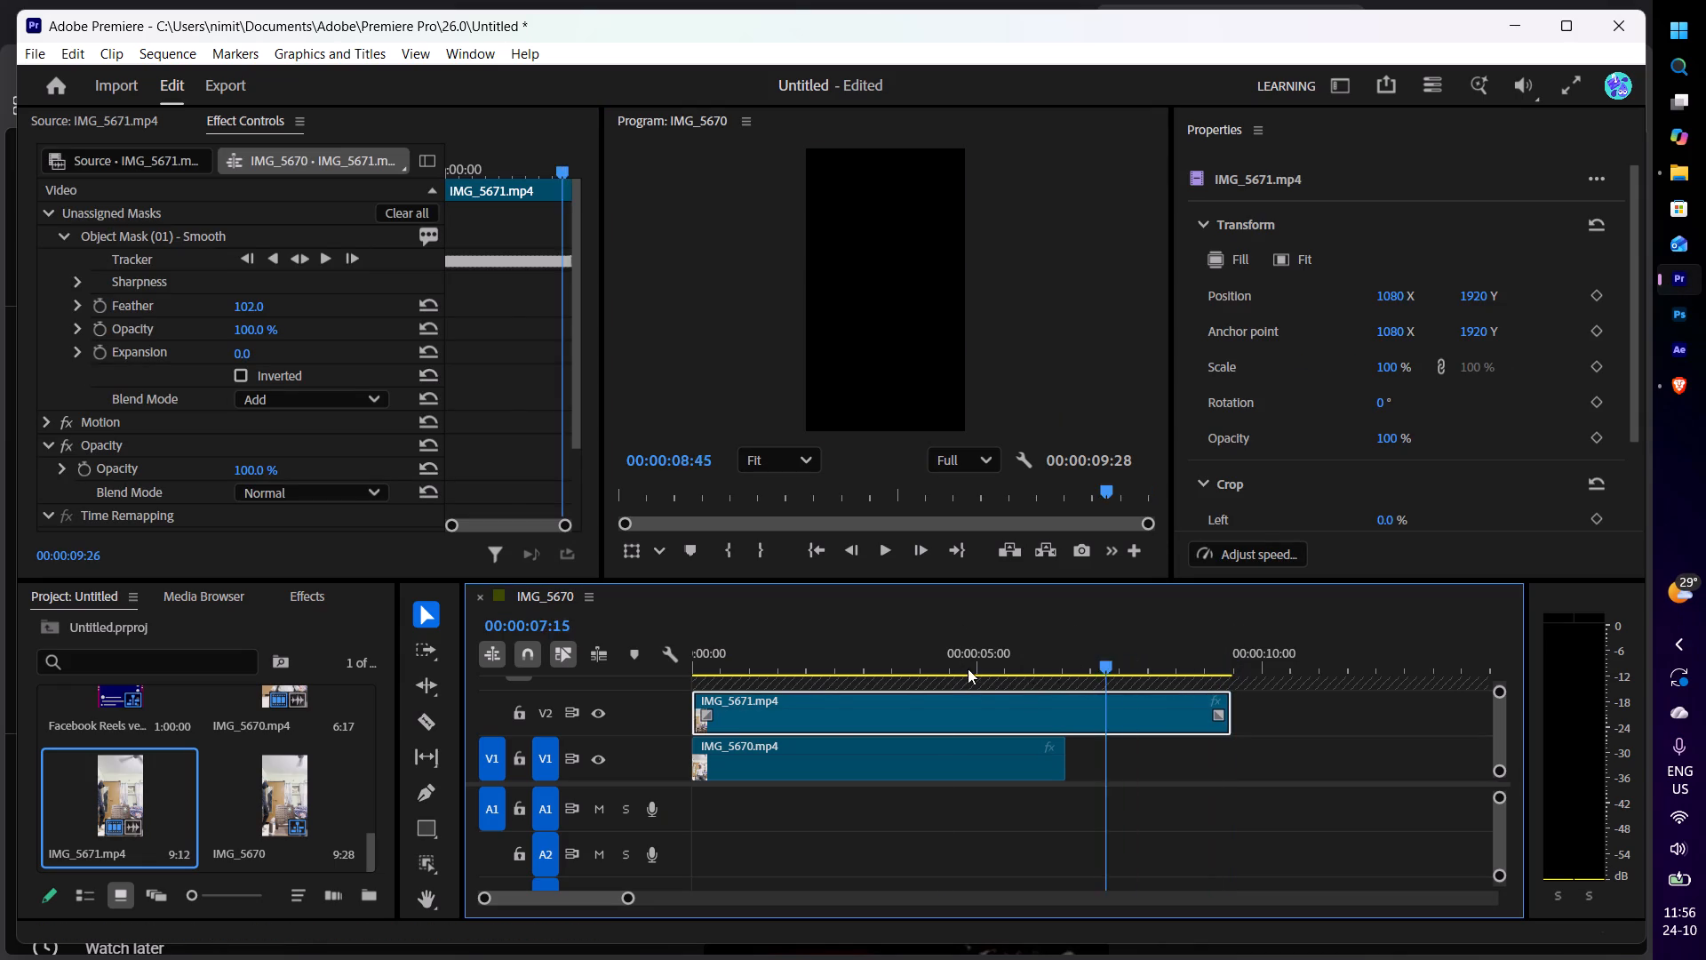
left_click_drag(968, 668, 464, 684)
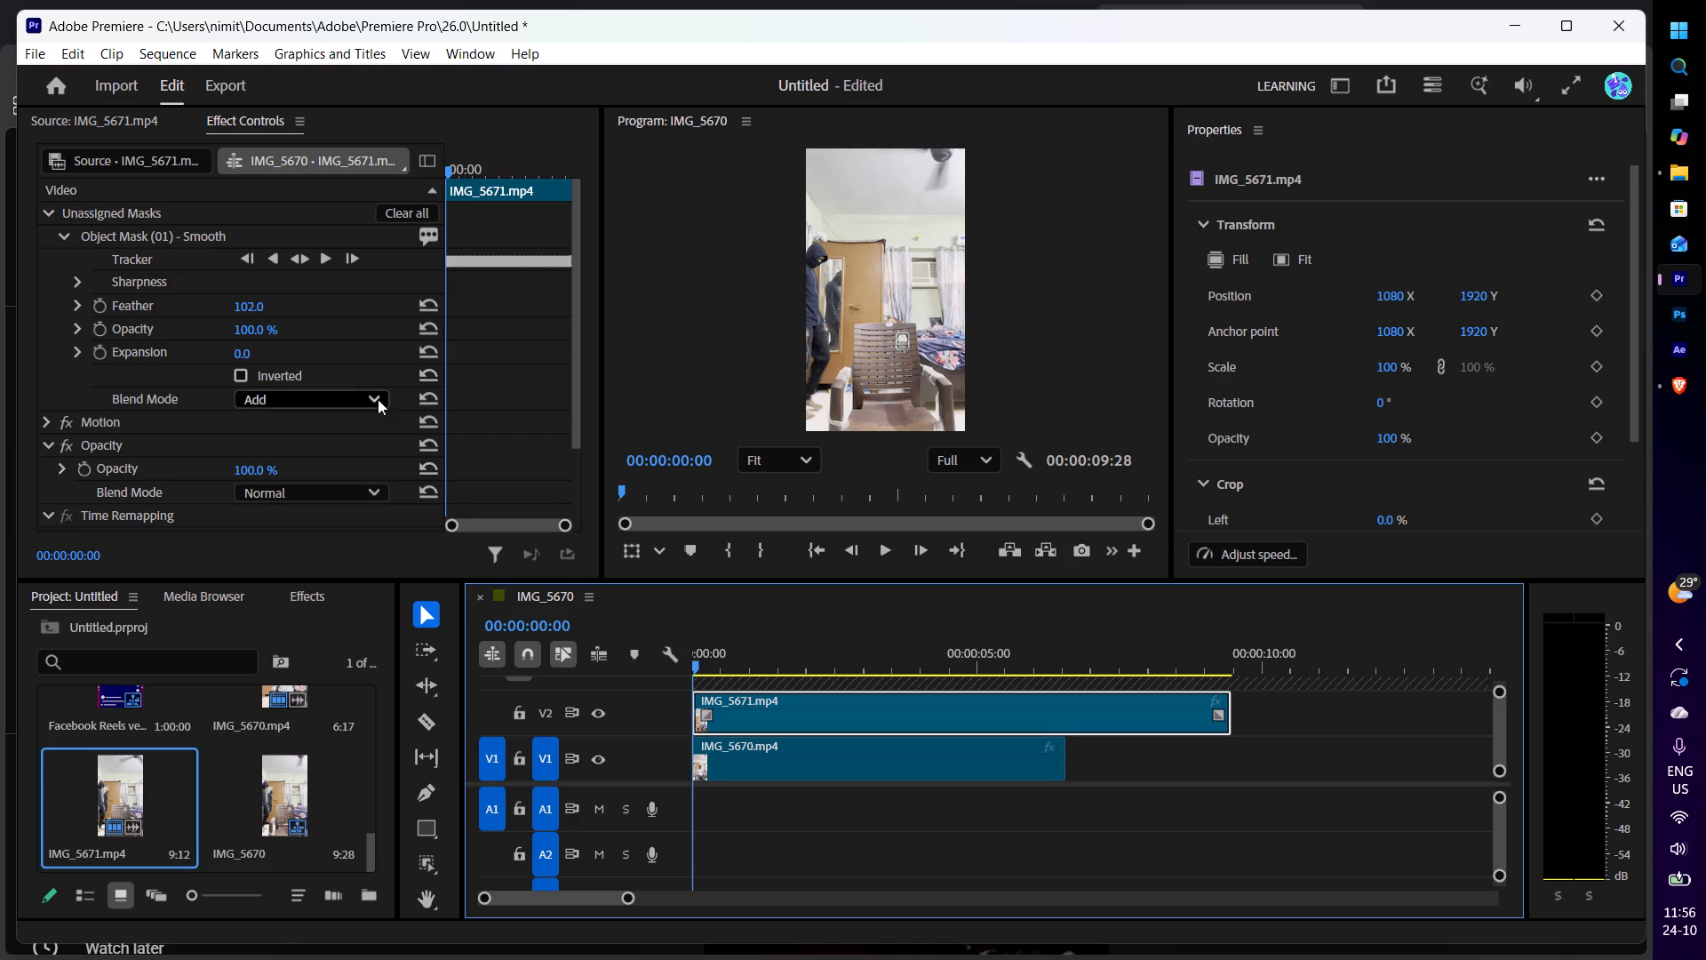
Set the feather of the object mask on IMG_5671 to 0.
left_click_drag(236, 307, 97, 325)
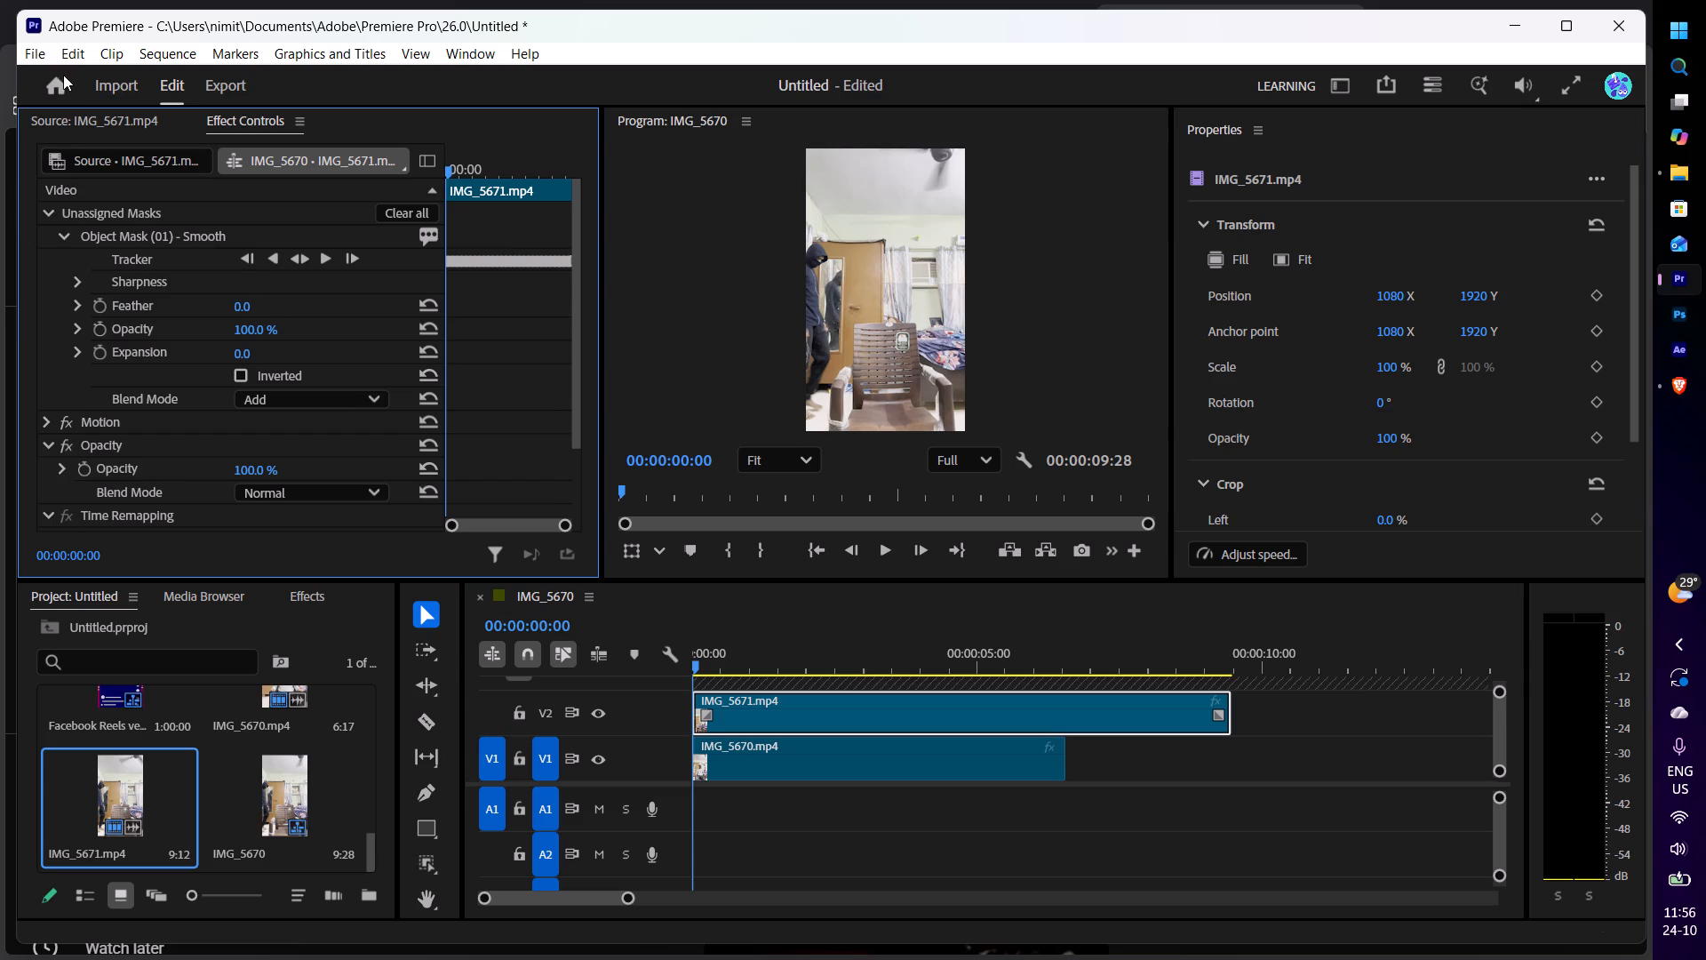
Examine the sequence settings, including General, Color Management and VR Properties, and close them without changes.
left_click(28, 60)
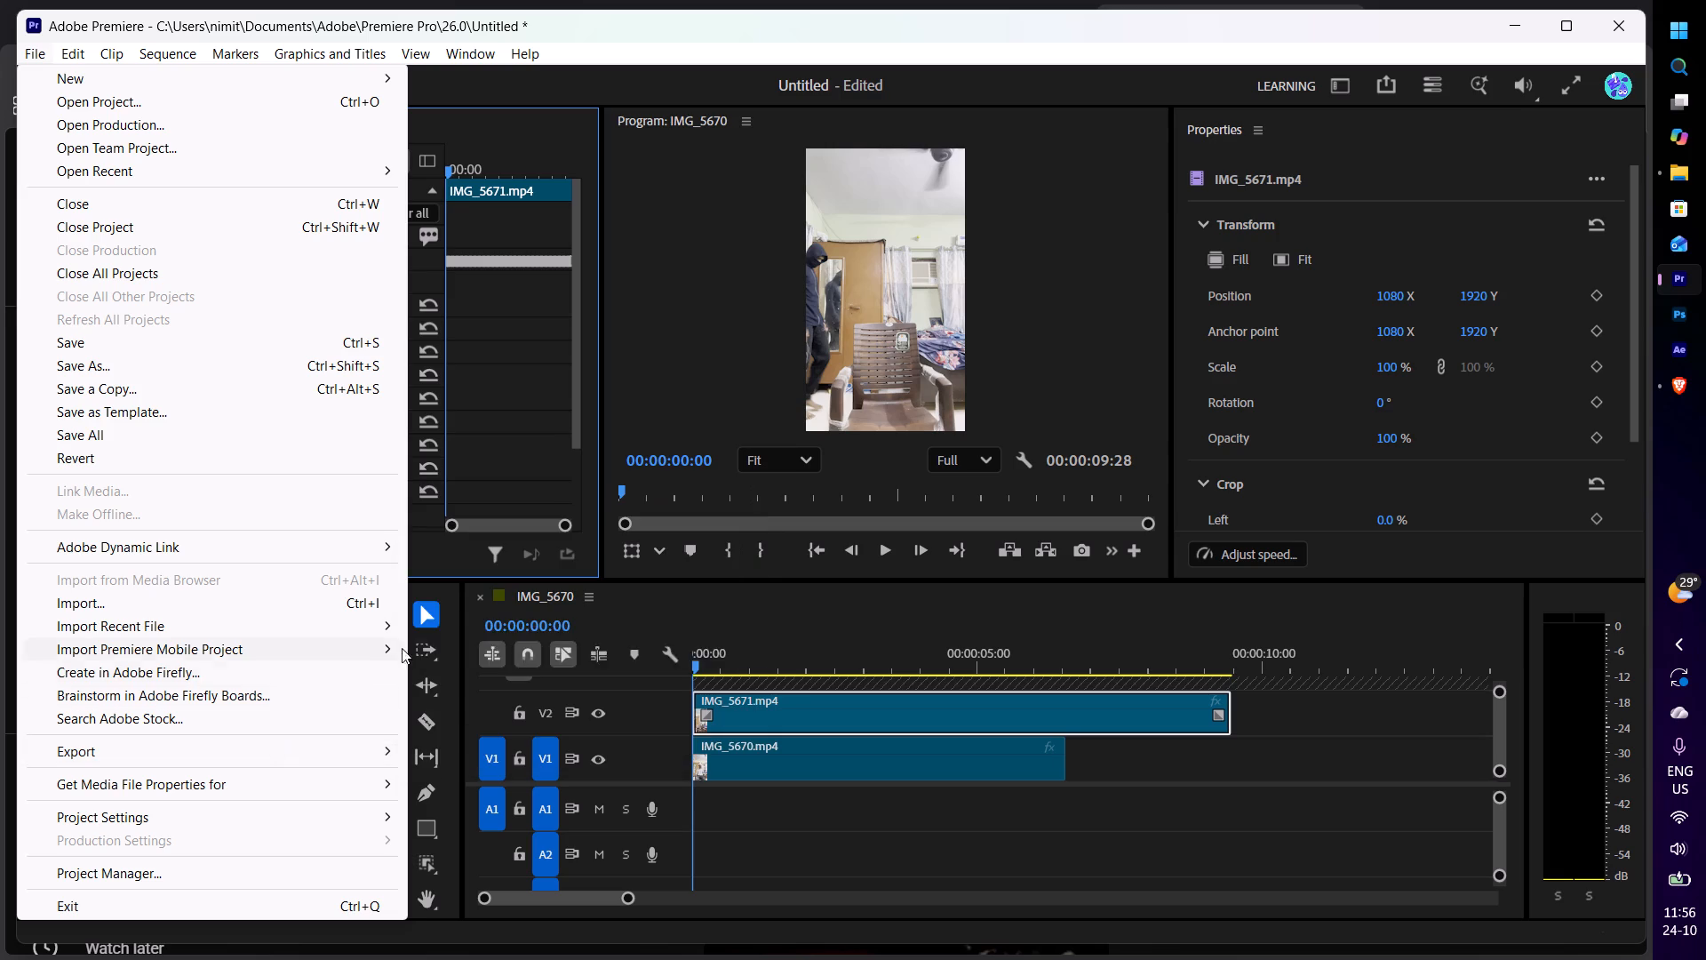
scroll(98, 532, "up", 1)
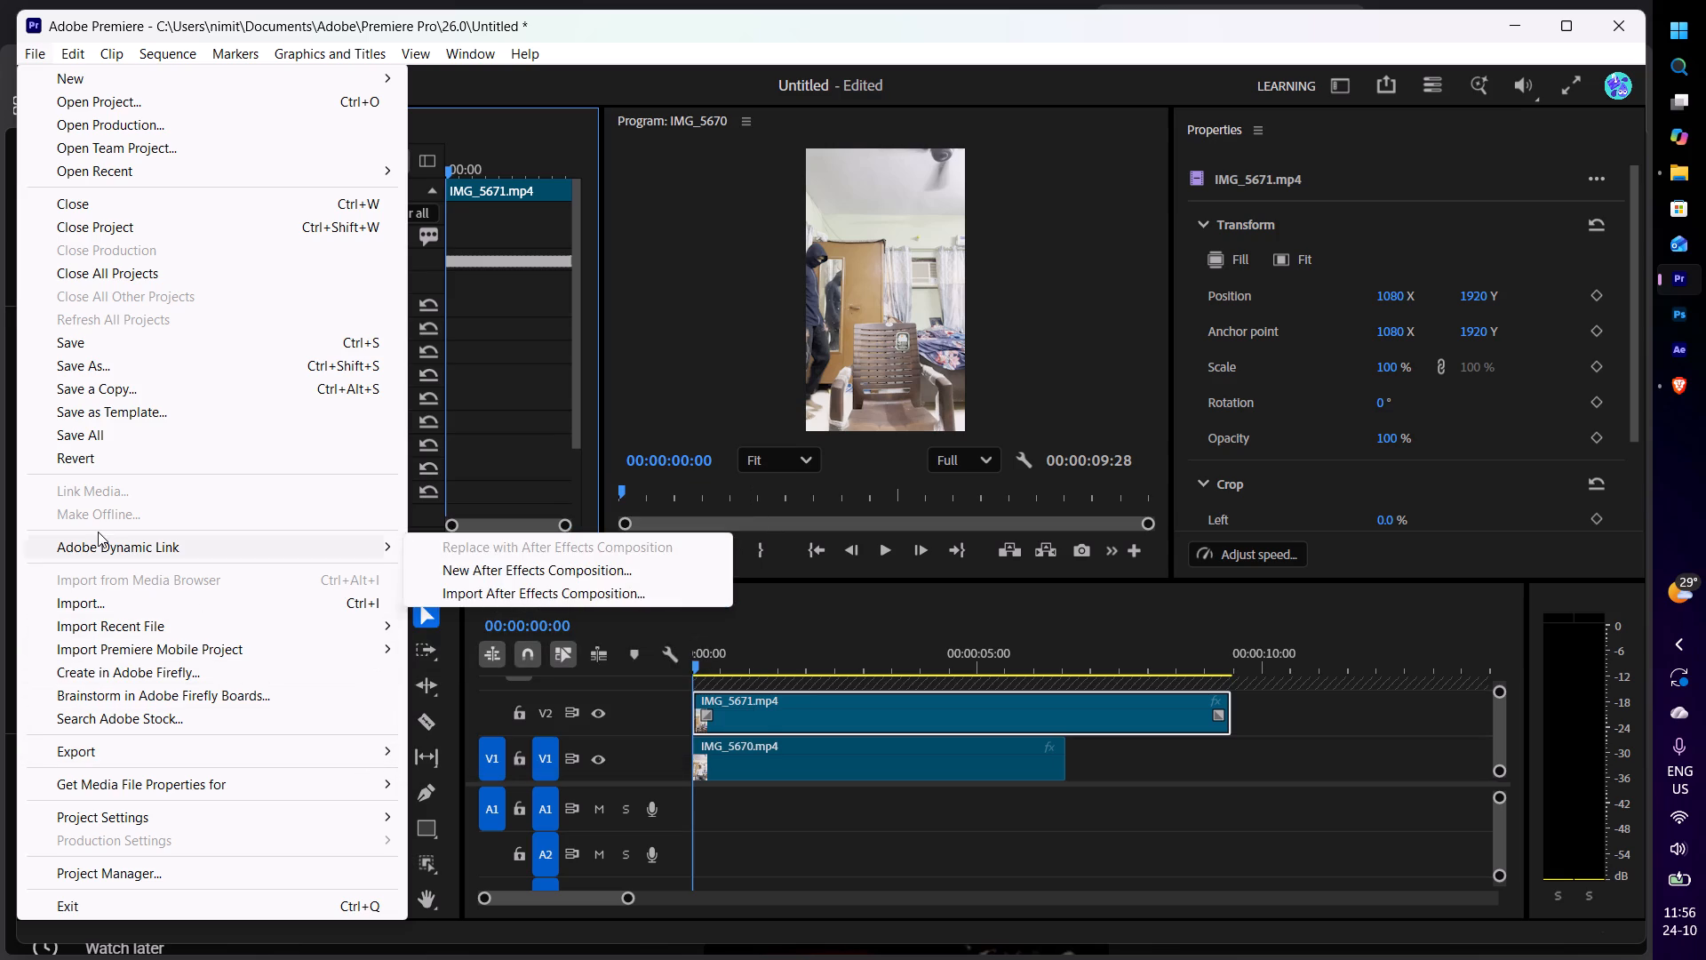
scroll(98, 532, "up", 2)
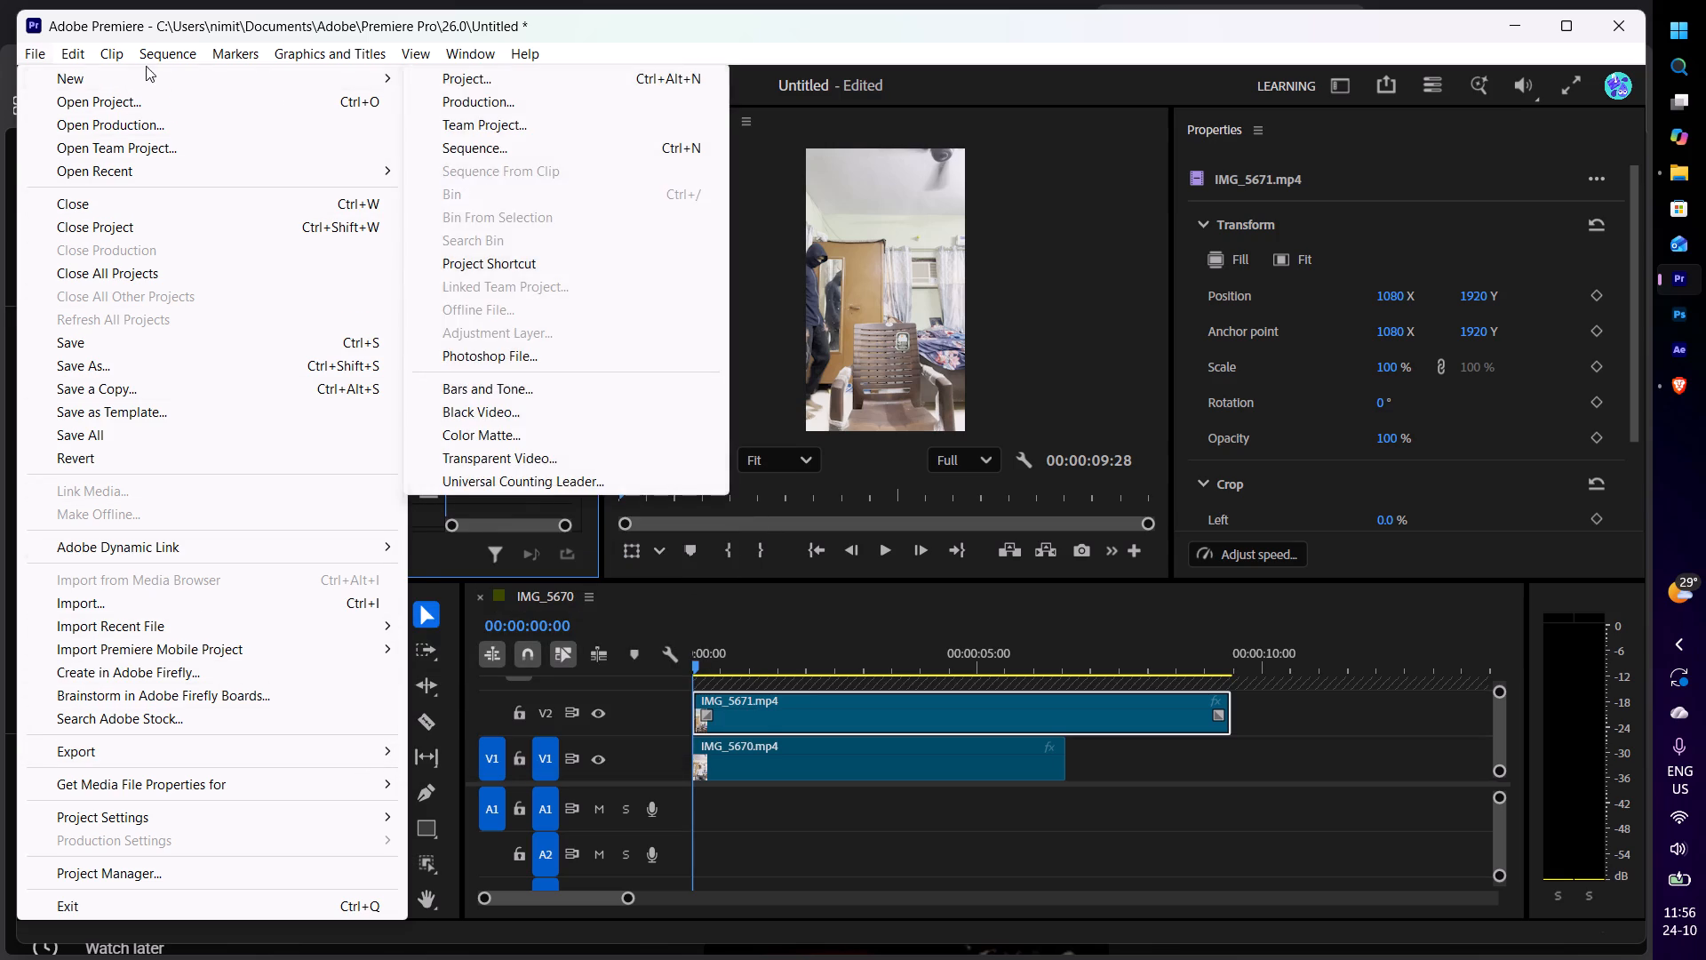
left_click(166, 48)
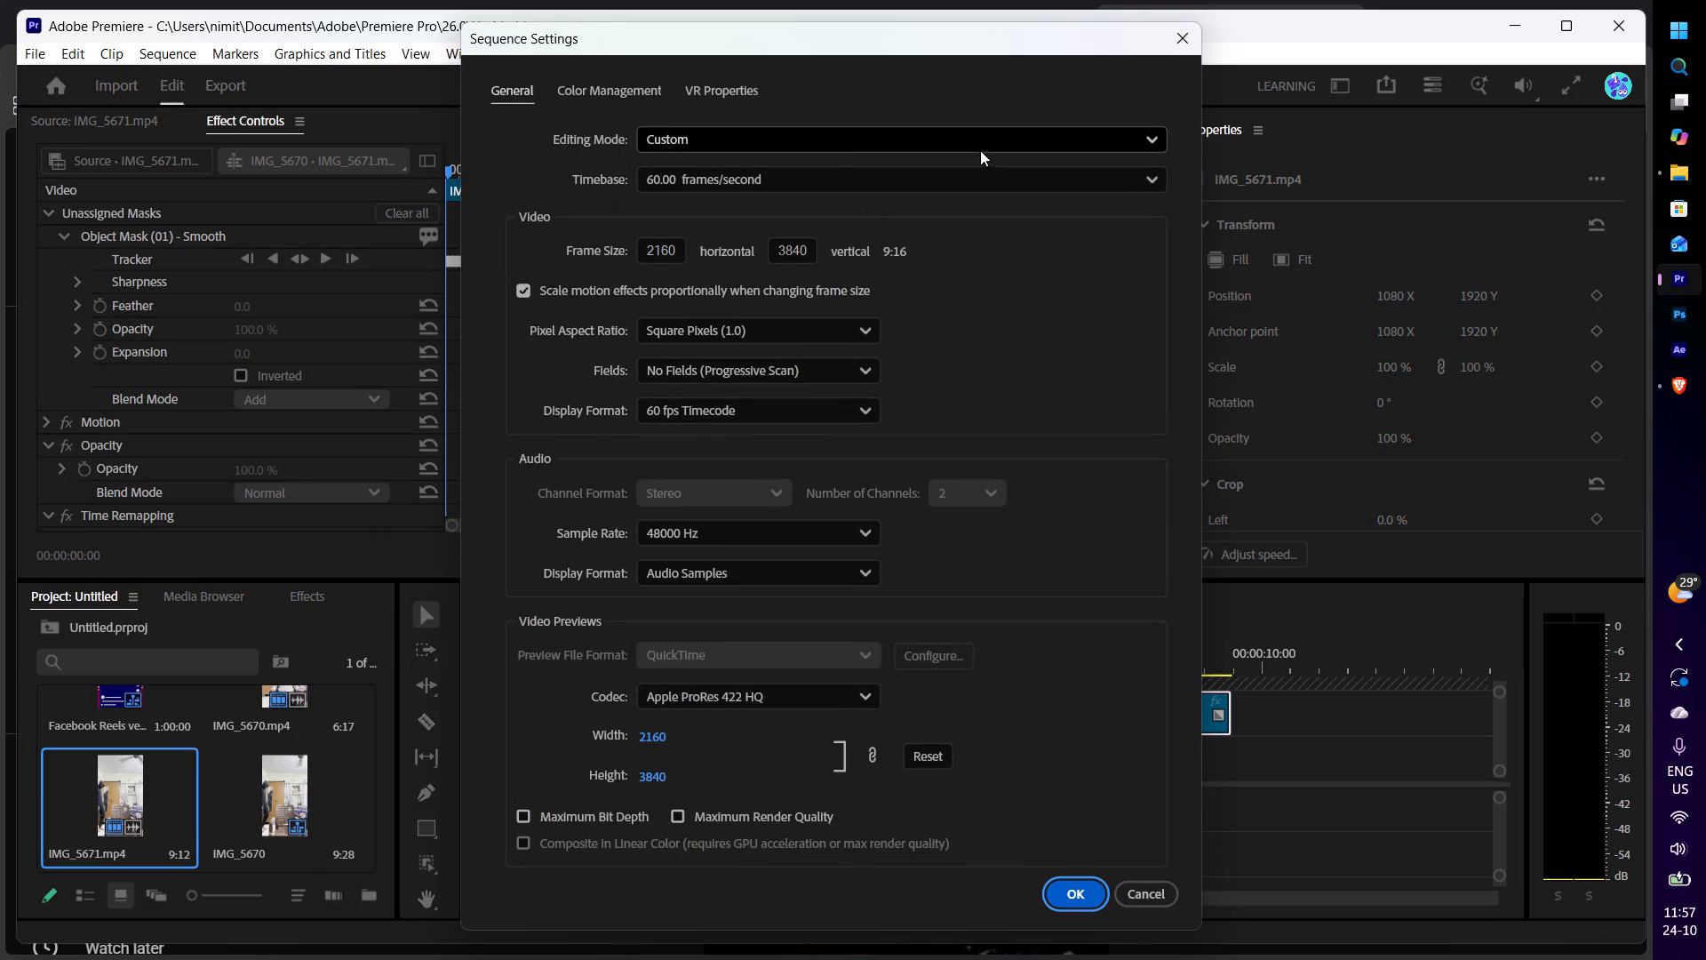
double_click(607, 97)
left_click(734, 94)
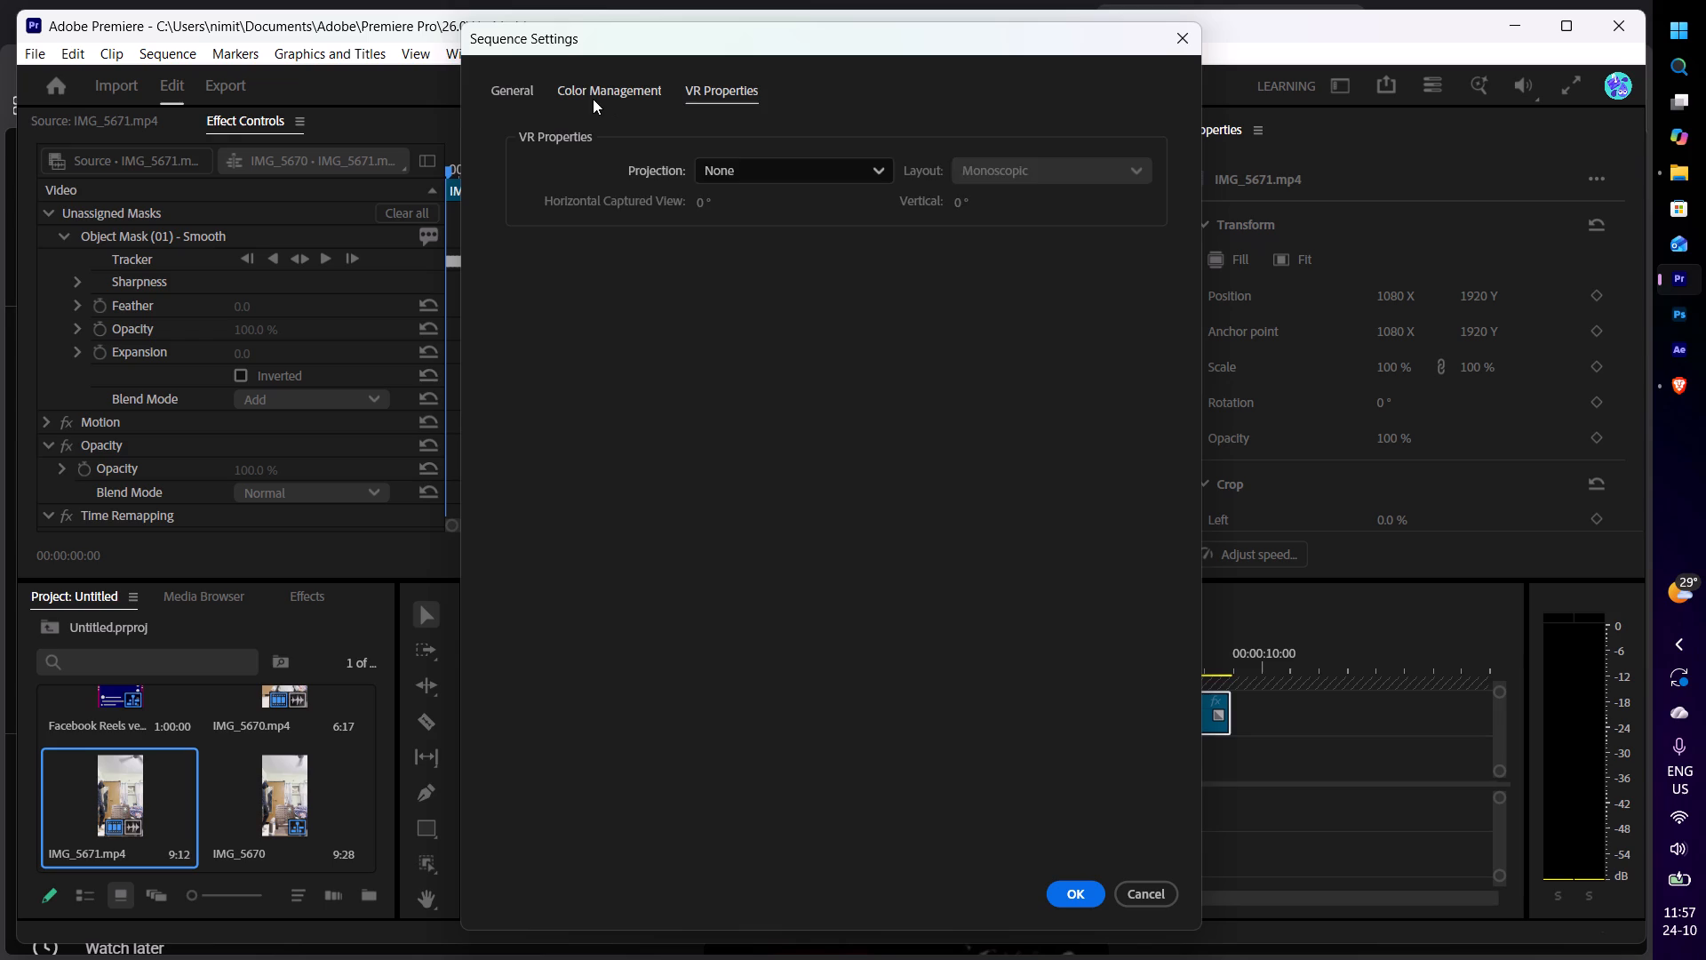
left_click(591, 92)
left_click(517, 83)
left_click(1172, 36)
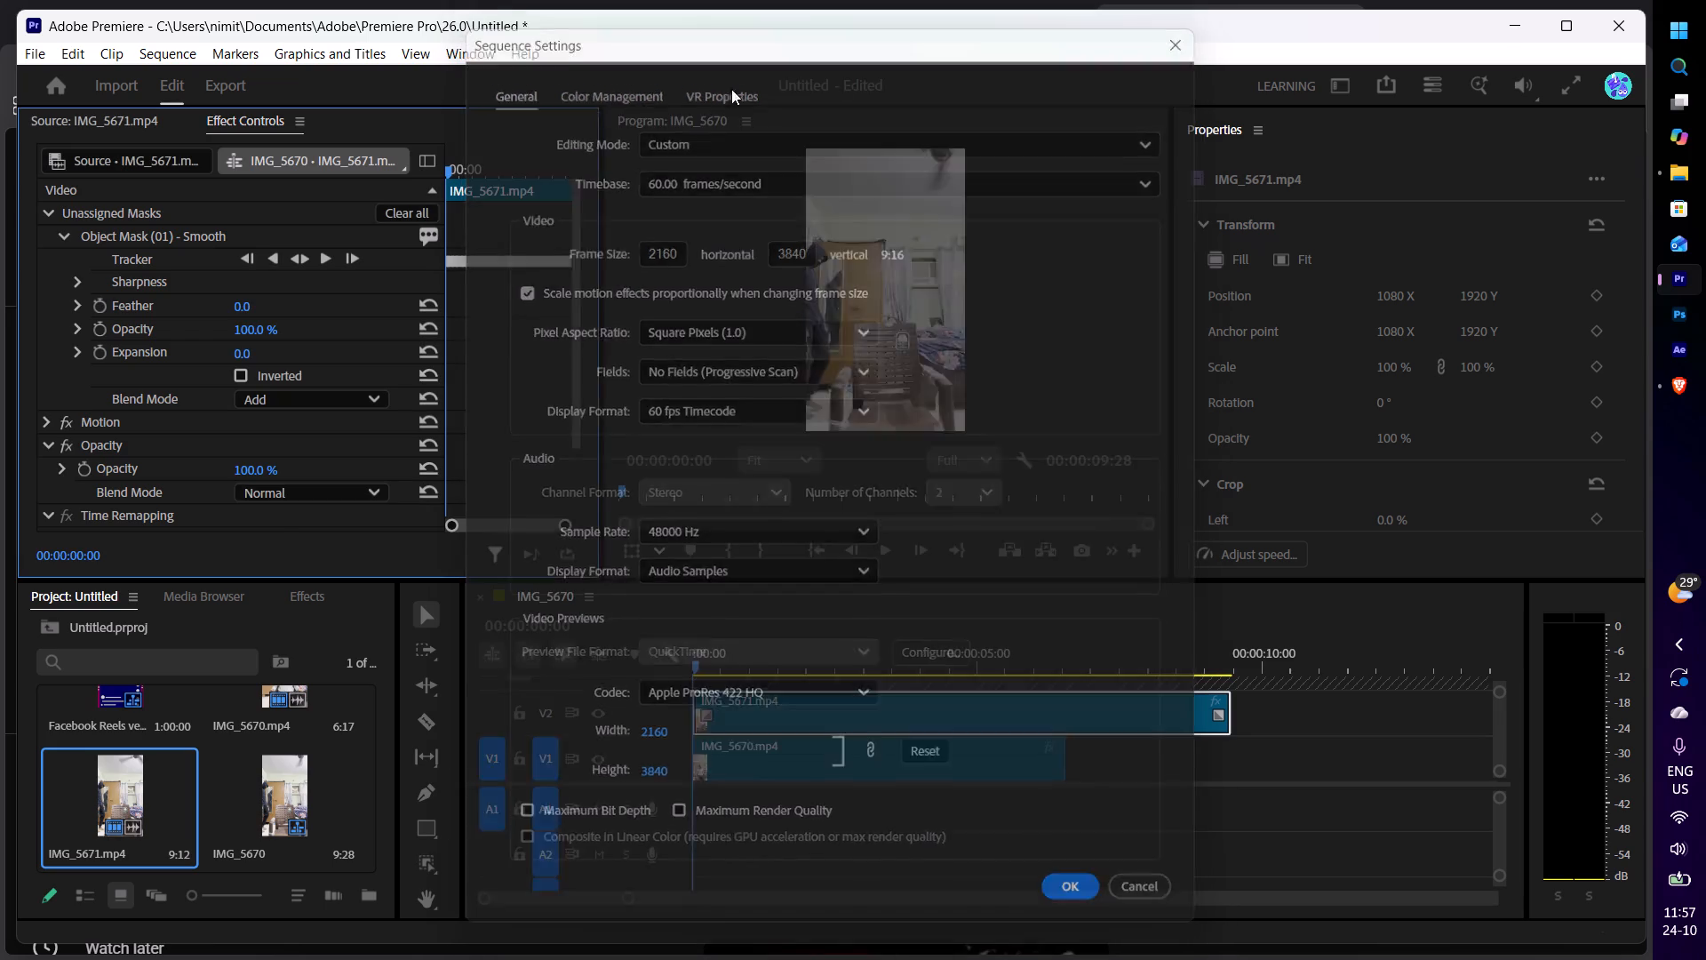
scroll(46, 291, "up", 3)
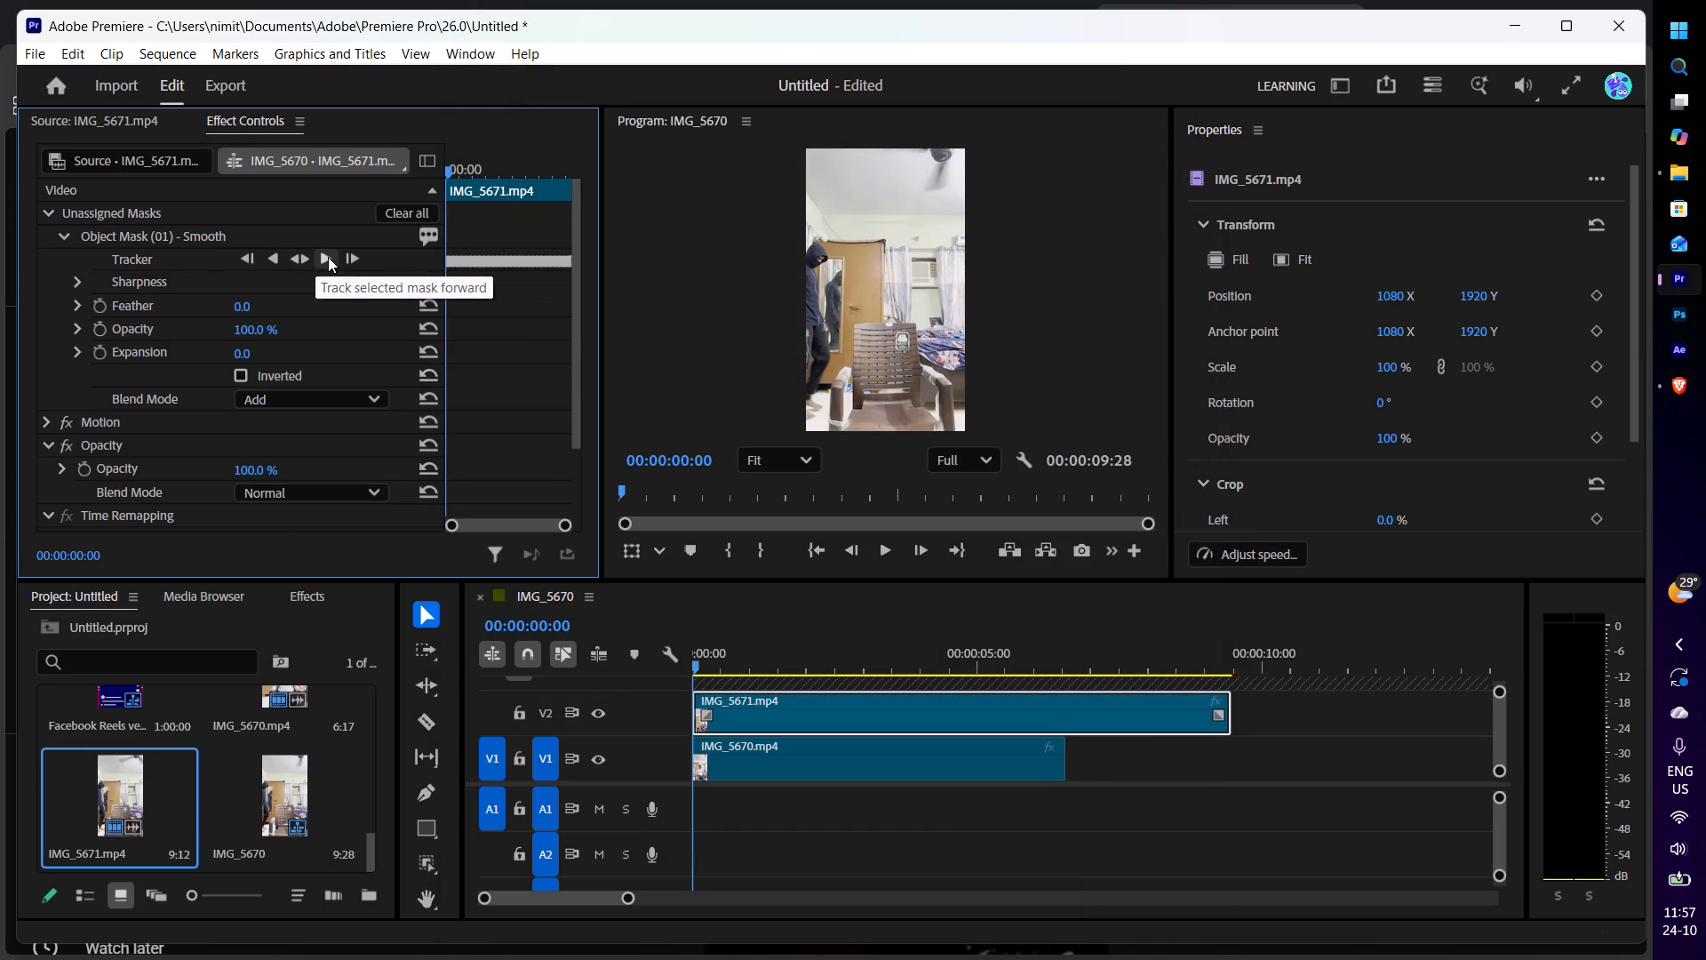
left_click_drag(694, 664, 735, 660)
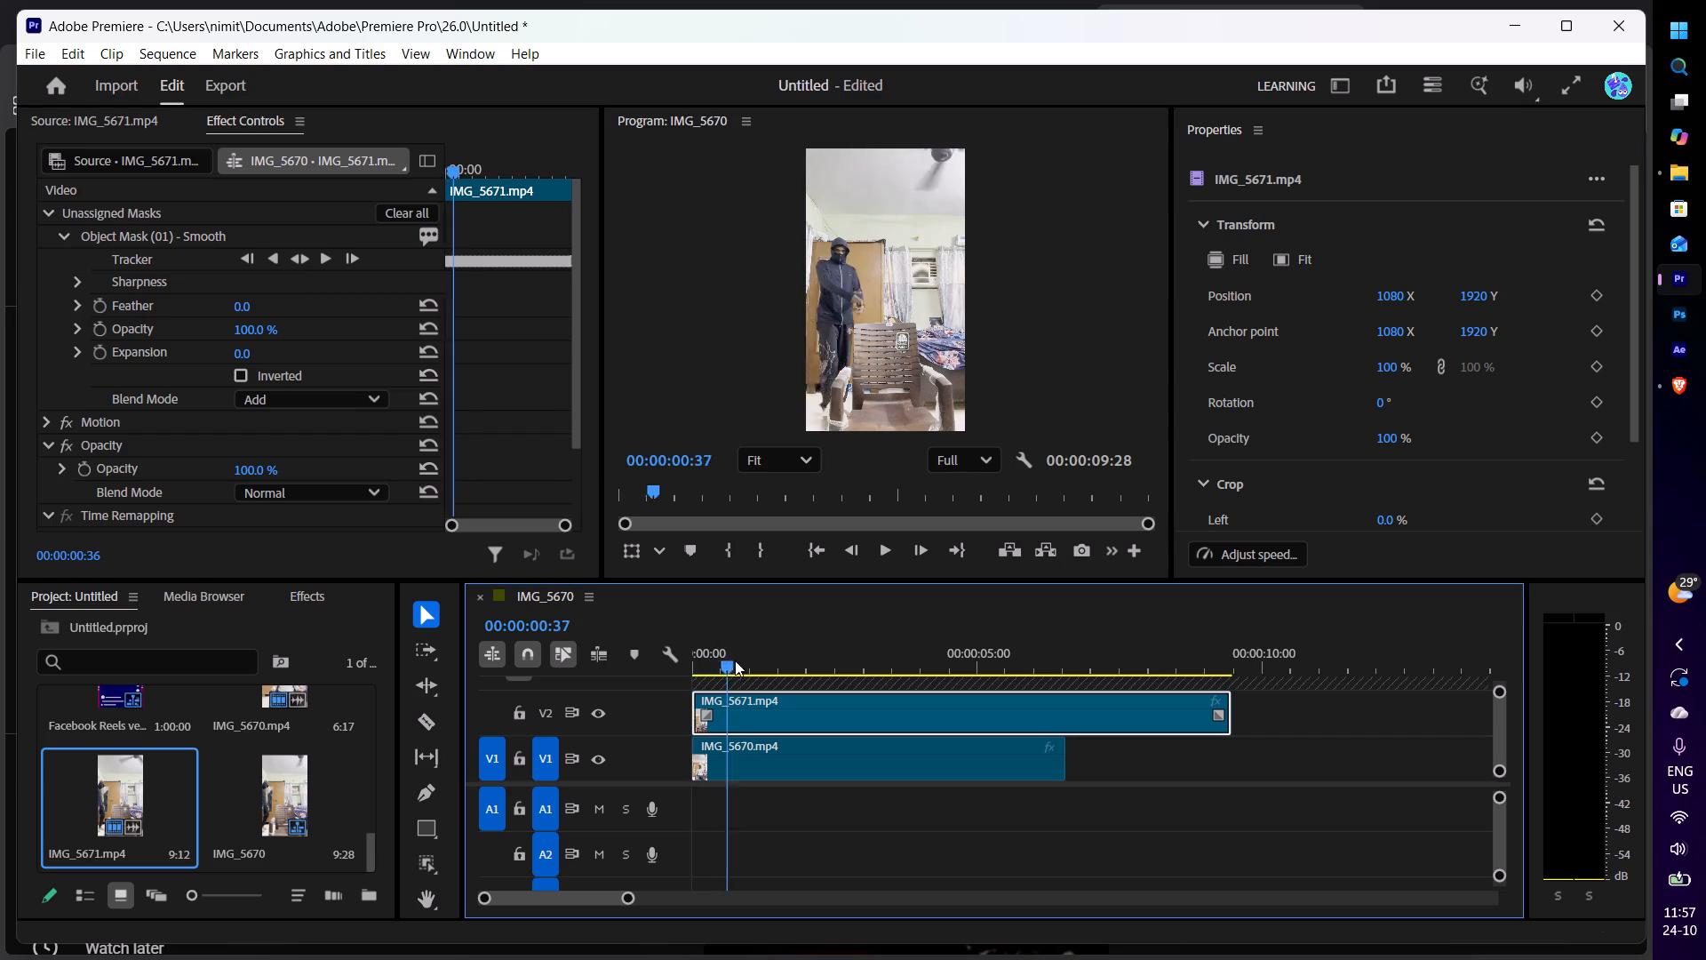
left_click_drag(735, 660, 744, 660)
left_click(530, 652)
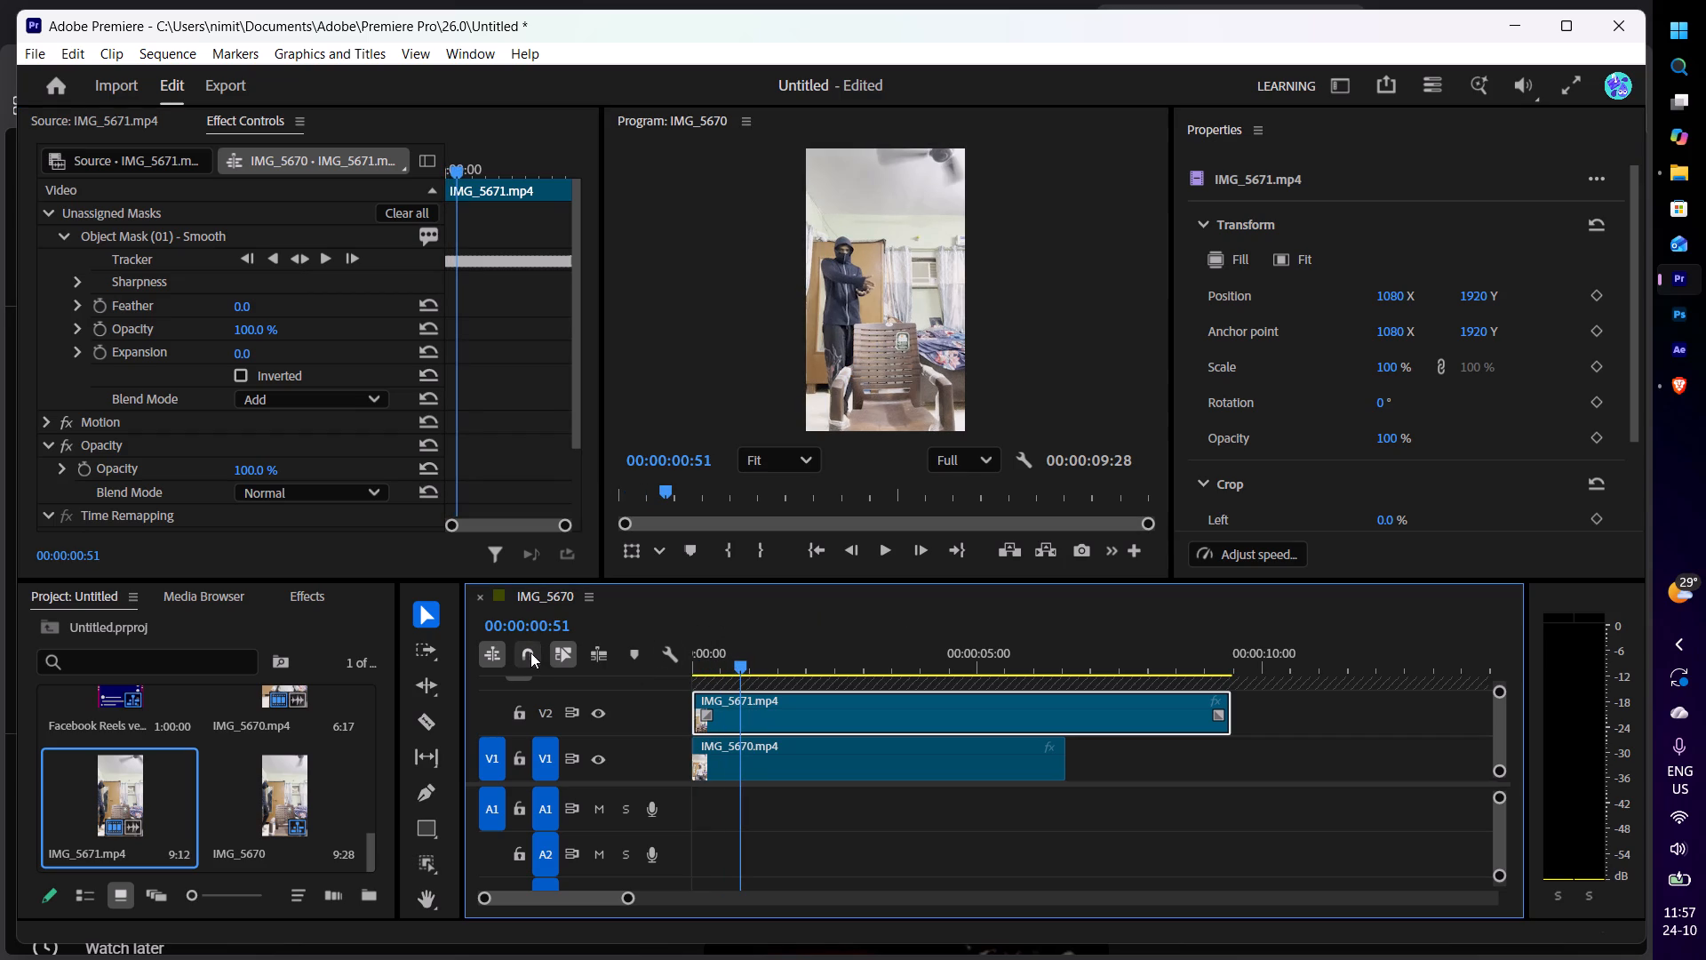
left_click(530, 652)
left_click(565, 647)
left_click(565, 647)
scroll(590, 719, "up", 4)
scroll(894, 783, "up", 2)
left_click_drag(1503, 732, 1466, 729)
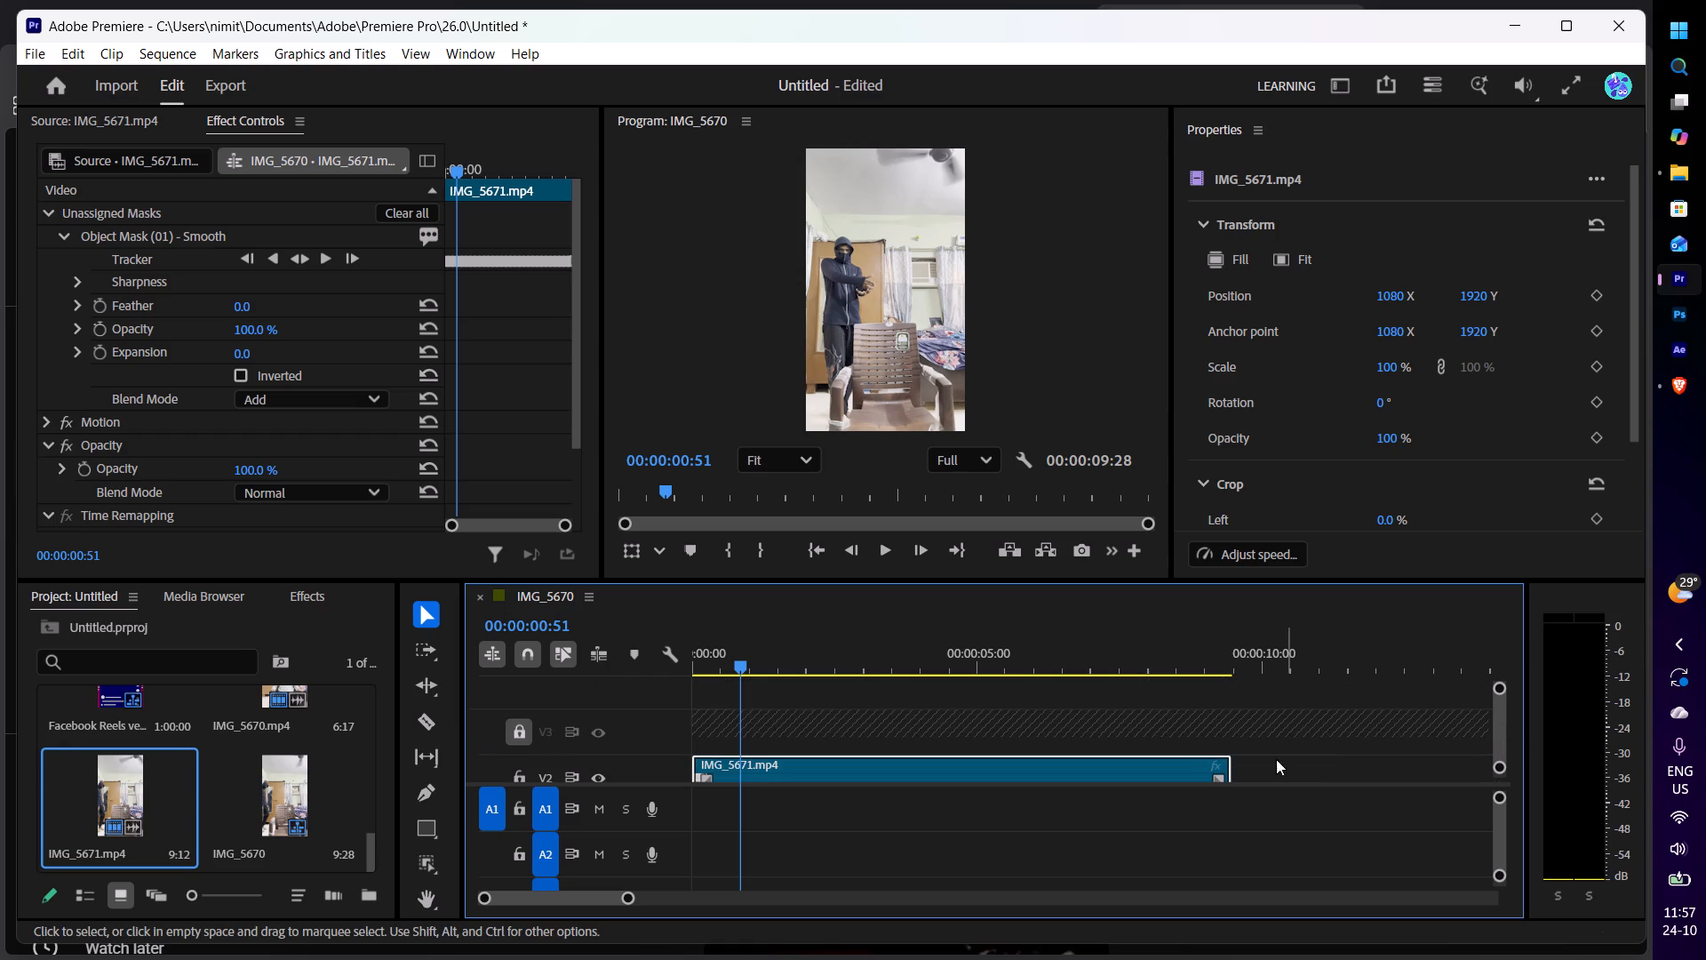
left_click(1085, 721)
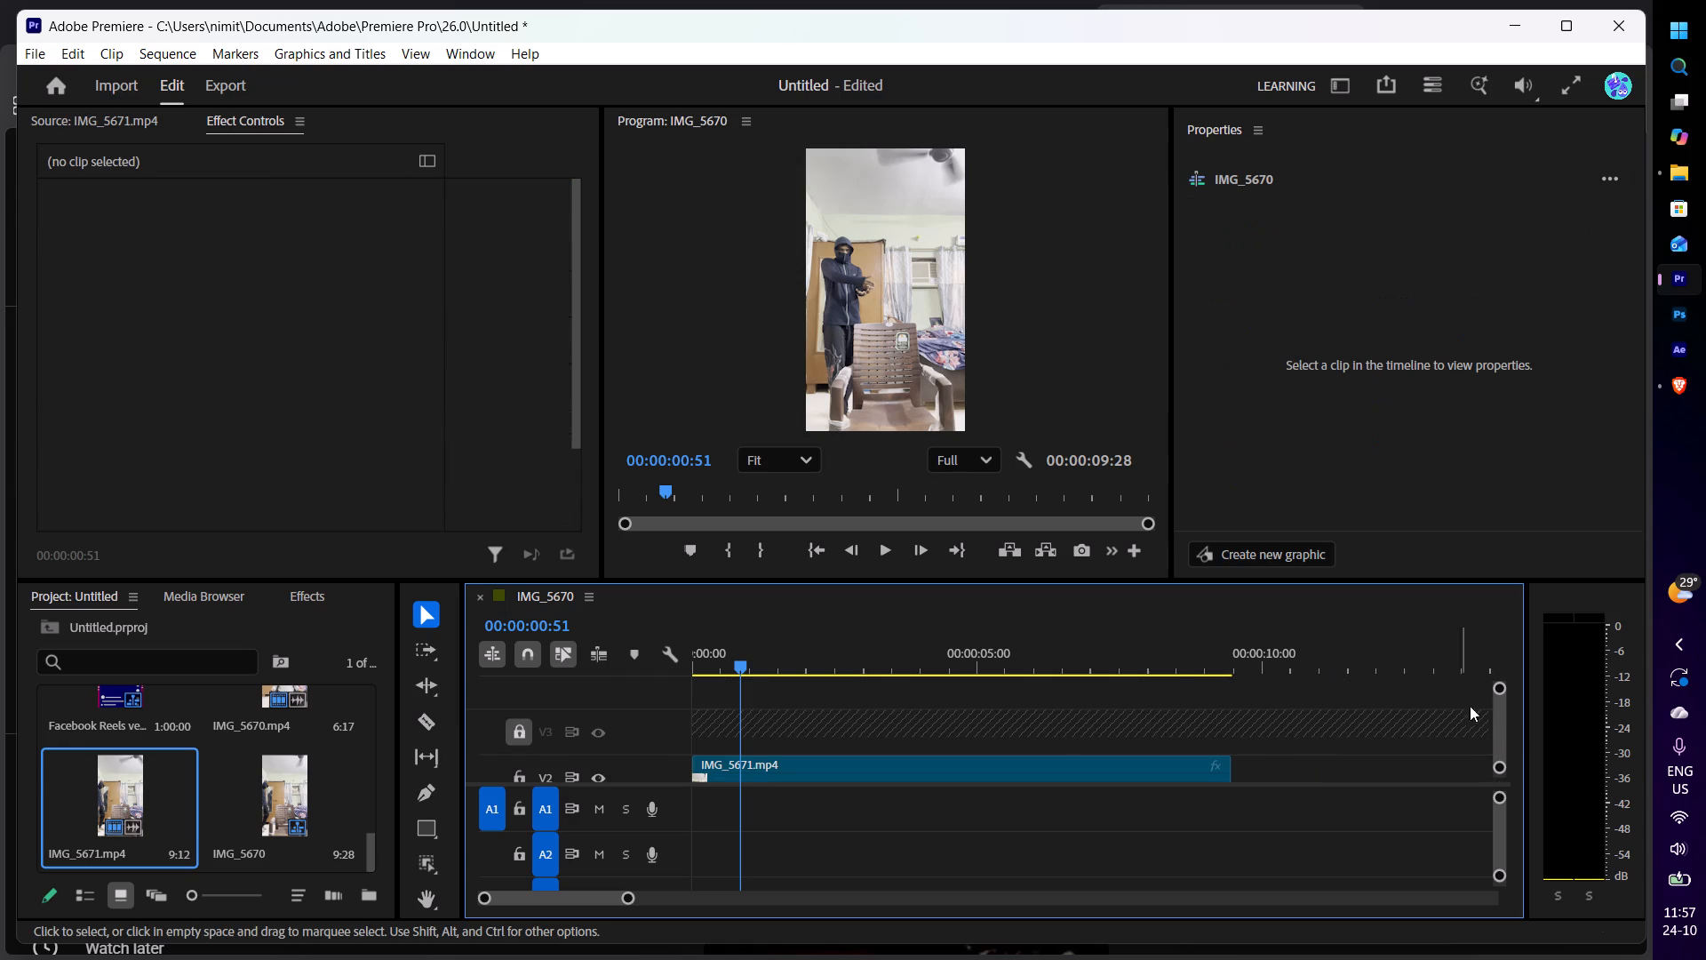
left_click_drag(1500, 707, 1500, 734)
Ripple delete the masked IMG_5671 clip from track V2.
left_click(1060, 693)
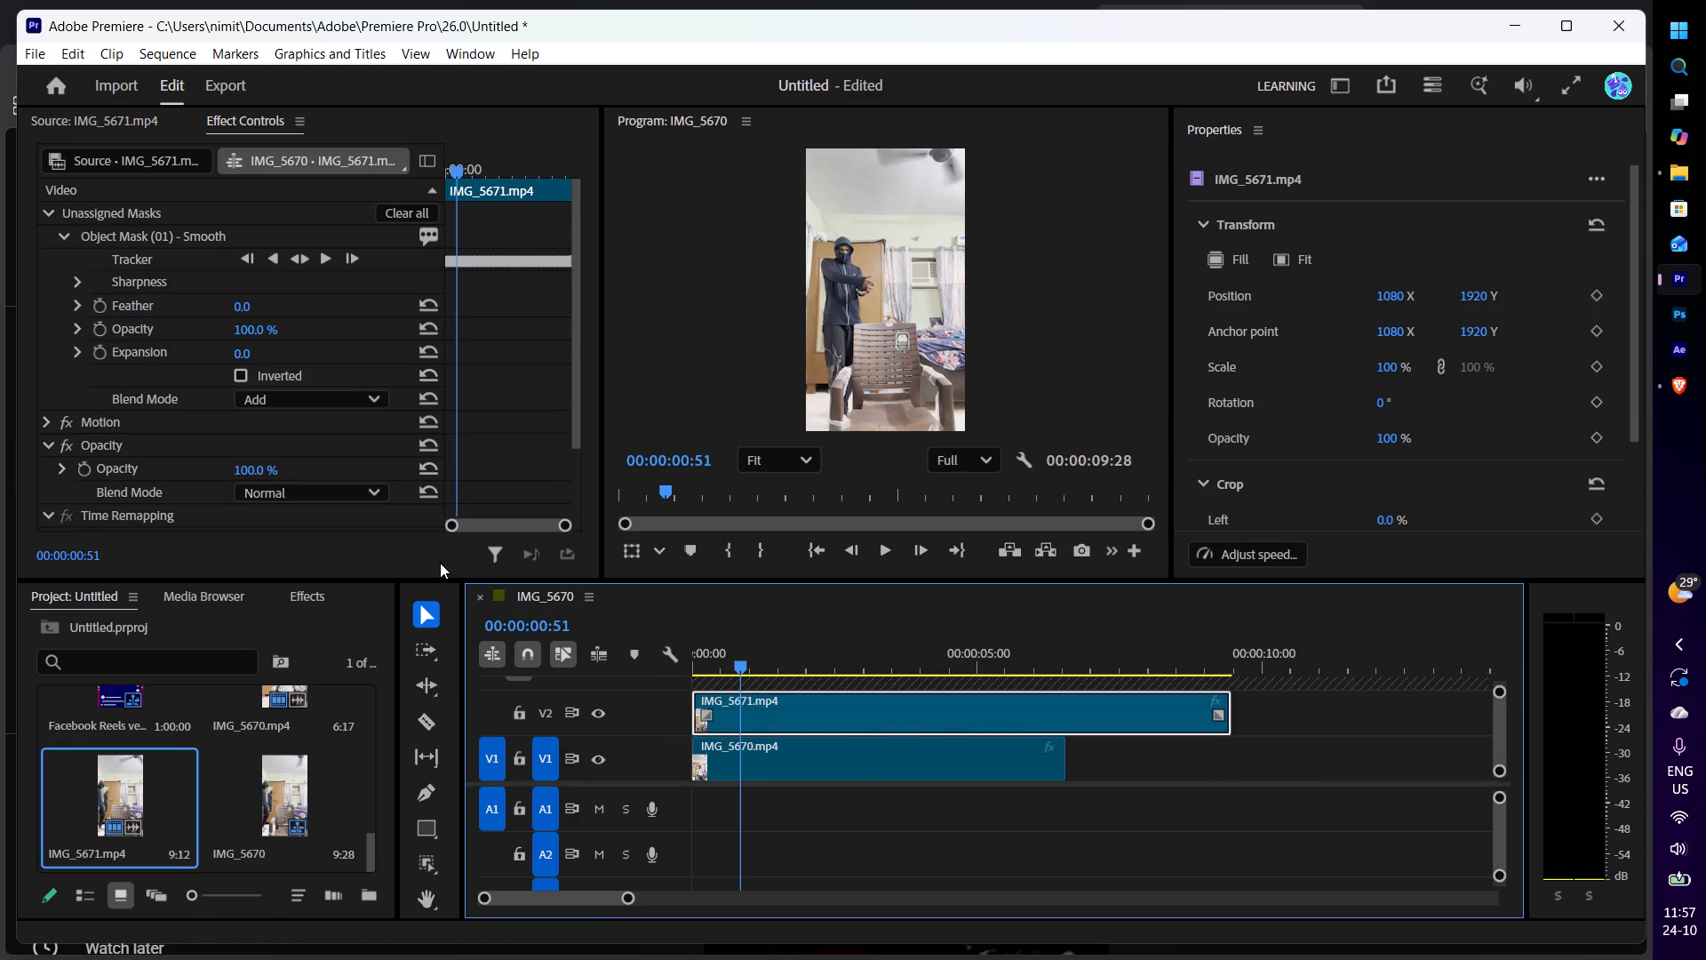
right_click(922, 716)
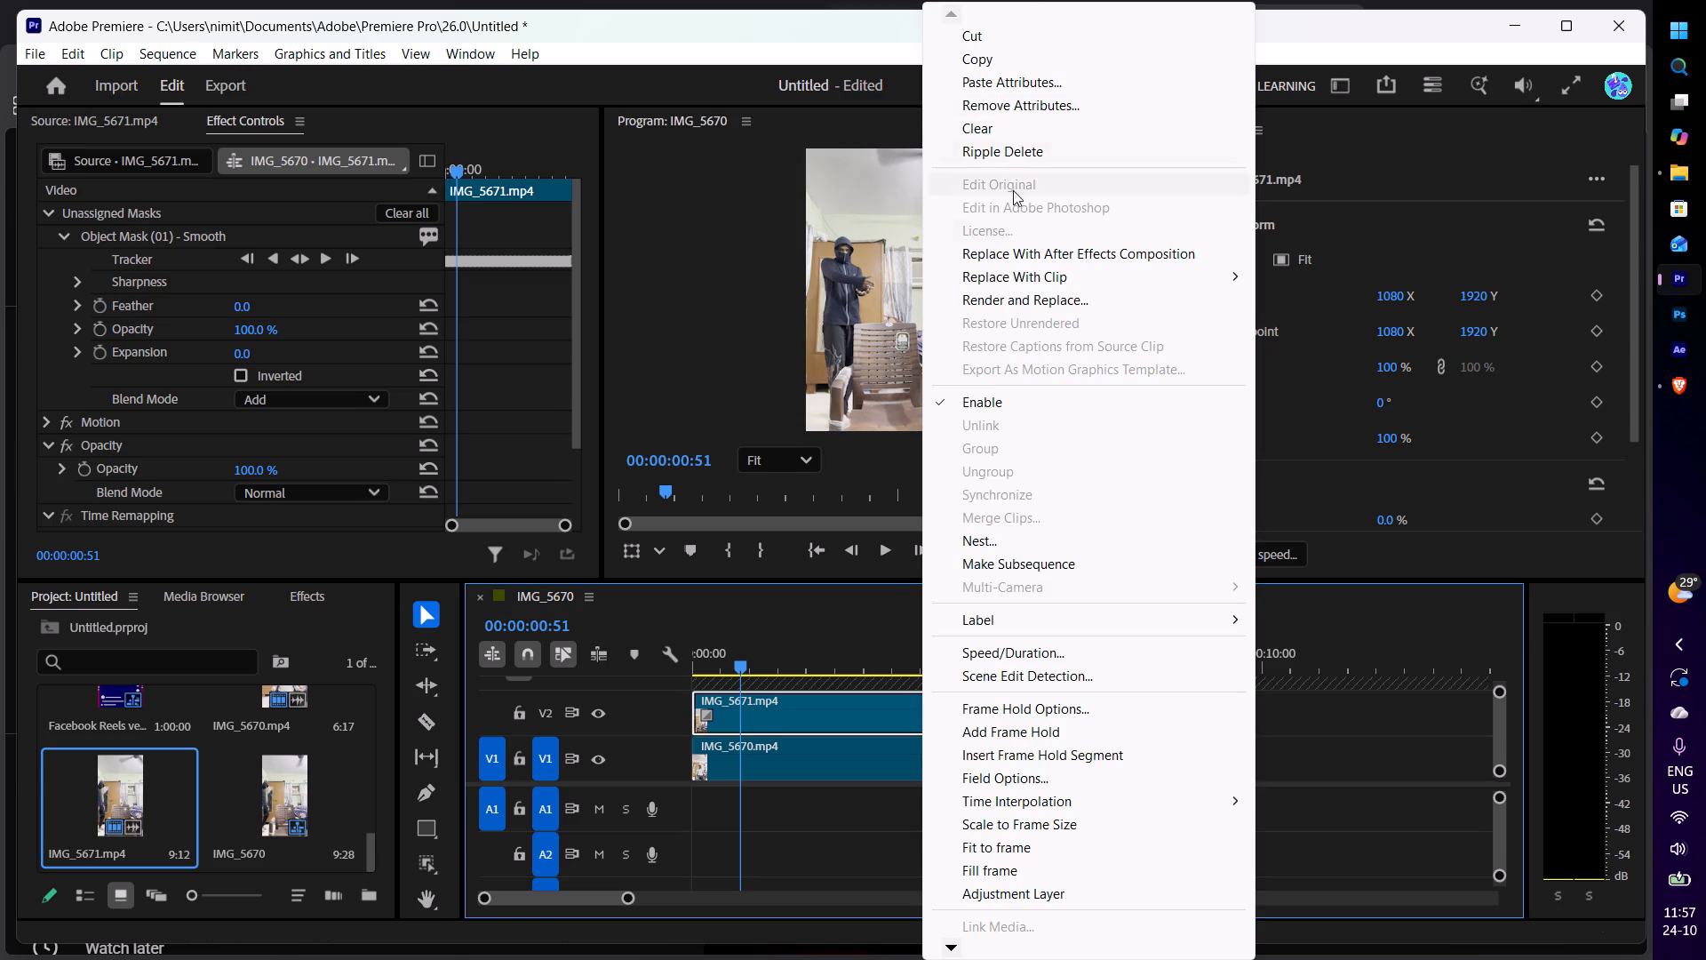
left_click(1030, 150)
Check IMG_5670 on V1, then place a fresh copy of IMG_5671 above it on V2, starting at the sequence's first frame.
left_click(834, 759)
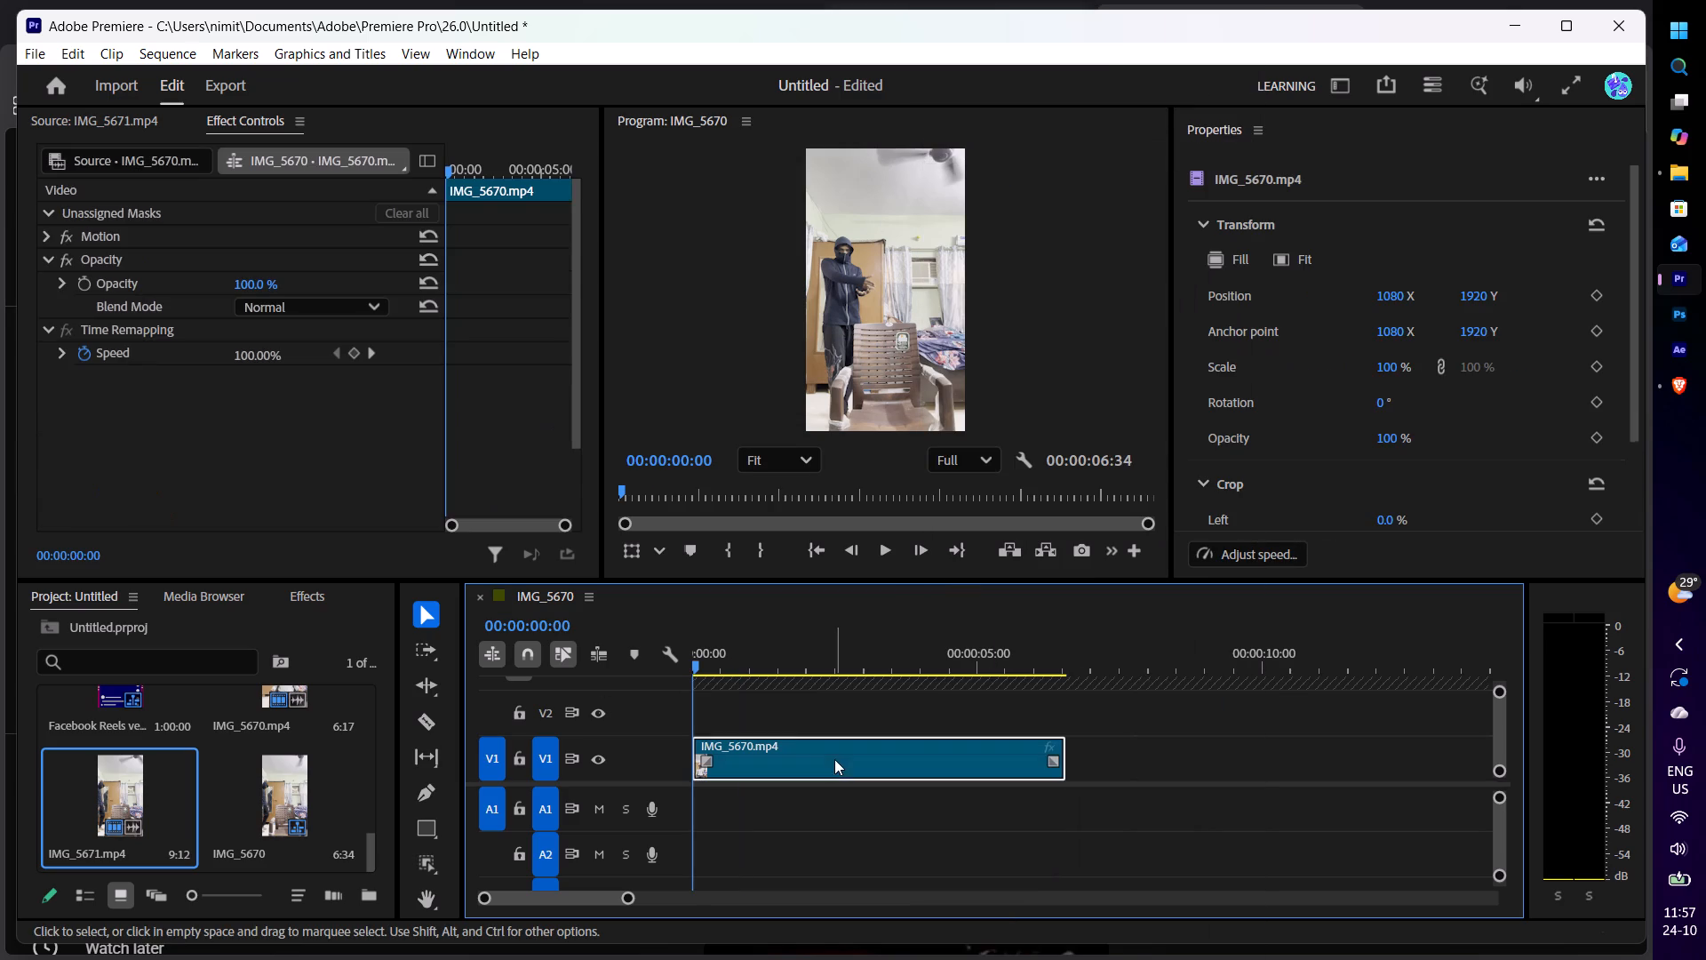
left_click_drag(692, 664, 874, 676)
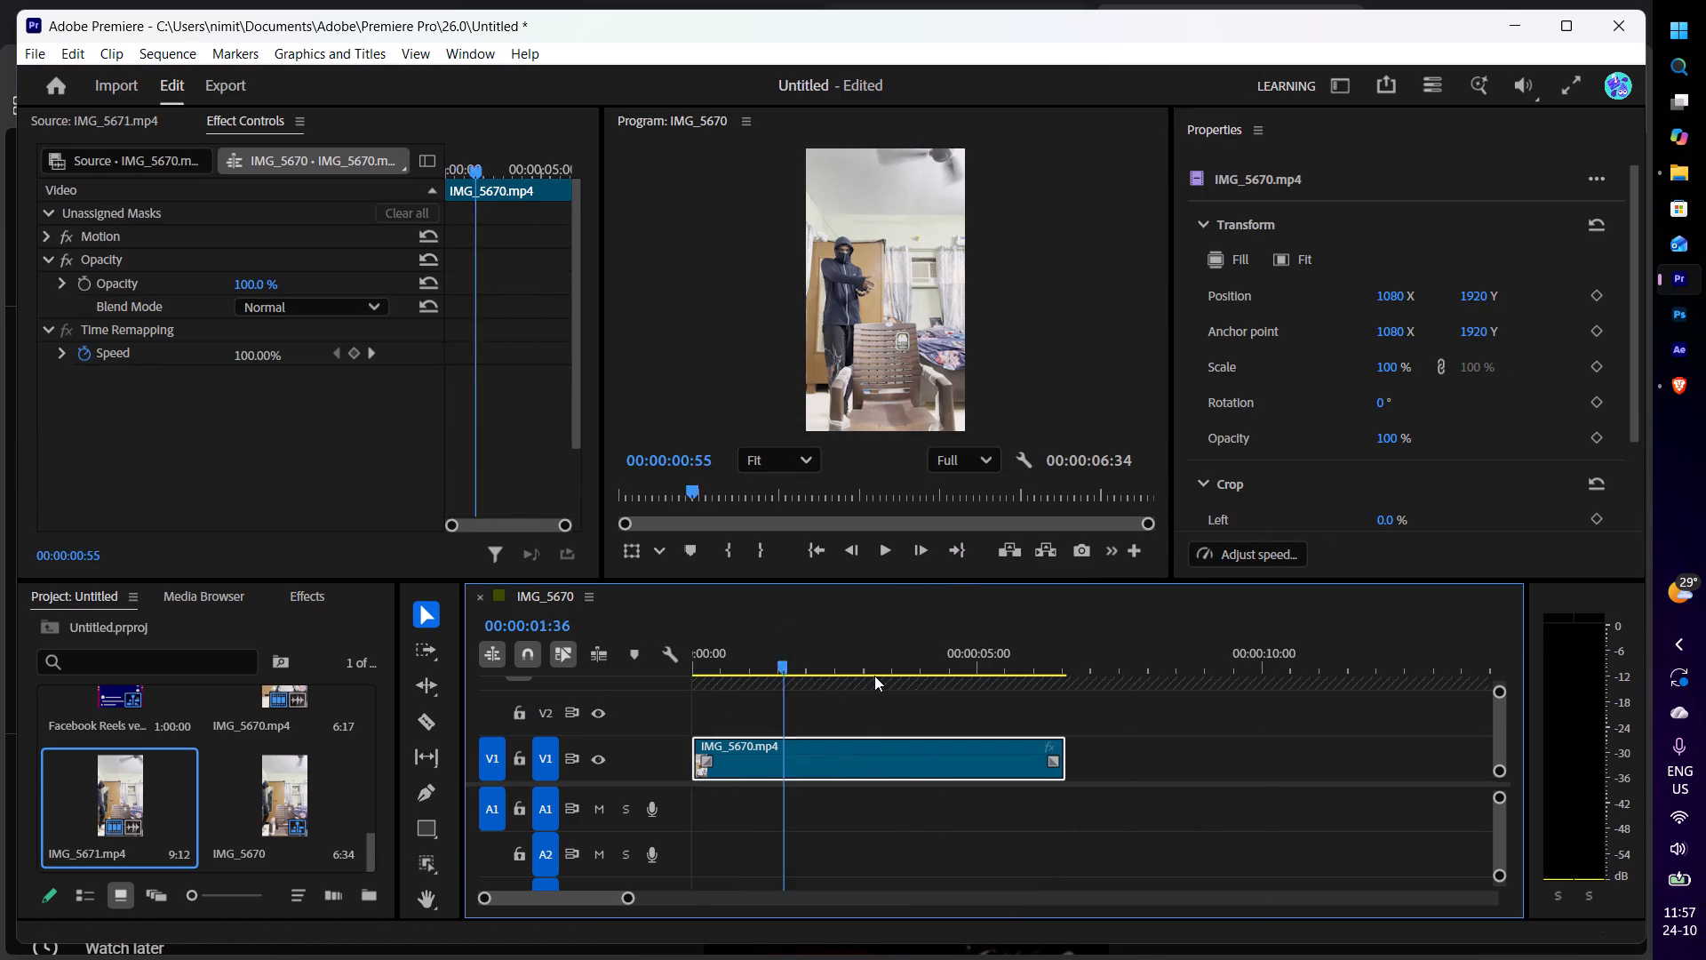
left_click_drag(874, 676, 767, 663)
left_click_drag(643, 662, 618, 660)
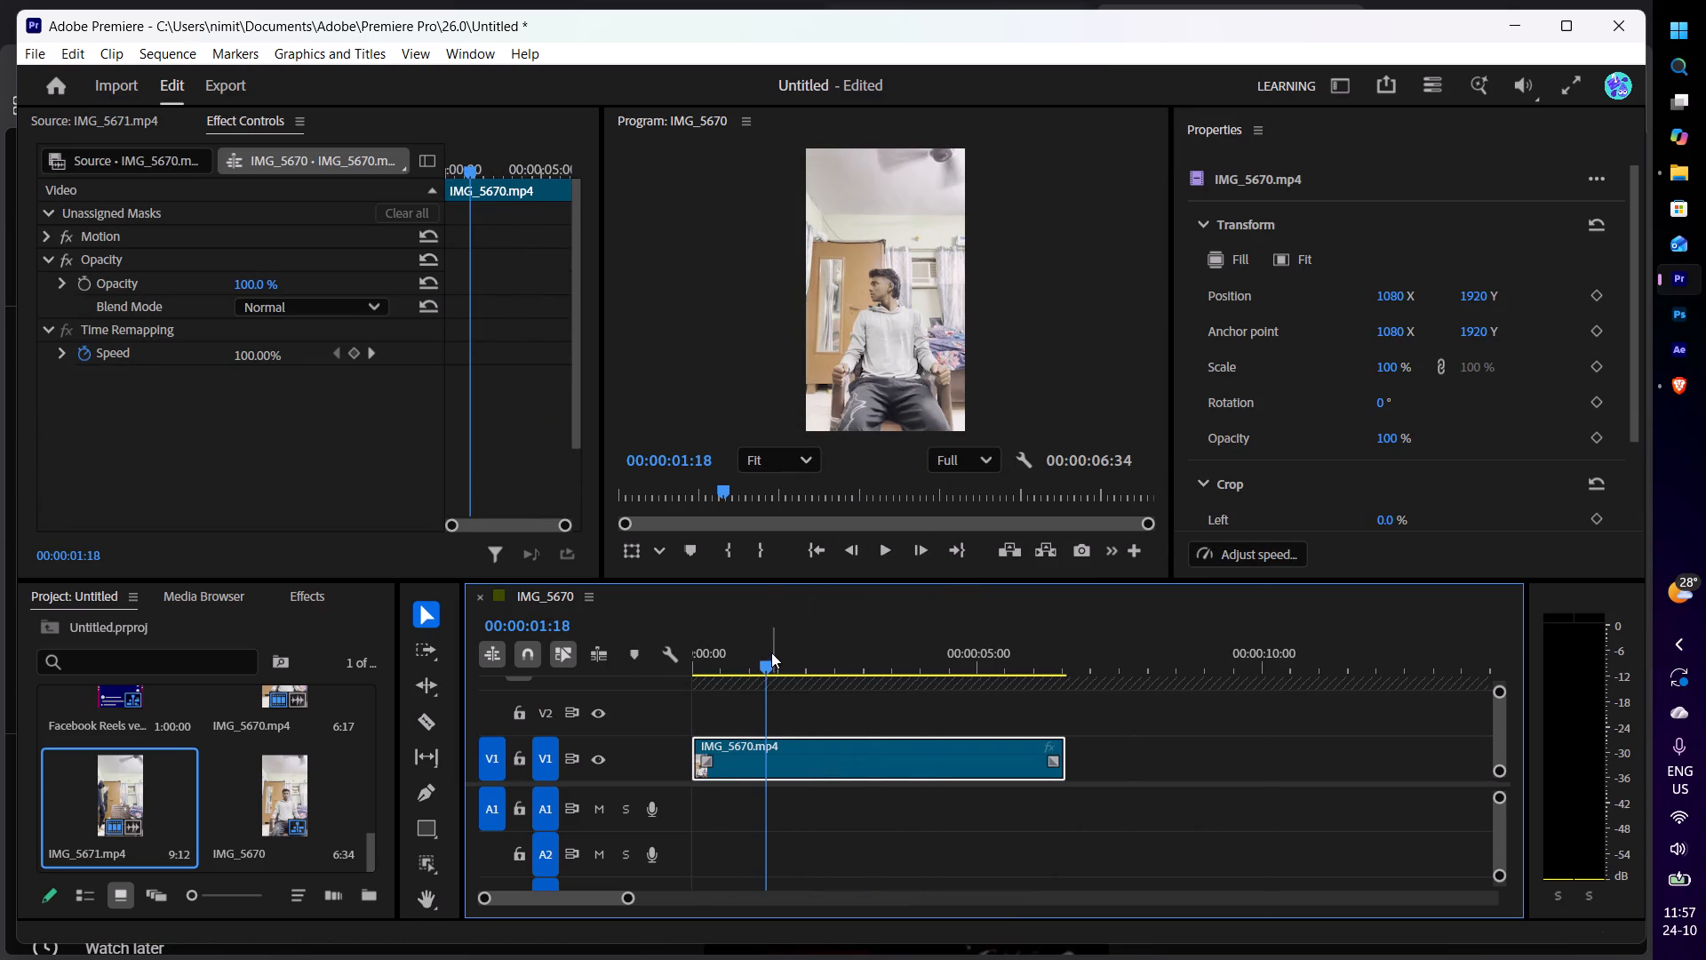
left_click_drag(765, 666, 620, 673)
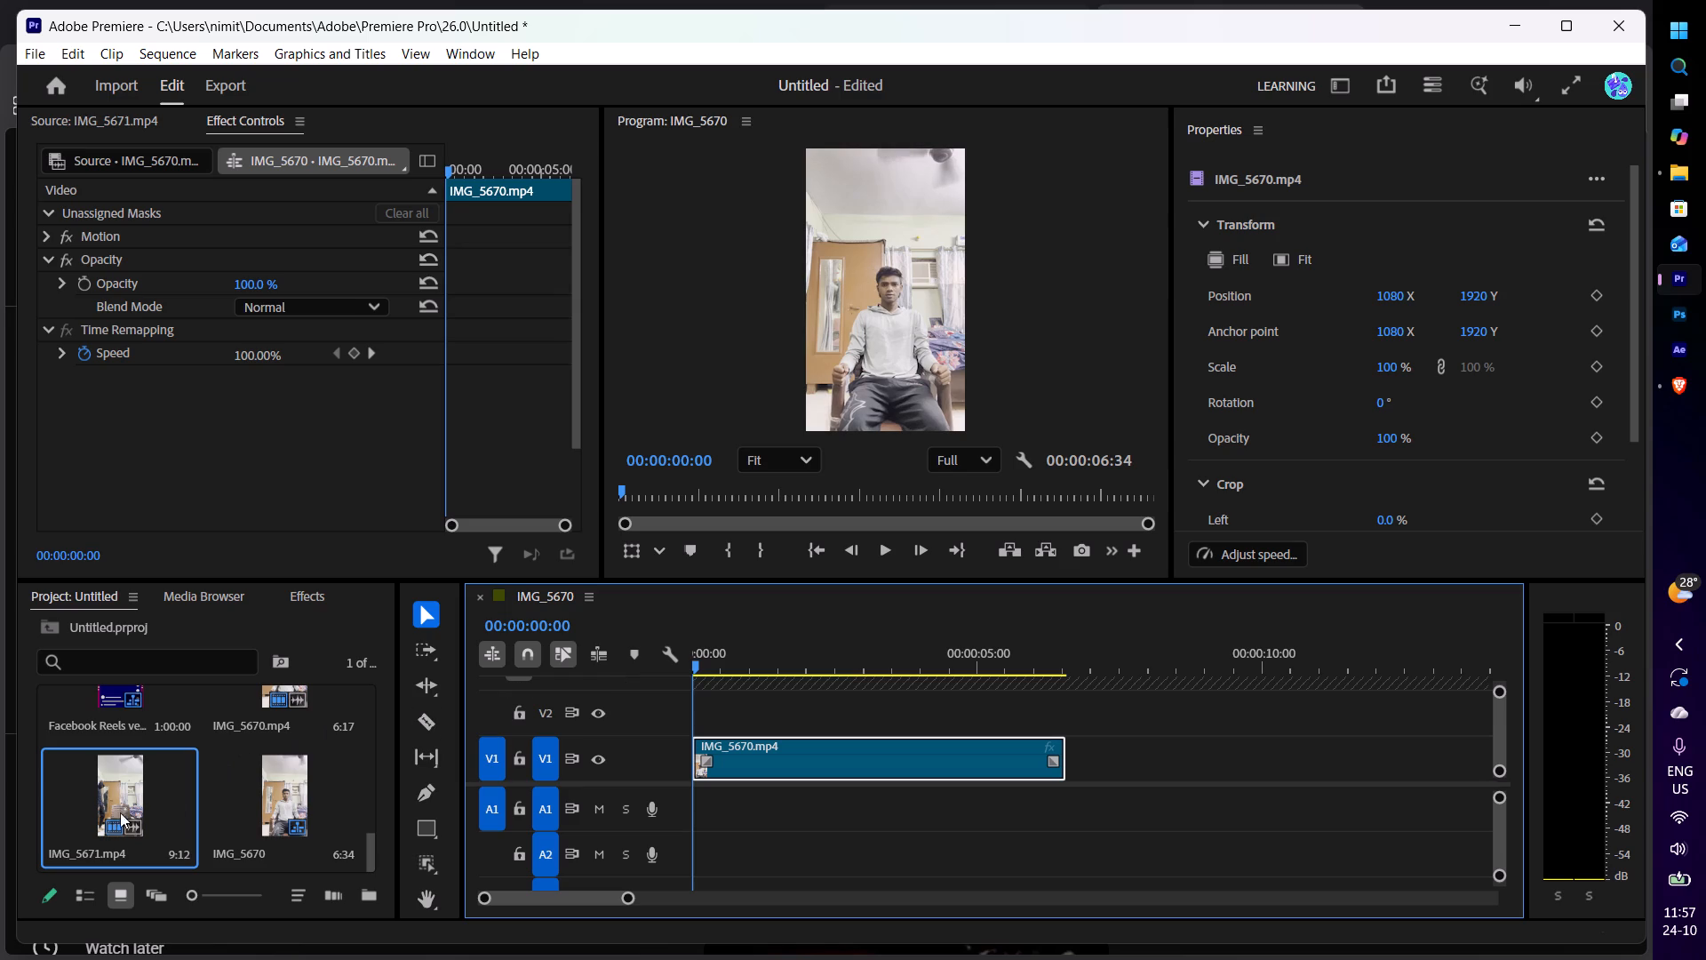
left_click_drag(103, 796, 691, 716)
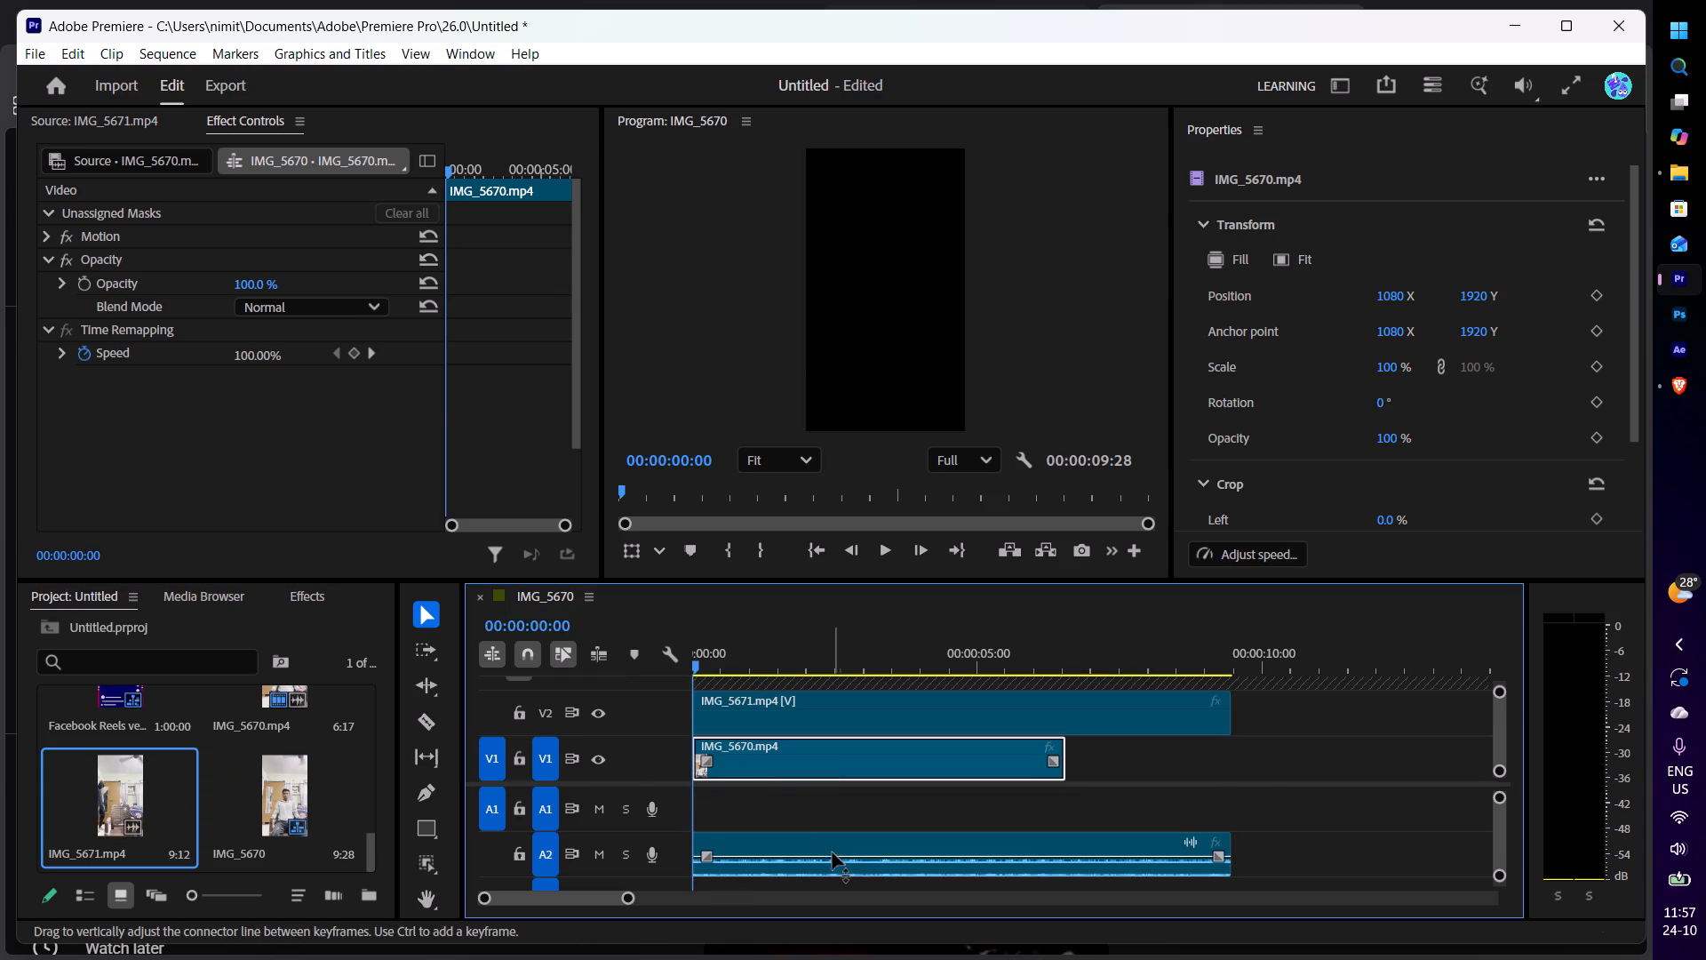
Unlink IMG_5671's video and audio in the sequence, and ripple delete its audio from track A2.
left_click(841, 855)
right_click(841, 855)
left_click(943, 416)
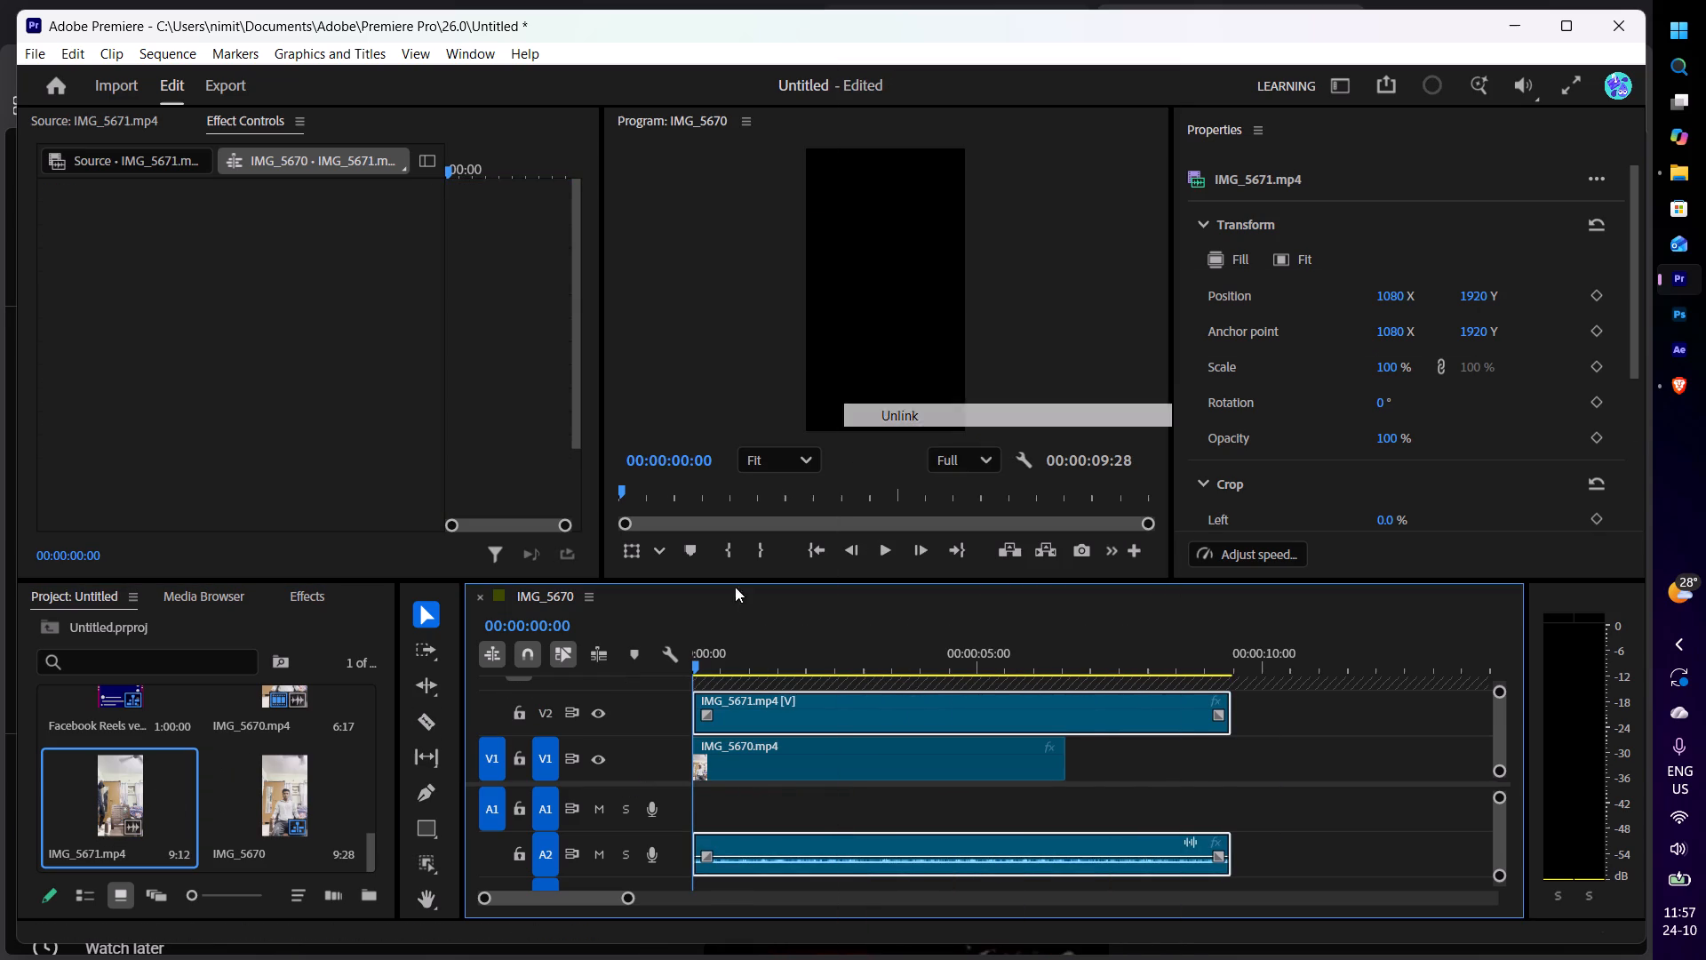
left_click(870, 841)
right_click(866, 841)
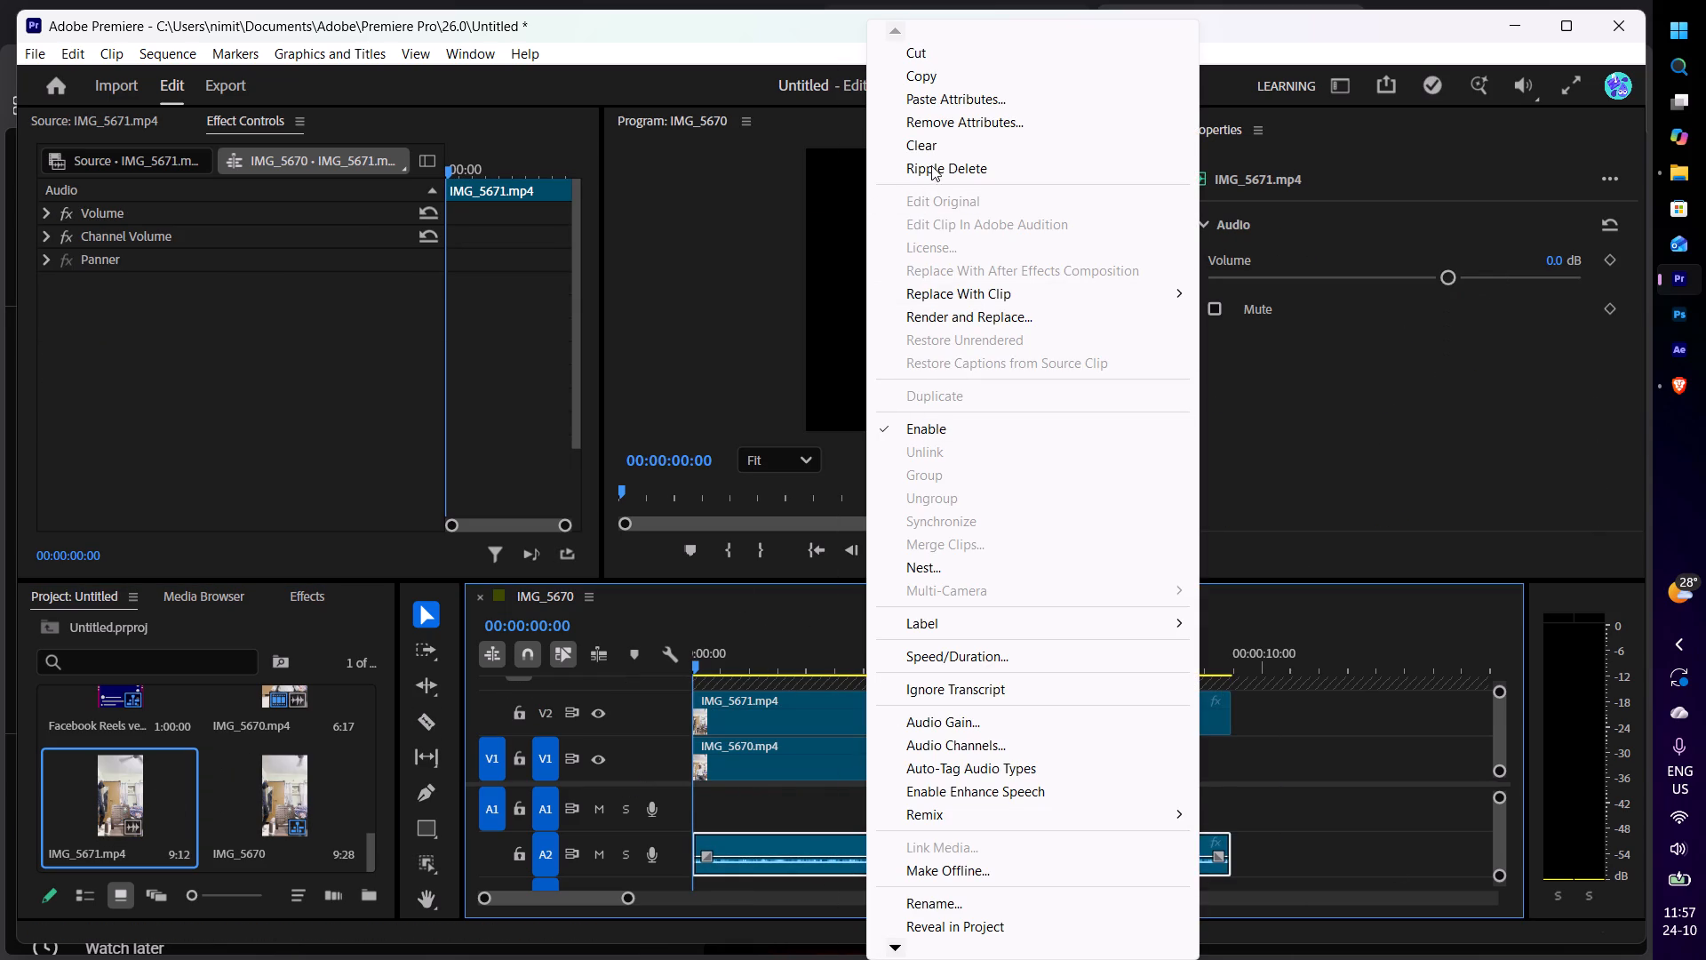
left_click(950, 160)
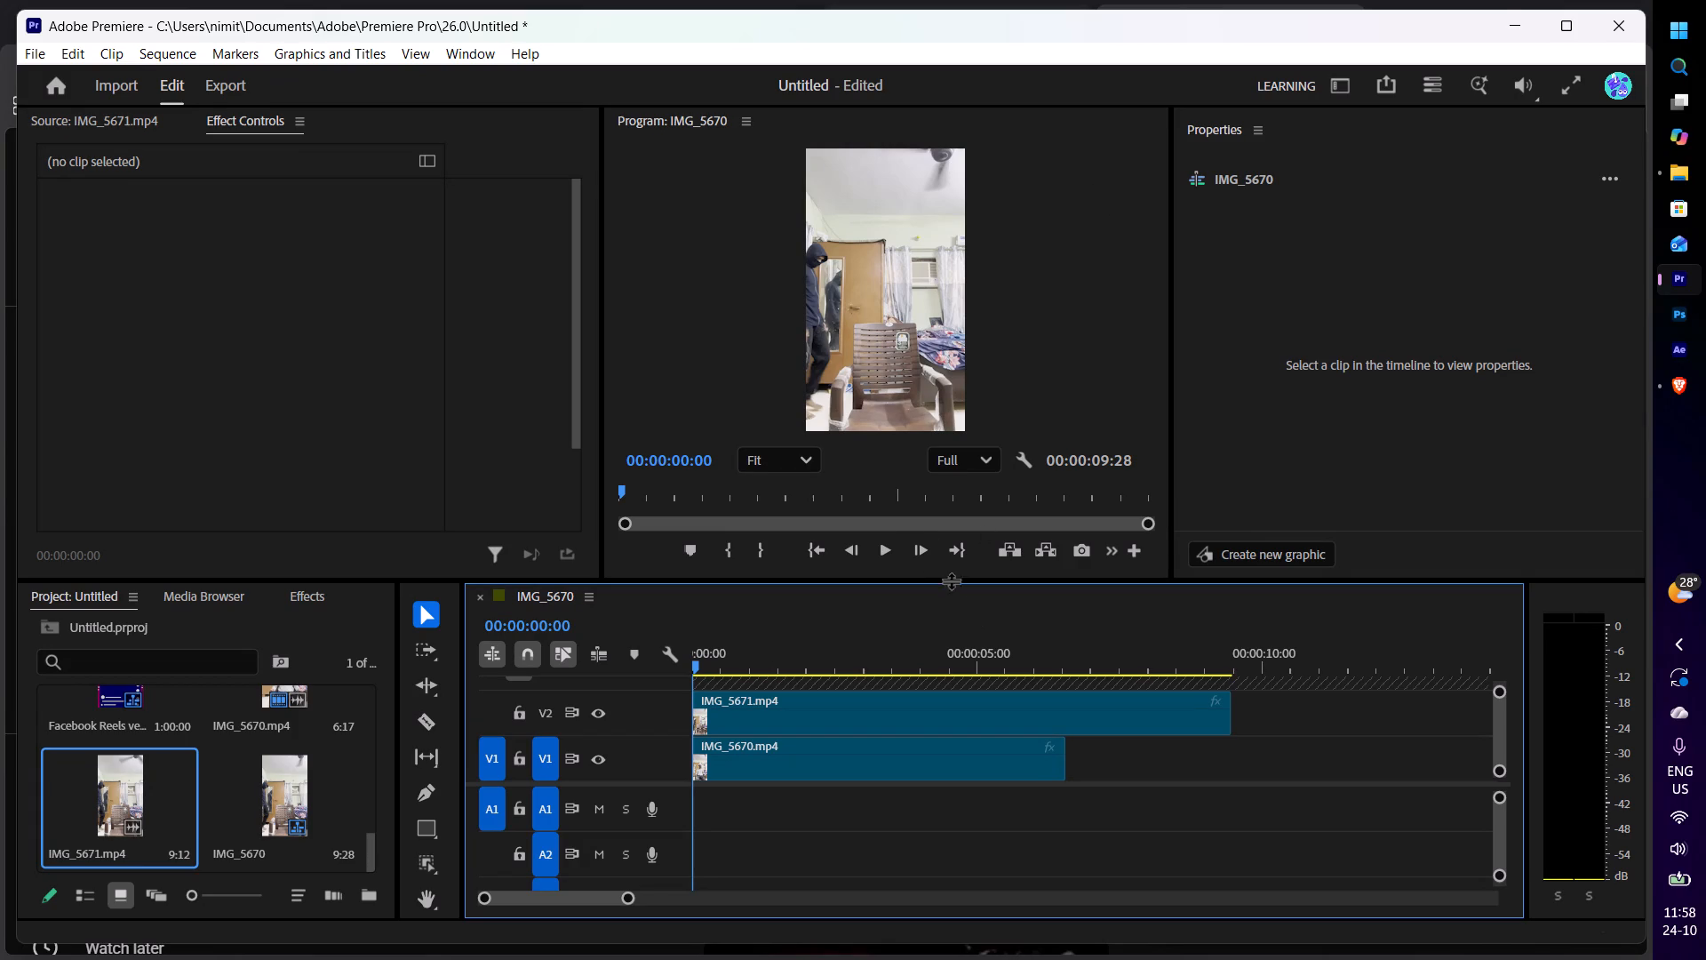
Preview the sequence's opening, return to the first frame, and shift IMG_5671 left past the frame edge to expose the seated man in IMG_5670.
left_click(894, 548)
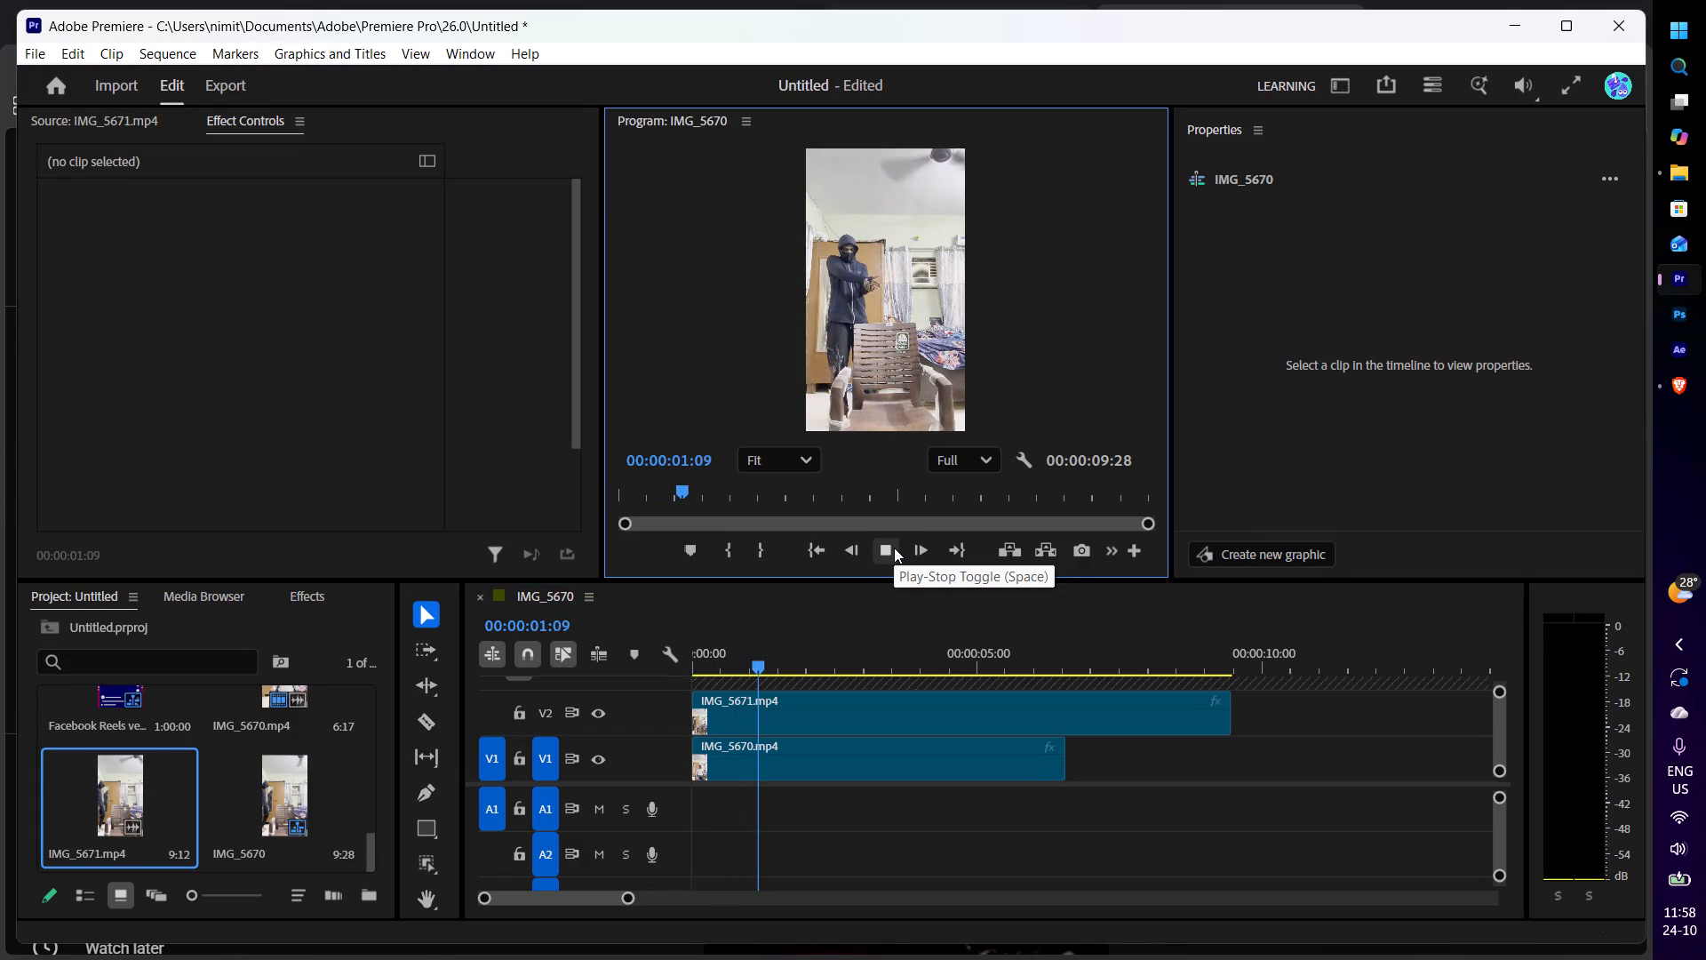
left_click(894, 548)
left_click_drag(776, 661, 662, 683)
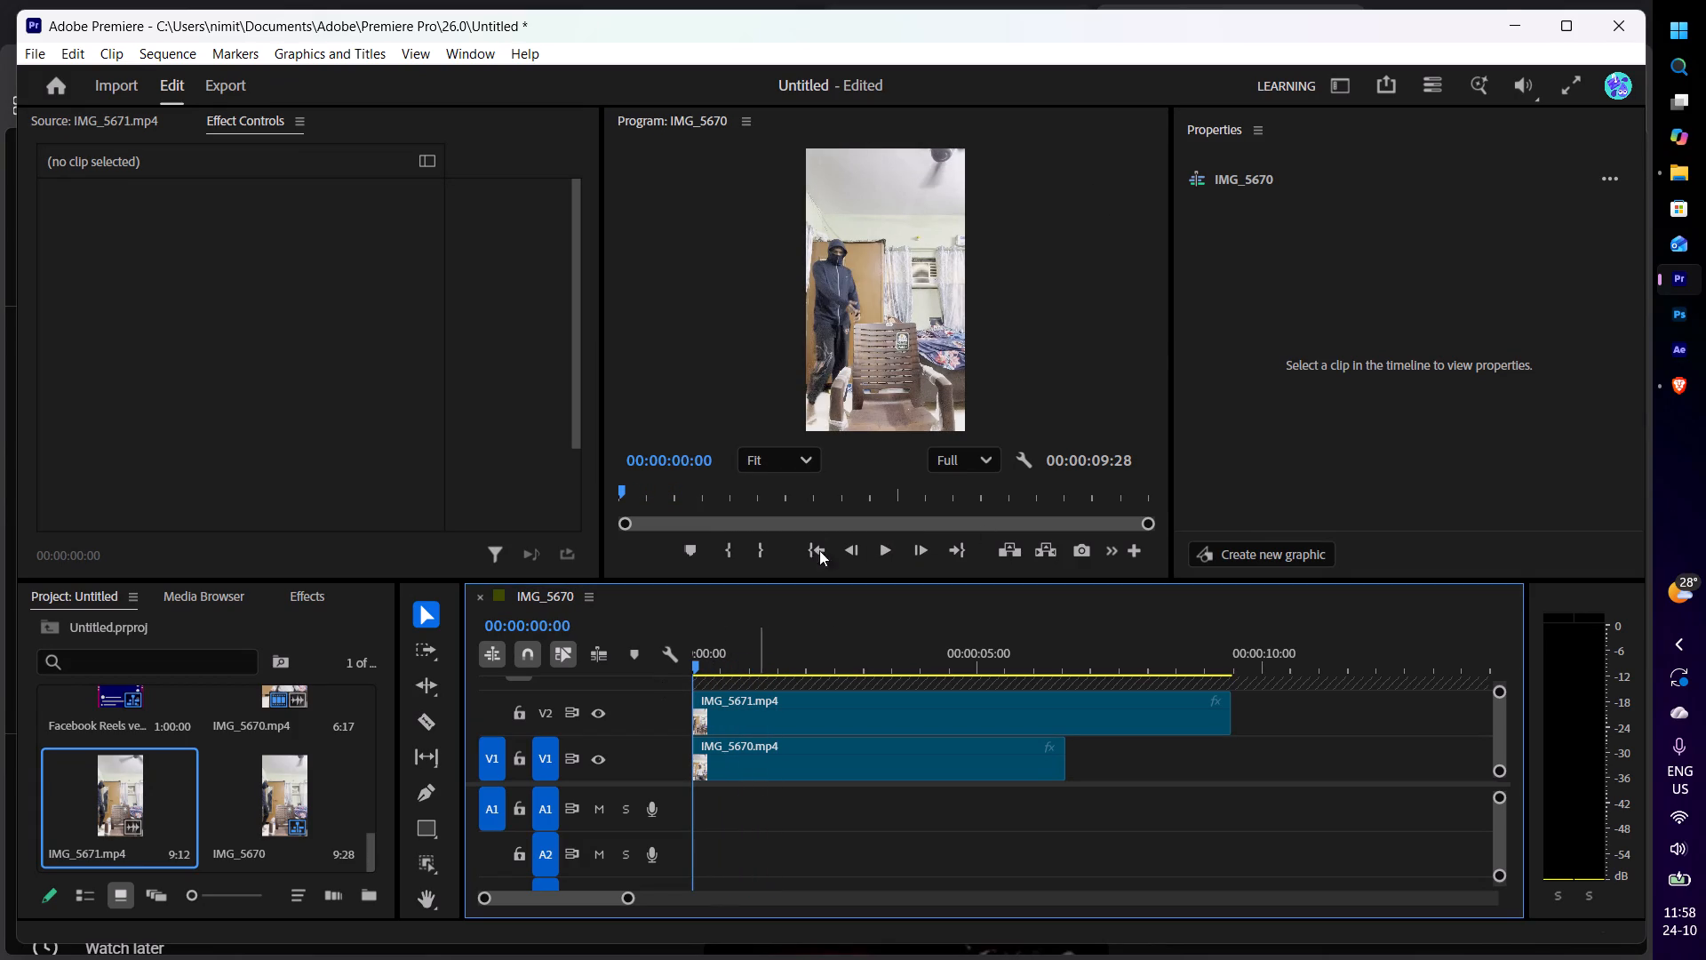
left_click_drag(890, 325, 845, 325)
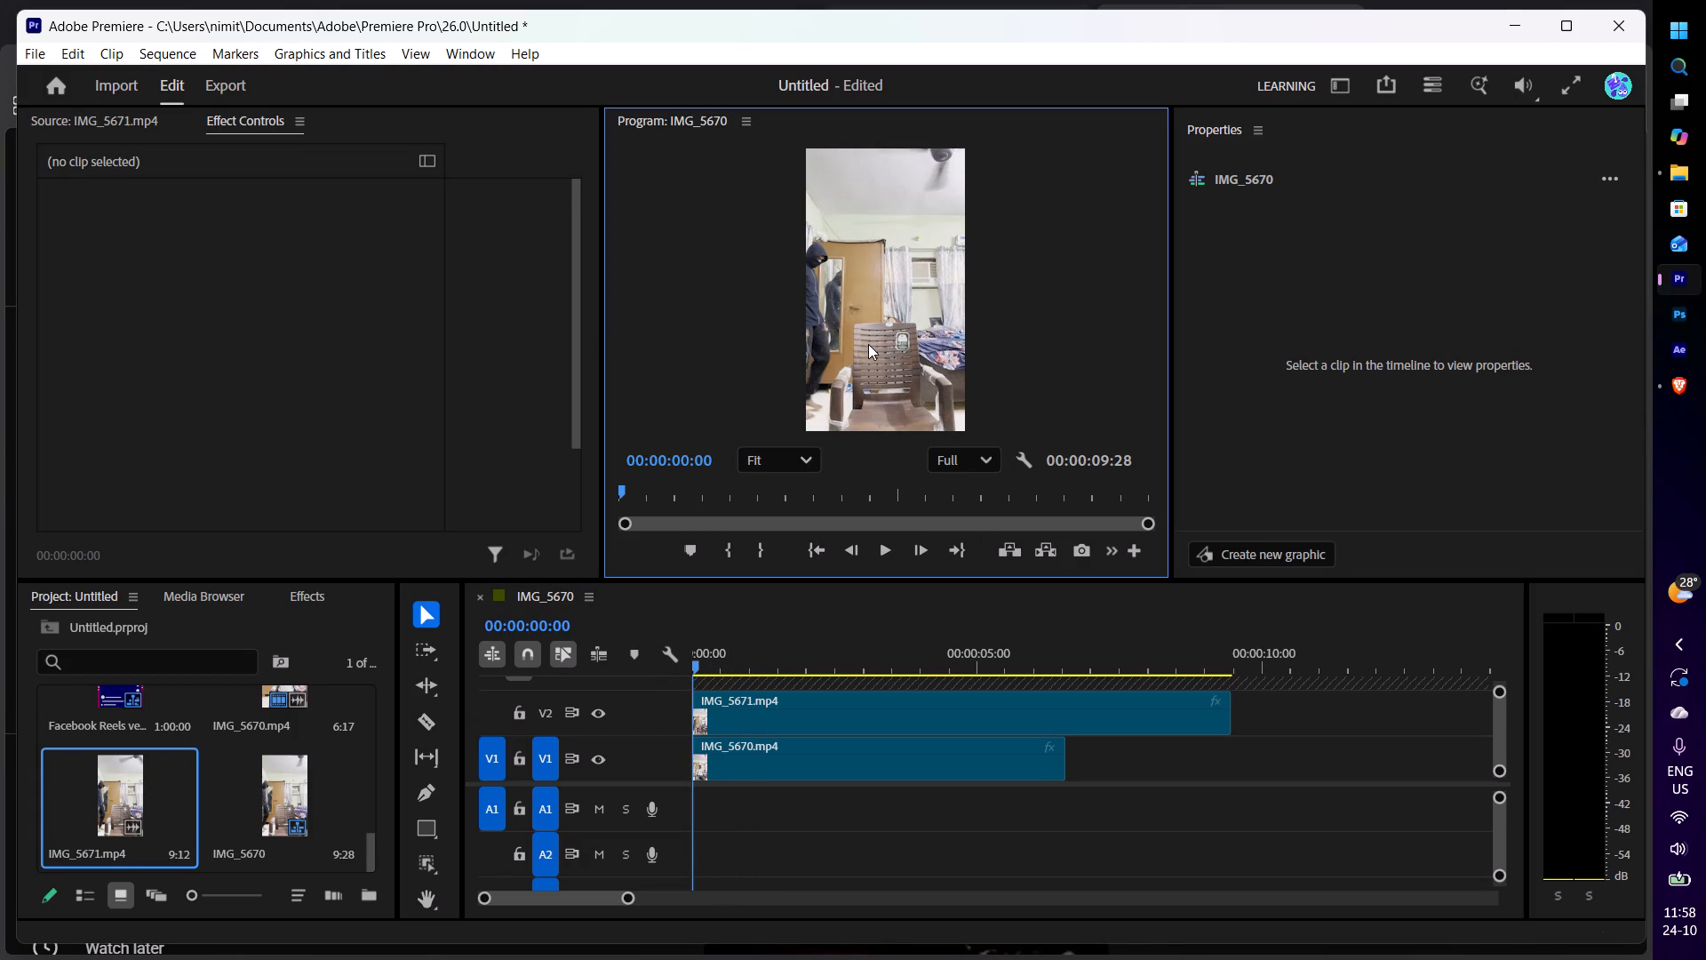
double_click(868, 344)
left_click_drag(871, 324, 841, 324)
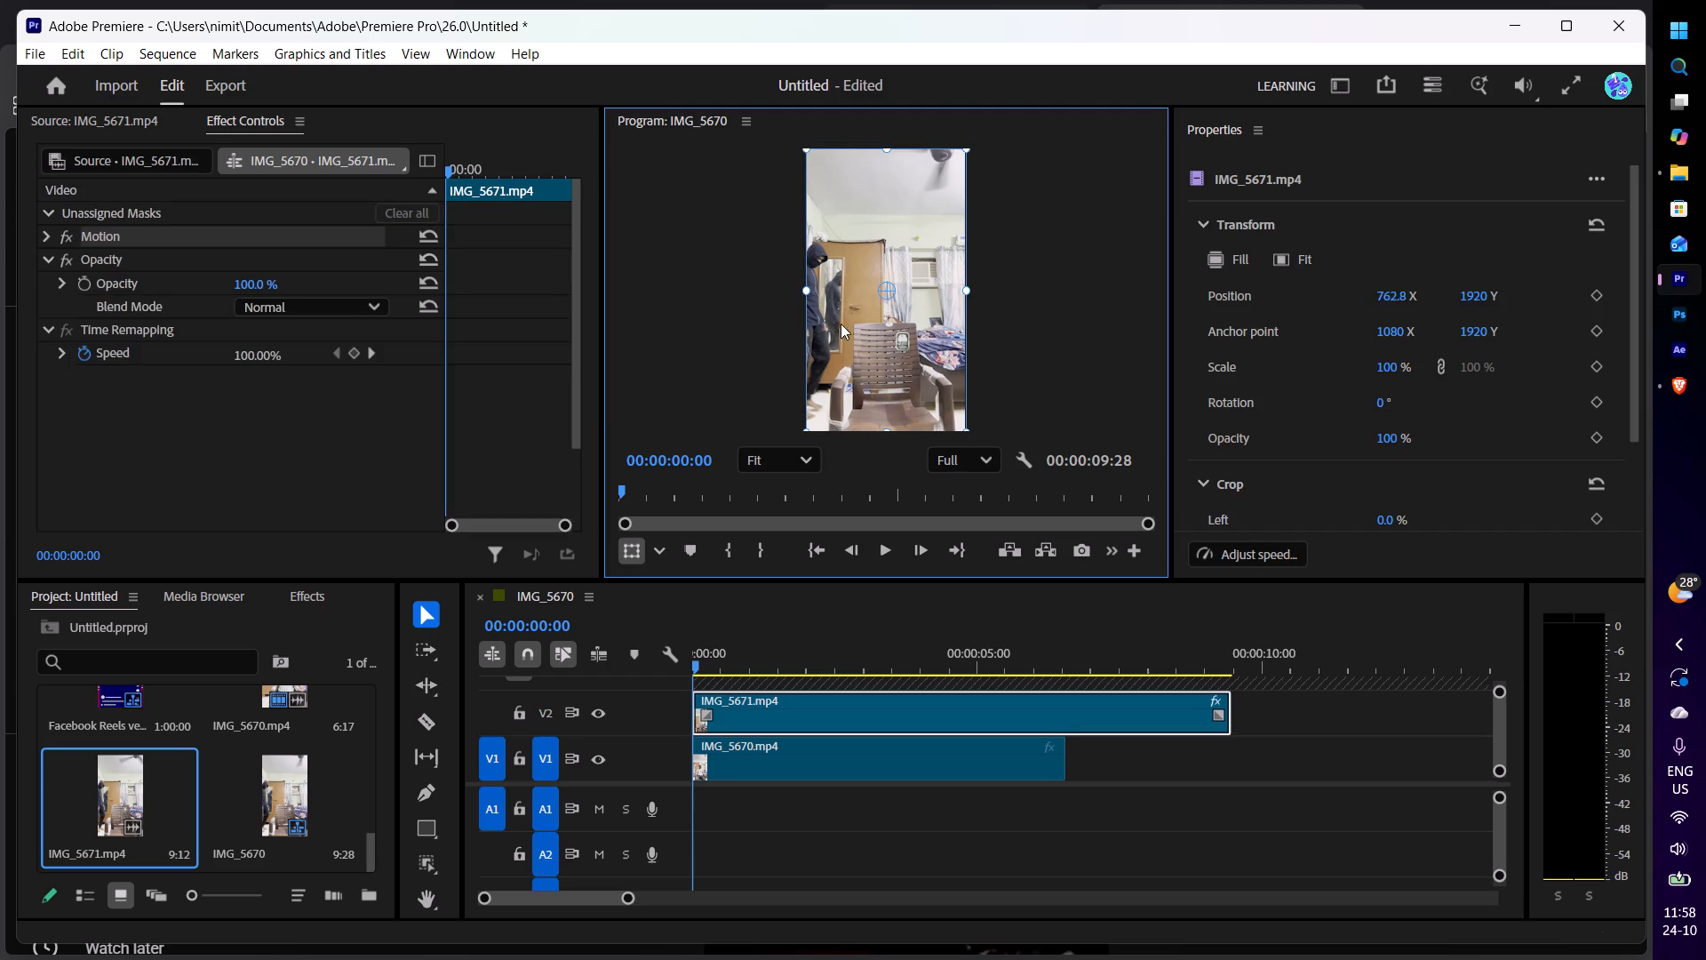
left_click_drag(841, 324, 829, 324)
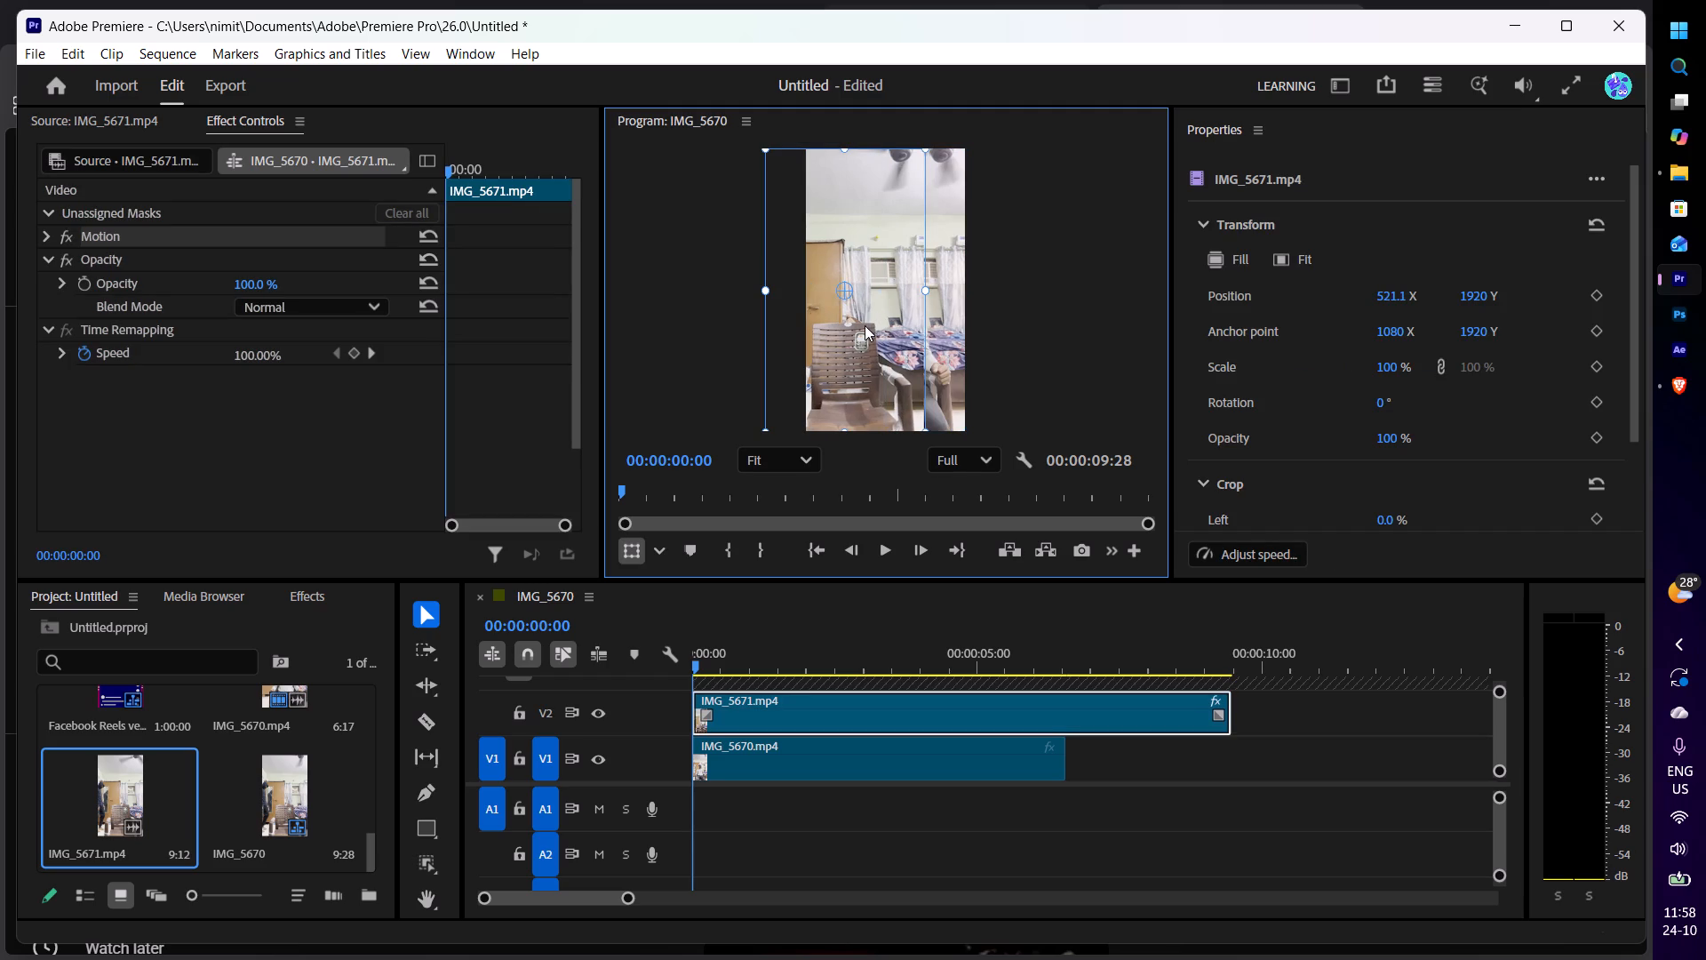
left_click_drag(865, 325, 905, 316)
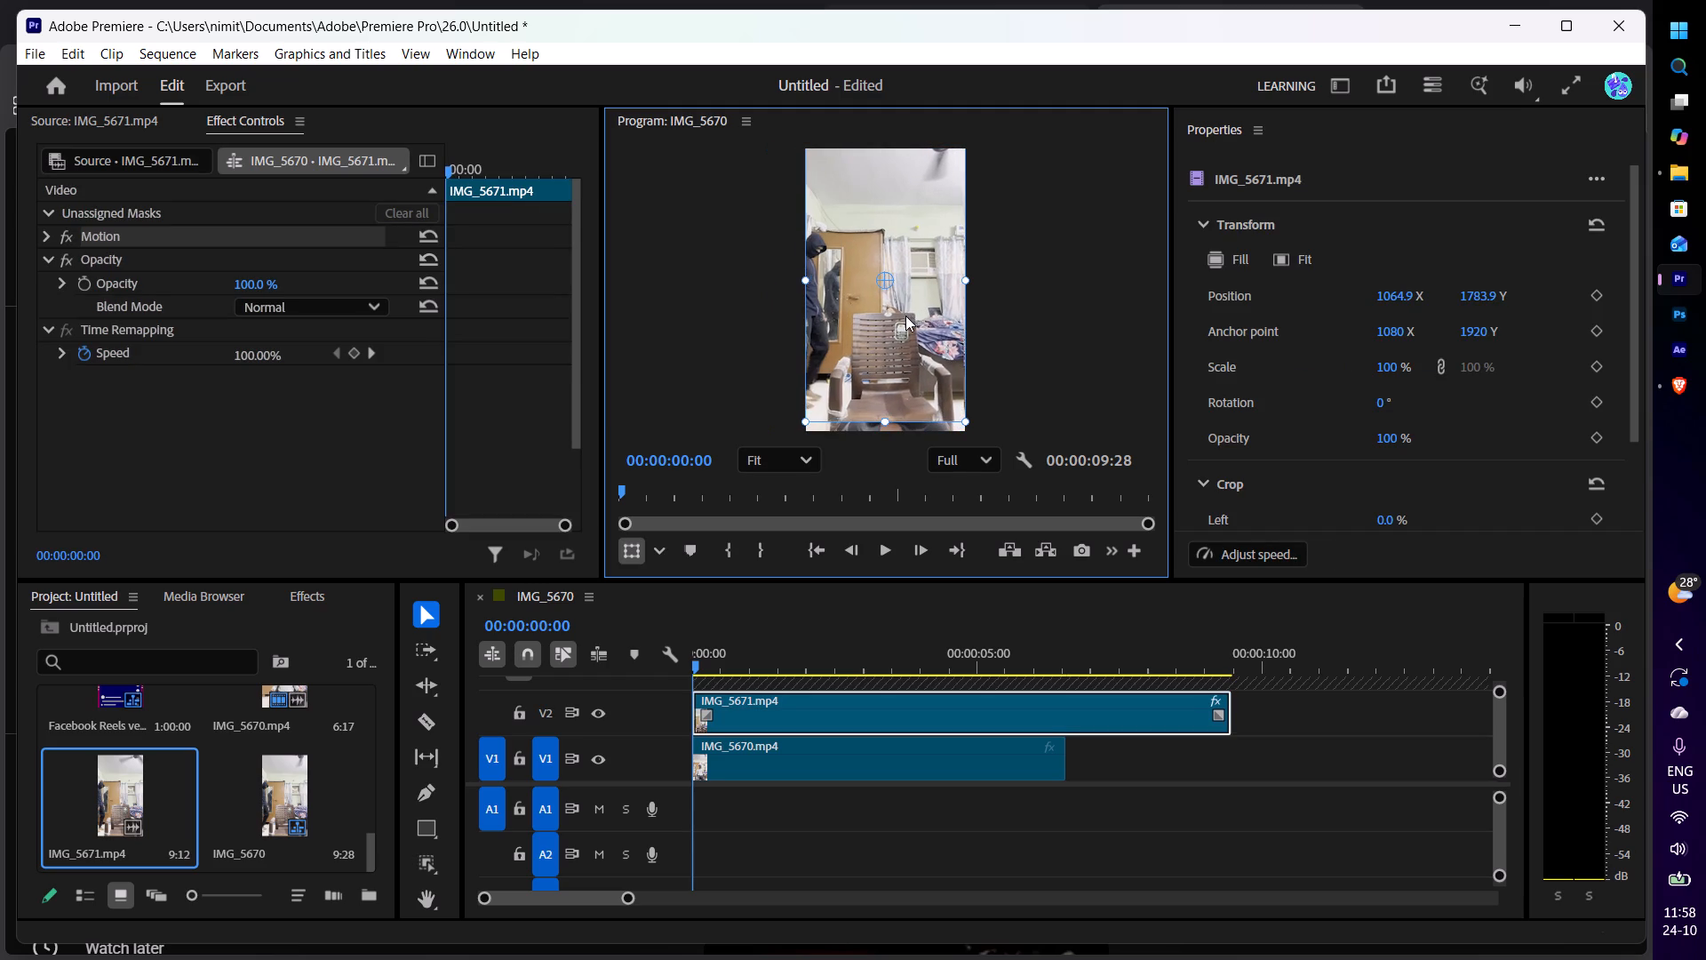
left_click_drag(905, 316, 877, 319)
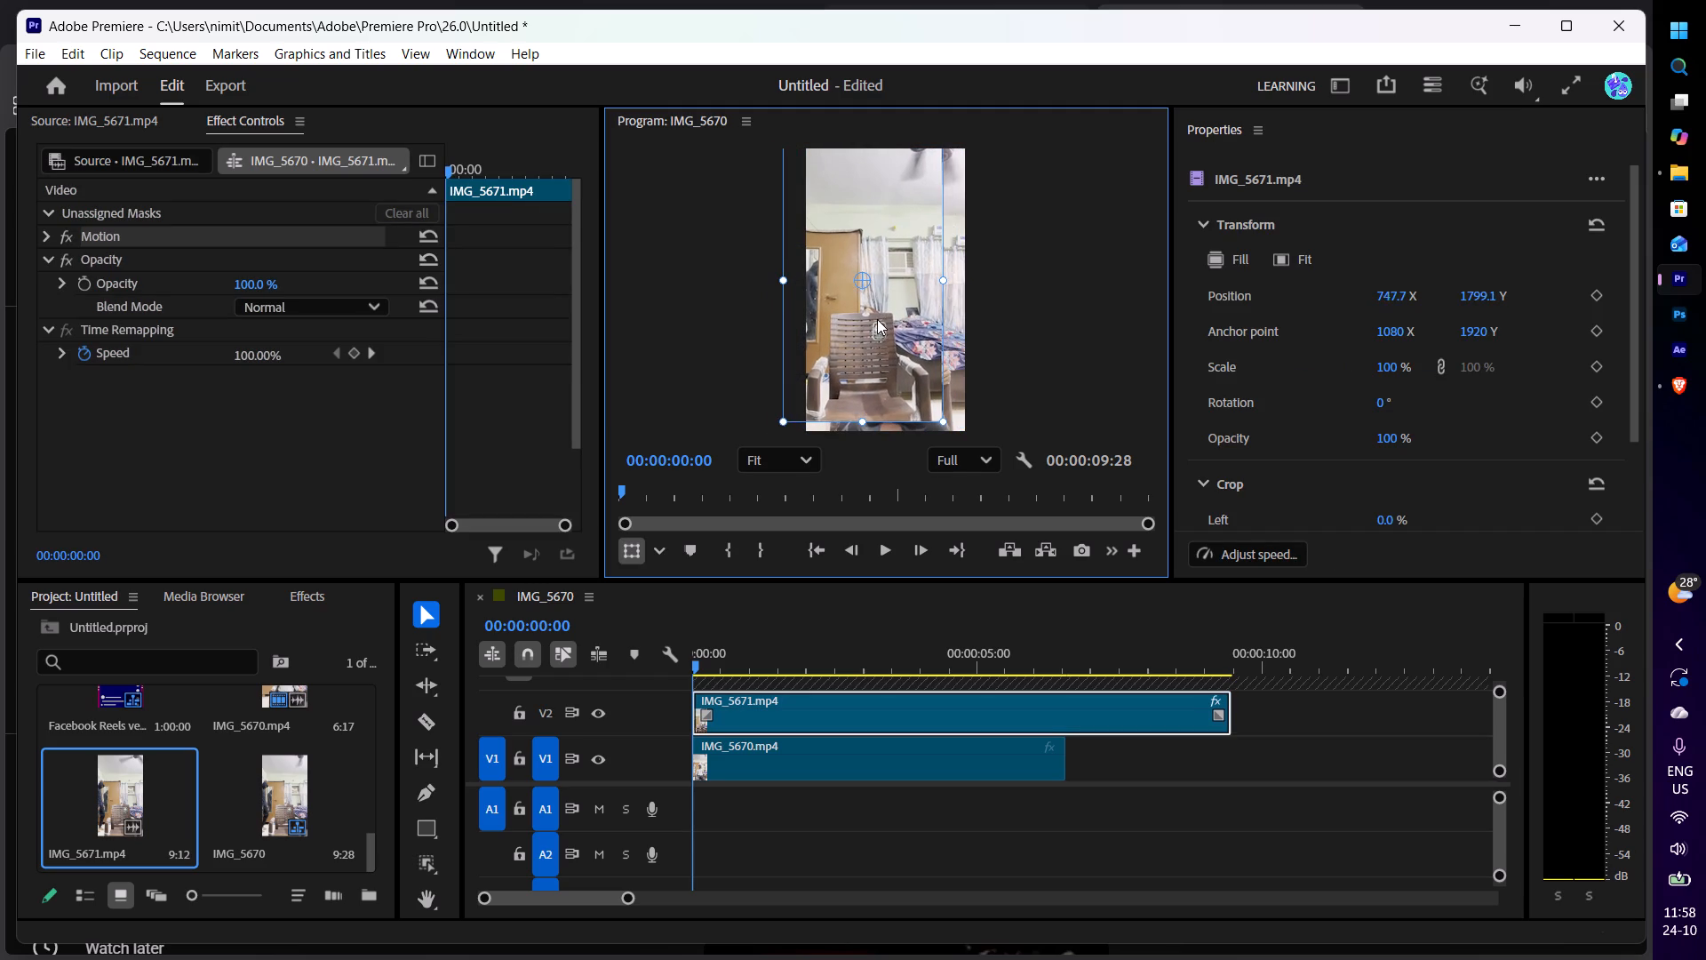
left_click_drag(877, 319, 825, 332)
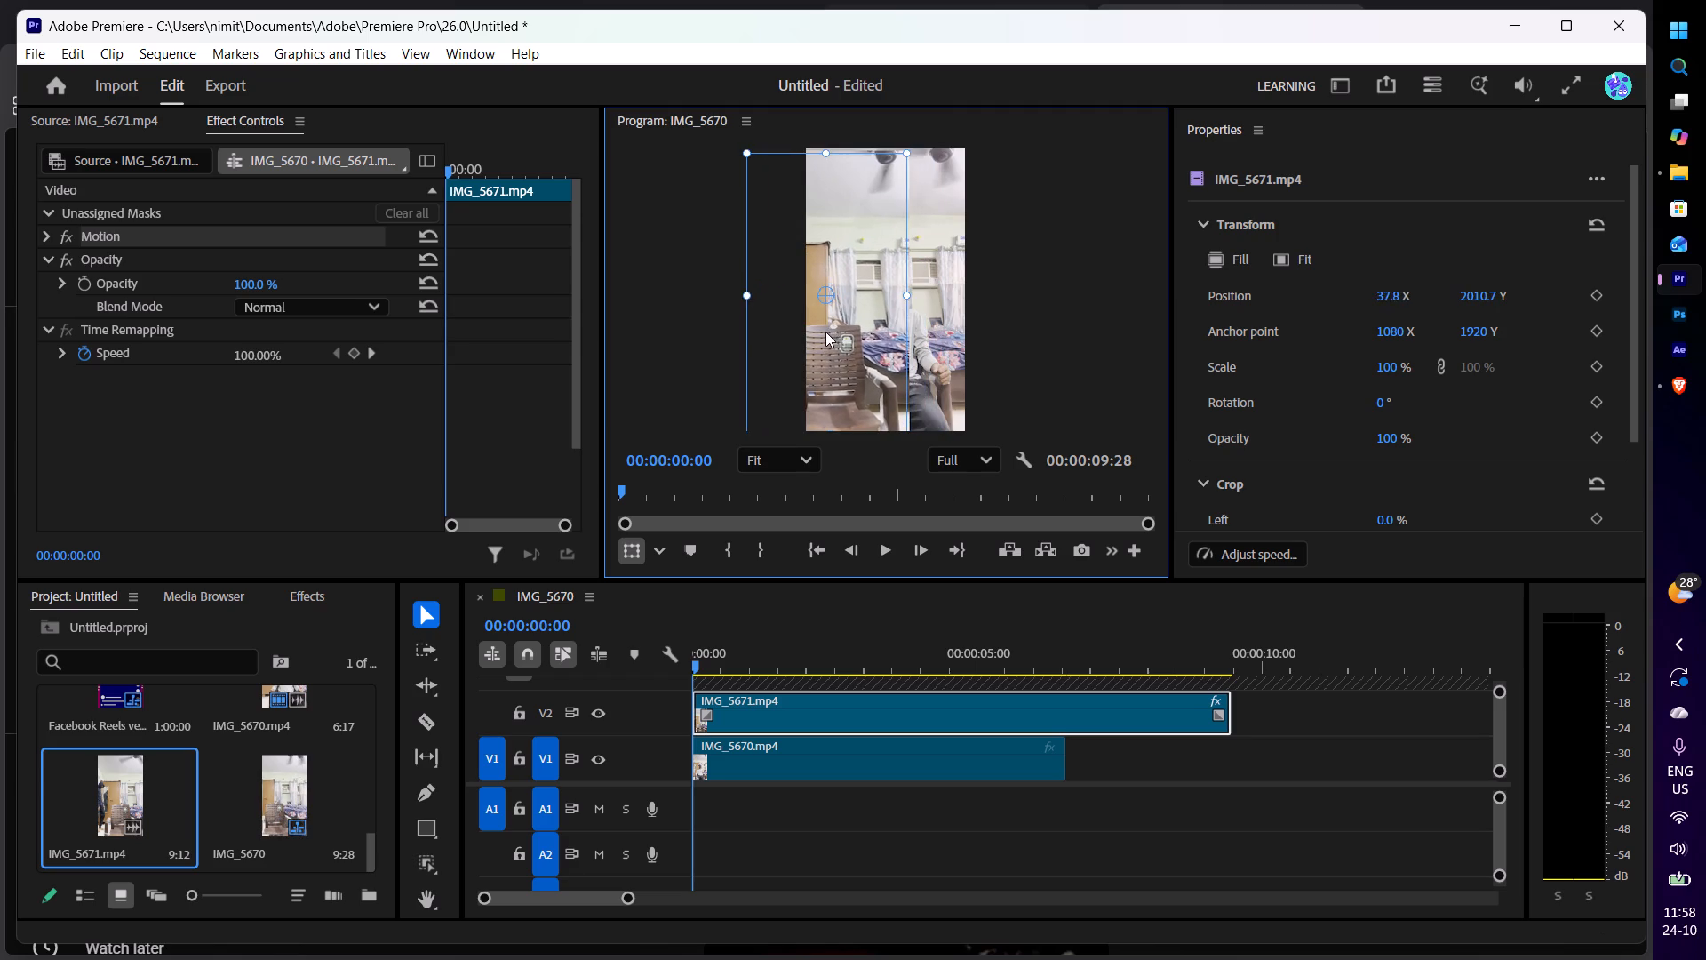
left_click_drag(825, 332, 814, 326)
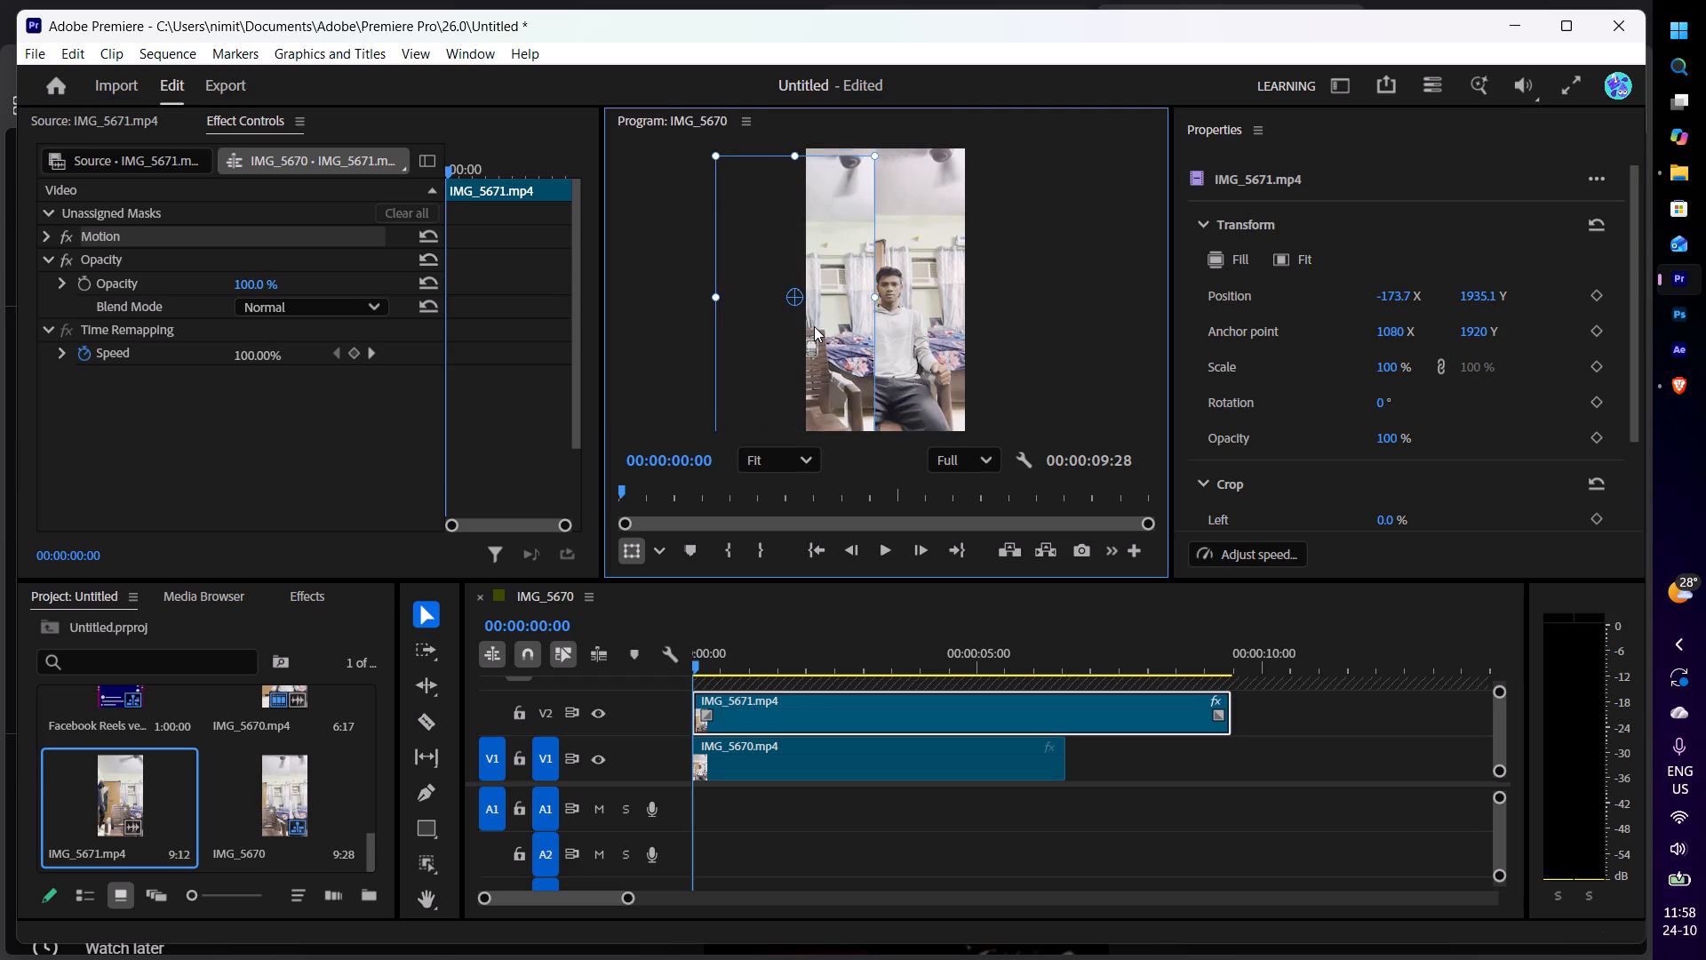
left_click_drag(814, 326, 806, 326)
Shift IMG_5670 to the right within the frame so the seated man sits near the right edge.
left_click_drag(887, 319, 915, 319)
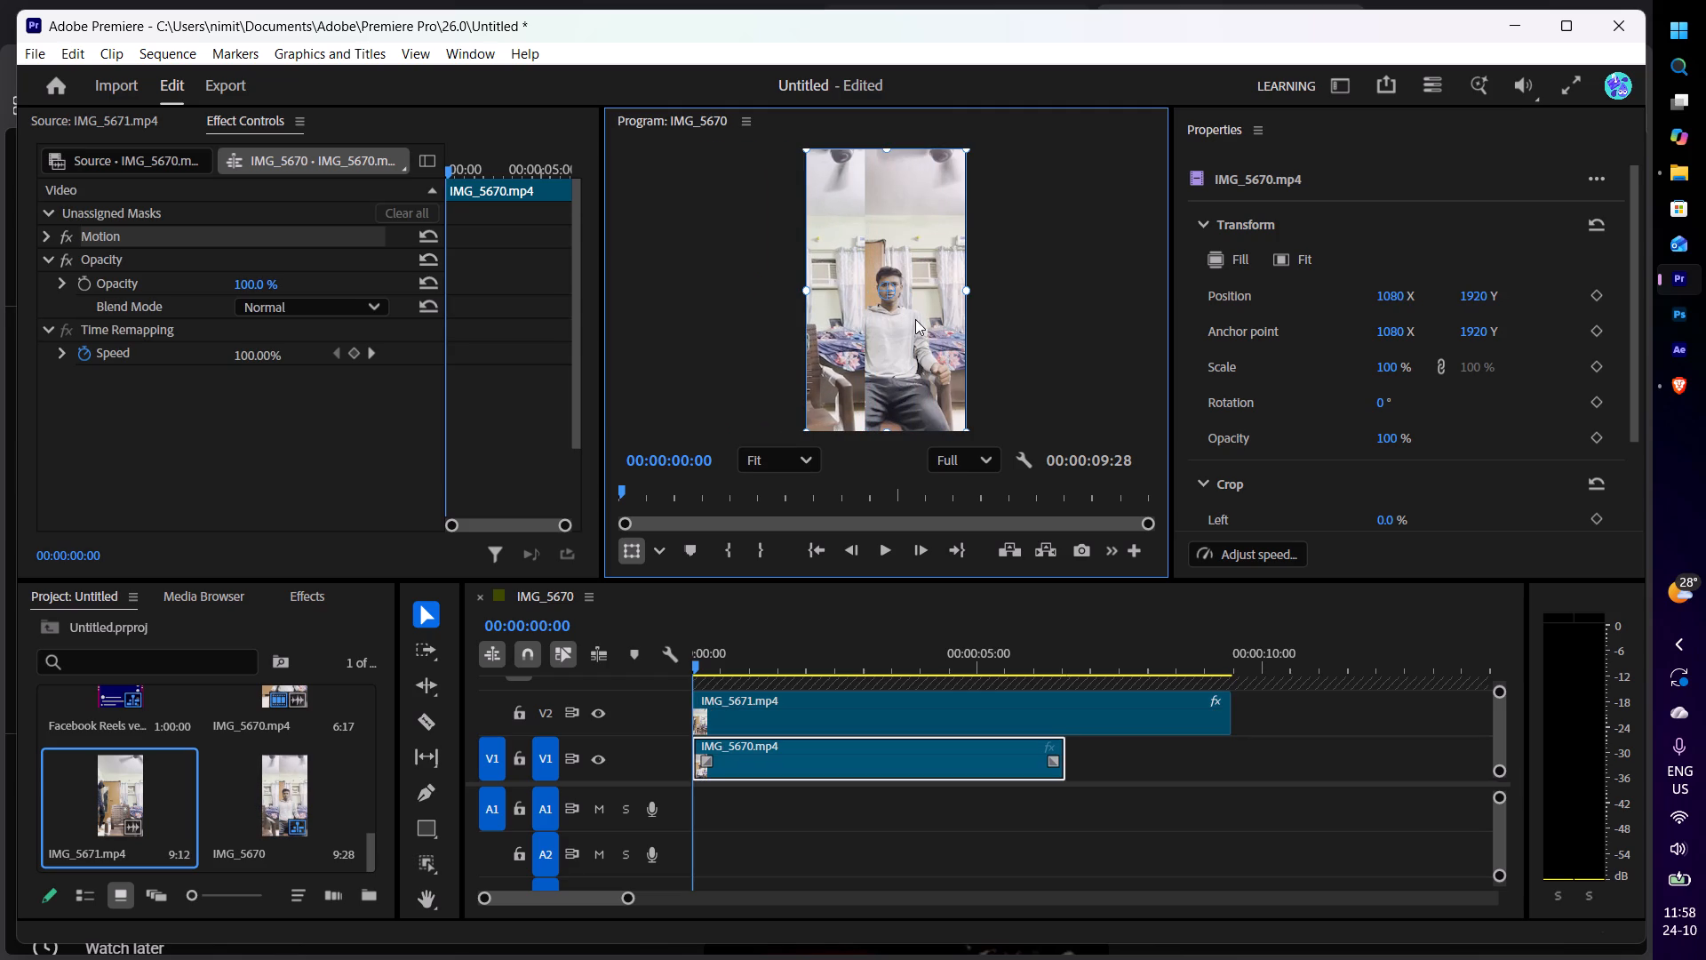
left_click_drag(915, 319, 925, 319)
left_click_drag(895, 351, 909, 351)
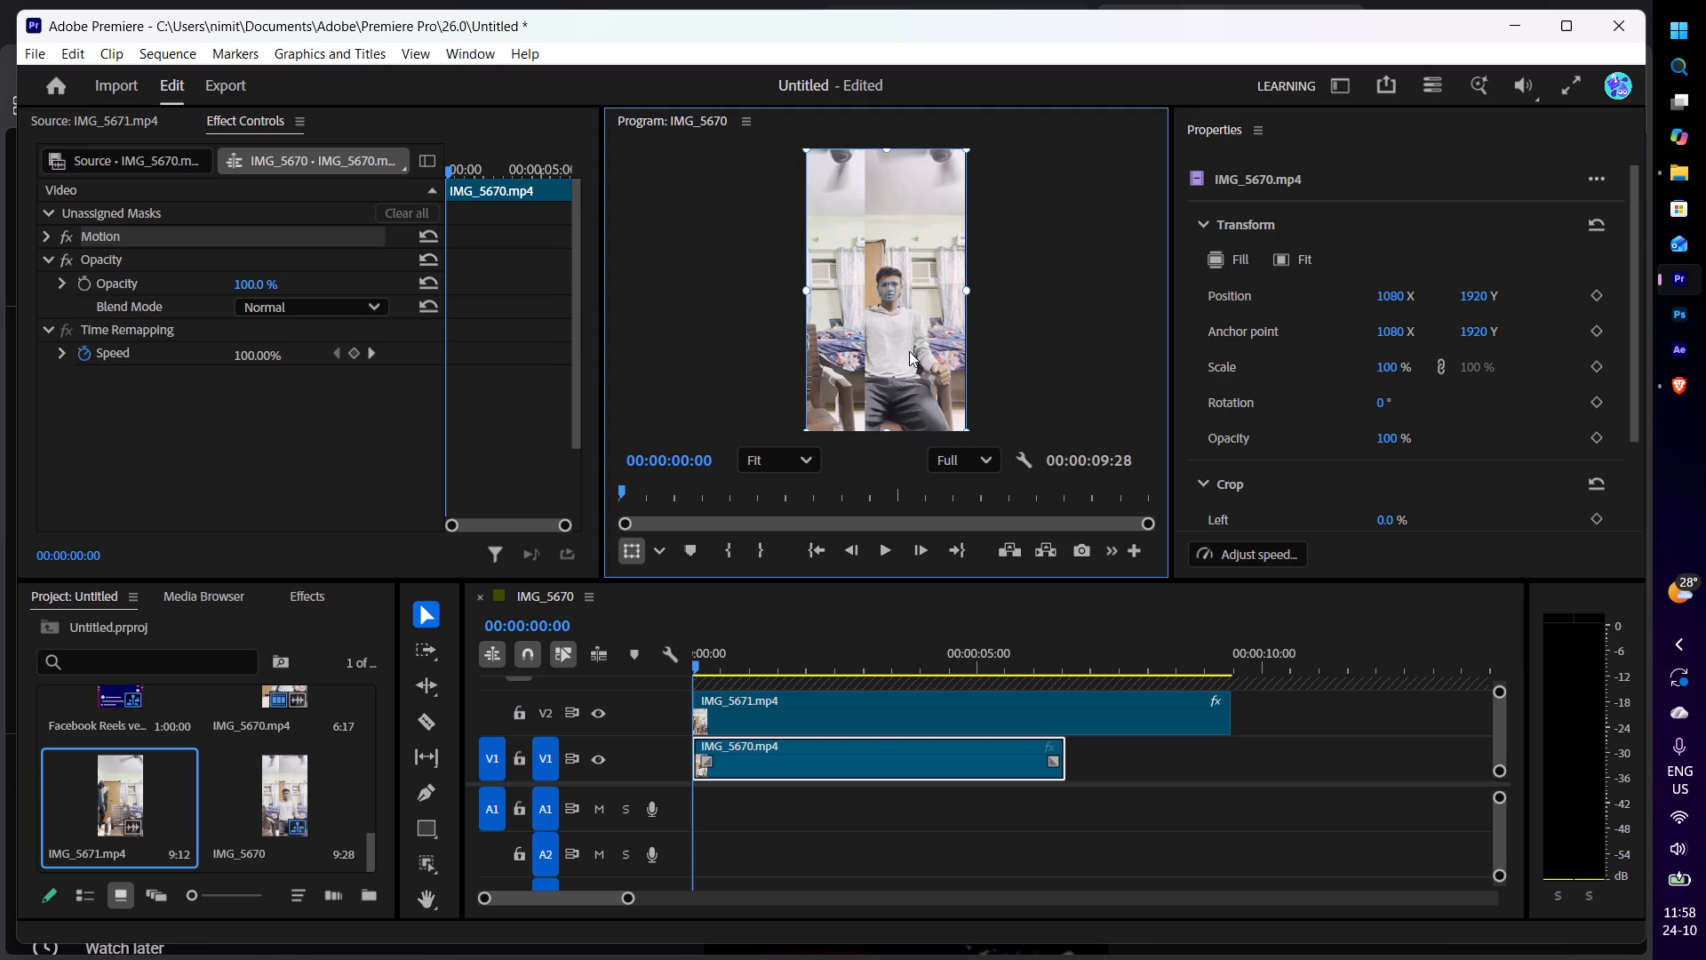
left_click_drag(909, 351, 937, 349)
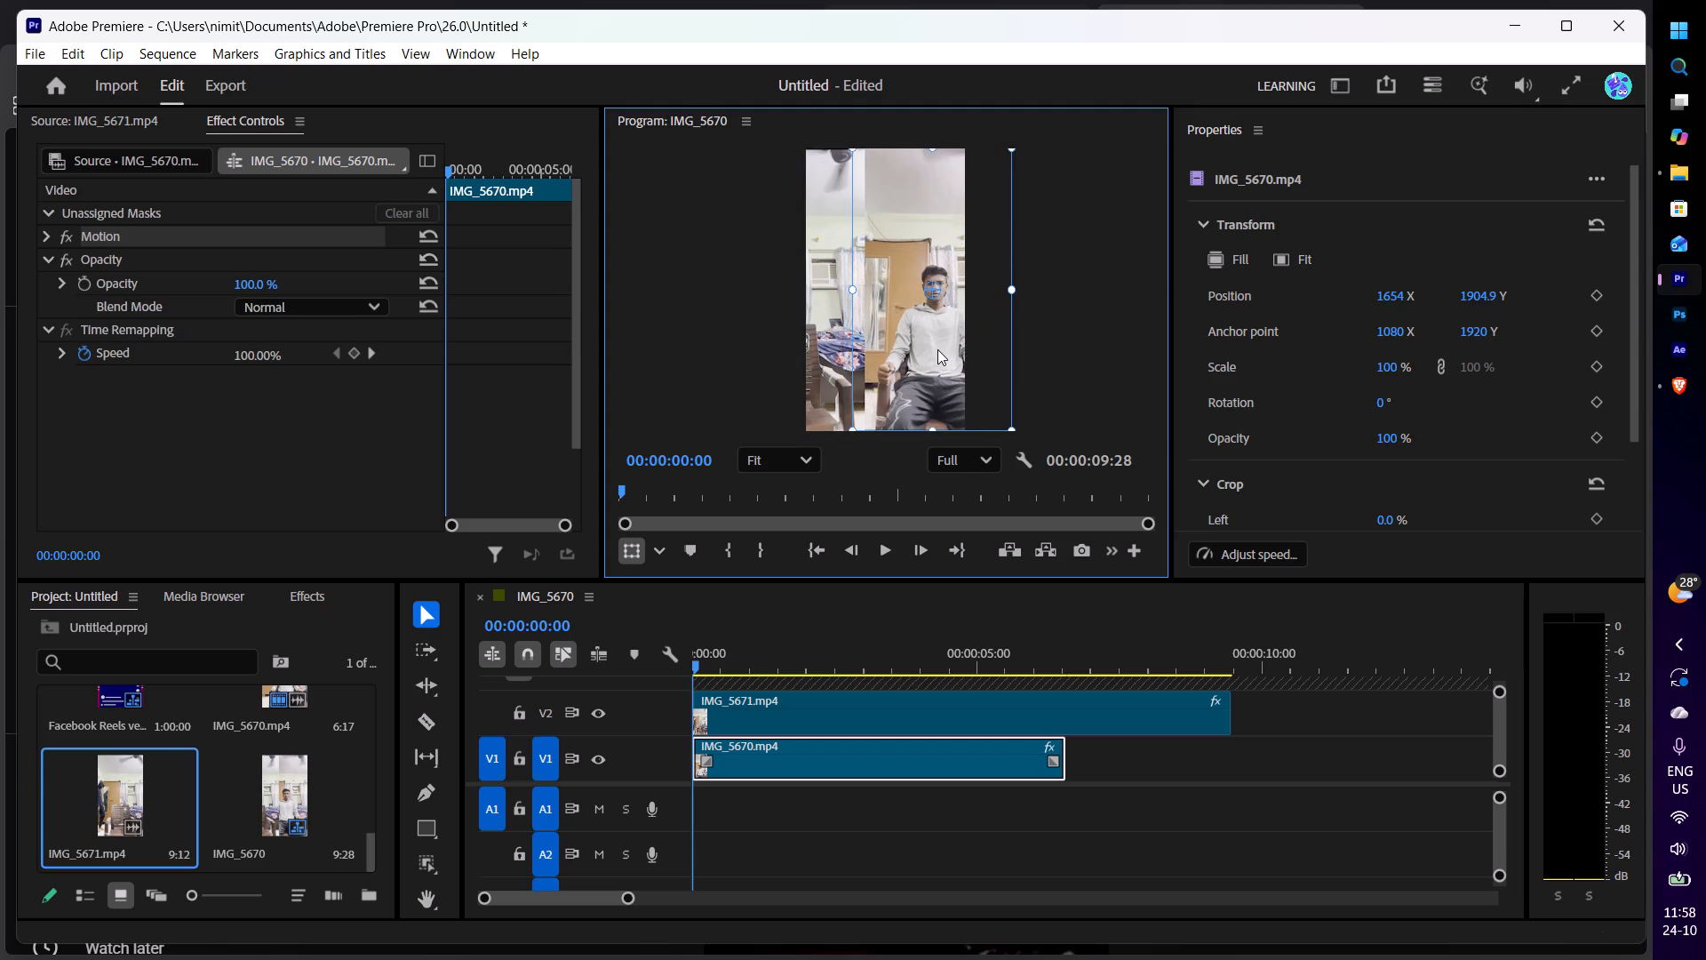
left_click_drag(937, 349, 929, 354)
Reposition IMG_5671 to about 687 X, 1920 Y, checking the overlap with IMG_5670 at 00:00:01:14.
left_click(823, 316)
left_click_drag(823, 316, 885, 314)
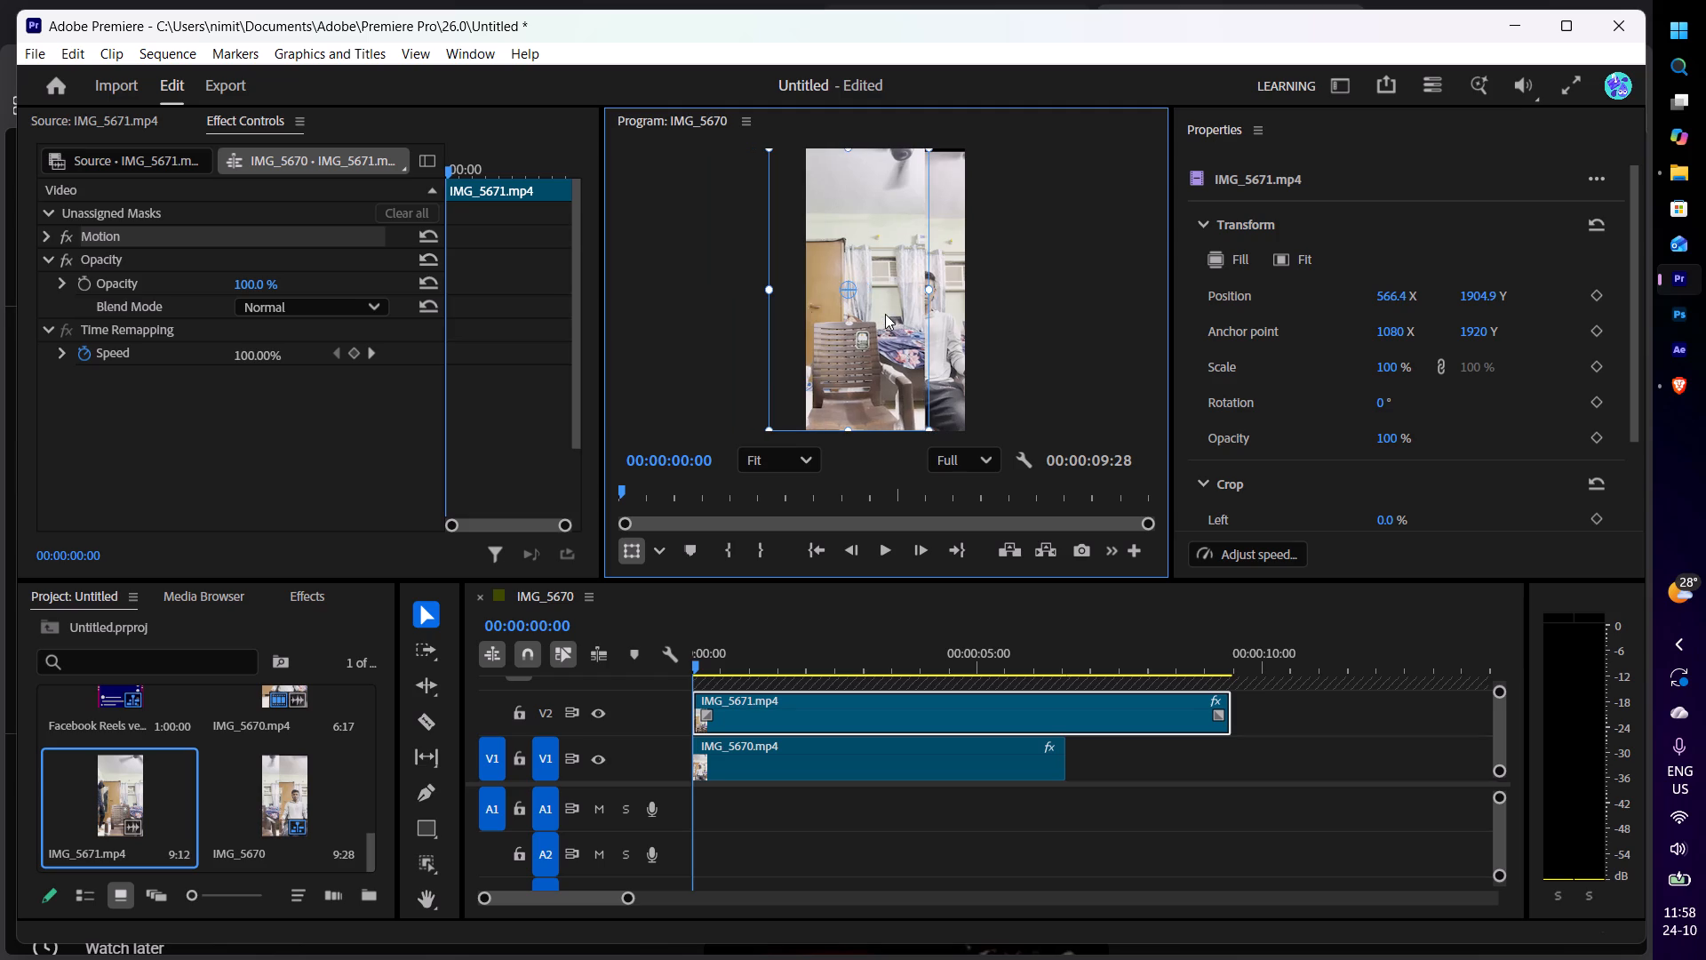
left_click_drag(885, 314, 873, 316)
left_click(873, 316)
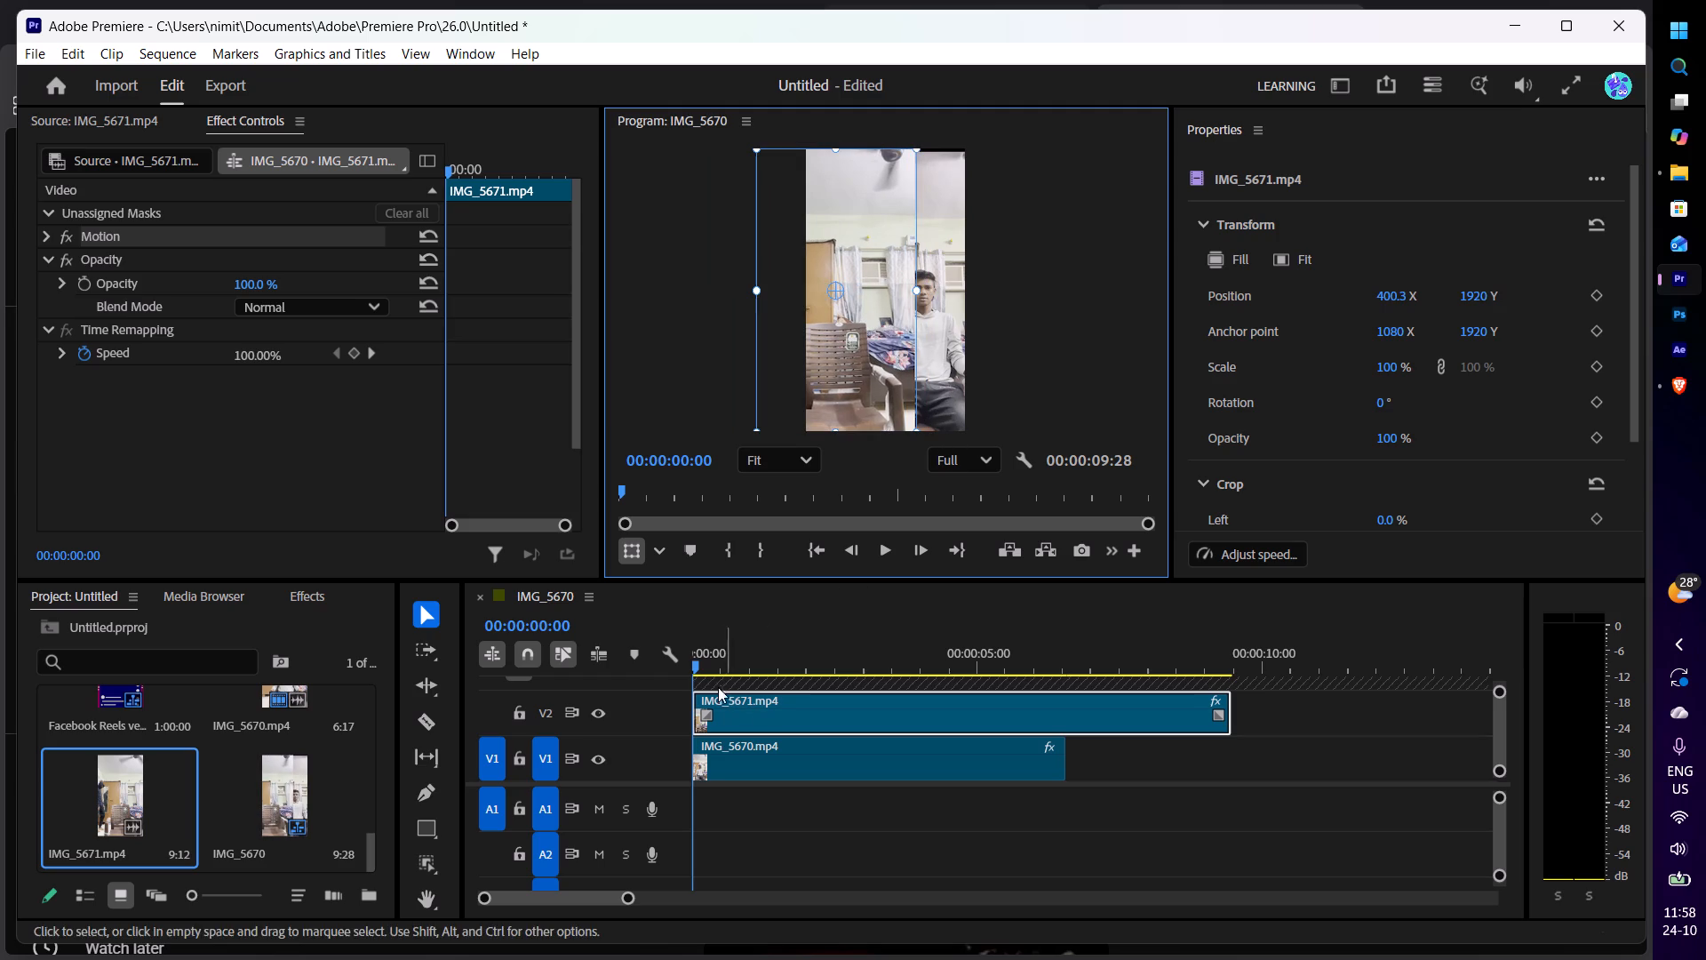
left_click_drag(696, 666, 749, 659)
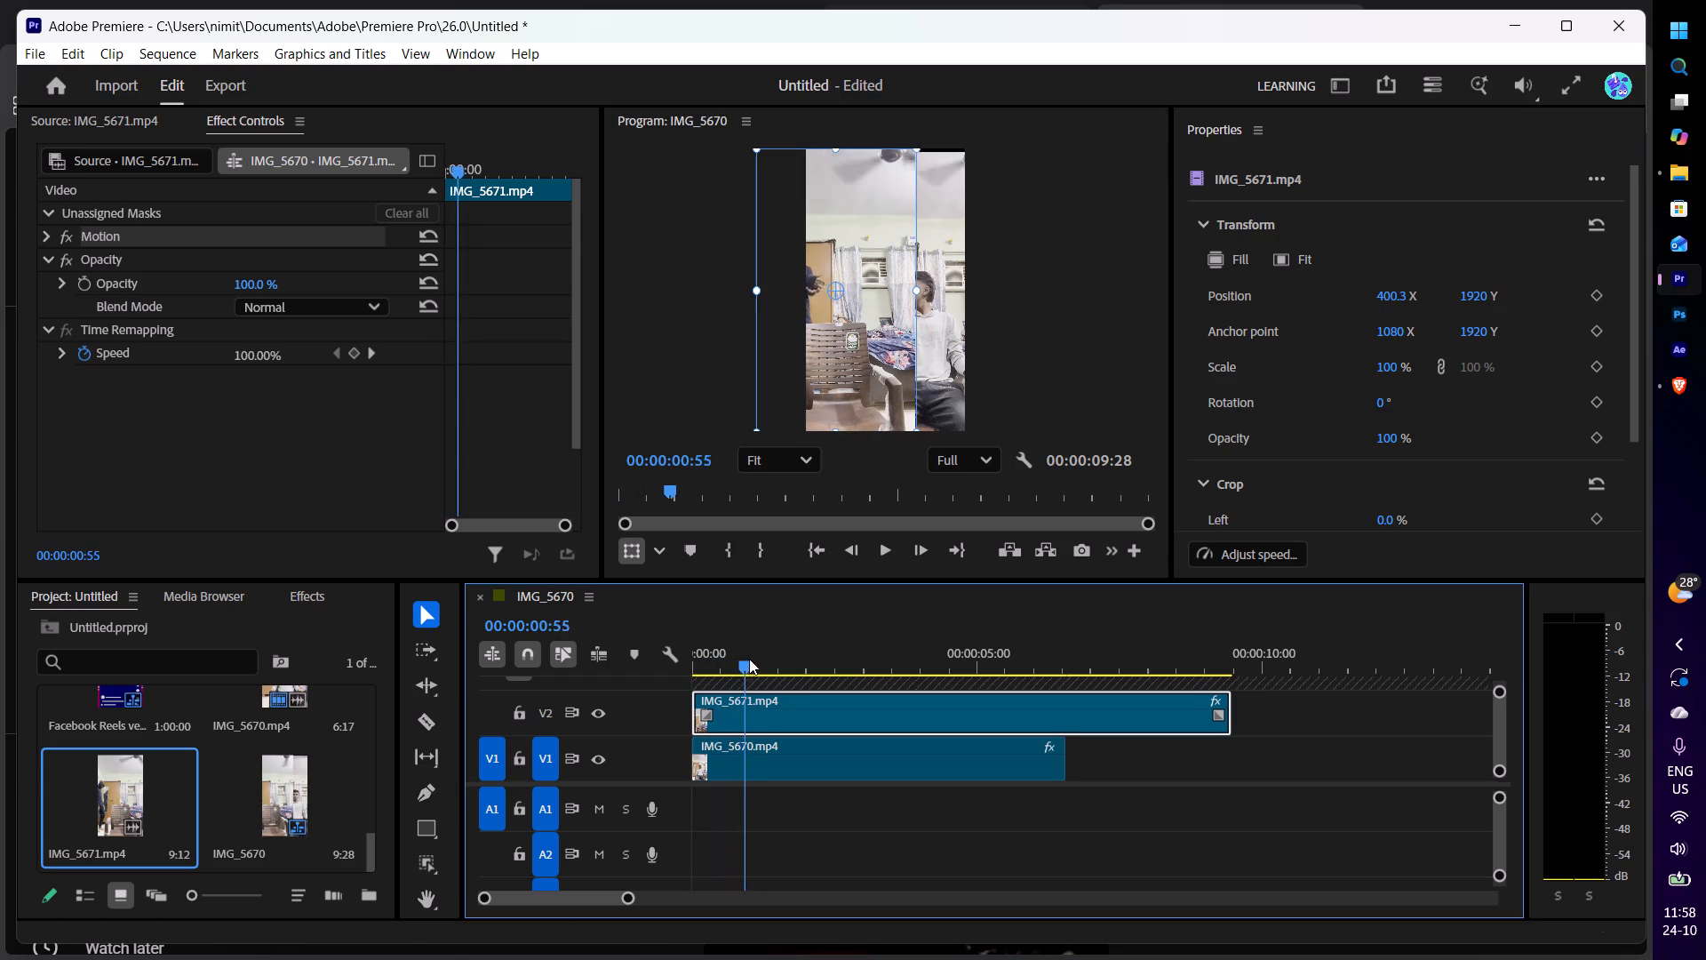
left_click_drag(749, 659, 766, 656)
left_click_drag(861, 348, 887, 348)
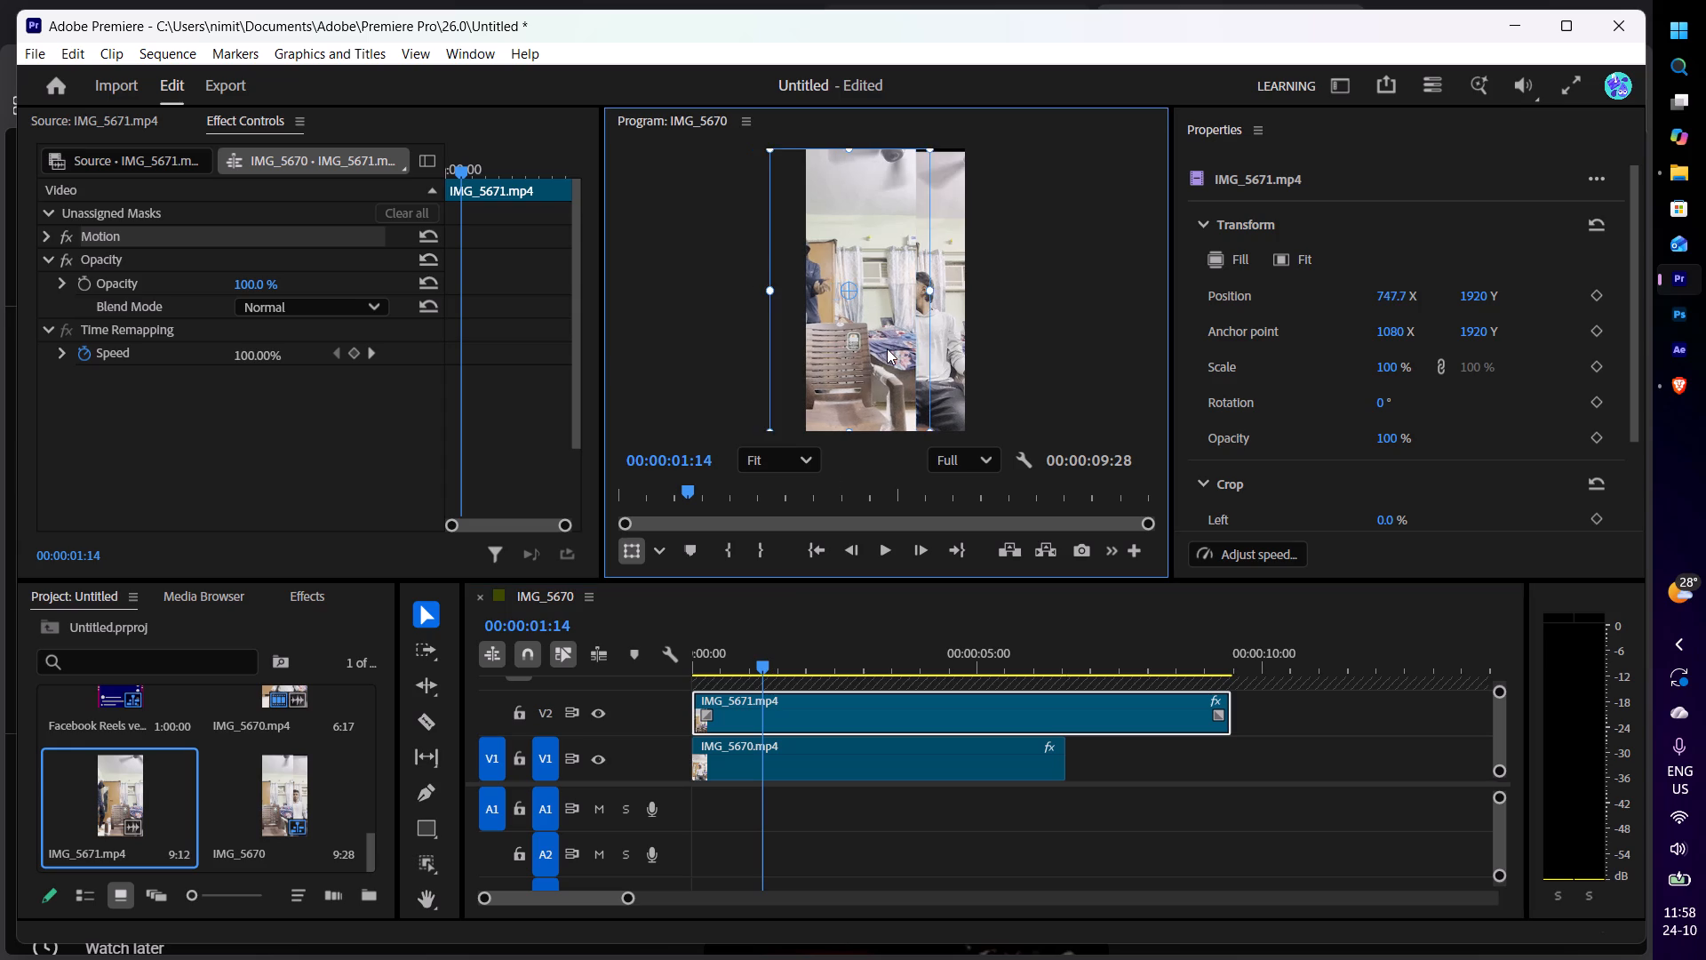
left_click_drag(887, 348, 881, 348)
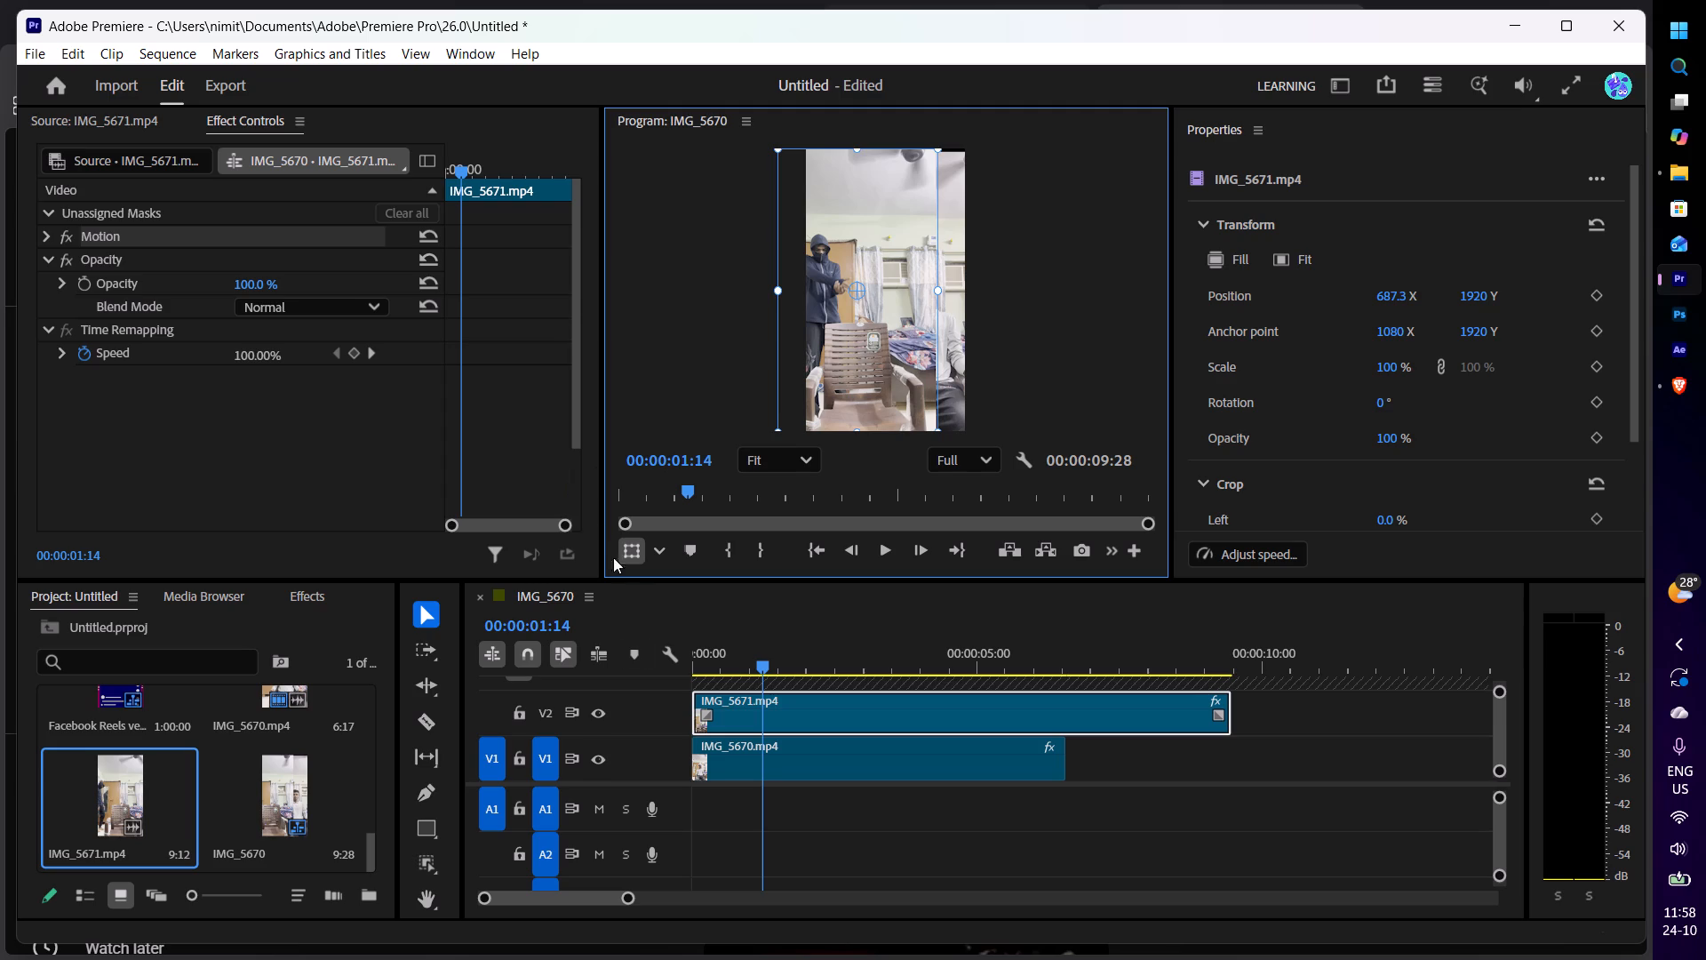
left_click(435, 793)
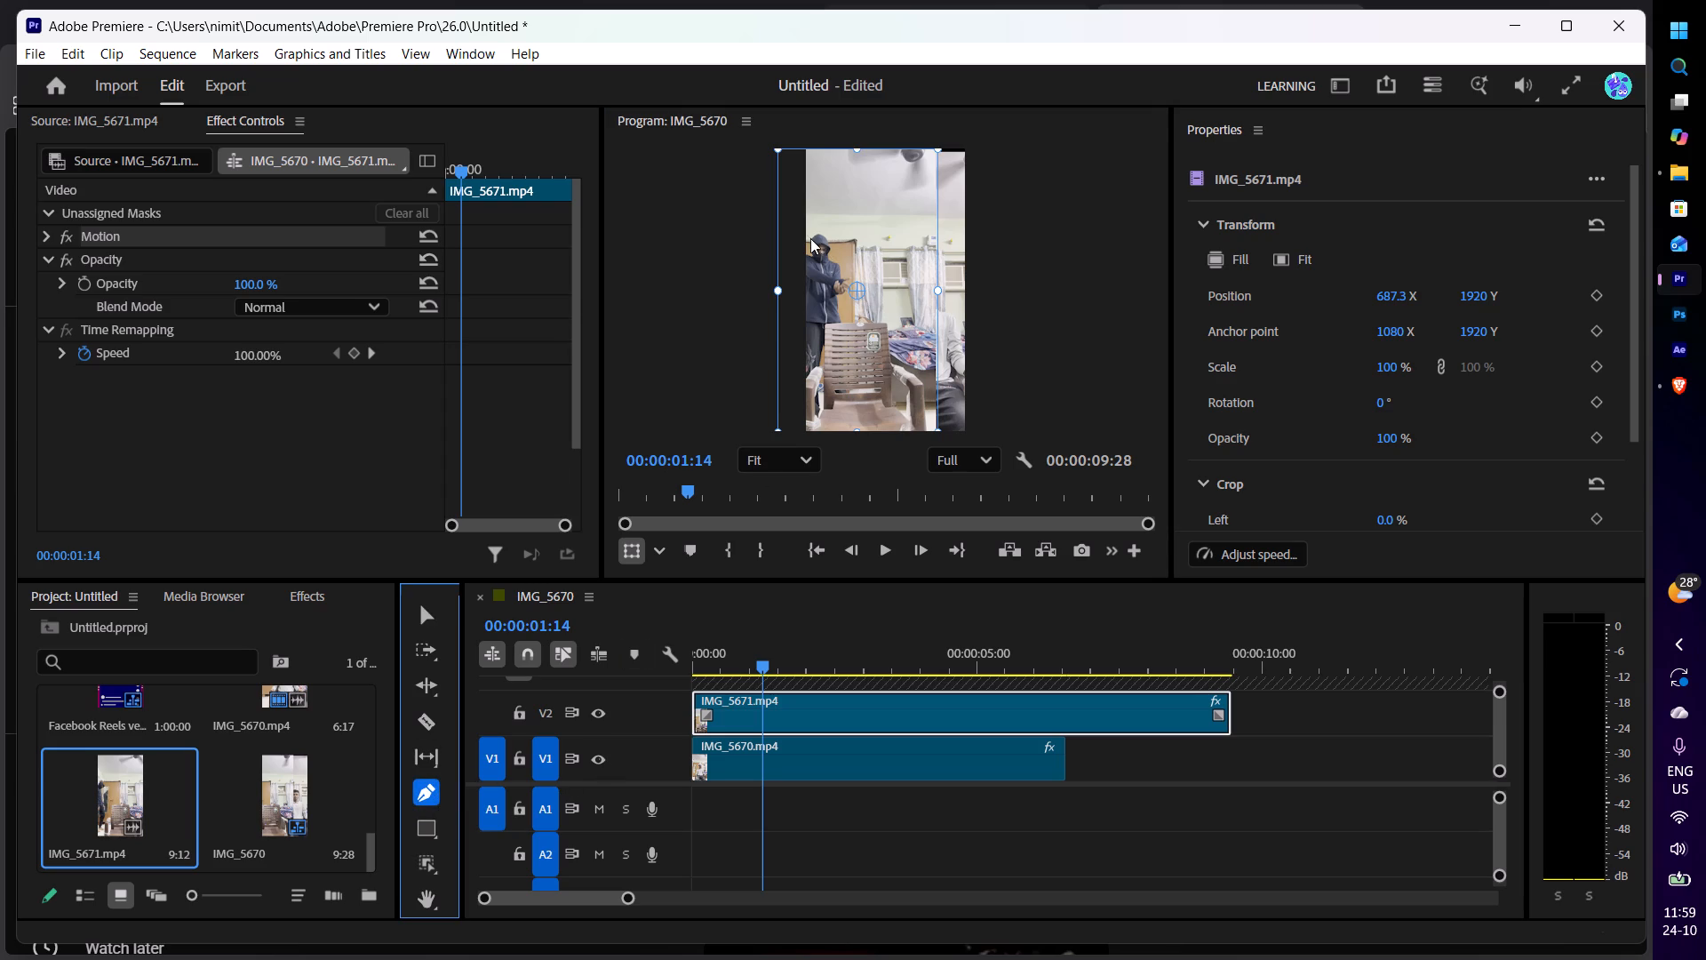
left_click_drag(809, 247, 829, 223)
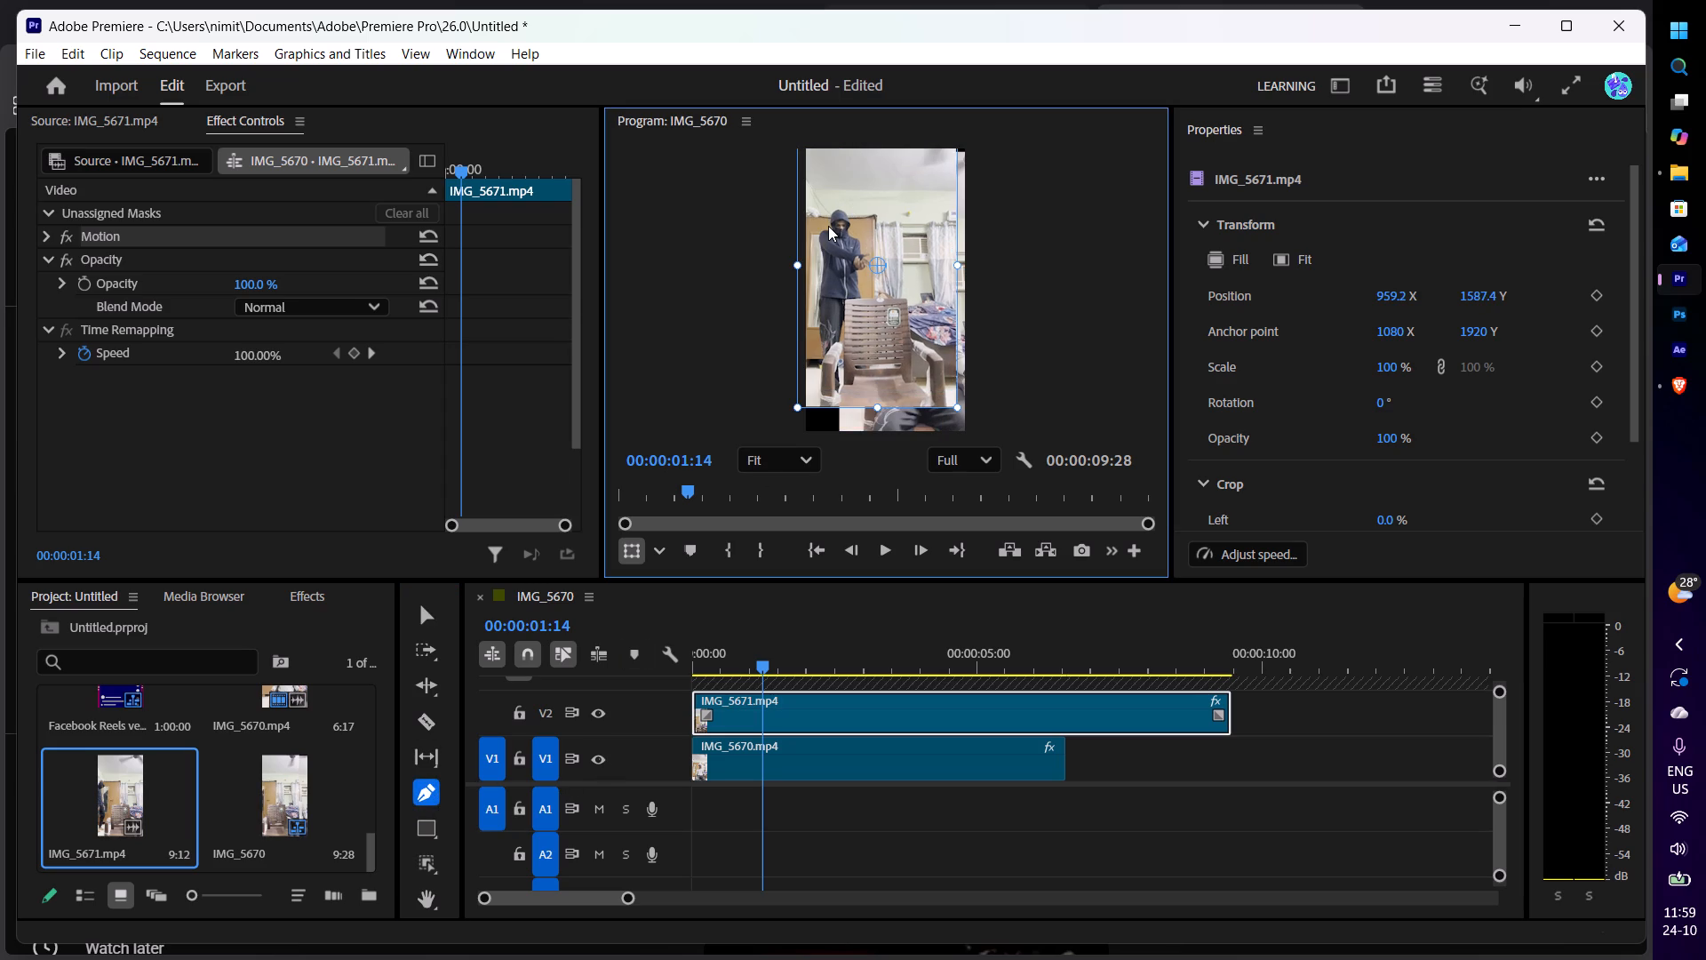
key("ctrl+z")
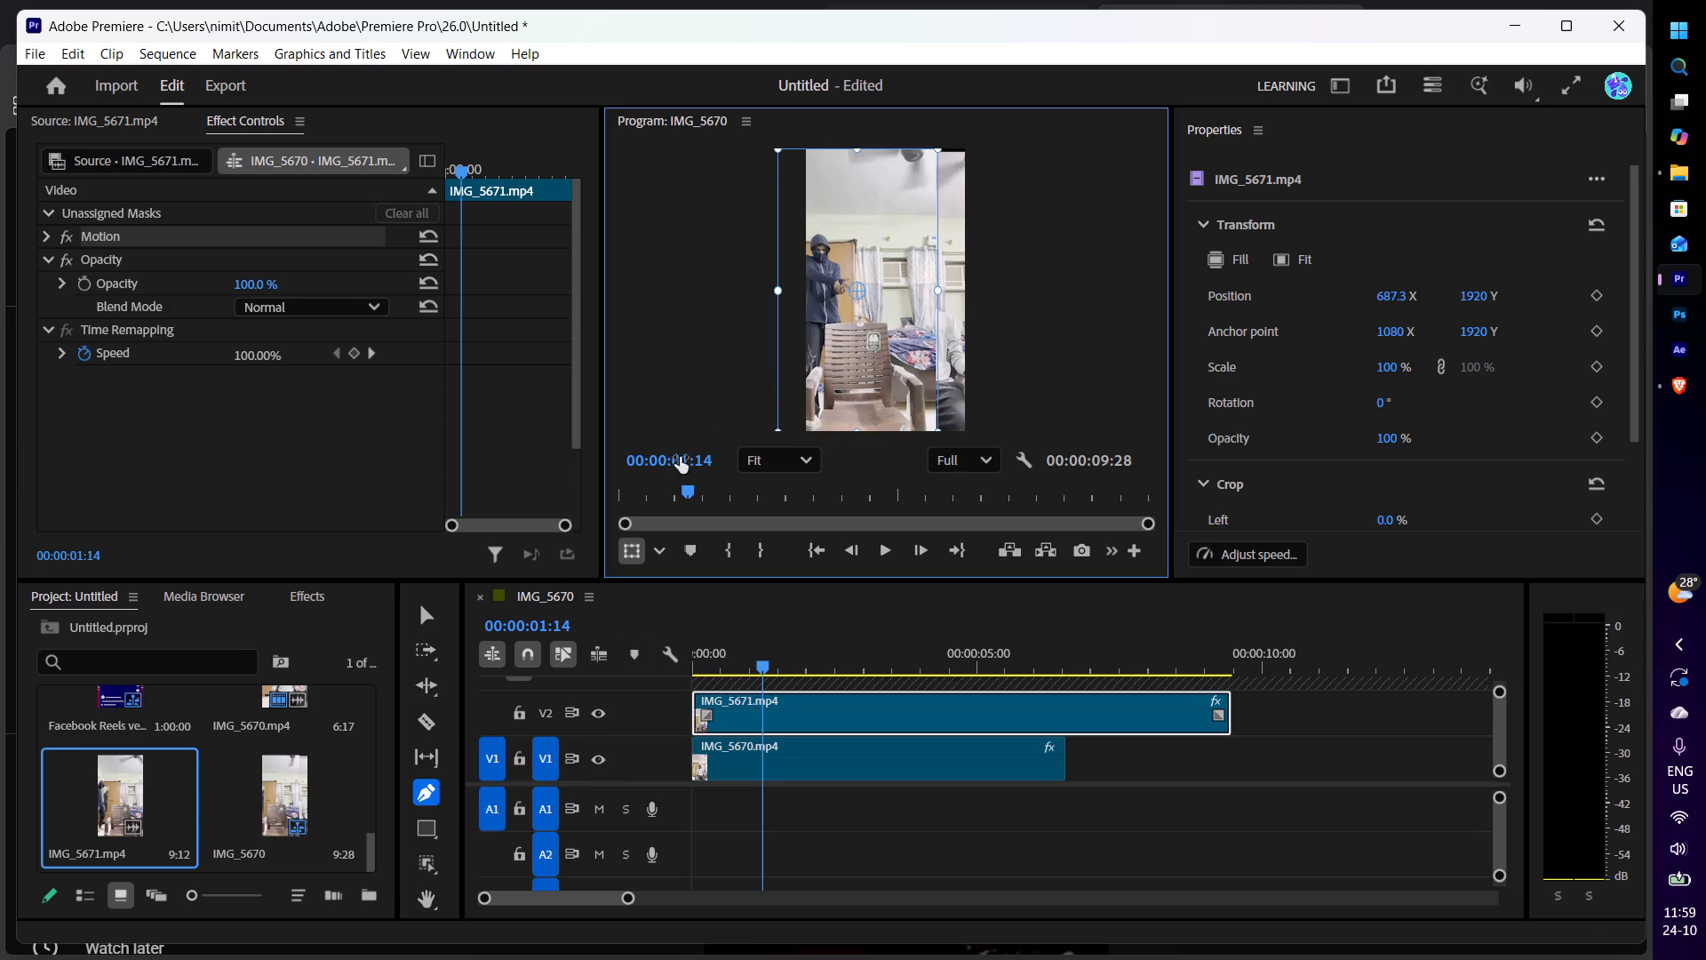
Create an object mask around the hooded man in IMG_5671 at 00:00:01:14 and start tracking it forward.
triple_click(429, 856)
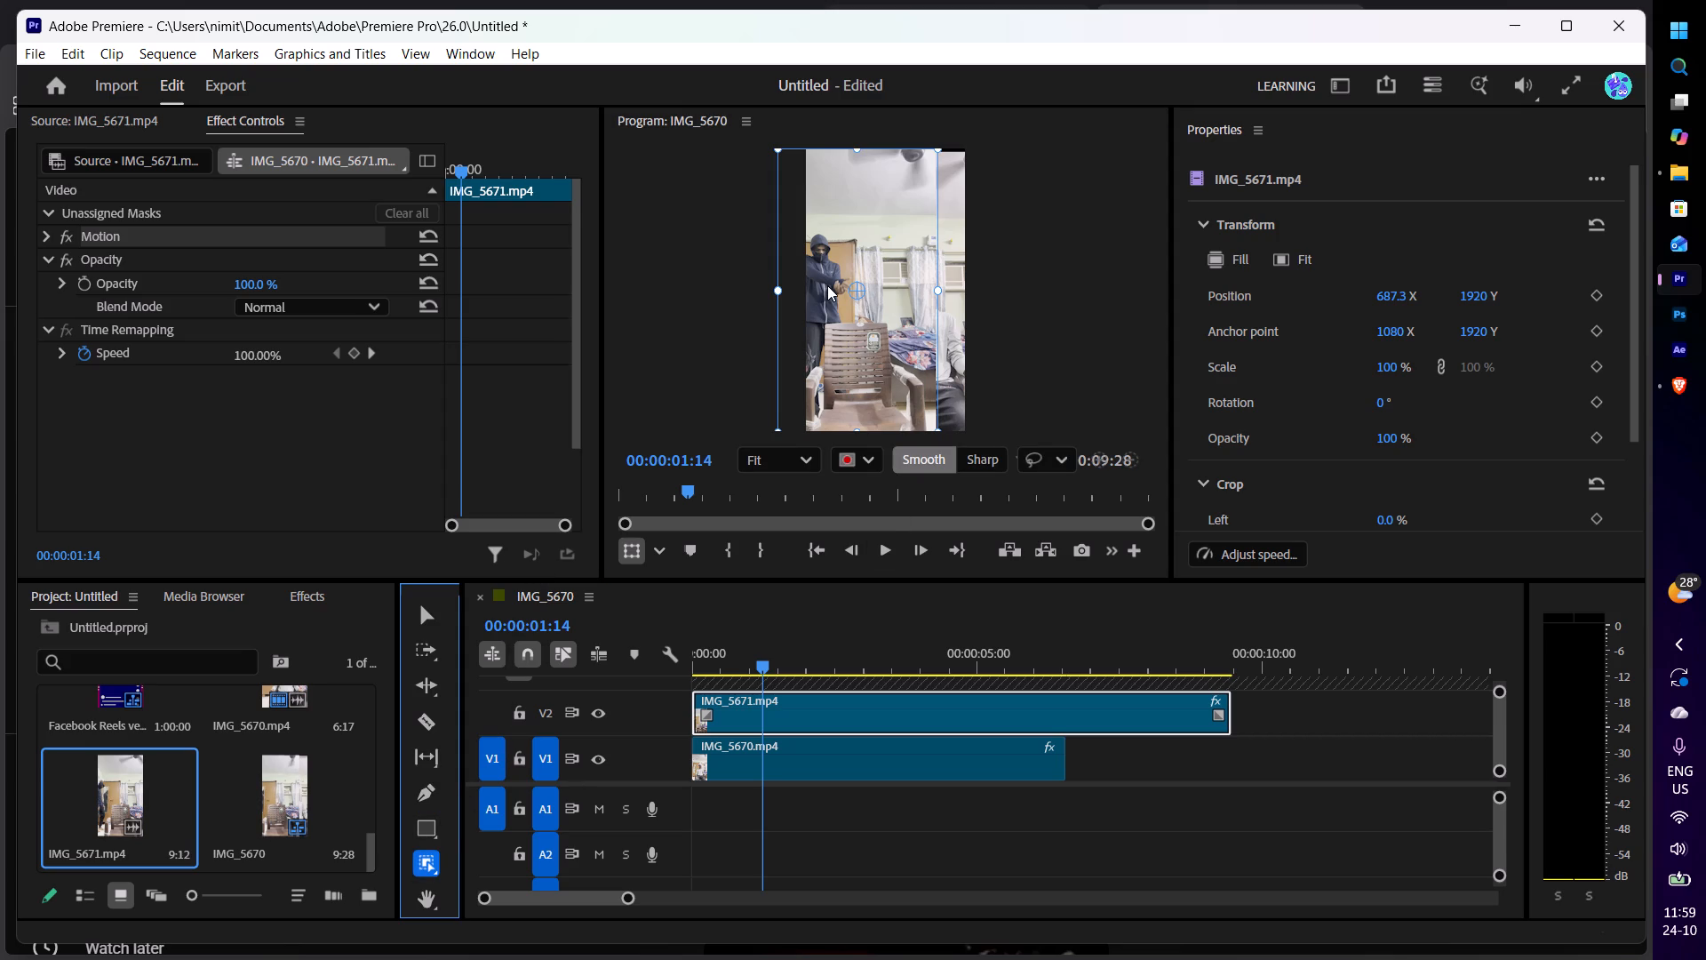
double_click(136, 281)
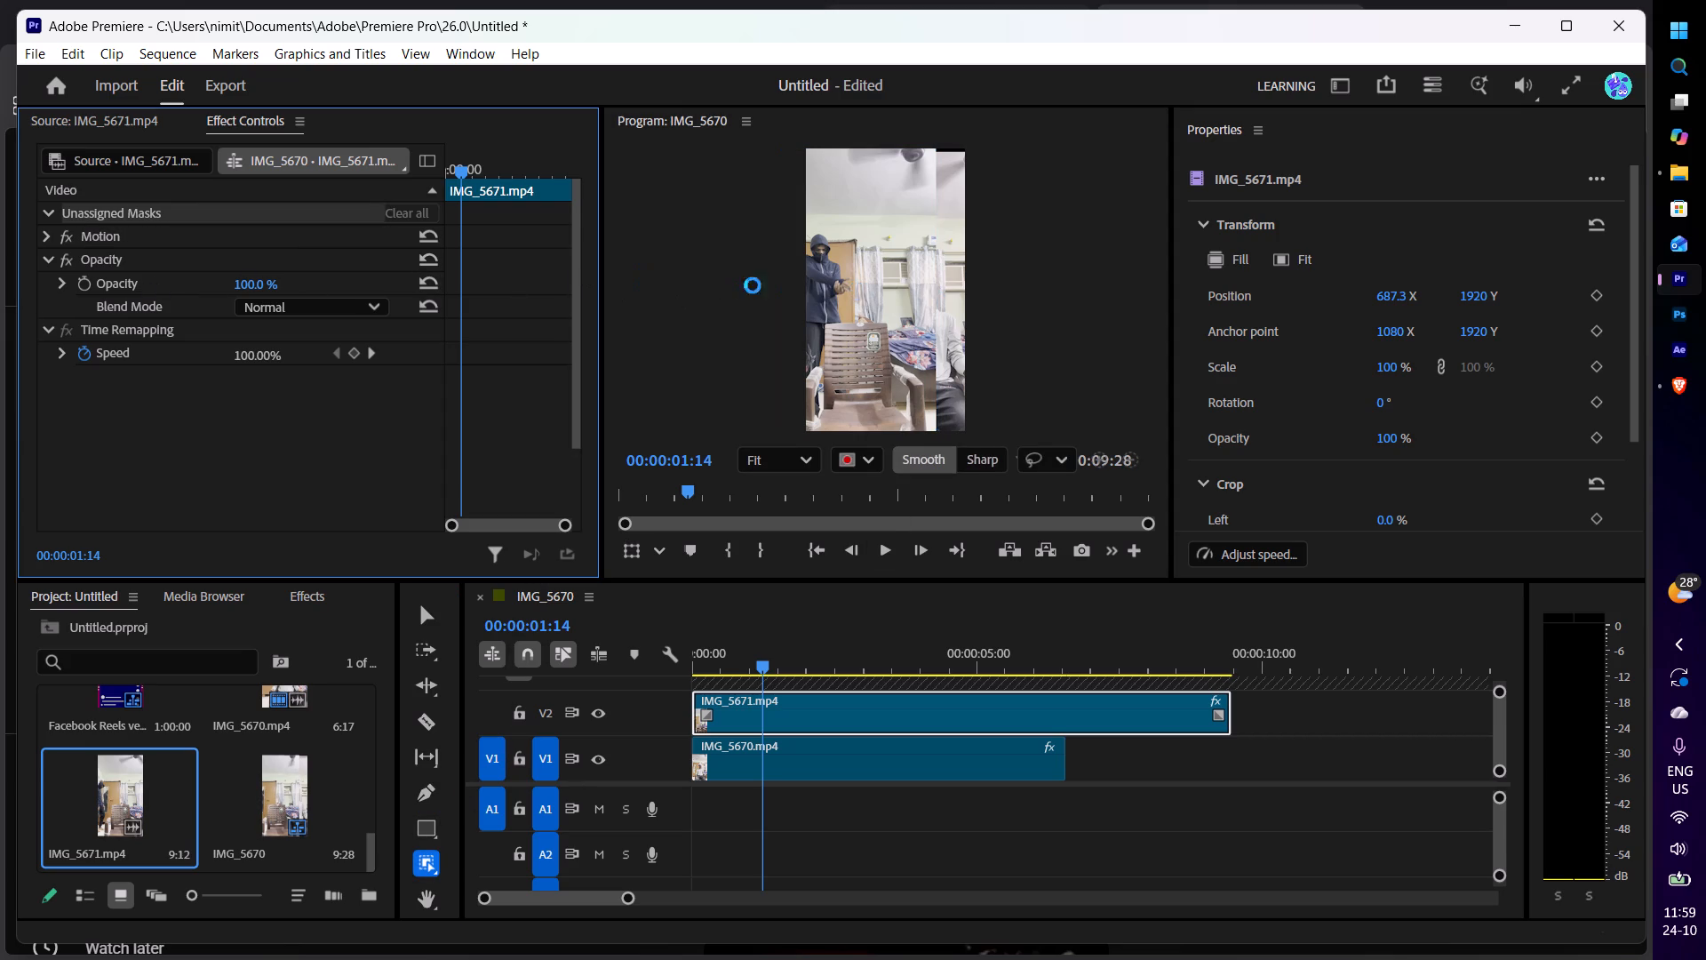
left_click(827, 301)
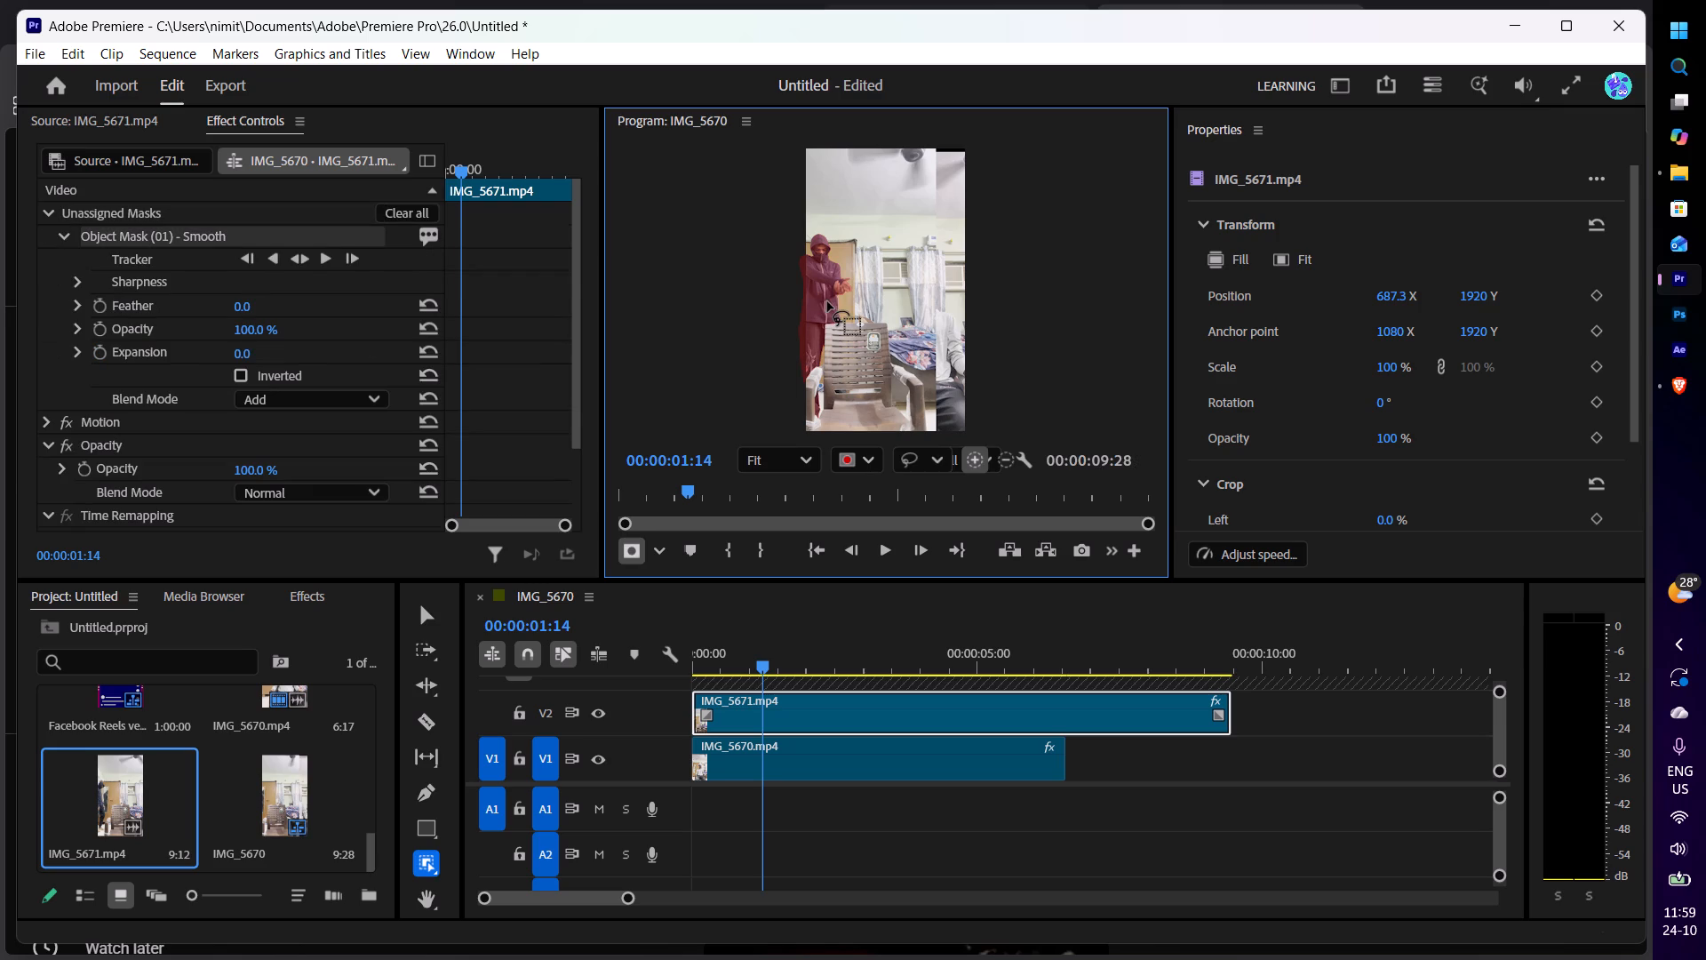
left_click(324, 260)
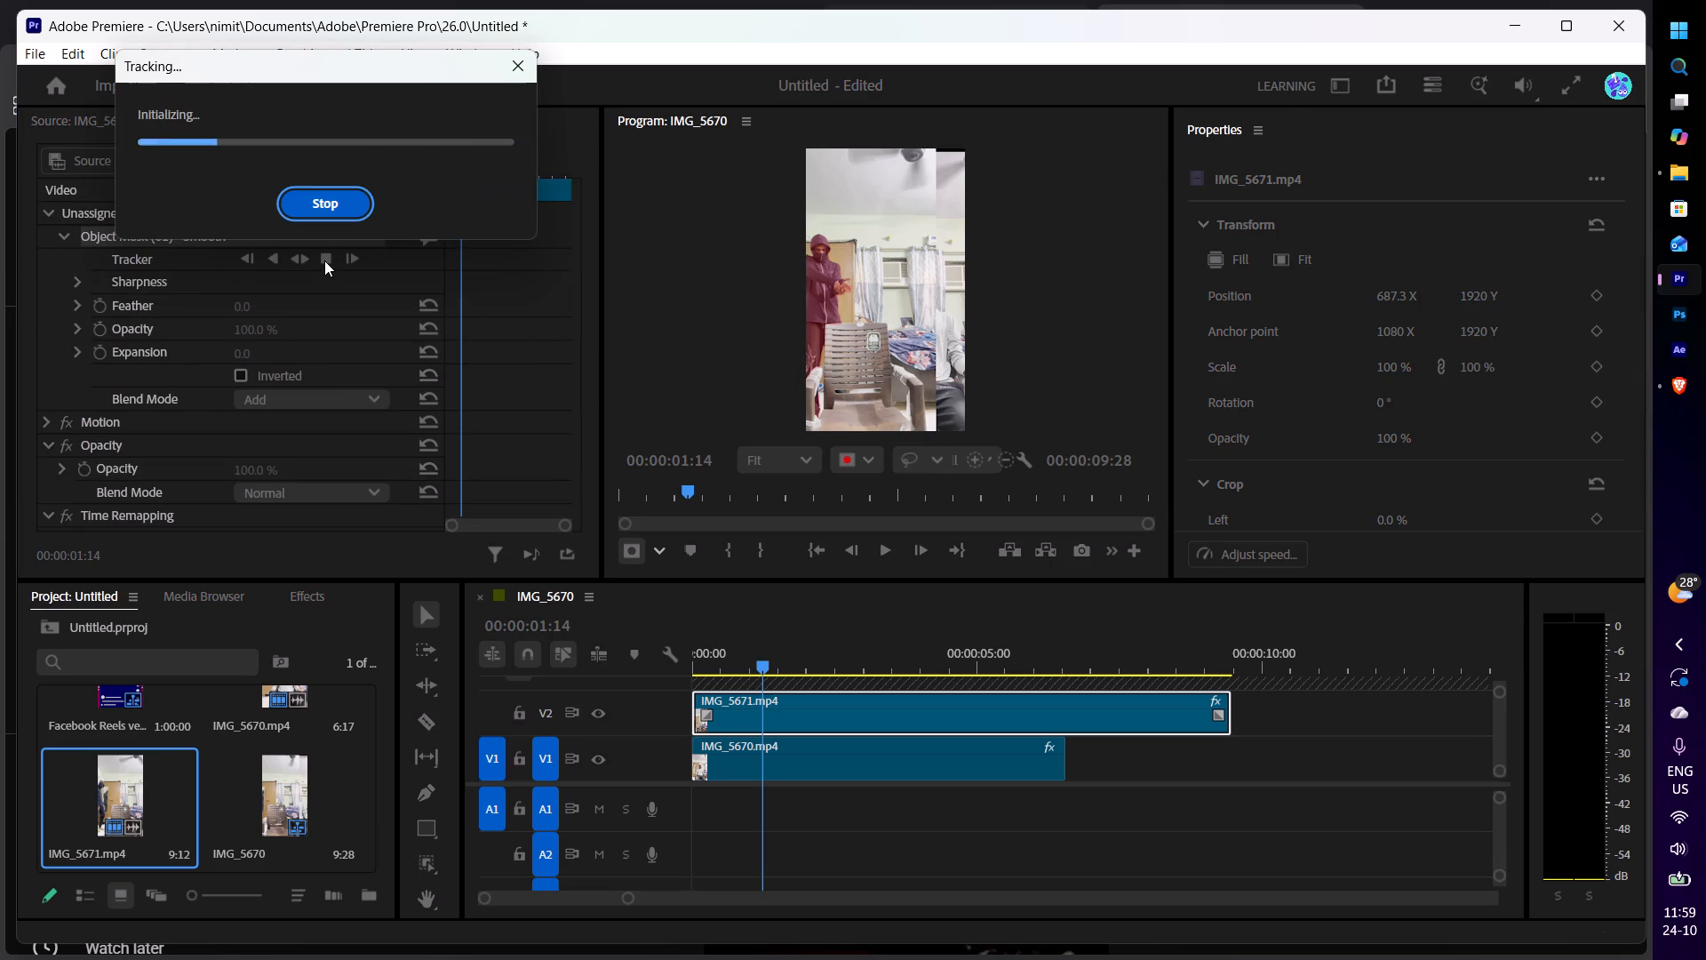
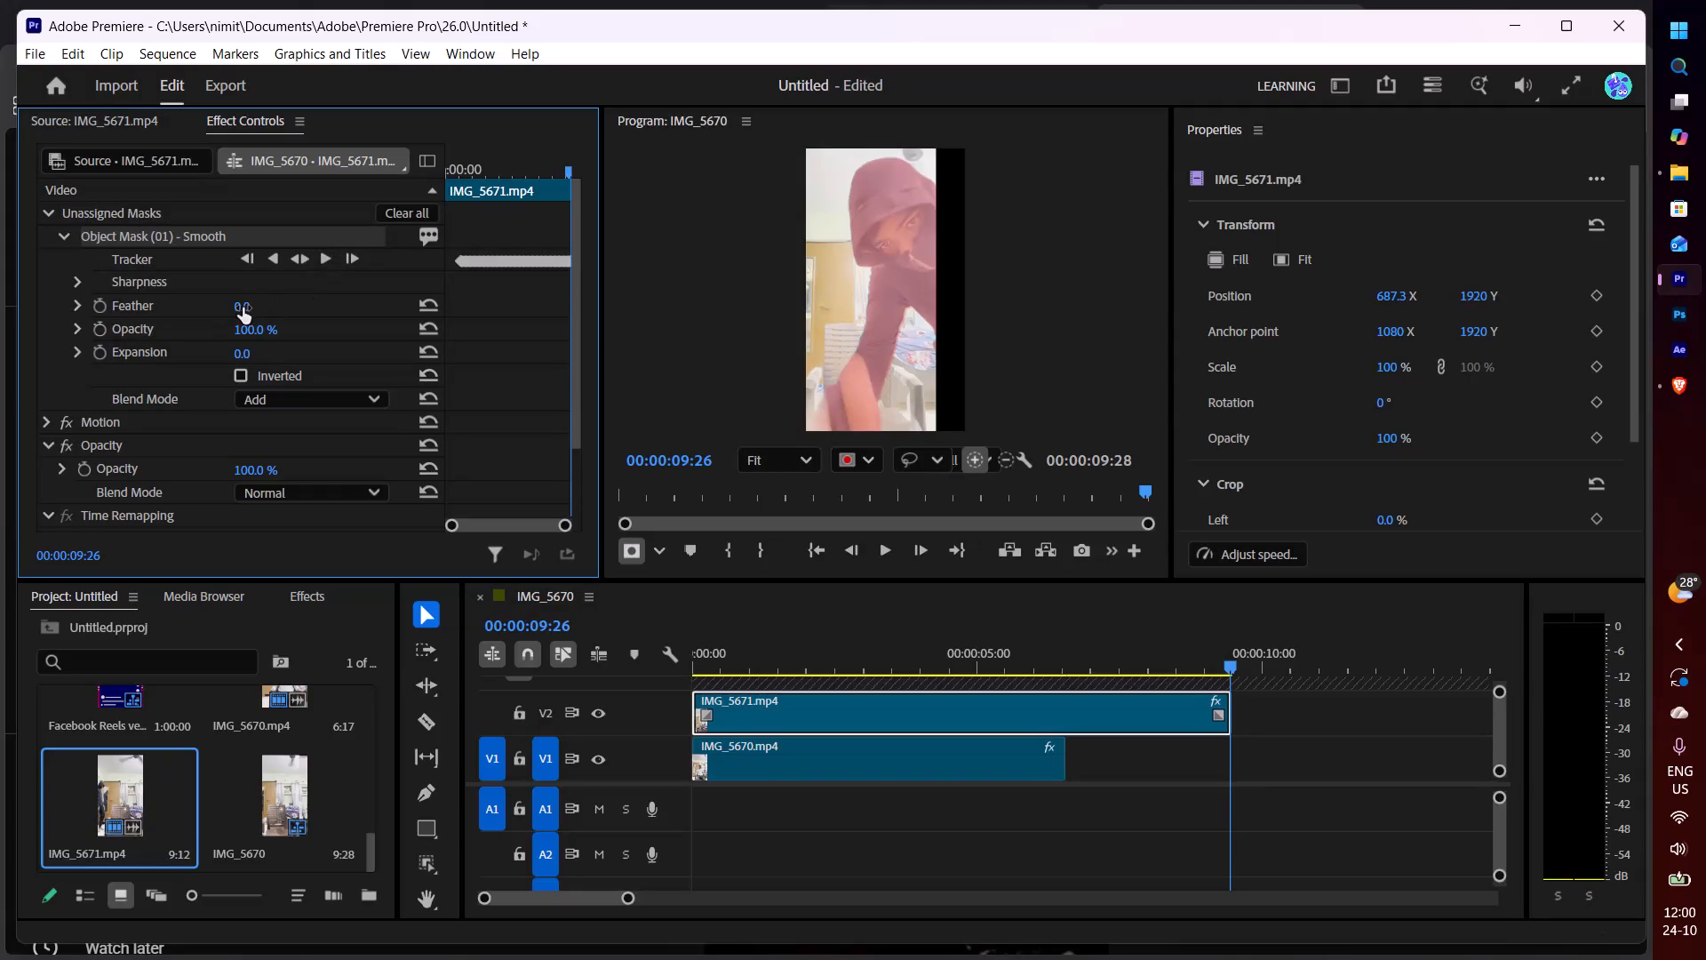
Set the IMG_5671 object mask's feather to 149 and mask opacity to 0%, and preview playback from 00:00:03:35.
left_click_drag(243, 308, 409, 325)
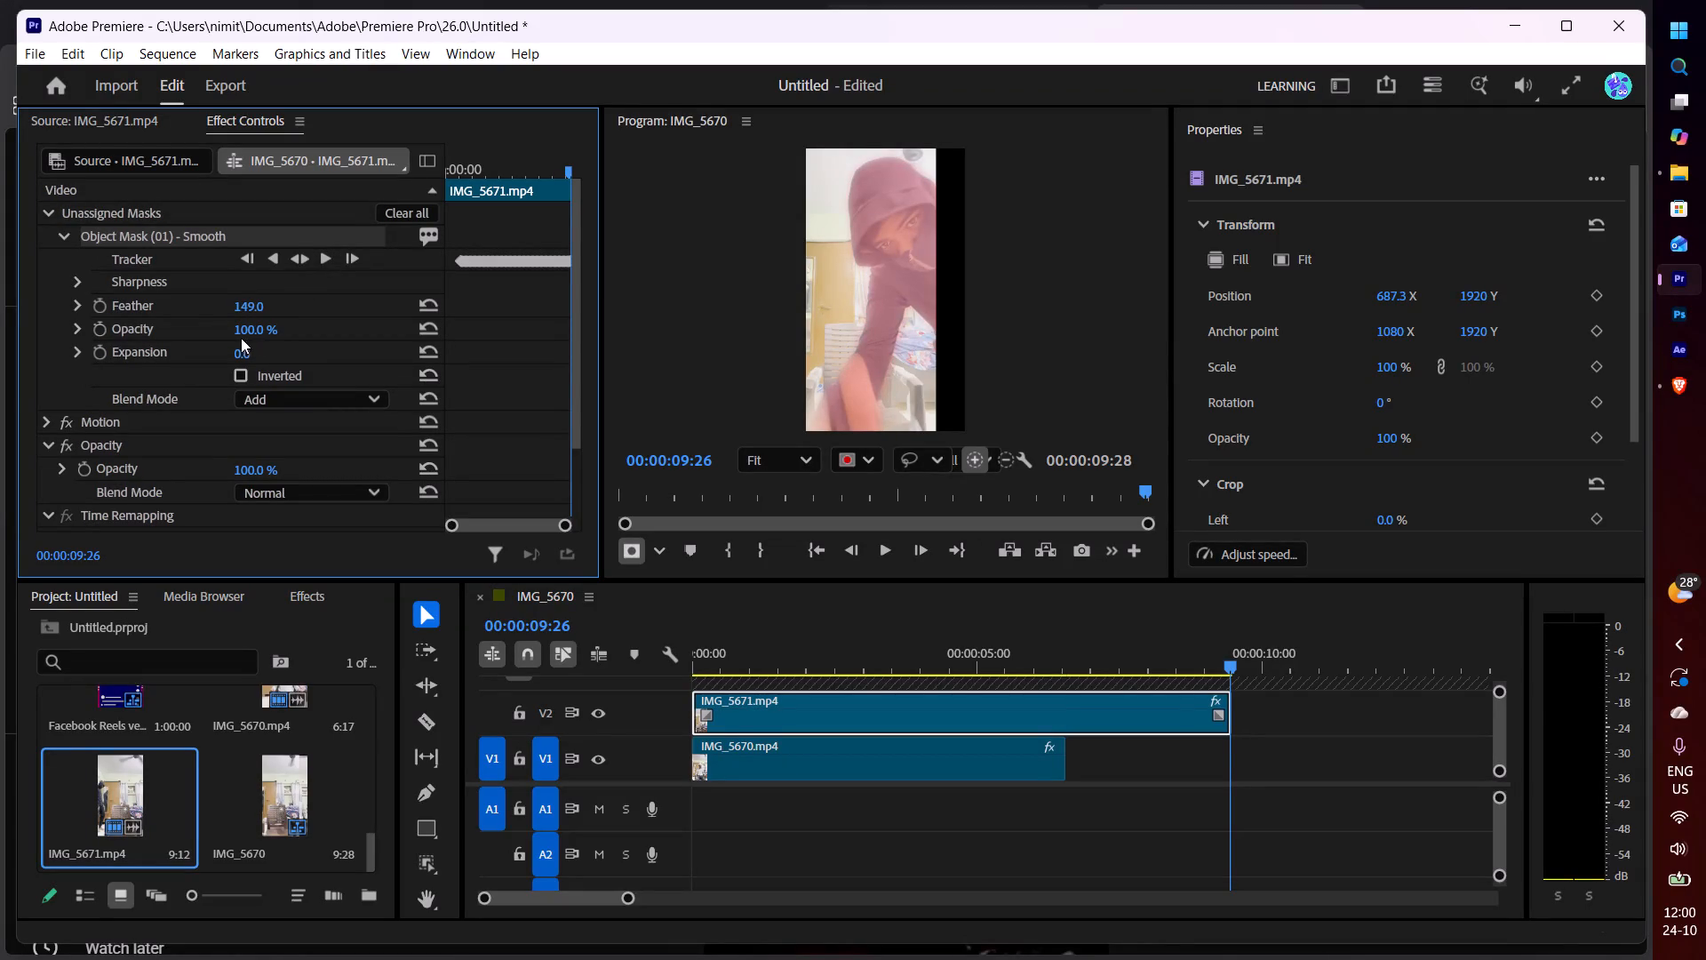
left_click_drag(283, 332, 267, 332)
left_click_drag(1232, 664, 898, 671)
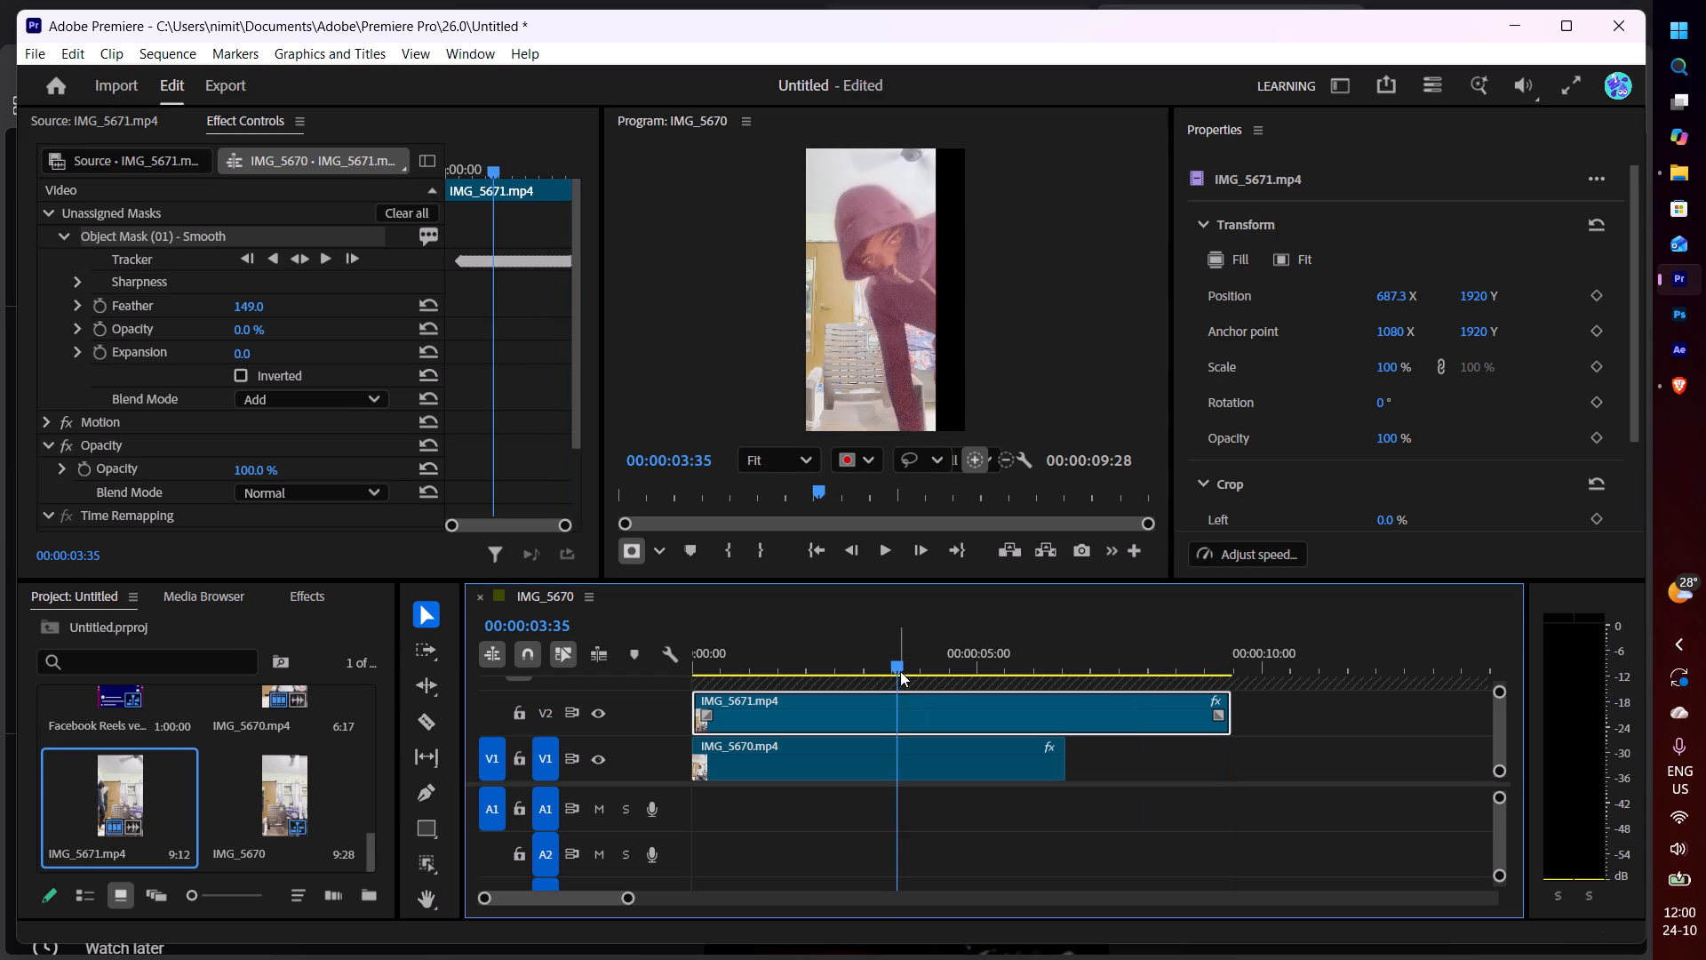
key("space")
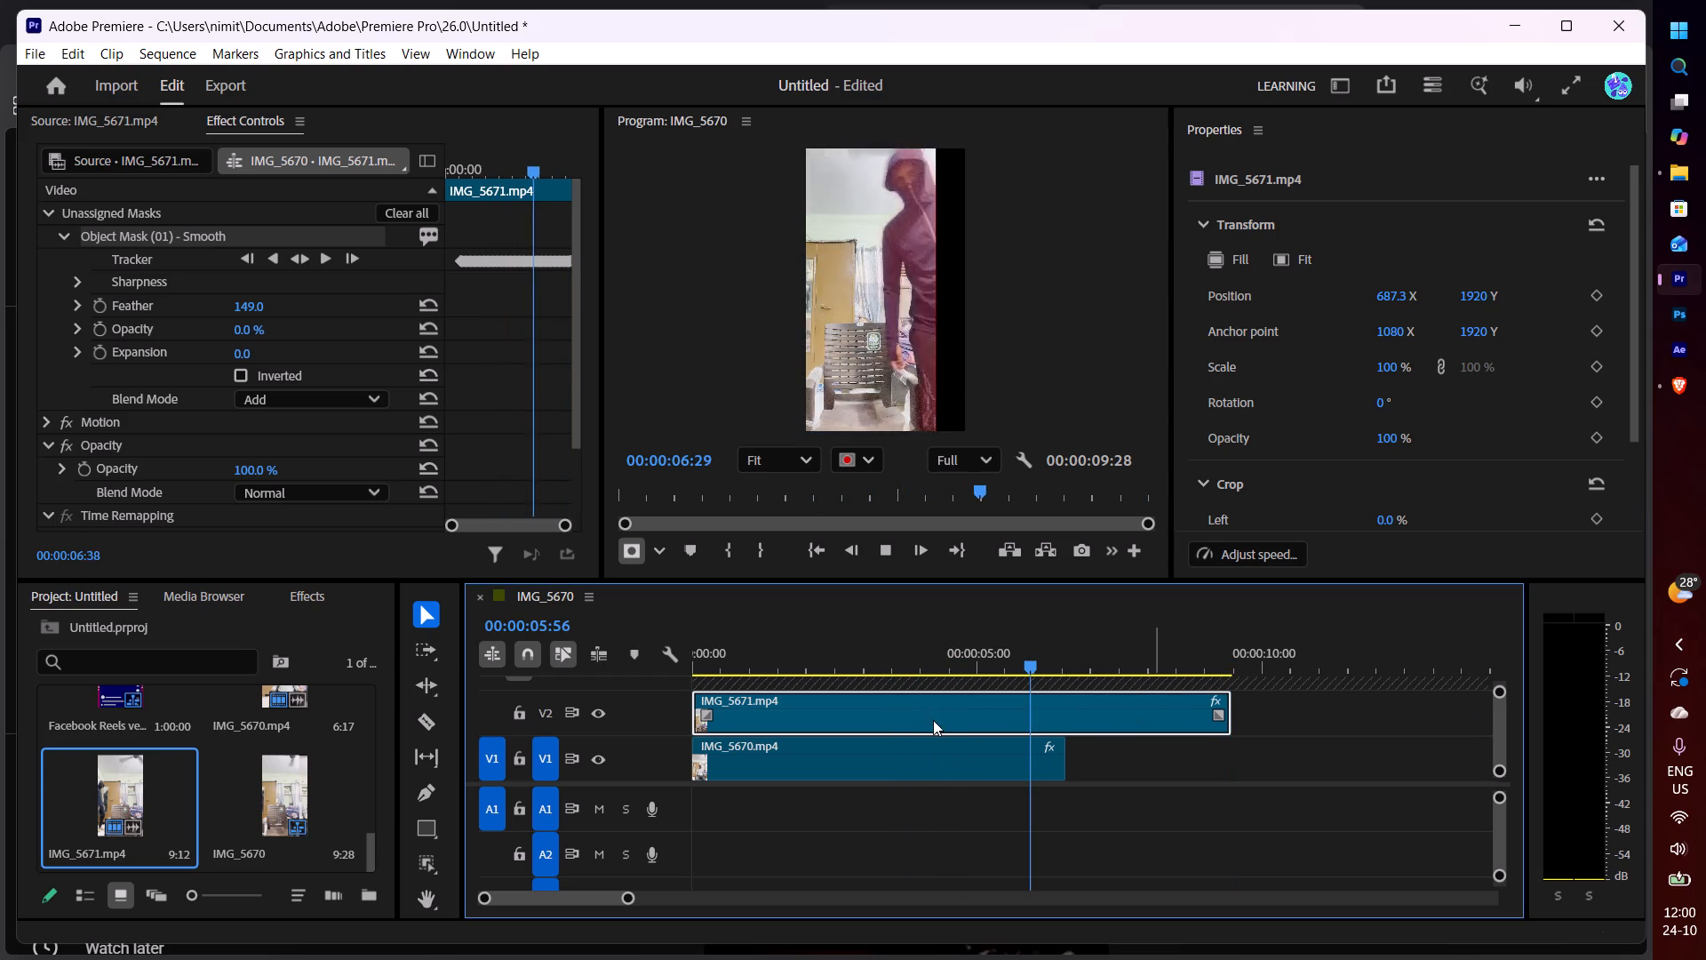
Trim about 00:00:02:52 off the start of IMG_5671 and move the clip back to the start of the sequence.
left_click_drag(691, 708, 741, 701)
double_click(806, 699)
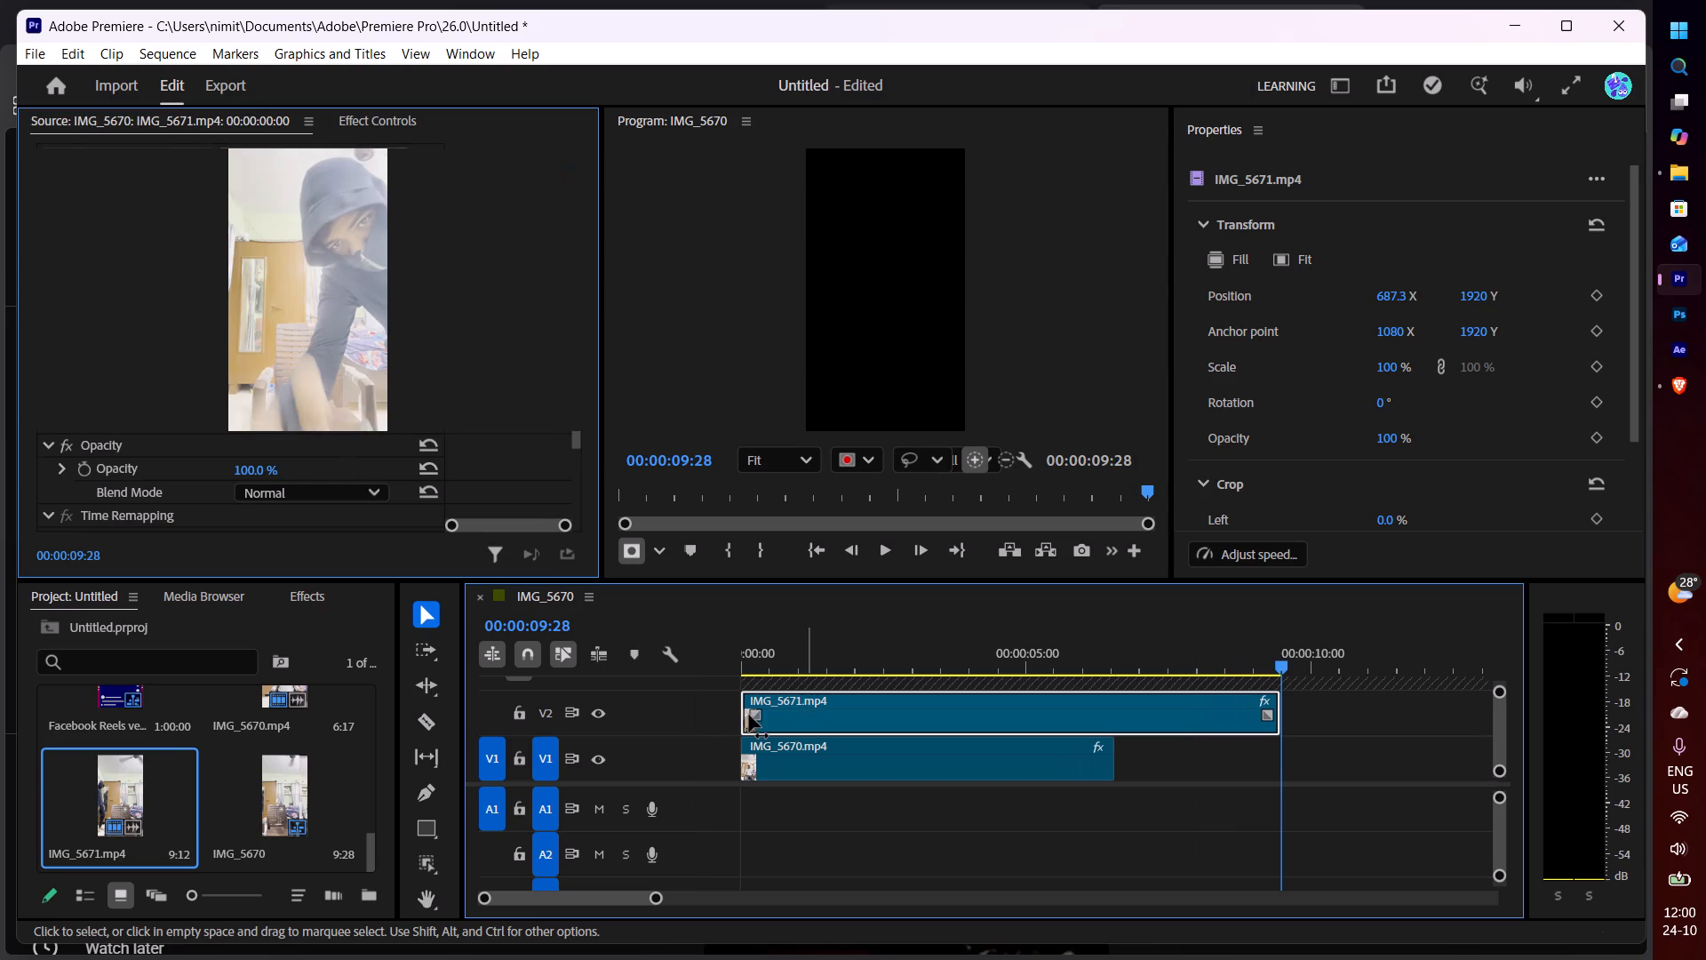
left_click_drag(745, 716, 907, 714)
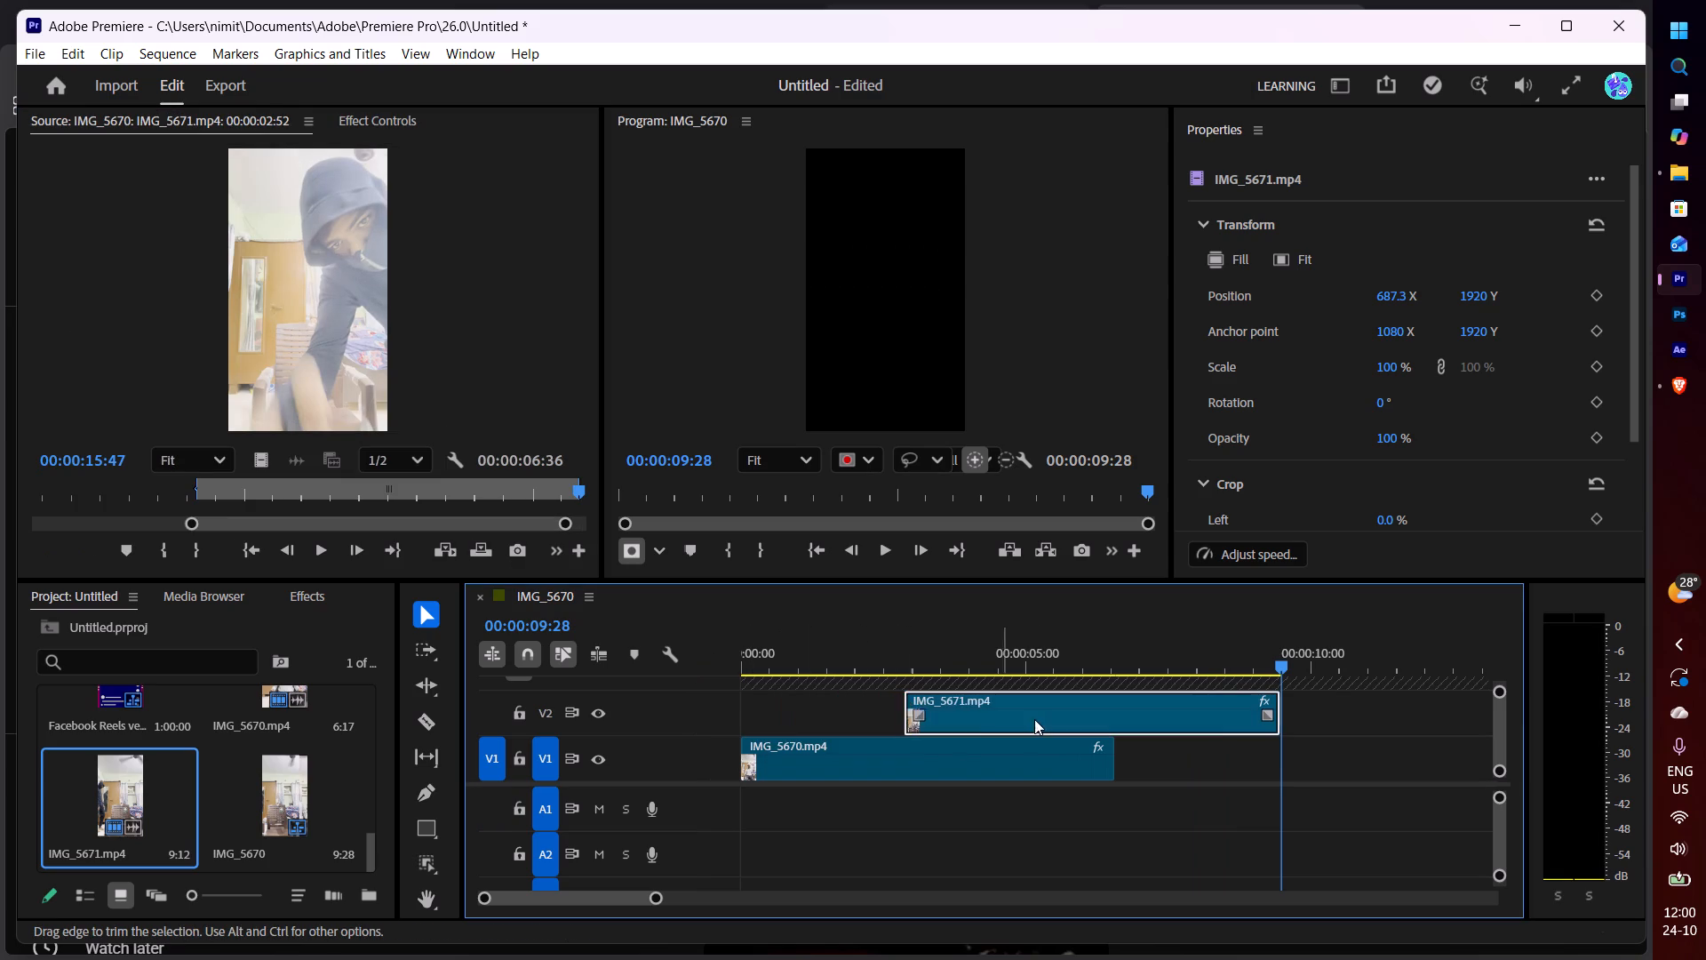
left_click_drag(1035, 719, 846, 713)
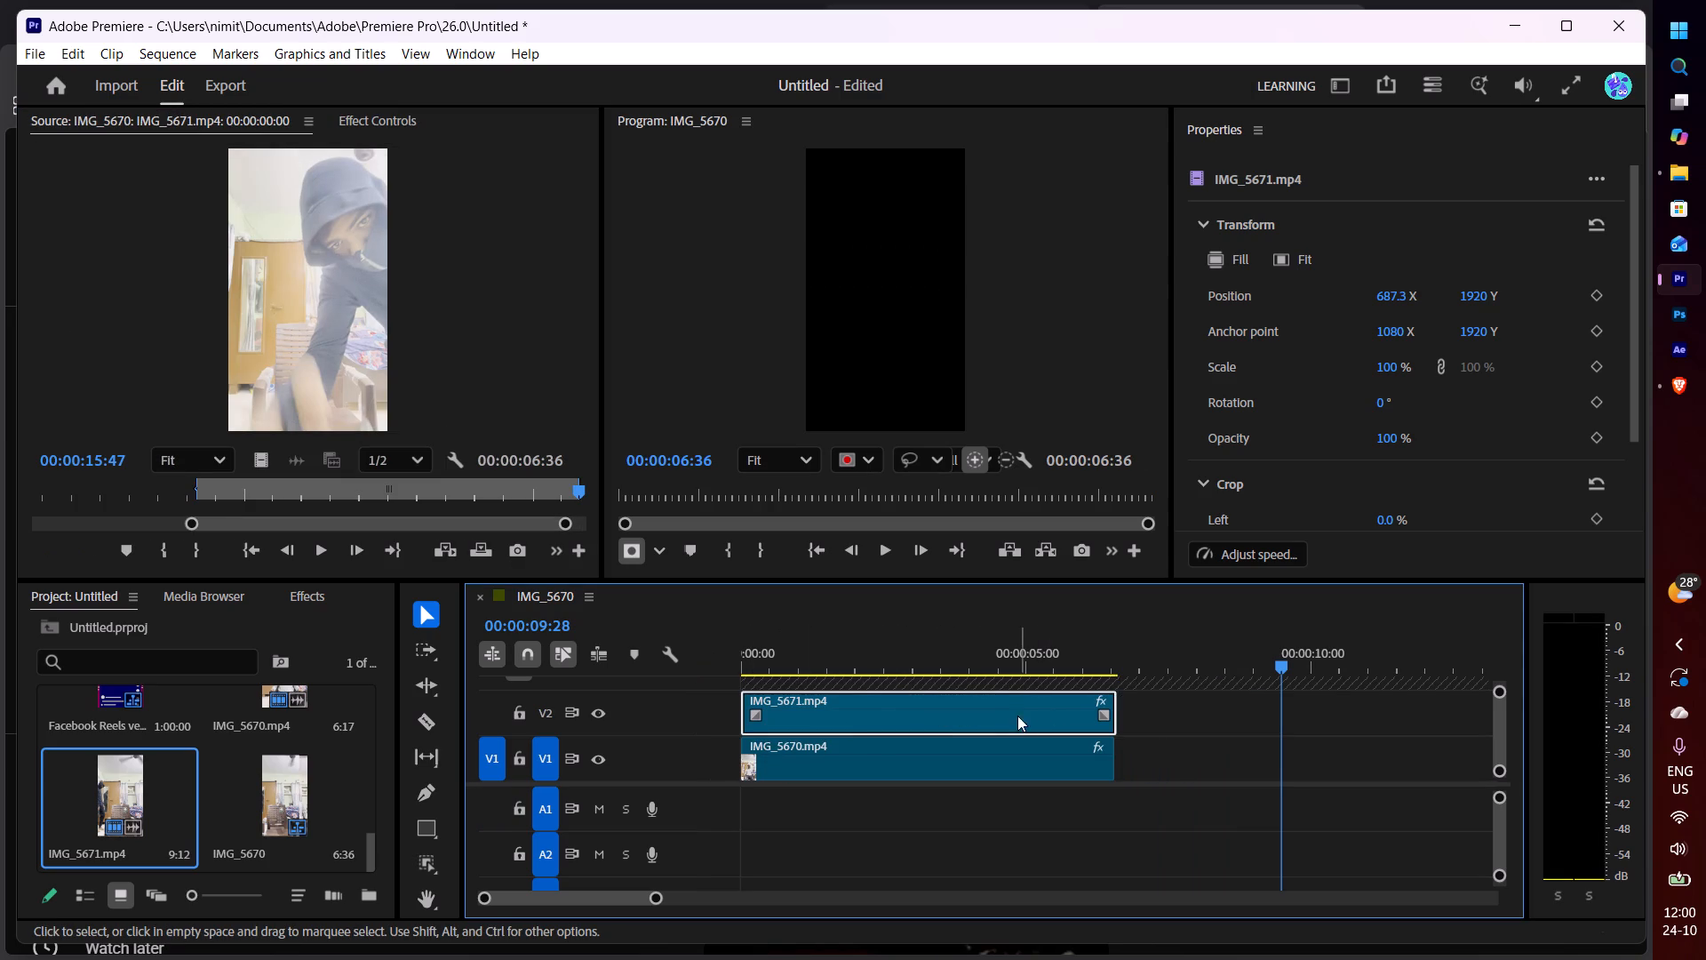
Play the sequence from the first frame to check how the trimmed IMG_5671 lines up with IMG_5670.
left_click_drag(1275, 680, 568, 709)
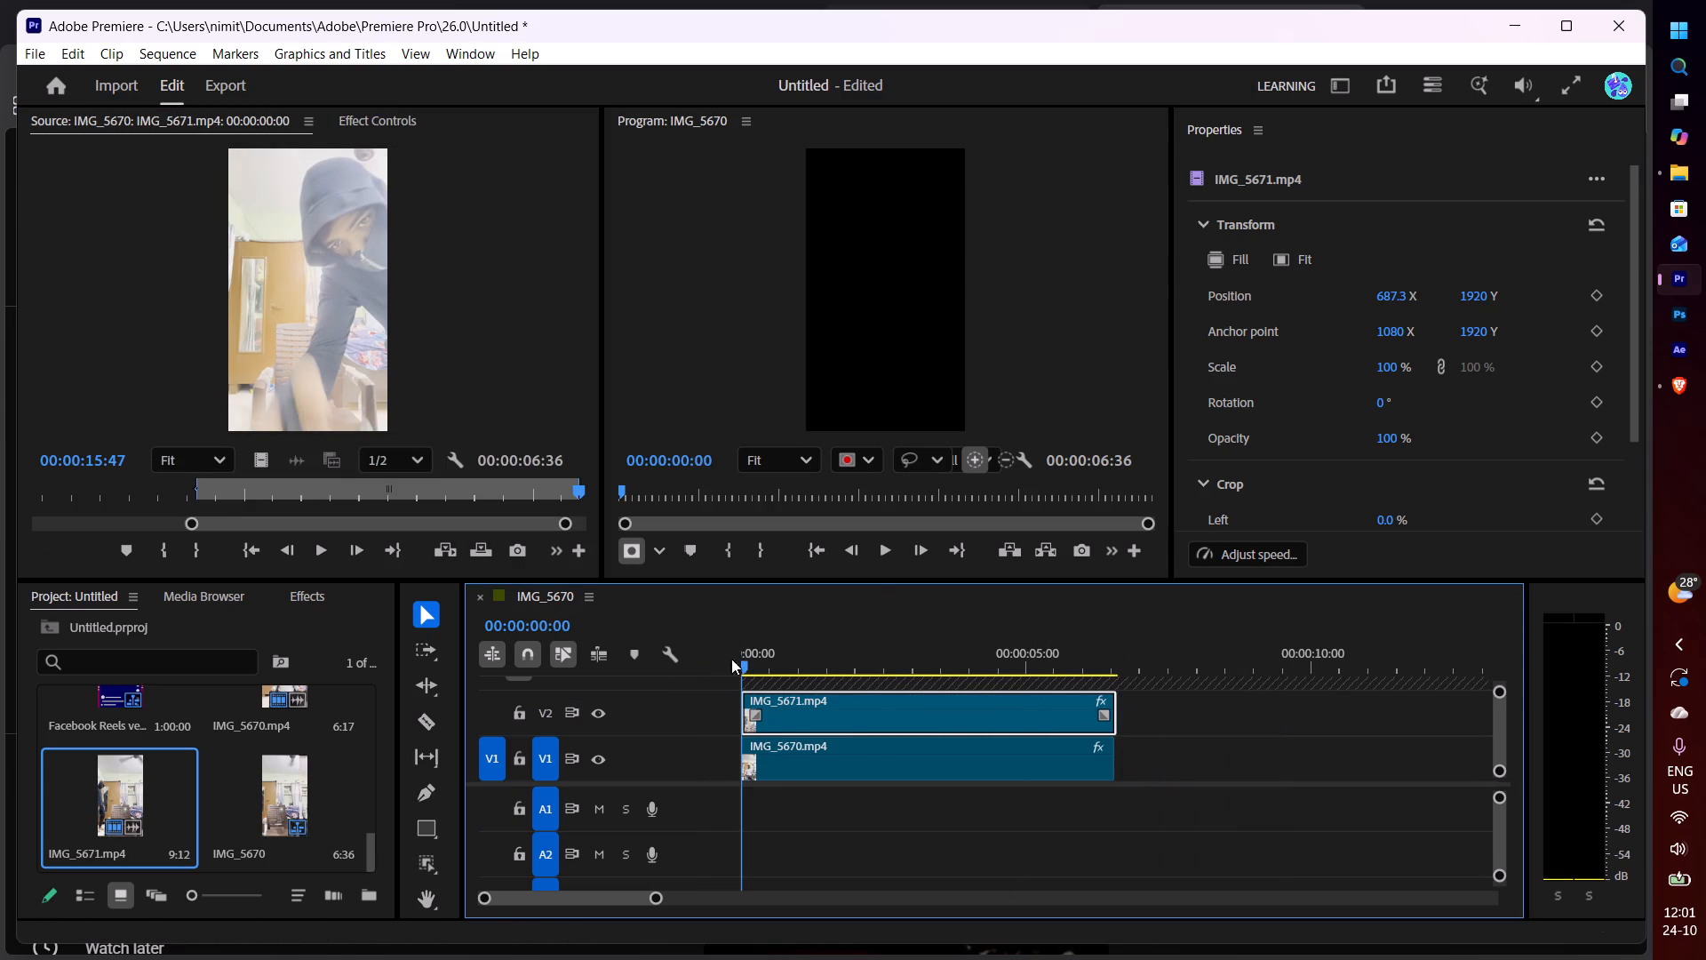
left_click(897, 552)
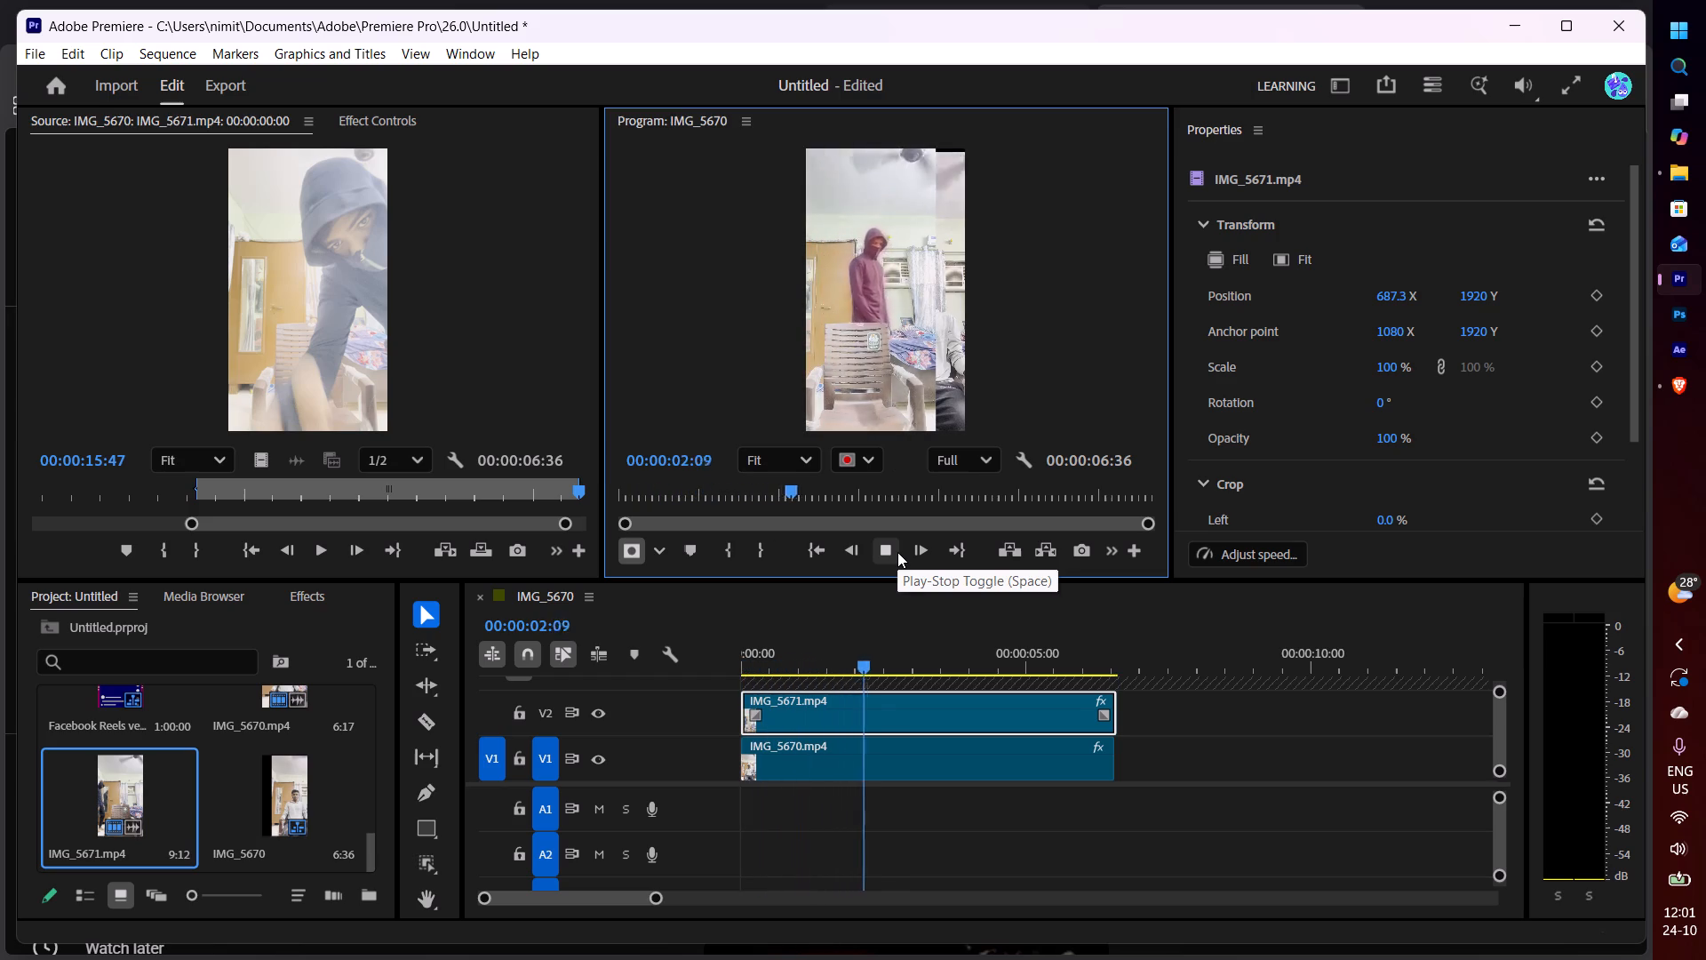
key("ctrl+j")
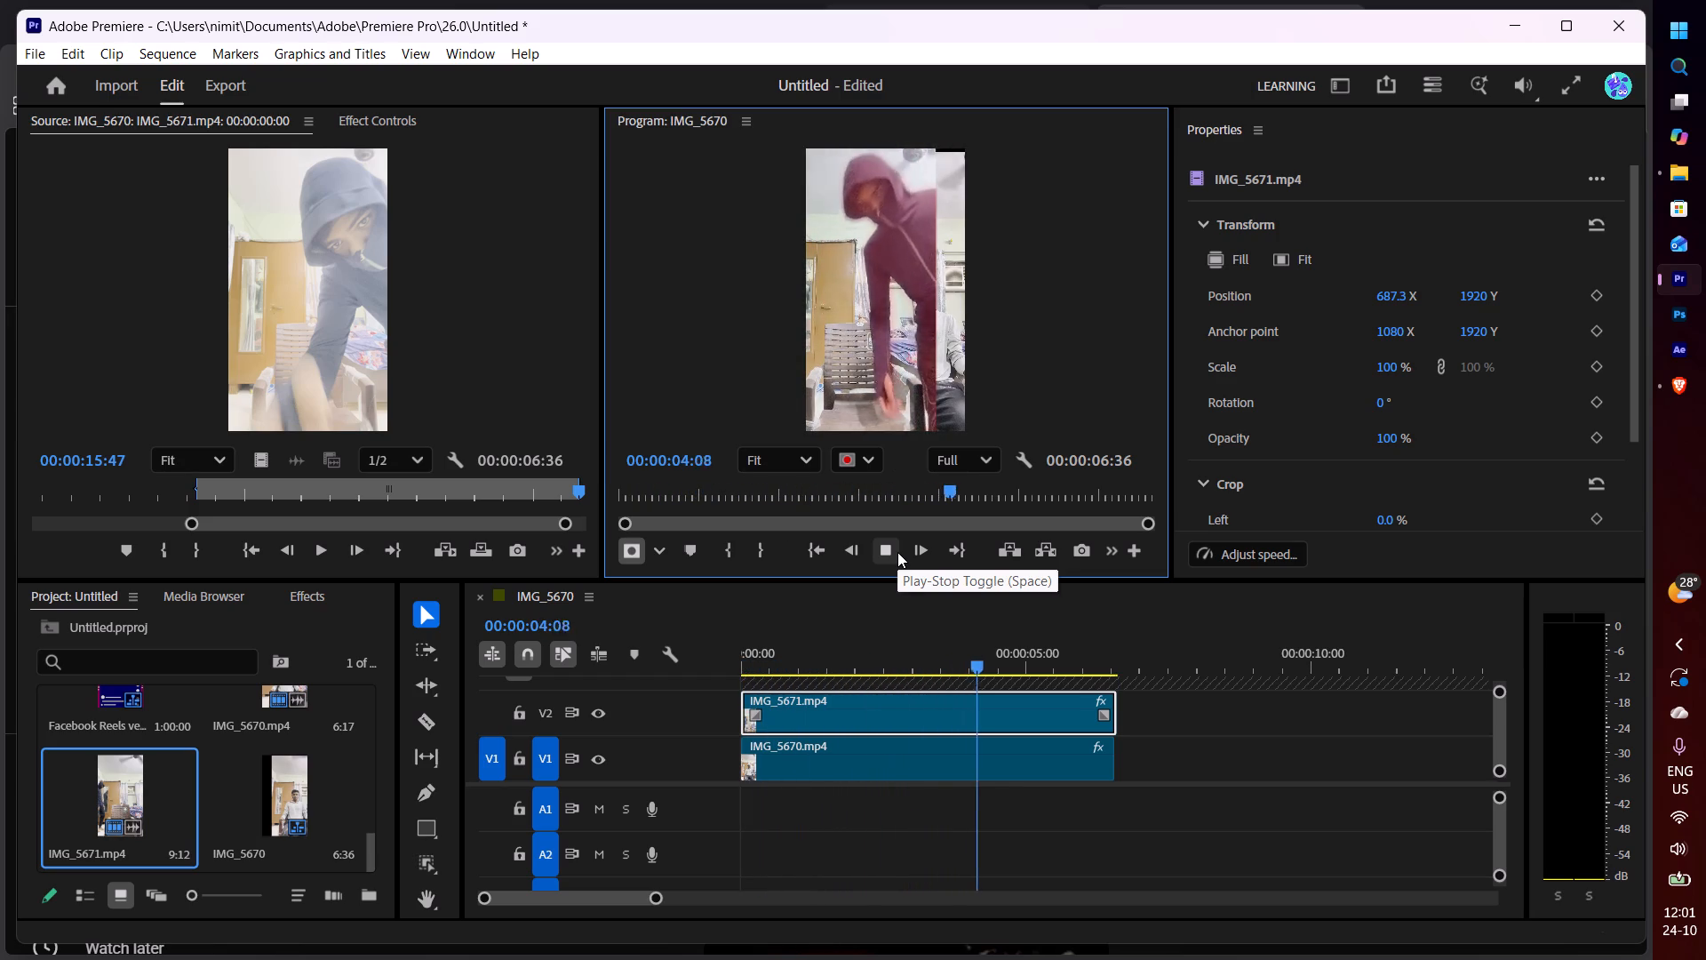
key("ctrl+j")
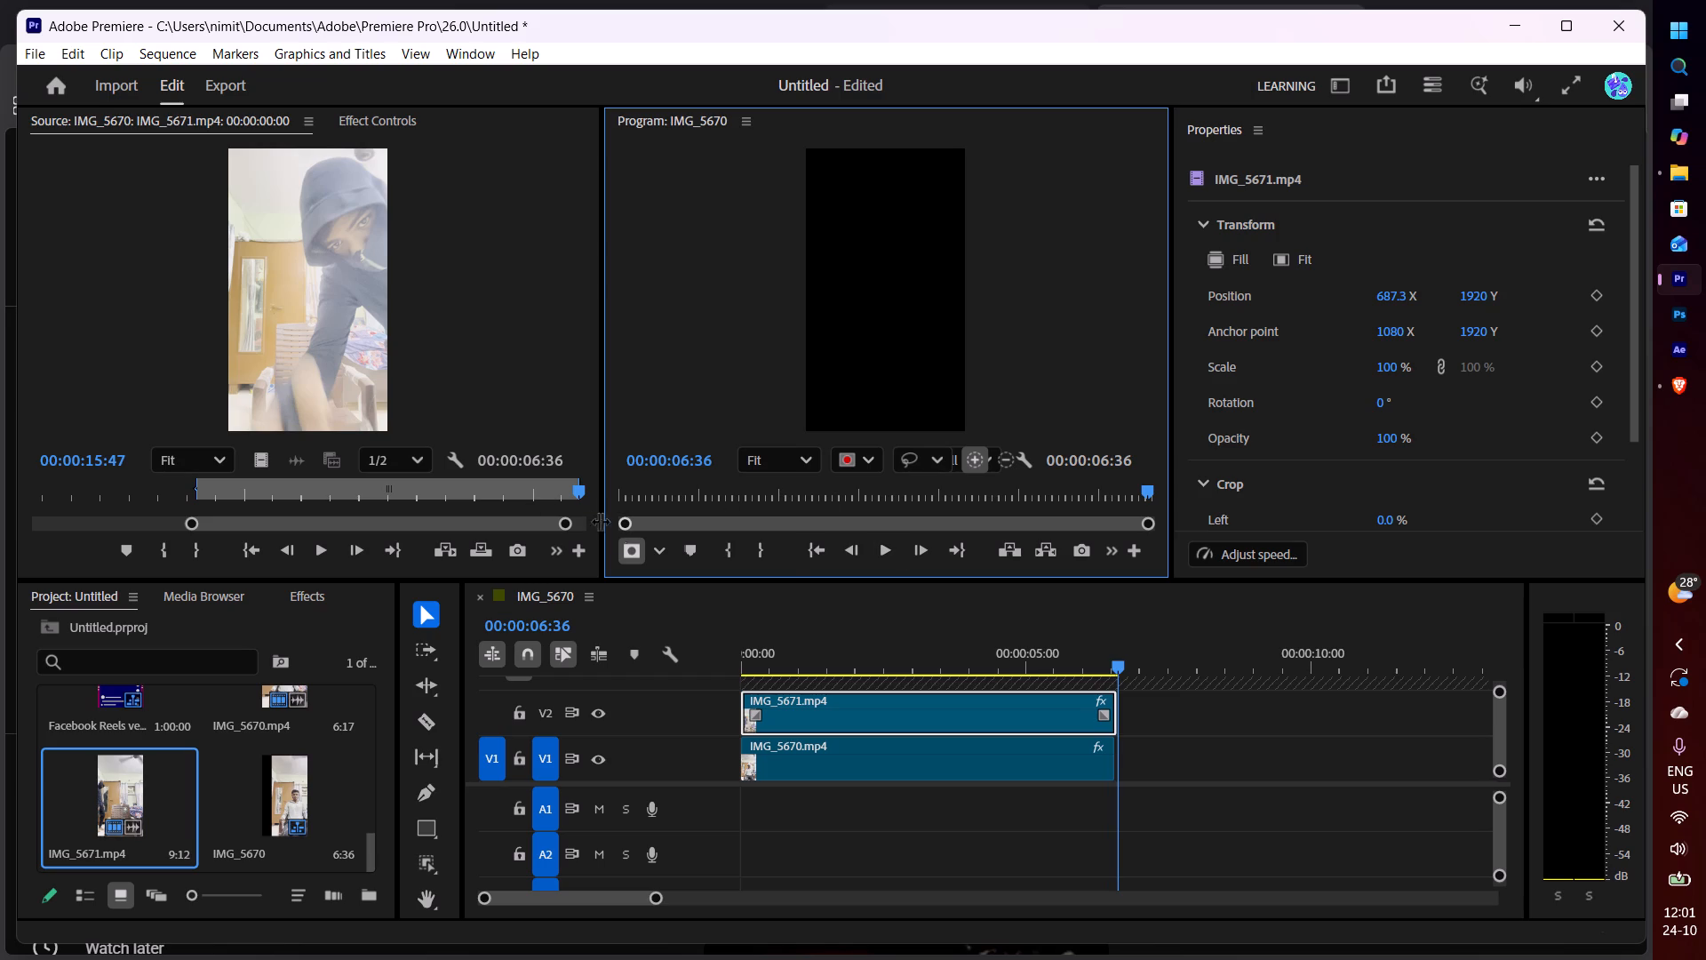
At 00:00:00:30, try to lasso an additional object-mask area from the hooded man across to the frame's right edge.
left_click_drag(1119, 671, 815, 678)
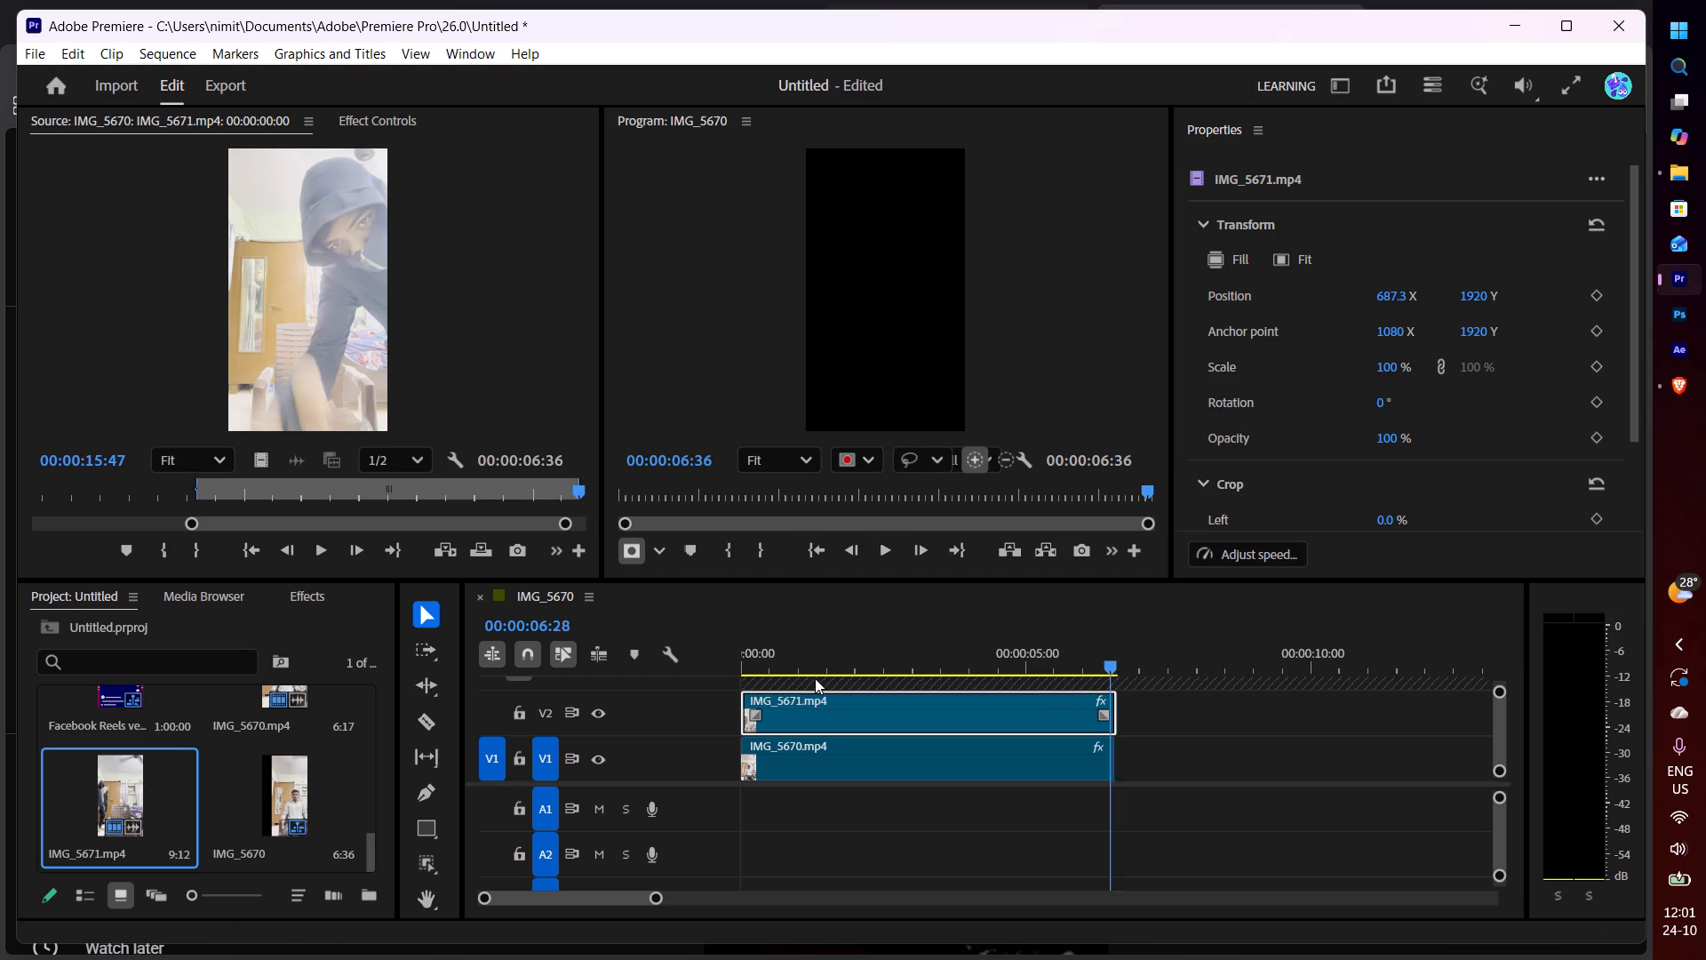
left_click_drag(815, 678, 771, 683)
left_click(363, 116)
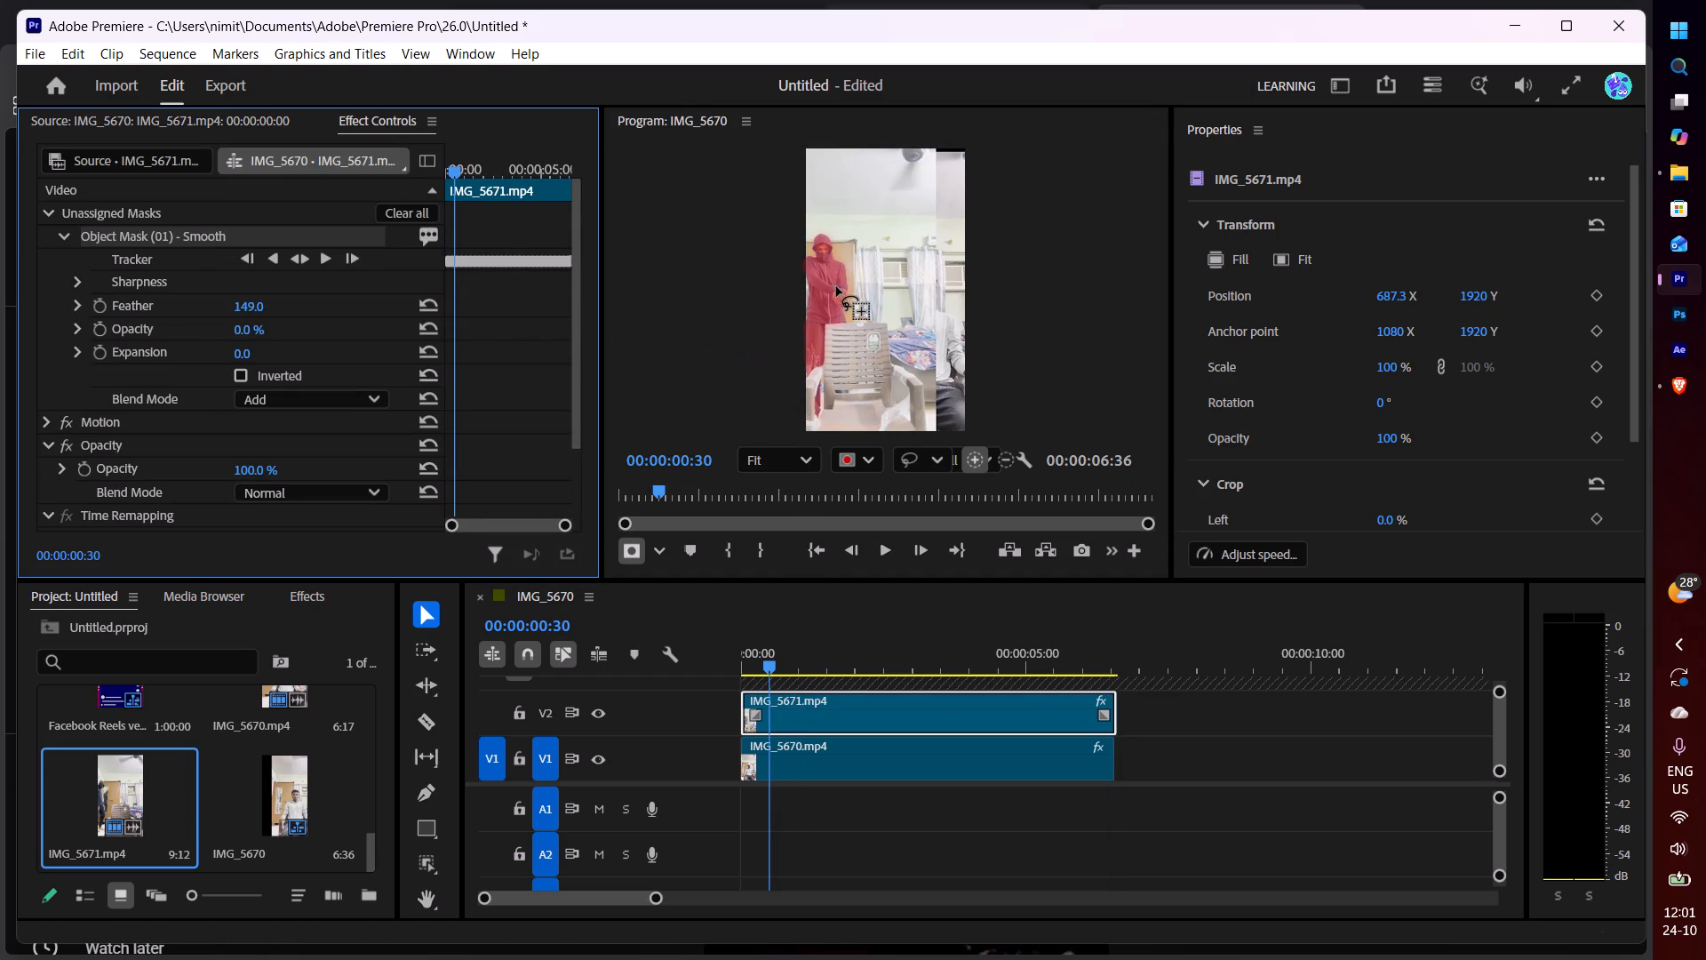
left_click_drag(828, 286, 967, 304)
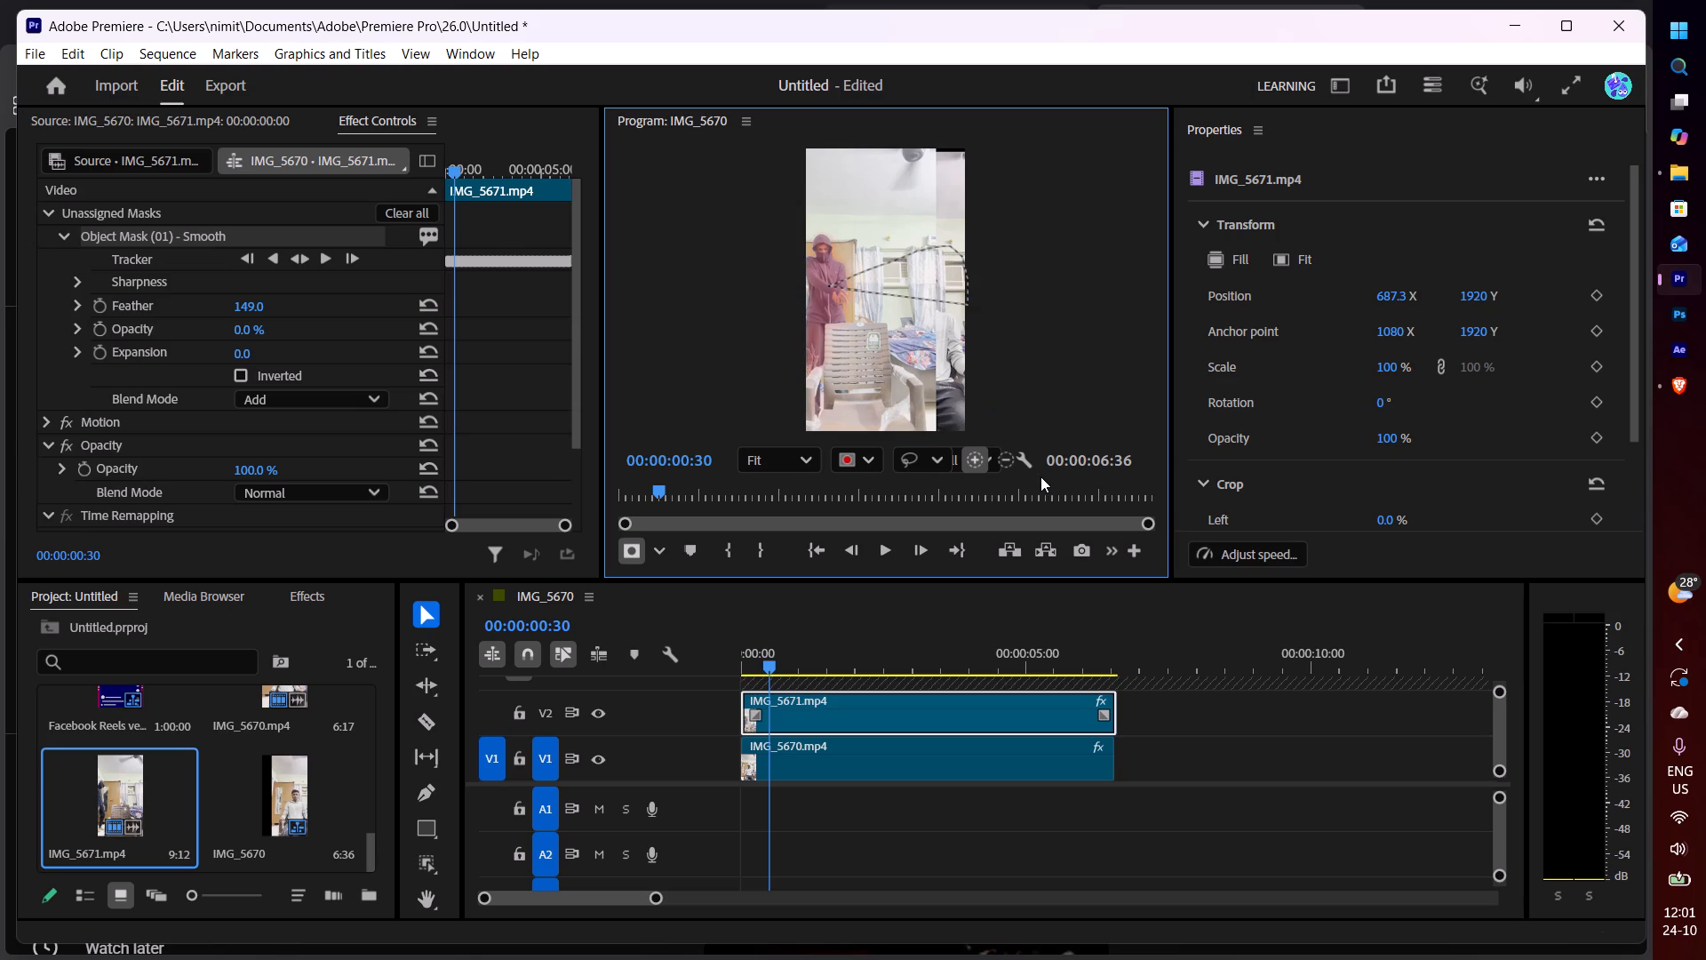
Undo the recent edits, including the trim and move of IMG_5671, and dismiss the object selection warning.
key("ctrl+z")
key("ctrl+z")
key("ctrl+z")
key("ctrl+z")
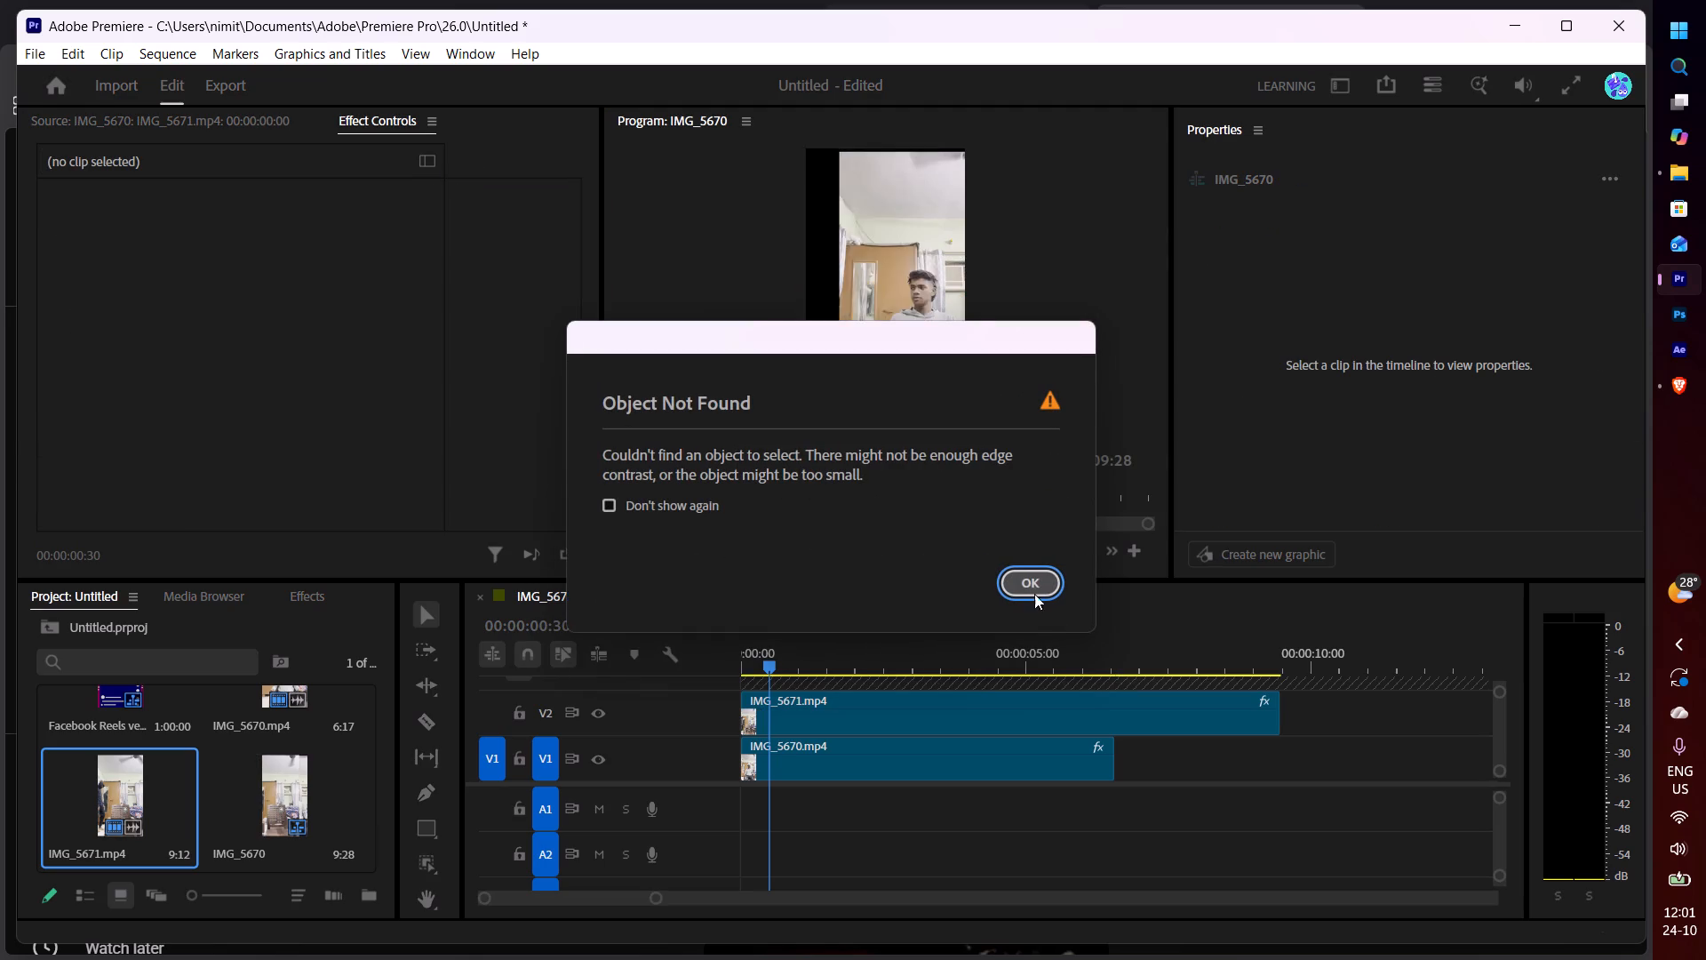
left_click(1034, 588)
Close Premiere without saving the changes to Untitled.prproj.
left_click(1620, 30)
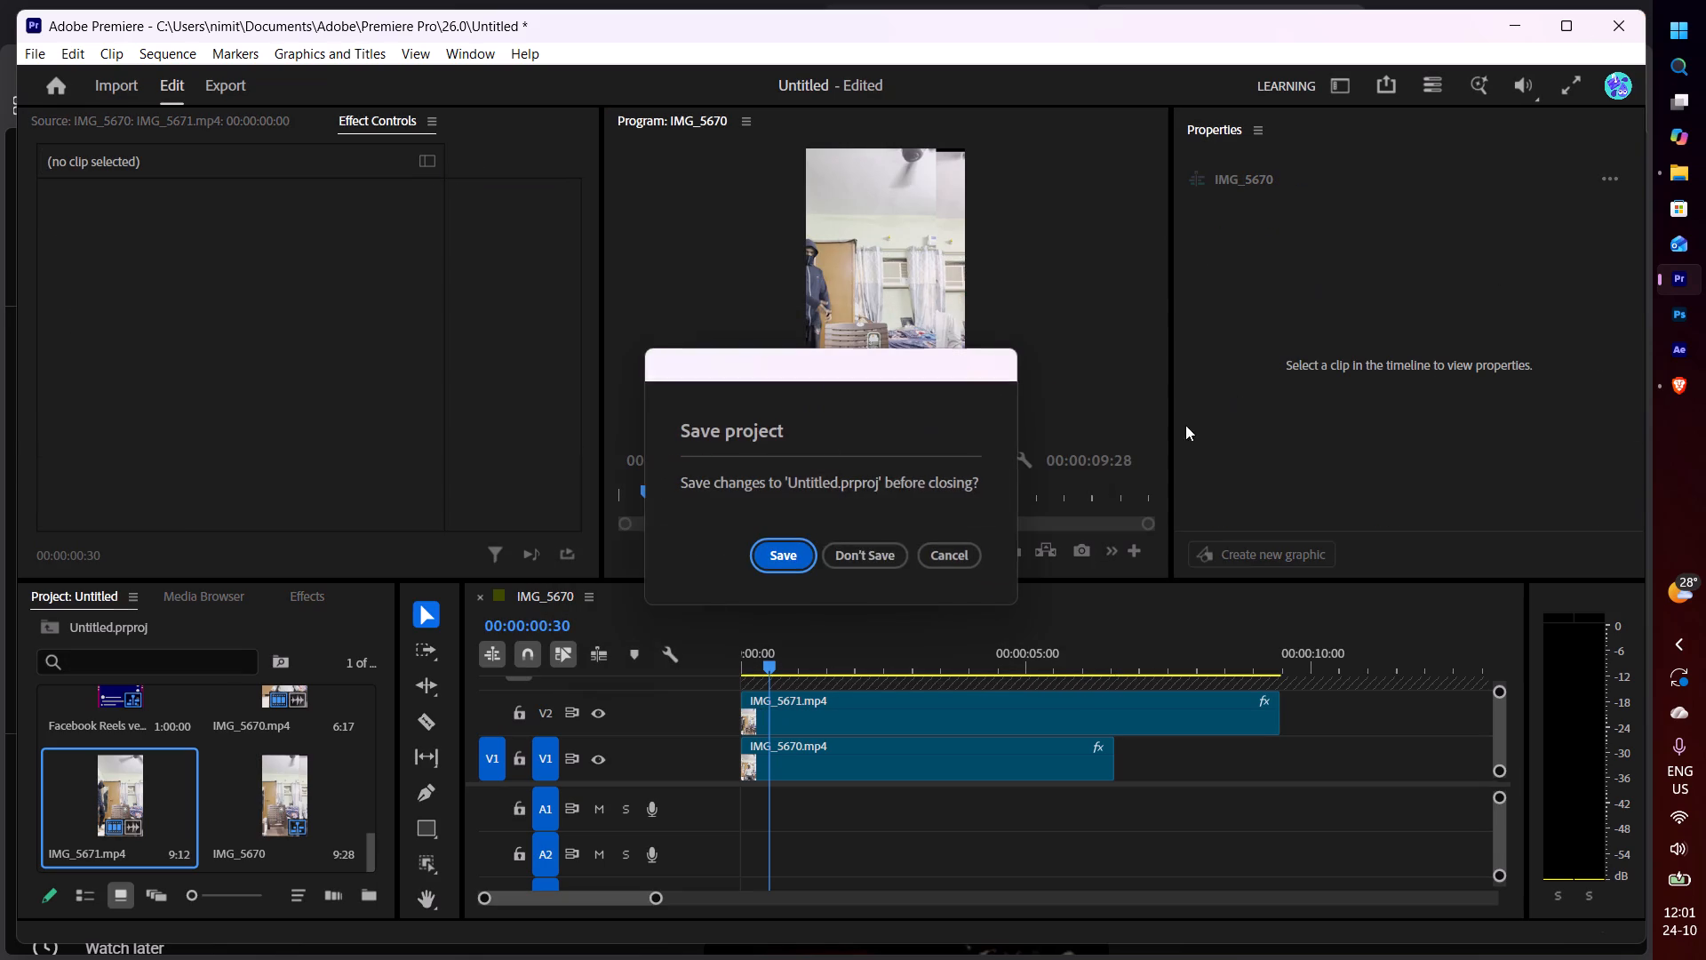
left_click(890, 554)
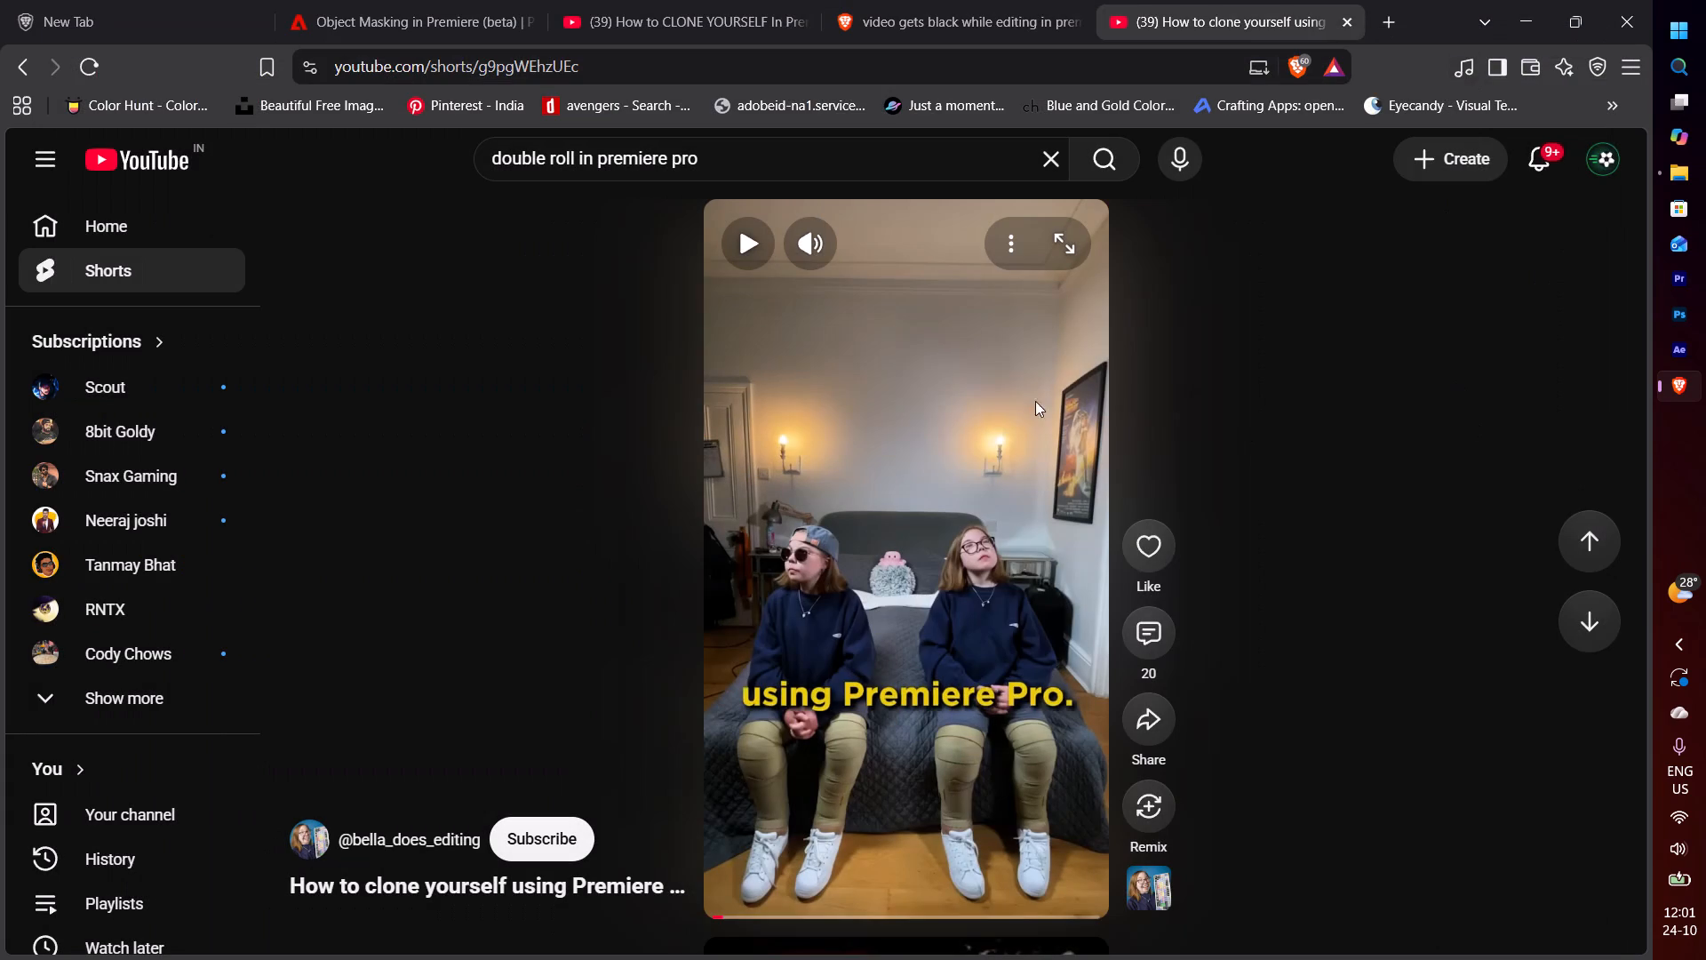
In Brave, briefly play the YouTube short on cloning yourself using Premiere Pro, and minimize the browser.
left_click(1044, 399)
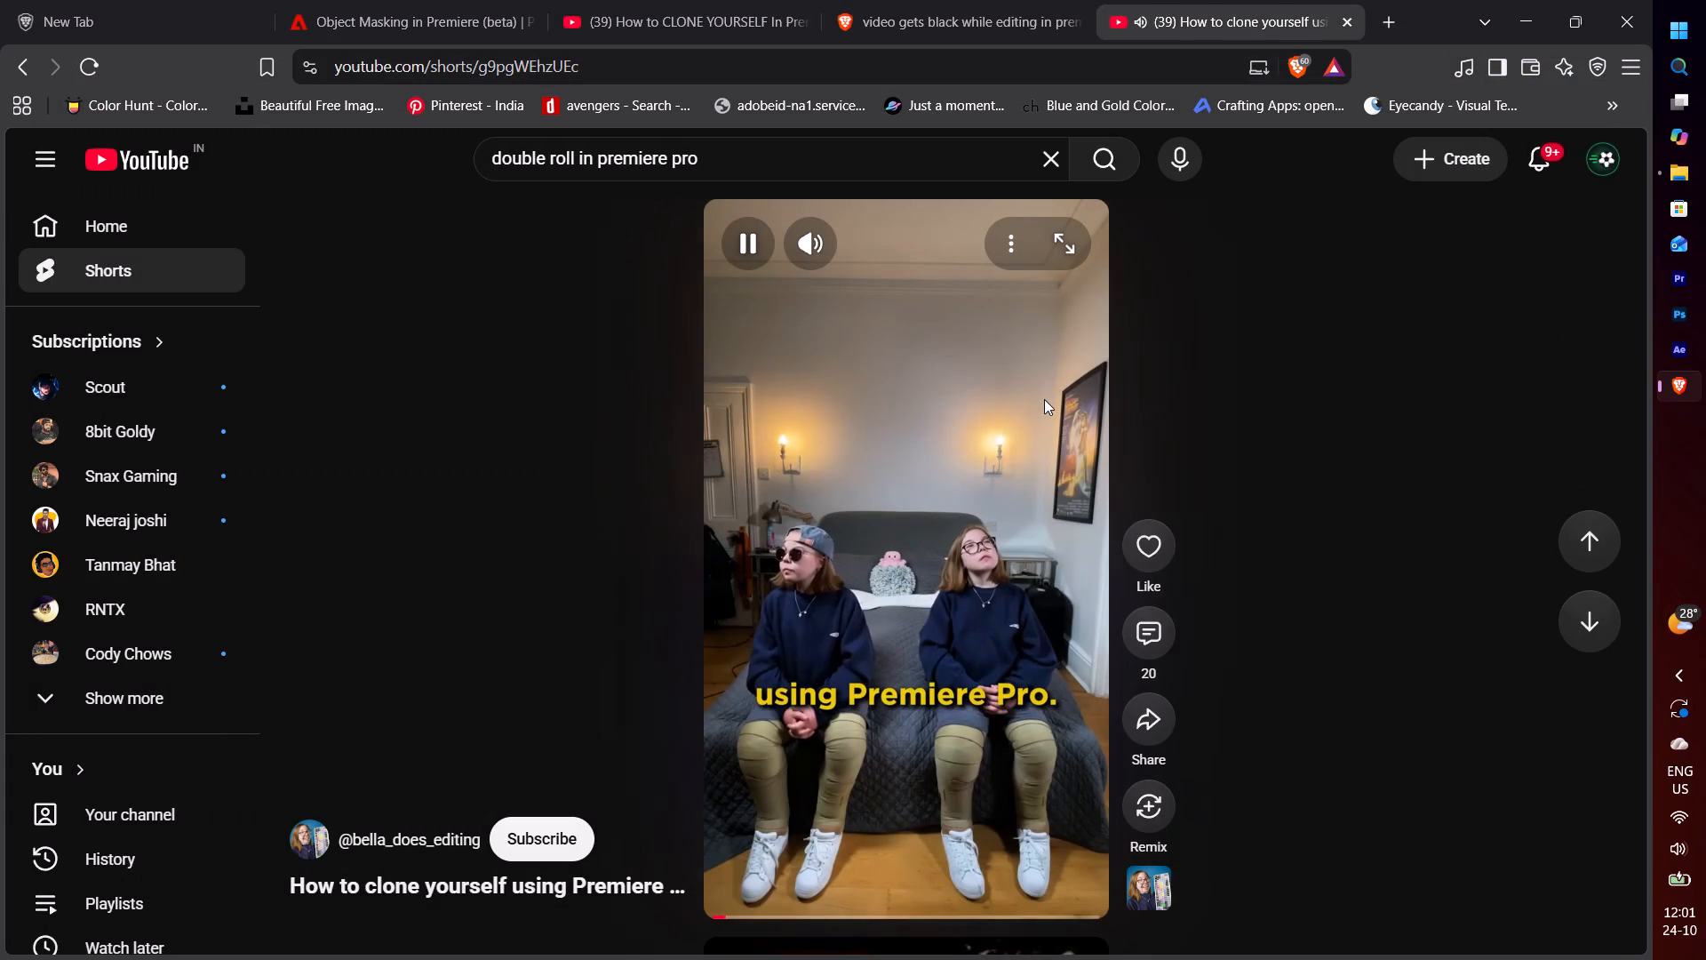
scroll(1023, 436, "down", 1)
scroll(1023, 436, "up", 1)
left_click(976, 459)
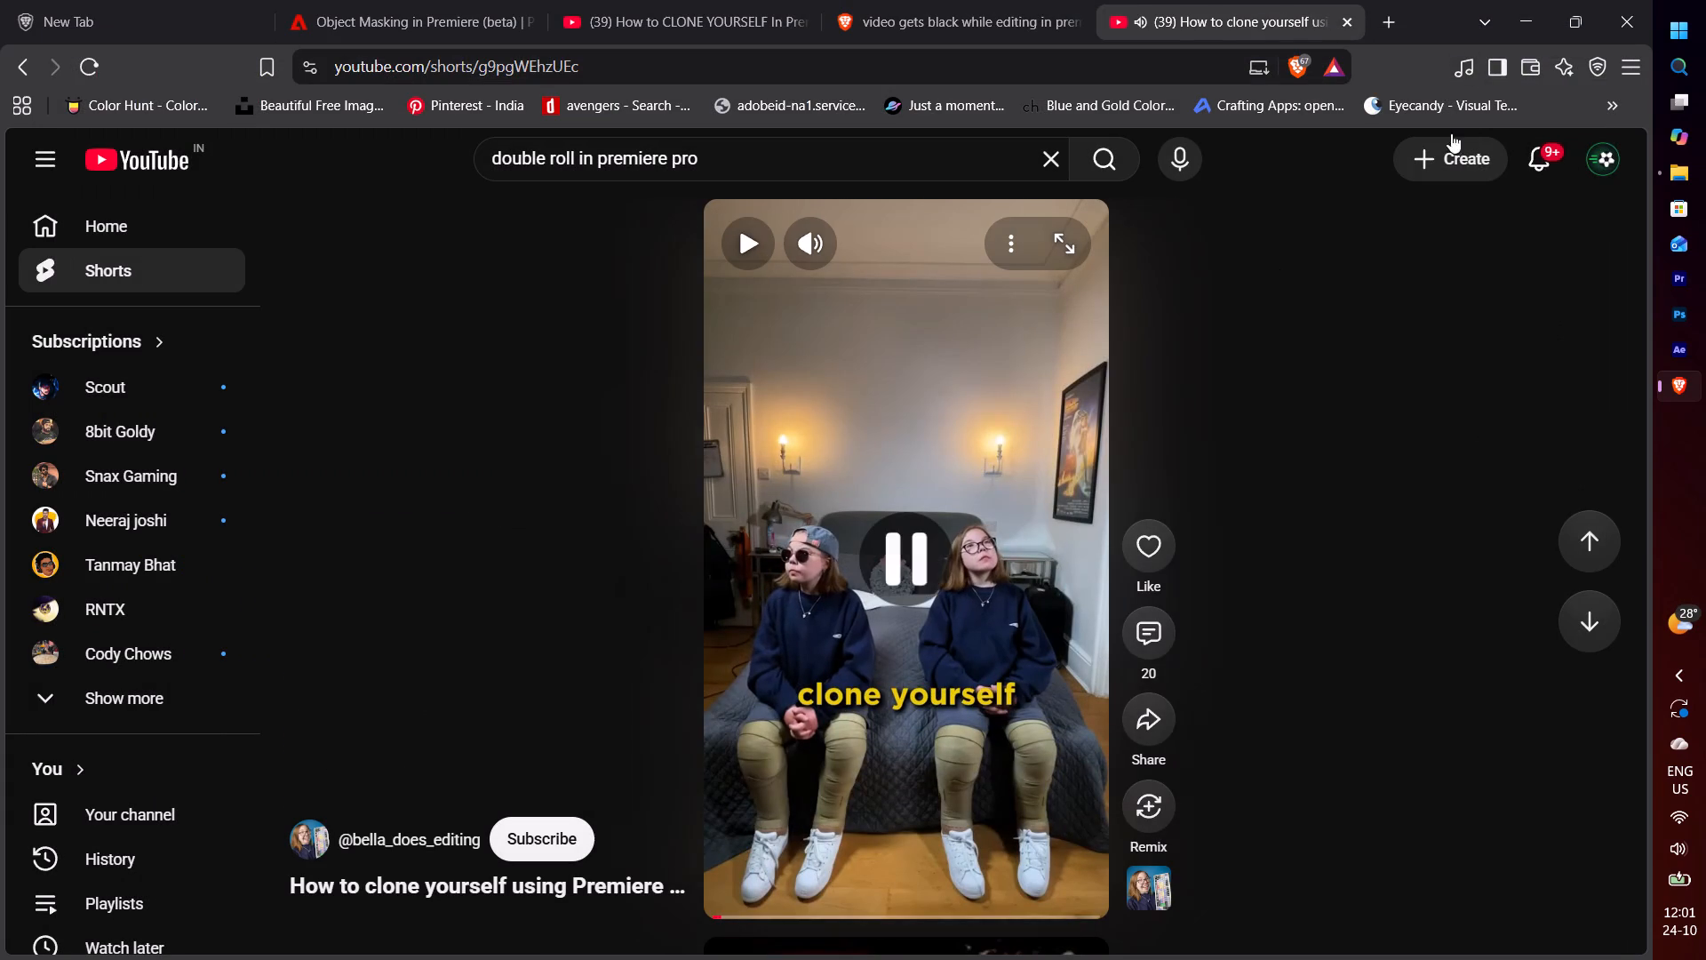
left_click(1518, 35)
Relaunch Adobe Premiere from the desktop.
left_click(1685, 266)
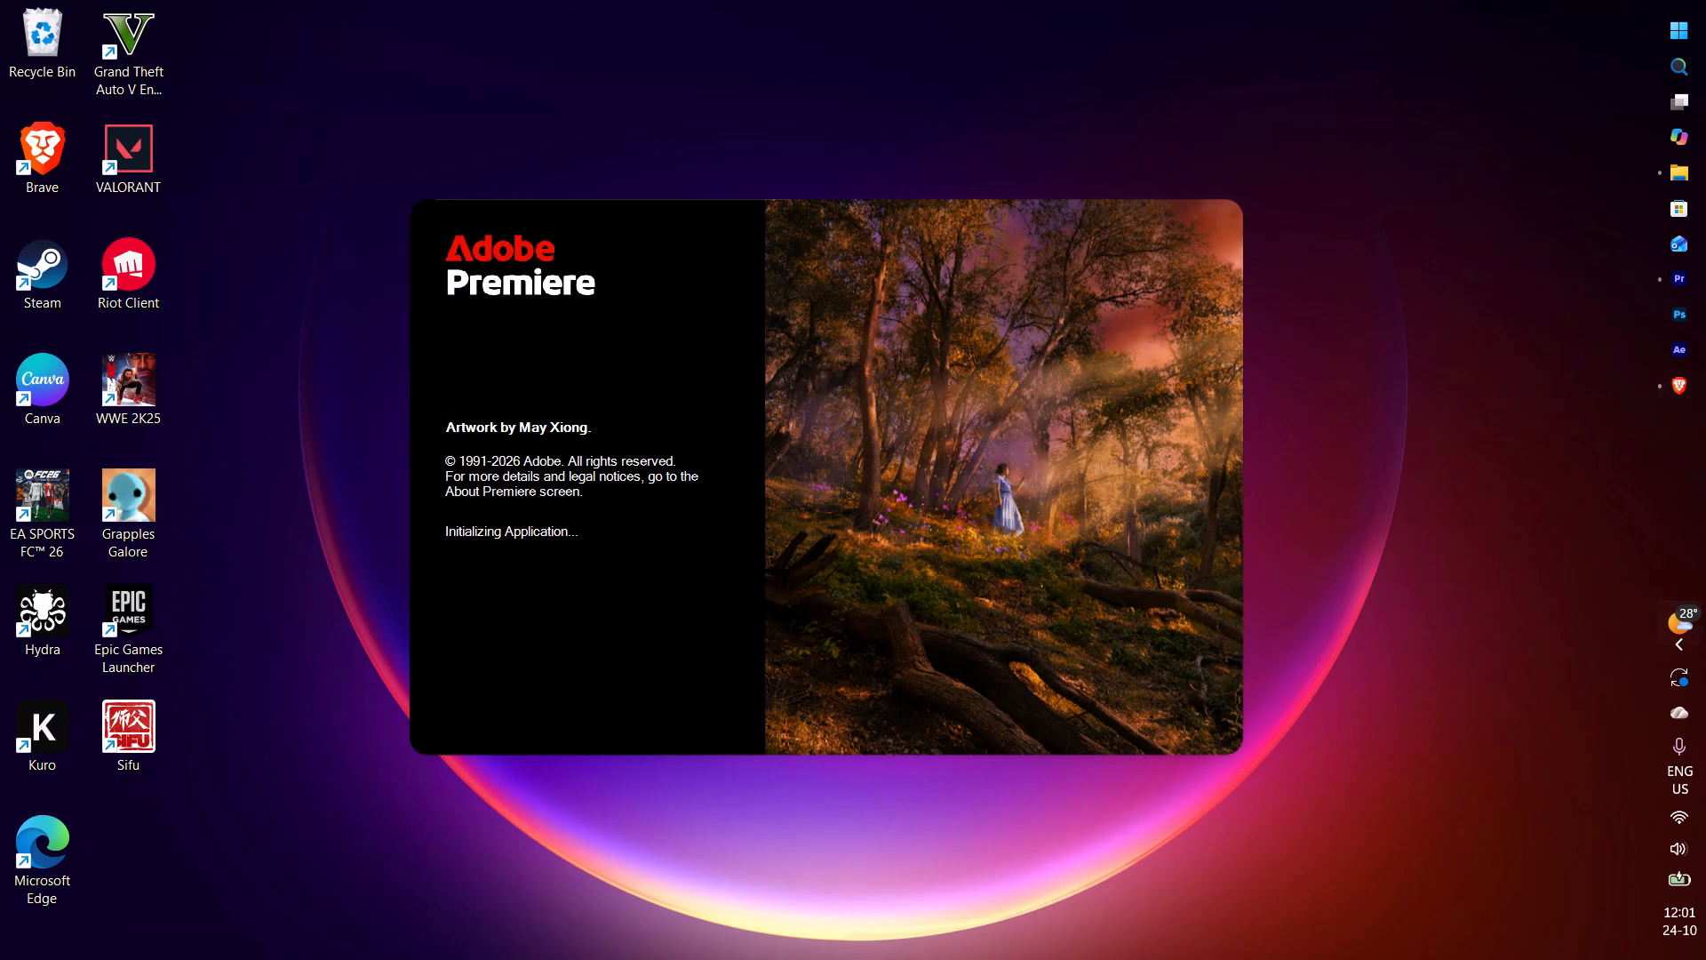
left_click(1689, 658)
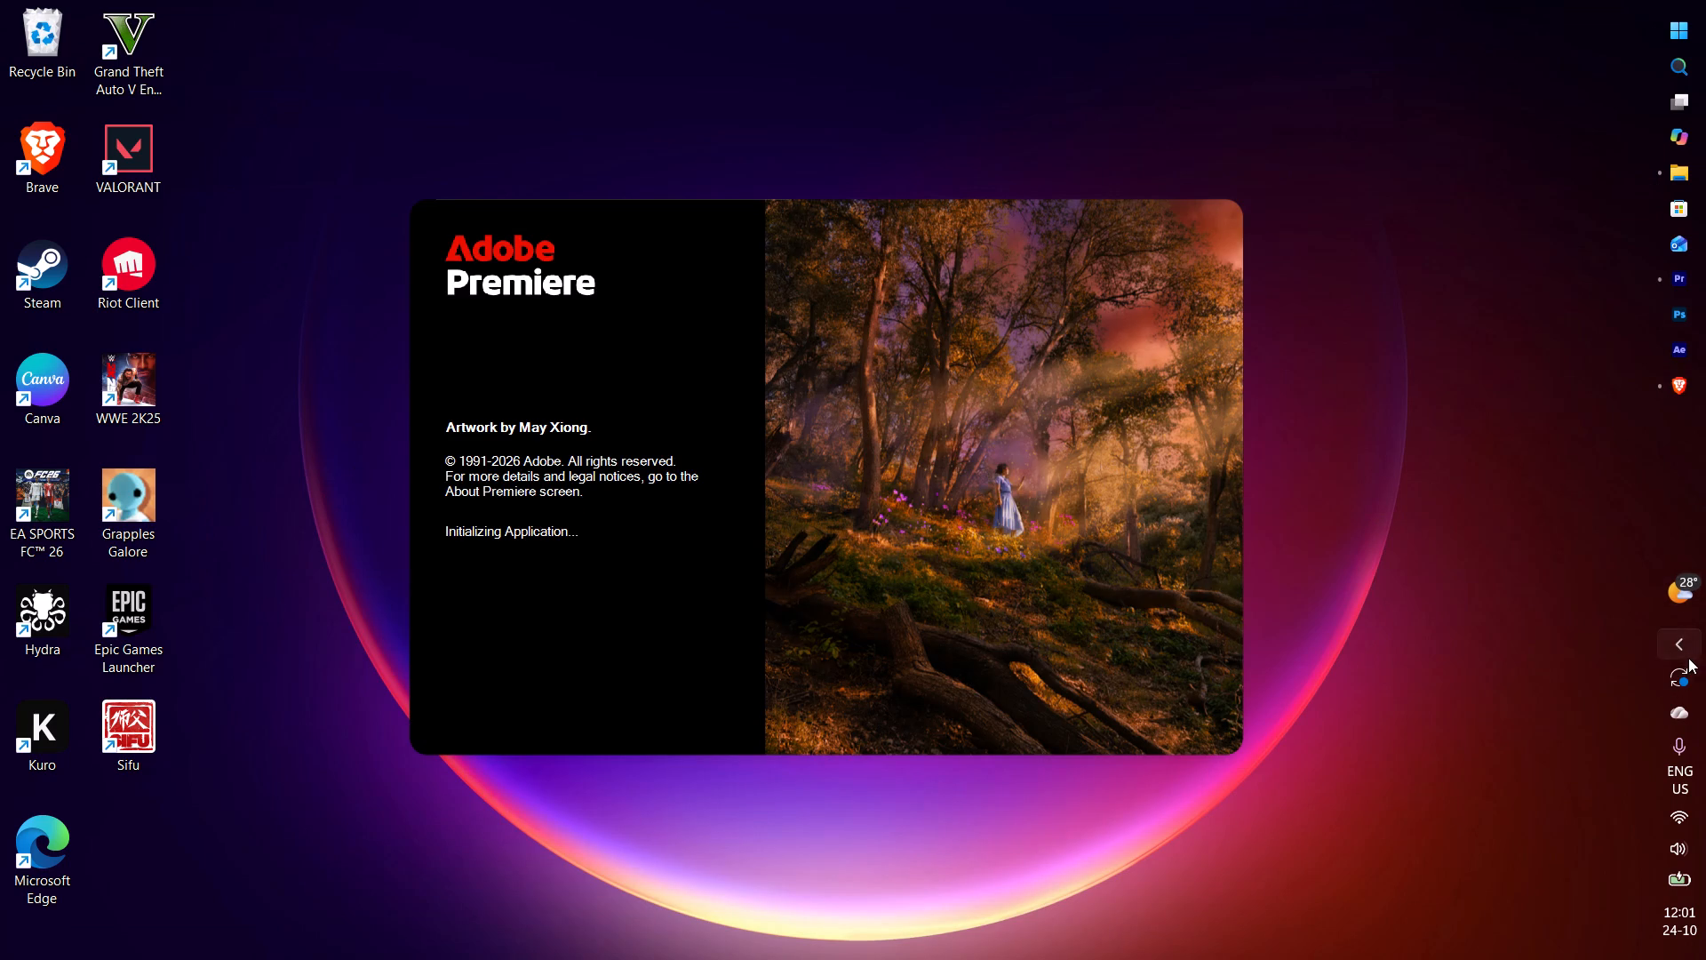